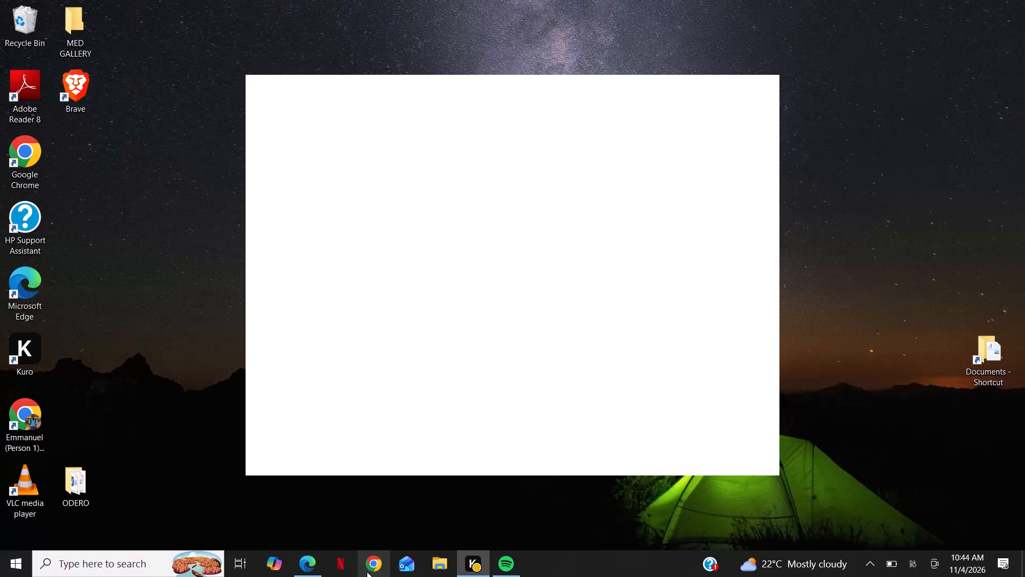
Launch Google Chrome and get a new browser window open on the New Tab page.
{"action": "left_click", "coordinate": [367, 572]}
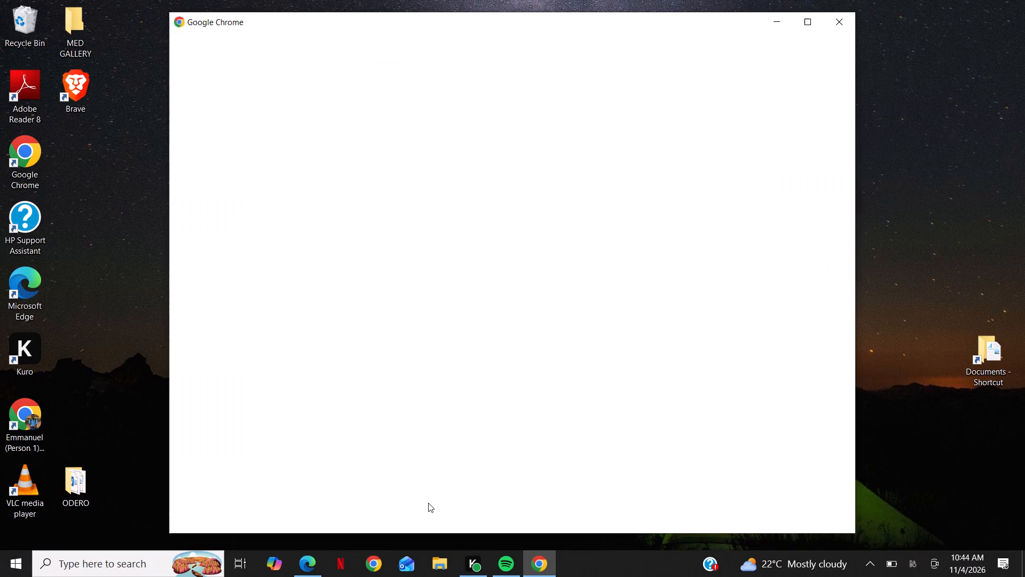
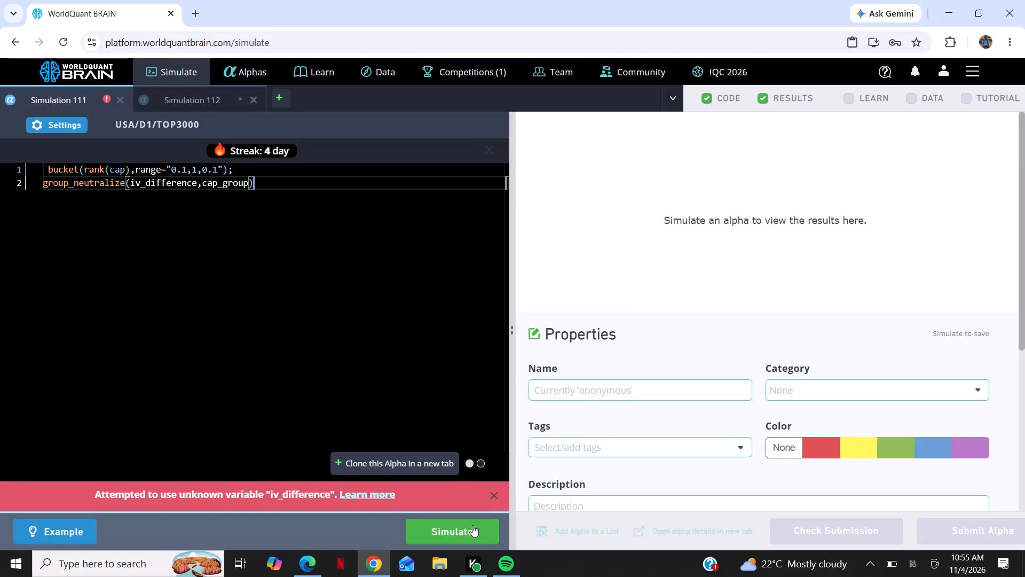
Dismiss the unknown-variable error and clear all code from the Simulation 111 editor.
{"action": "left_click", "coordinate": [496, 493]}
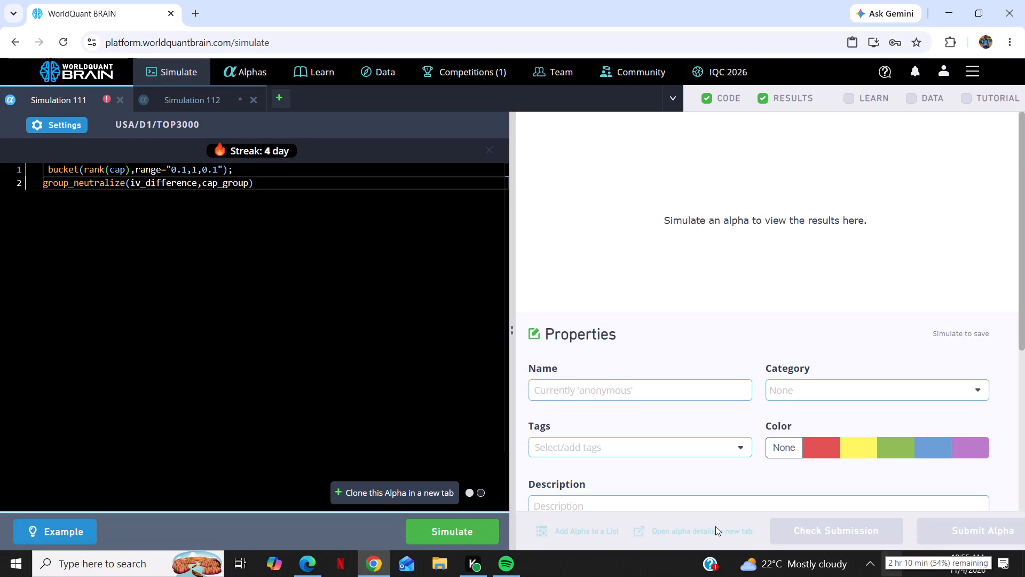
{"action": "left_click", "coordinate": [282, 185]}
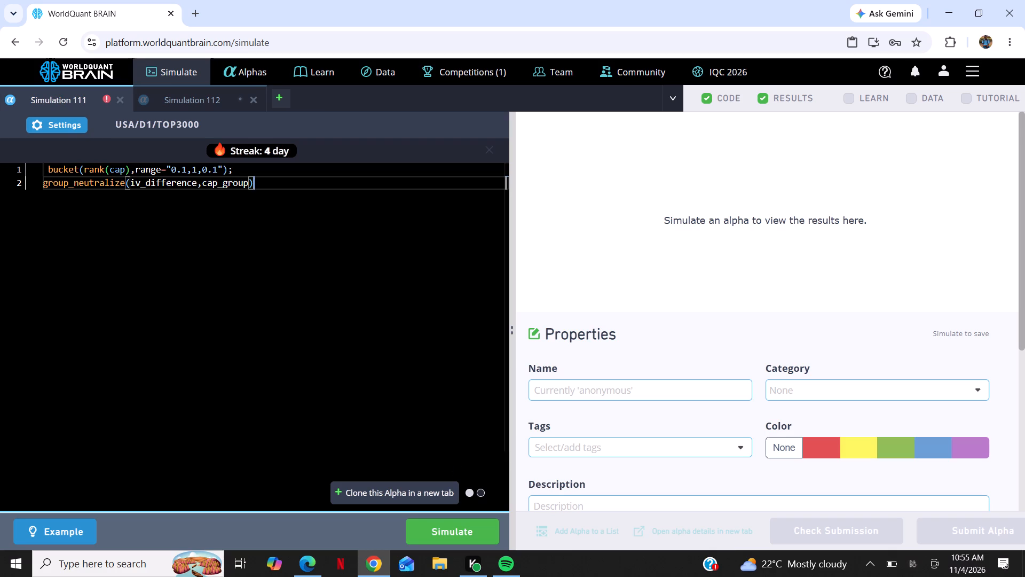
{"action": "key", "text": "BackSpace"}
{"action": "key", "text": "BackSpace"}
{"action": "key", "text": "BackSpace"}
{"action": "key", "text": "BackSpace"}
{"action": "key", "text": "BackSpace"}
{"action": "key", "text": "BackSpace"}
{"action": "key", "text": "BackSpace"}
{"action": "key", "text": "BackSpace"}
{"action": "key", "text": "BackSpace"}
{"action": "key", "text": "BackSpace"}
{"action": "key", "text": "BackSpace"}
{"action": "key", "text": "BackSpace"}
{"action": "key", "text": "BackSpace"}
{"action": "key", "text": "BackSpace"}
{"action": "key", "text": "BackSpace"}
{"action": "key", "text": "BackSpace"}
{"action": "key", "text": "BackSpace"}
{"action": "key", "text": "BackSpace"}
{"action": "key", "text": "BackSpace"}
{"action": "key", "text": "BackSpace"}
{"action": "key", "text": "BackSpace"}
{"action": "key", "text": "BackSpace"}
{"action": "key", "text": "BackSpace"}
{"action": "key", "text": "BackSpace"}
{"action": "key", "text": "BackSpace"}
{"action": "key", "text": "BackSpace"}
{"action": "key", "text": "BackSpace"}
{"action": "key", "text": "BackSpace"}
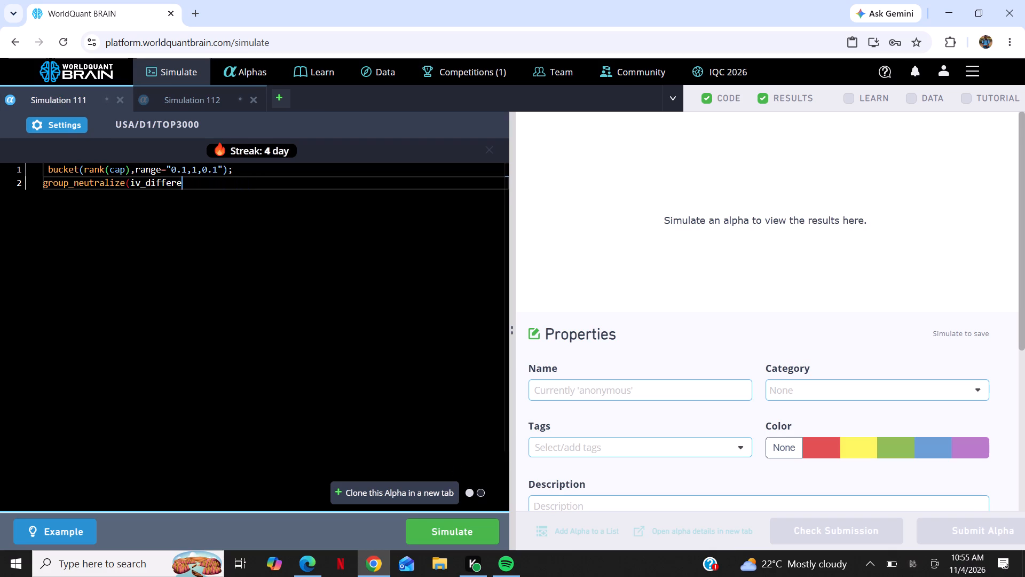
{"action": "key", "text": "BackSpace"}
{"action": "key", "text": "BackSpace"}
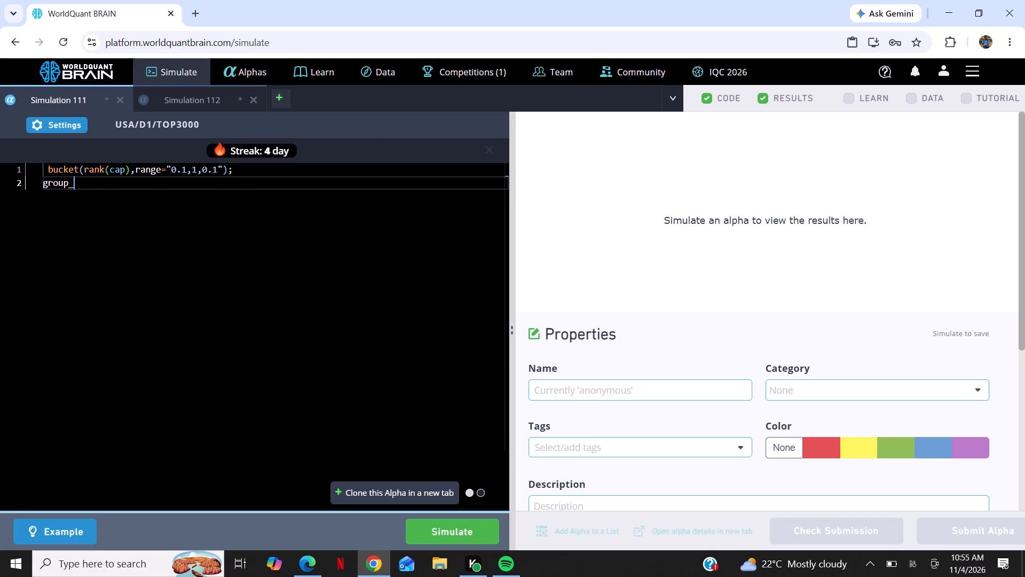
{"action": "key", "text": "BackSpace"}
{"action": "key", "text": "BackSpace"}
{"action": "key", "text": "BackSpace"}
{"action": "key", "text": "BackSpace"}
{"action": "key", "text": "BackSpace"}
{"action": "key", "text": "BackSpace"}
{"action": "key", "text": "BackSpace"}
{"action": "key", "text": "BackSpace"}
{"action": "key", "text": "BackSpace"}
{"action": "key", "text": "BackSpace"}
{"action": "key", "text": "BackSpace"}
{"action": "key", "text": "BackSpace"}
{"action": "key", "text": "BackSpace"}
{"action": "key", "text": "BackSpace"}
{"action": "key", "text": "BackSpace"}
{"action": "key", "text": "BackSpace"}
{"action": "key", "text": "BackSpace"}
{"action": "key", "text": "BackSpace"}
{"action": "key", "text": "BackSpace"}
{"action": "key", "text": "BackSpace"}
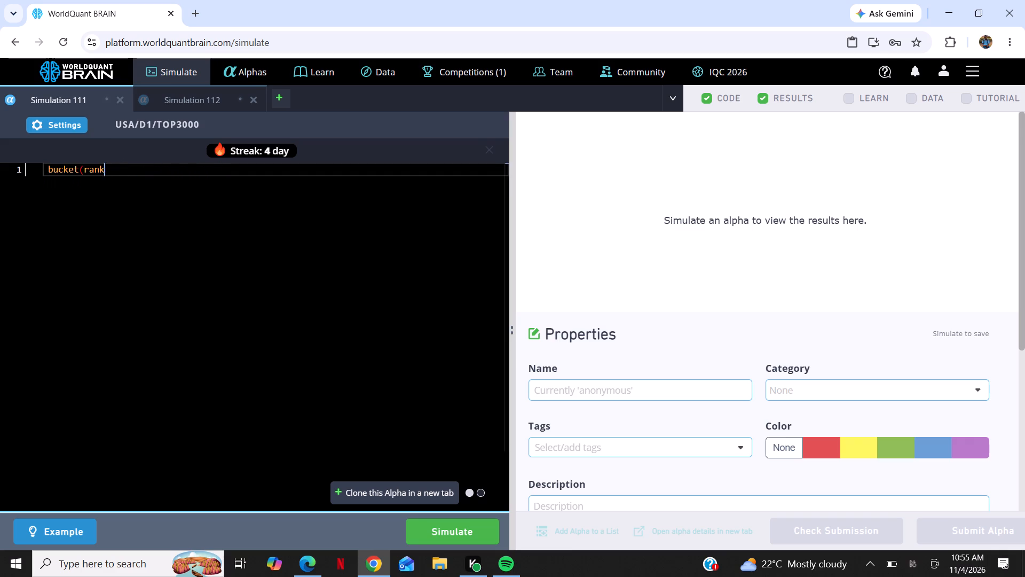
{"action": "key", "text": "BackSpace"}
{"action": "key", "text": "BackSpace"}
{"action": "key", "text": "BackSpace"}
{"action": "key", "text": "BackSpace"}
{"action": "key", "text": "BackSpace"}
{"action": "key", "text": "BackSpace"}
{"action": "key", "text": "BackSpace"}
{"action": "key", "text": "BackSpace"}
{"action": "key", "text": "BackSpace"}
{"action": "key", "text": "BackSpace"}
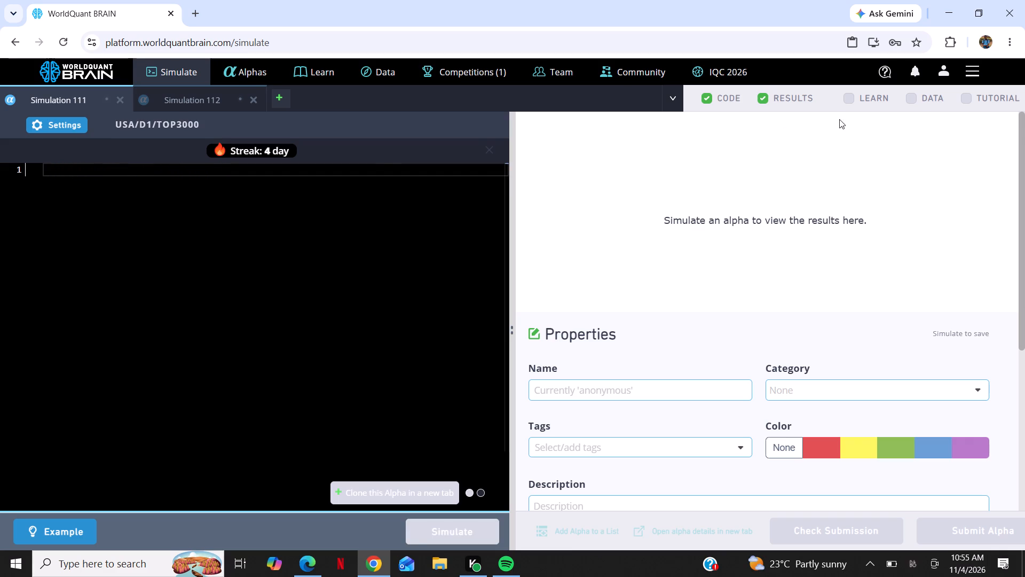
Open the tutorial on neutralization and reveal the hint and the answer for its Alpha task.
{"action": "left_click", "coordinate": [981, 97]}
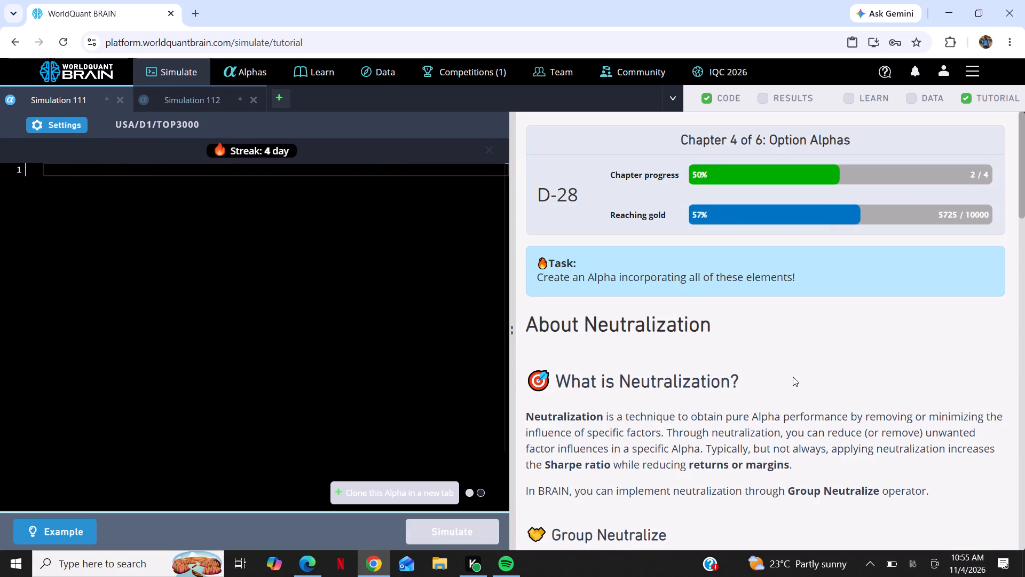
{"action": "scroll", "coordinate": [793, 377], "scroll_direction": "down", "scroll_amount": 8}
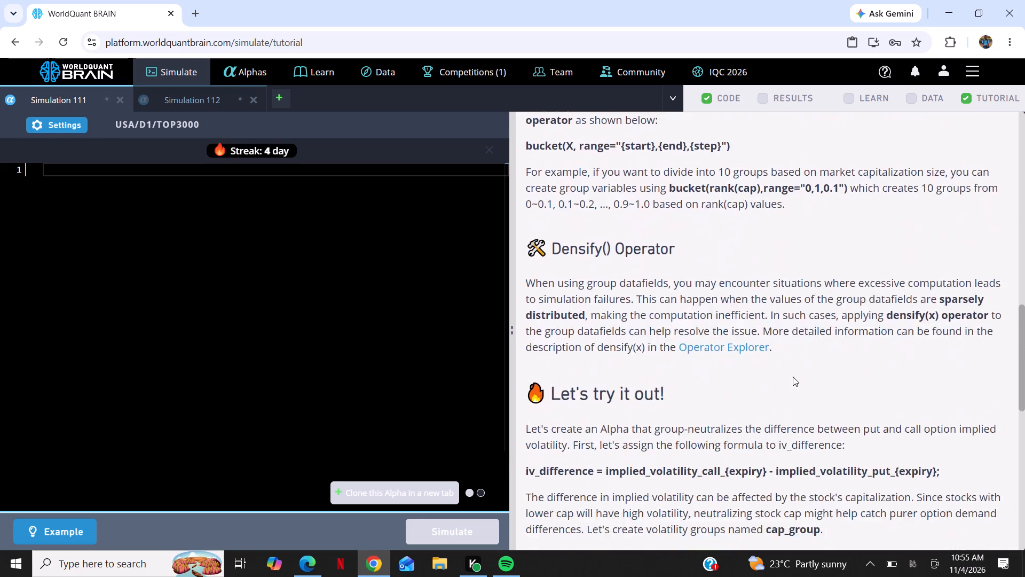
{"action": "scroll", "coordinate": [793, 377], "scroll_direction": "down", "scroll_amount": 2}
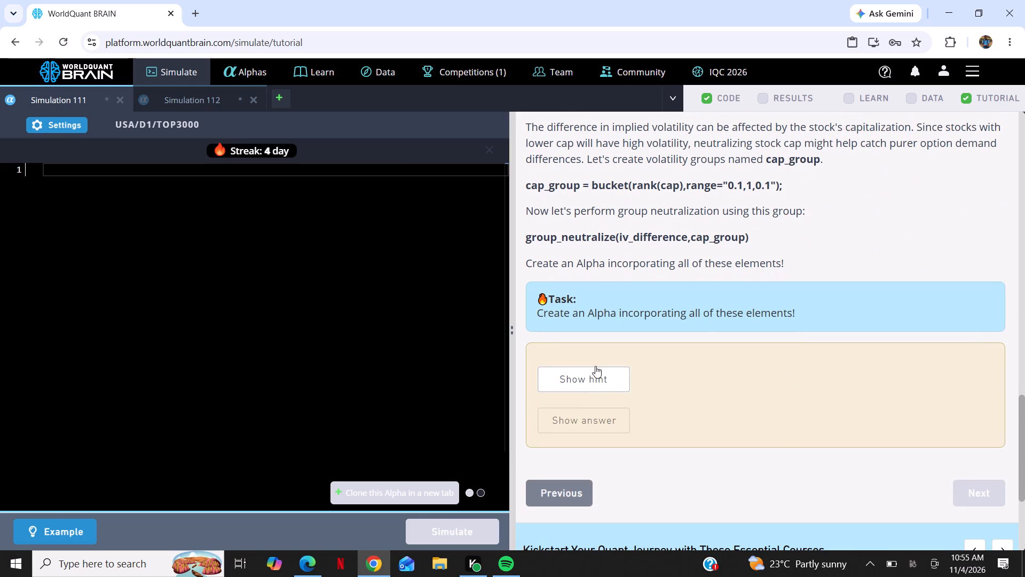
{"action": "left_click", "coordinate": [599, 380]}
{"action": "left_click", "coordinate": [590, 417]}
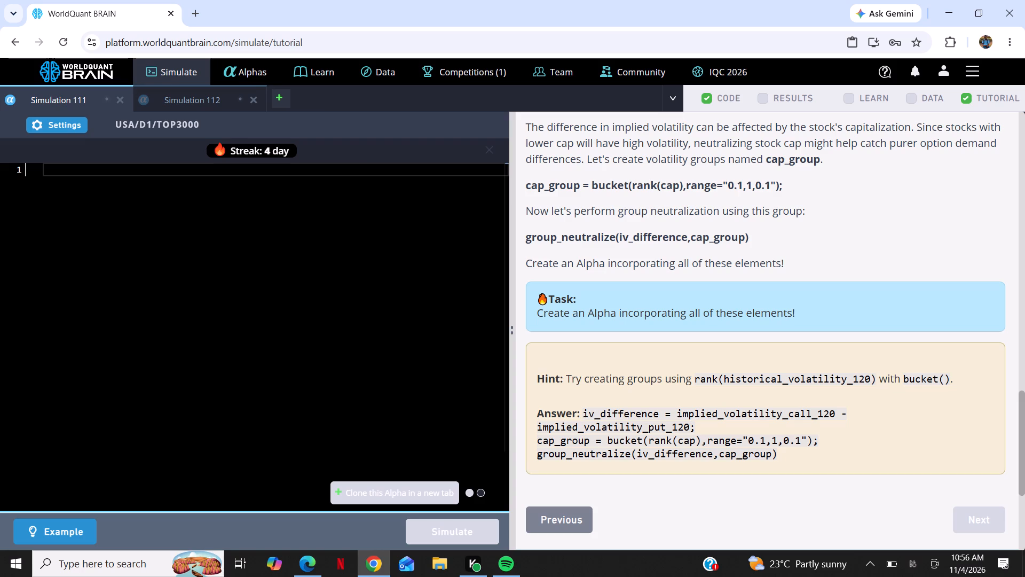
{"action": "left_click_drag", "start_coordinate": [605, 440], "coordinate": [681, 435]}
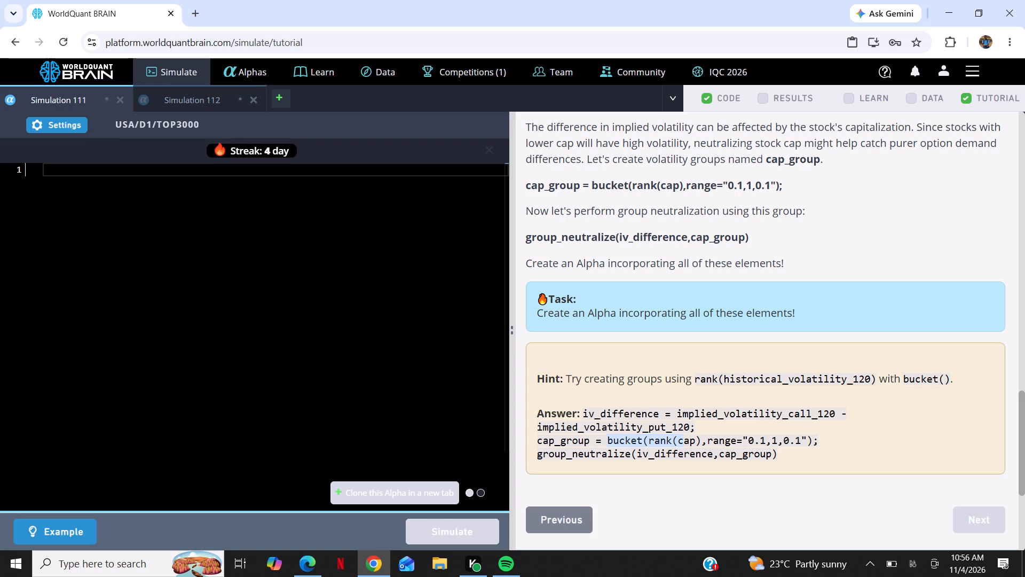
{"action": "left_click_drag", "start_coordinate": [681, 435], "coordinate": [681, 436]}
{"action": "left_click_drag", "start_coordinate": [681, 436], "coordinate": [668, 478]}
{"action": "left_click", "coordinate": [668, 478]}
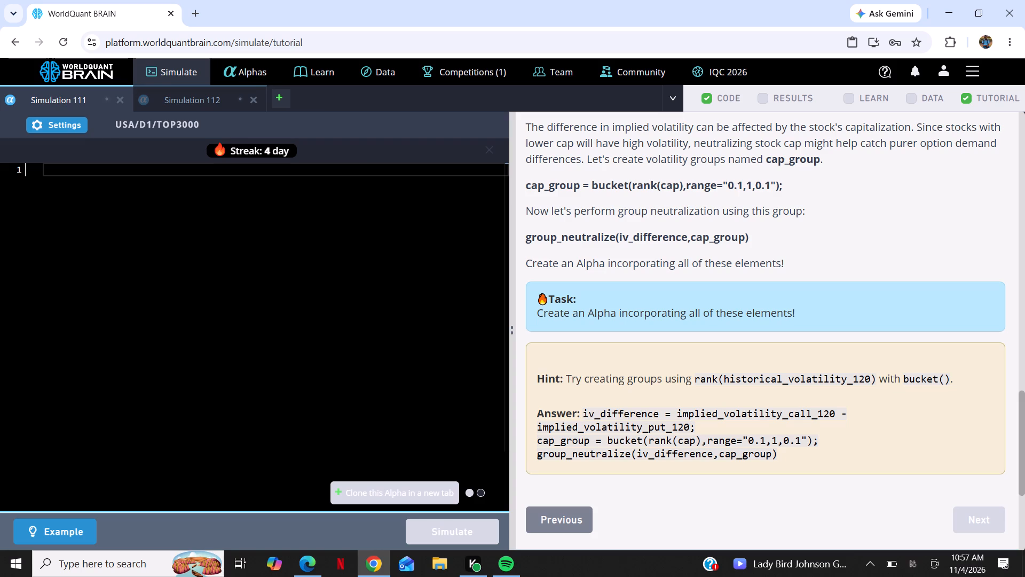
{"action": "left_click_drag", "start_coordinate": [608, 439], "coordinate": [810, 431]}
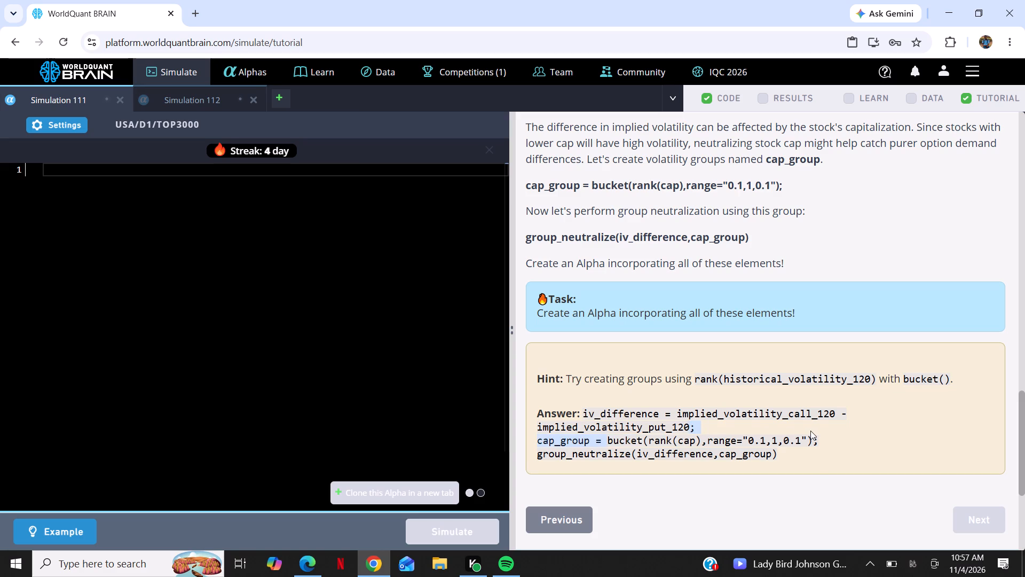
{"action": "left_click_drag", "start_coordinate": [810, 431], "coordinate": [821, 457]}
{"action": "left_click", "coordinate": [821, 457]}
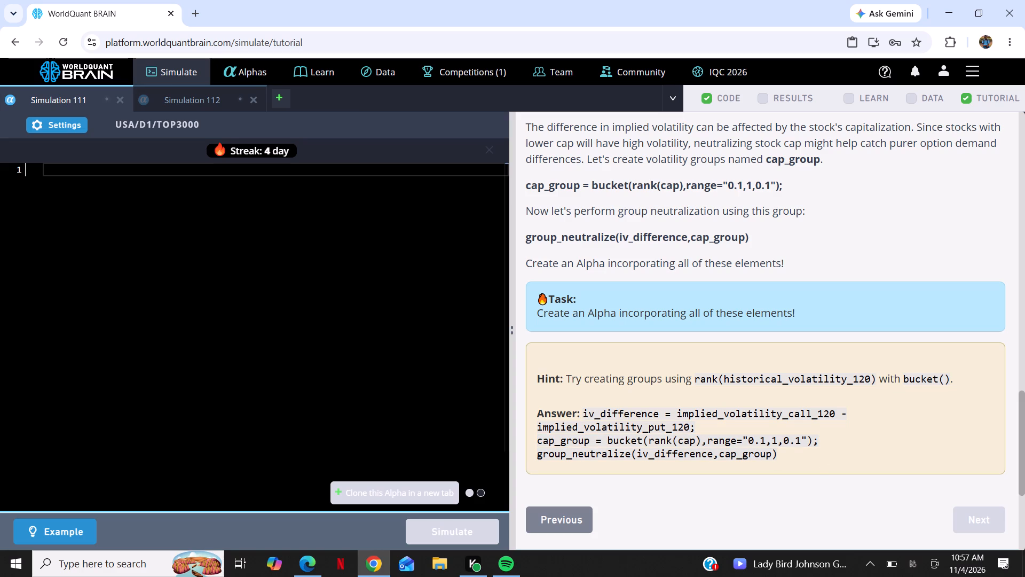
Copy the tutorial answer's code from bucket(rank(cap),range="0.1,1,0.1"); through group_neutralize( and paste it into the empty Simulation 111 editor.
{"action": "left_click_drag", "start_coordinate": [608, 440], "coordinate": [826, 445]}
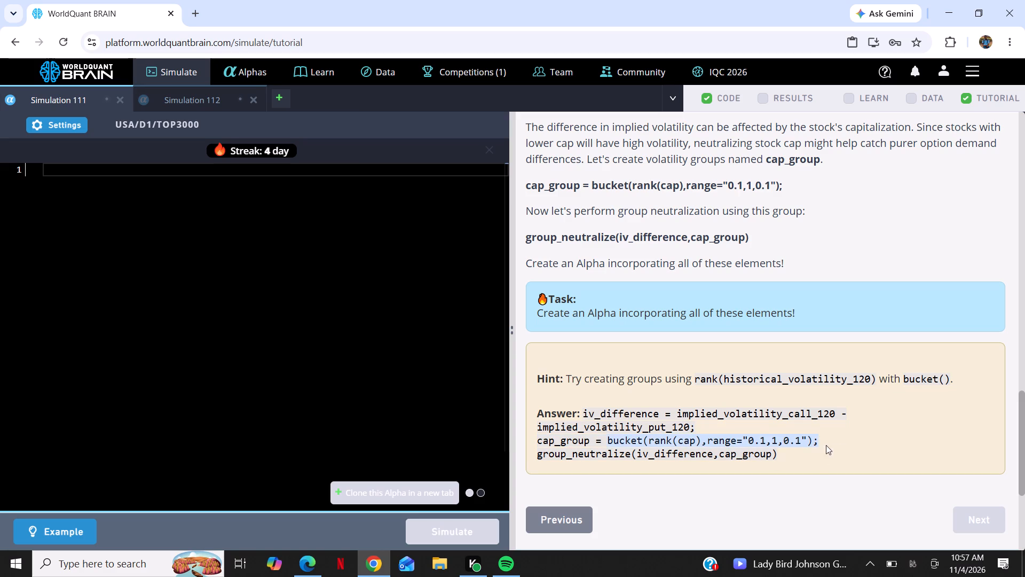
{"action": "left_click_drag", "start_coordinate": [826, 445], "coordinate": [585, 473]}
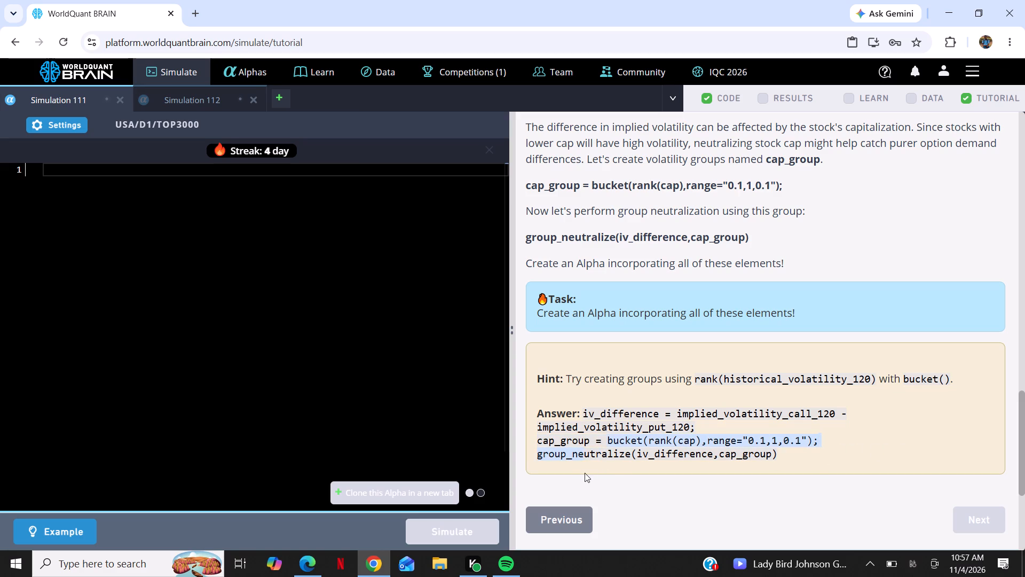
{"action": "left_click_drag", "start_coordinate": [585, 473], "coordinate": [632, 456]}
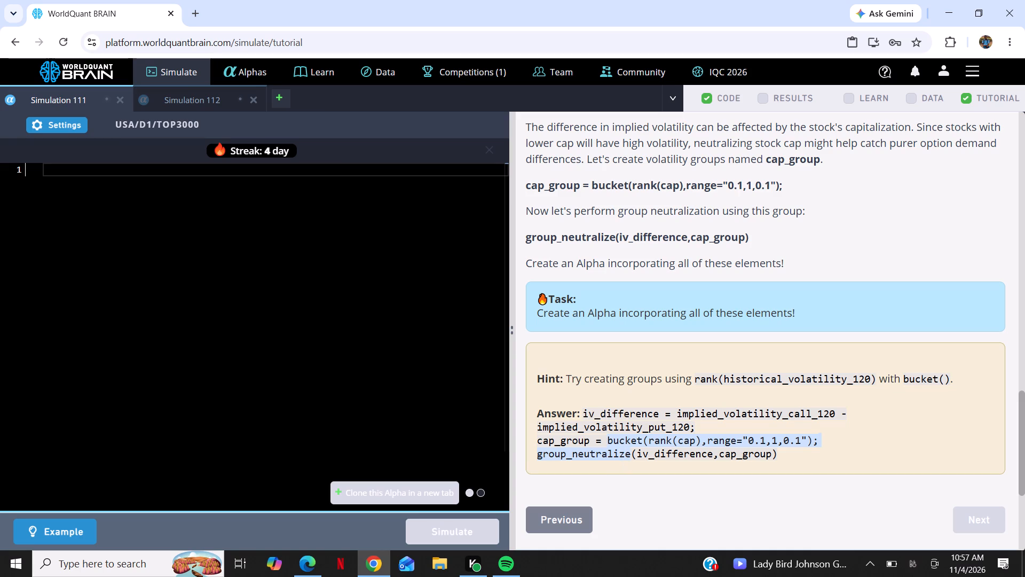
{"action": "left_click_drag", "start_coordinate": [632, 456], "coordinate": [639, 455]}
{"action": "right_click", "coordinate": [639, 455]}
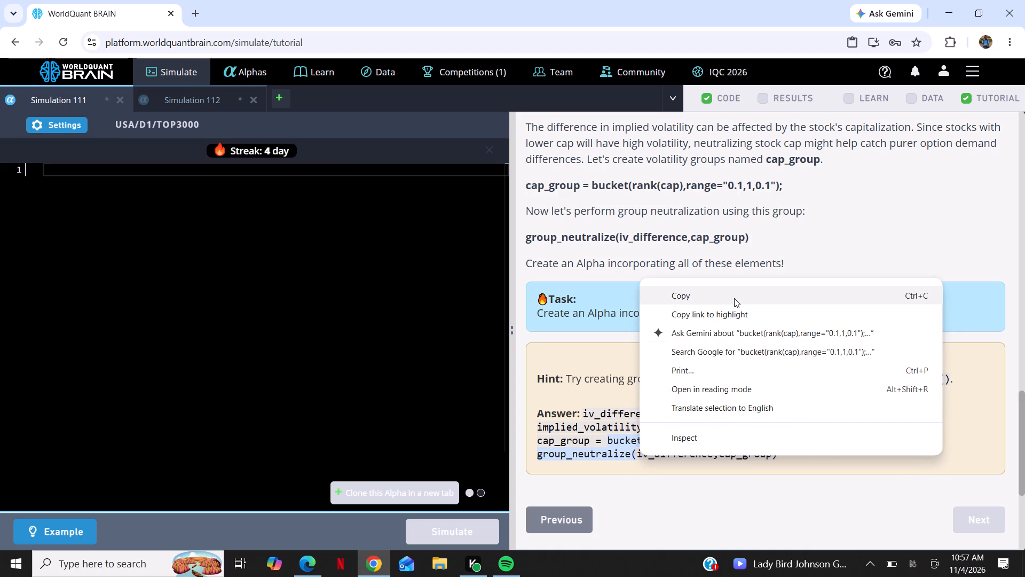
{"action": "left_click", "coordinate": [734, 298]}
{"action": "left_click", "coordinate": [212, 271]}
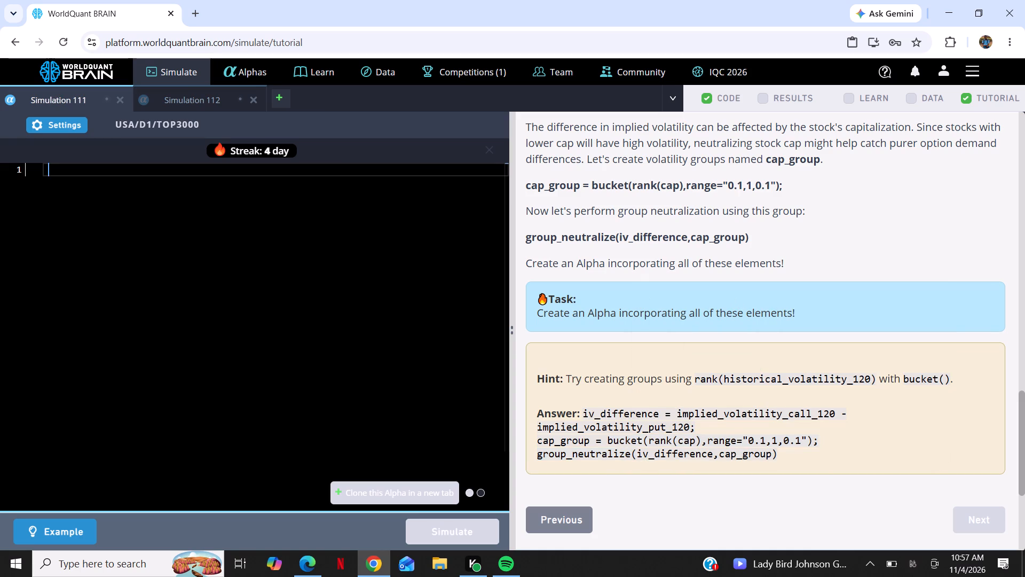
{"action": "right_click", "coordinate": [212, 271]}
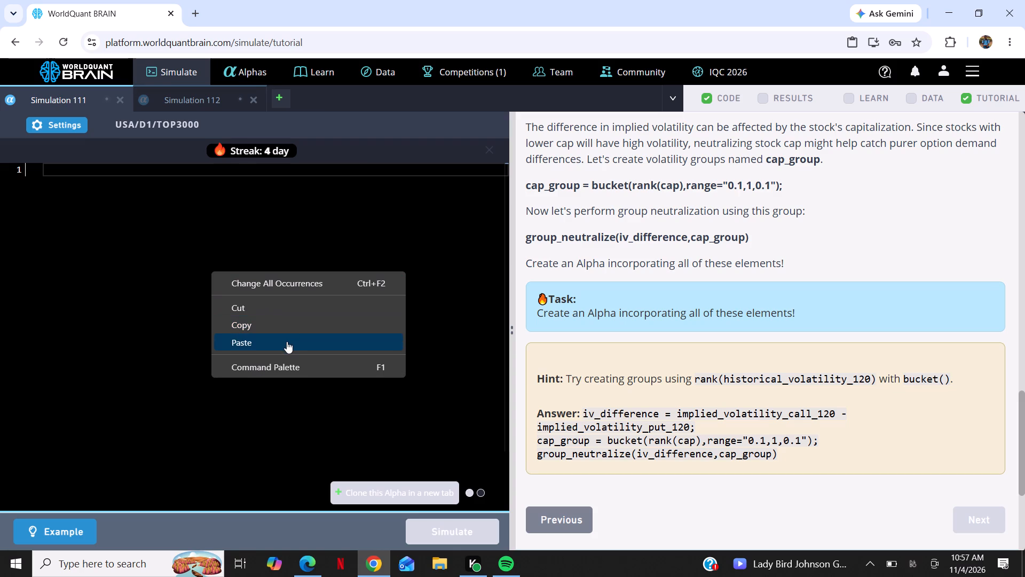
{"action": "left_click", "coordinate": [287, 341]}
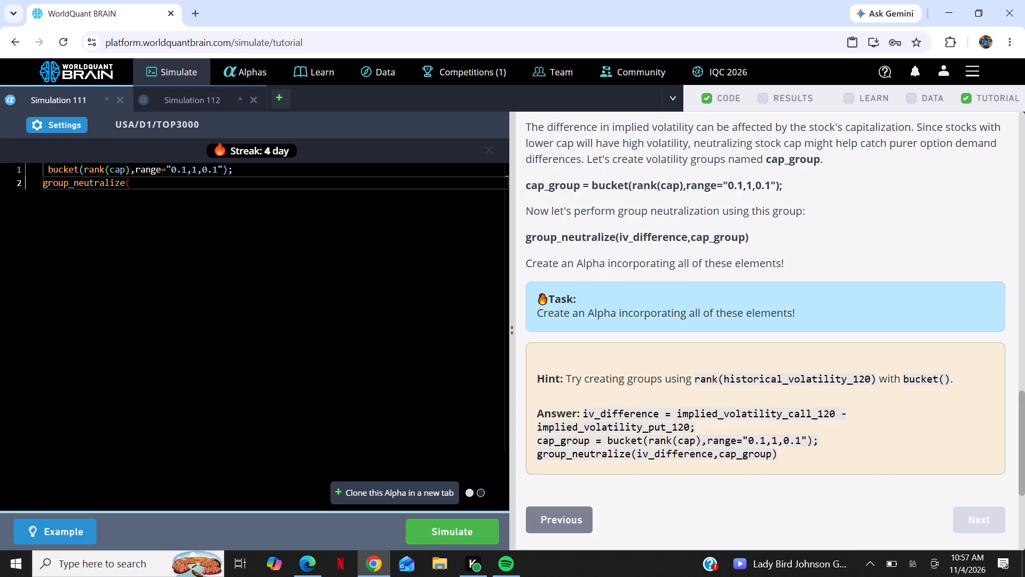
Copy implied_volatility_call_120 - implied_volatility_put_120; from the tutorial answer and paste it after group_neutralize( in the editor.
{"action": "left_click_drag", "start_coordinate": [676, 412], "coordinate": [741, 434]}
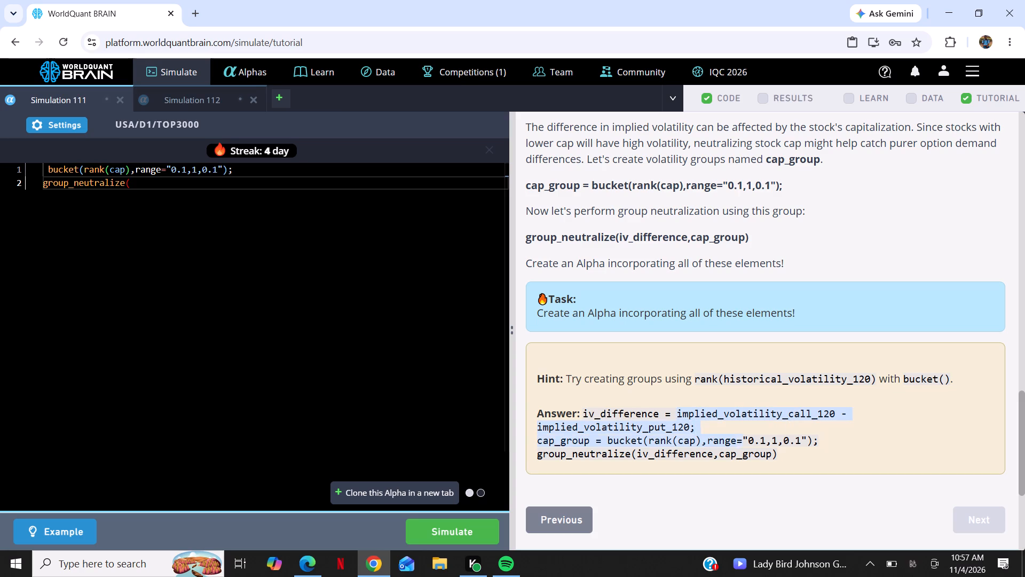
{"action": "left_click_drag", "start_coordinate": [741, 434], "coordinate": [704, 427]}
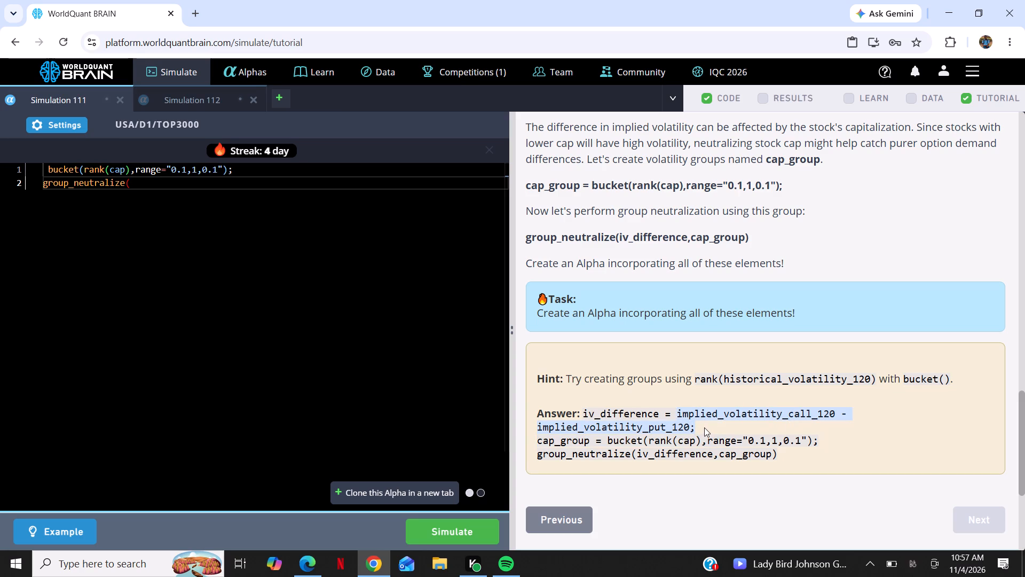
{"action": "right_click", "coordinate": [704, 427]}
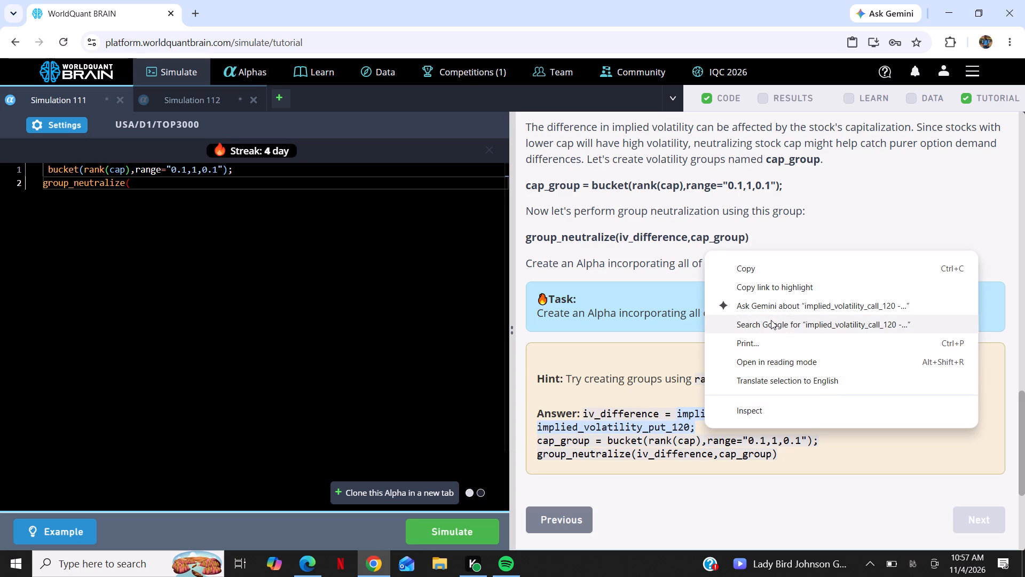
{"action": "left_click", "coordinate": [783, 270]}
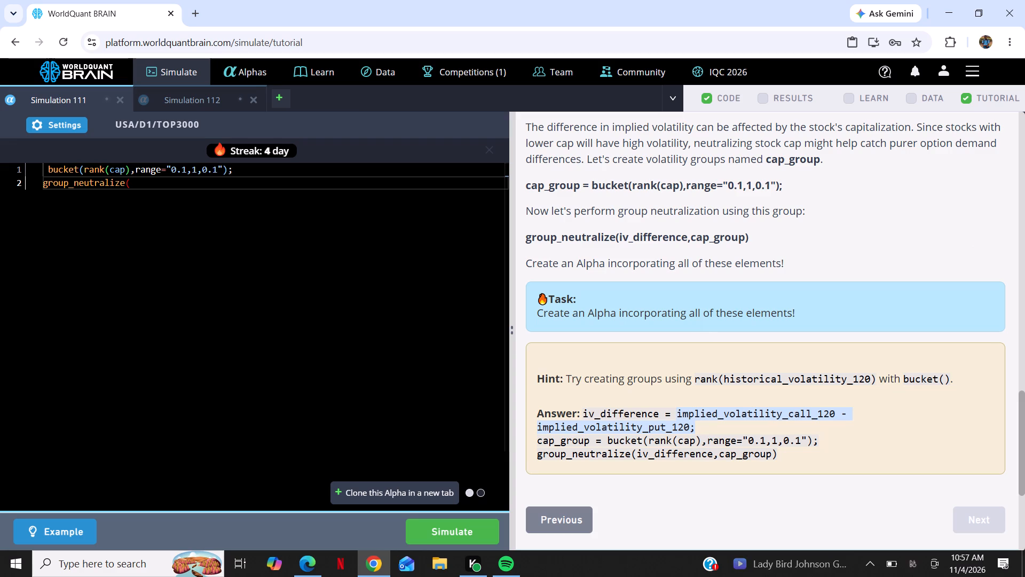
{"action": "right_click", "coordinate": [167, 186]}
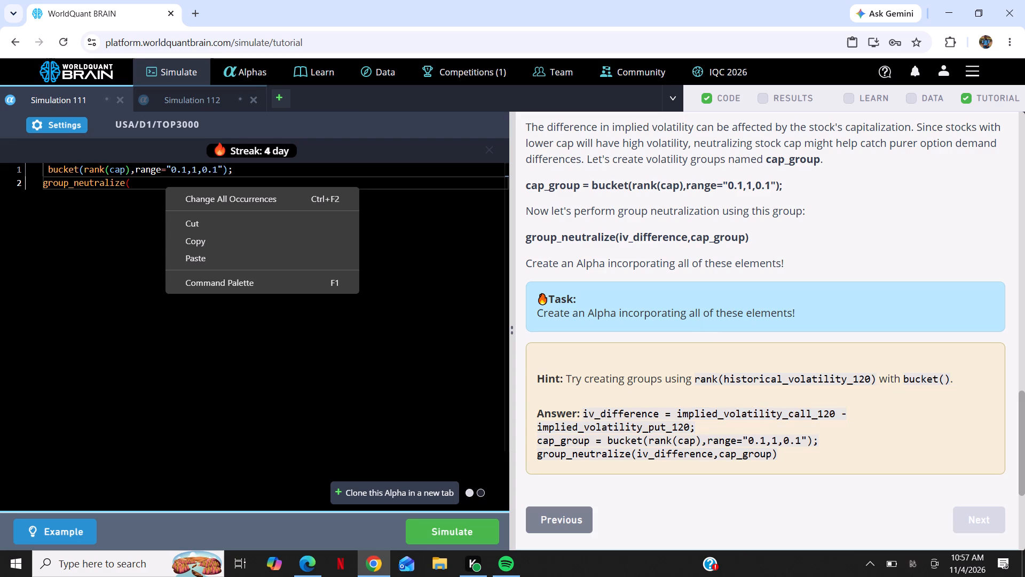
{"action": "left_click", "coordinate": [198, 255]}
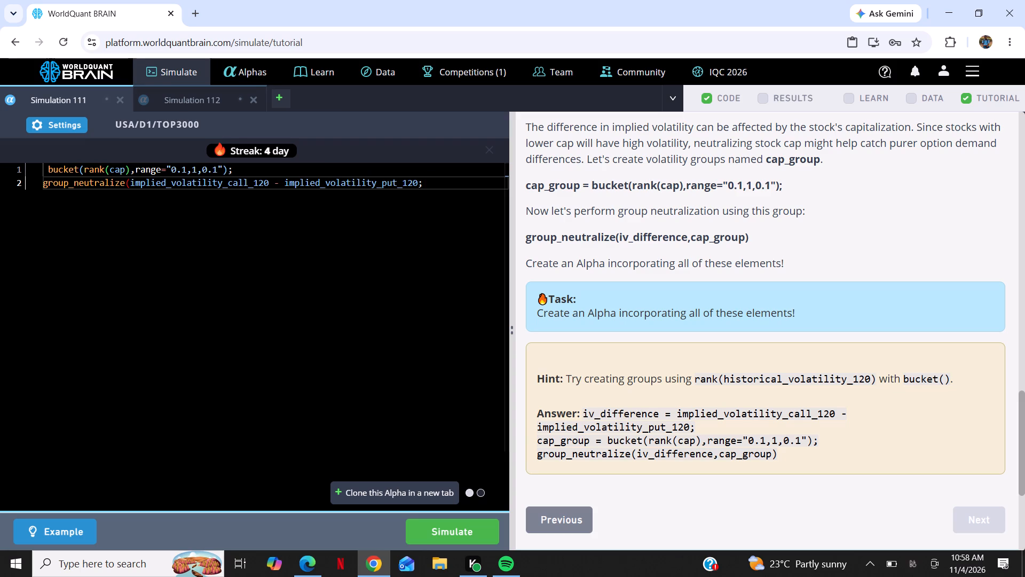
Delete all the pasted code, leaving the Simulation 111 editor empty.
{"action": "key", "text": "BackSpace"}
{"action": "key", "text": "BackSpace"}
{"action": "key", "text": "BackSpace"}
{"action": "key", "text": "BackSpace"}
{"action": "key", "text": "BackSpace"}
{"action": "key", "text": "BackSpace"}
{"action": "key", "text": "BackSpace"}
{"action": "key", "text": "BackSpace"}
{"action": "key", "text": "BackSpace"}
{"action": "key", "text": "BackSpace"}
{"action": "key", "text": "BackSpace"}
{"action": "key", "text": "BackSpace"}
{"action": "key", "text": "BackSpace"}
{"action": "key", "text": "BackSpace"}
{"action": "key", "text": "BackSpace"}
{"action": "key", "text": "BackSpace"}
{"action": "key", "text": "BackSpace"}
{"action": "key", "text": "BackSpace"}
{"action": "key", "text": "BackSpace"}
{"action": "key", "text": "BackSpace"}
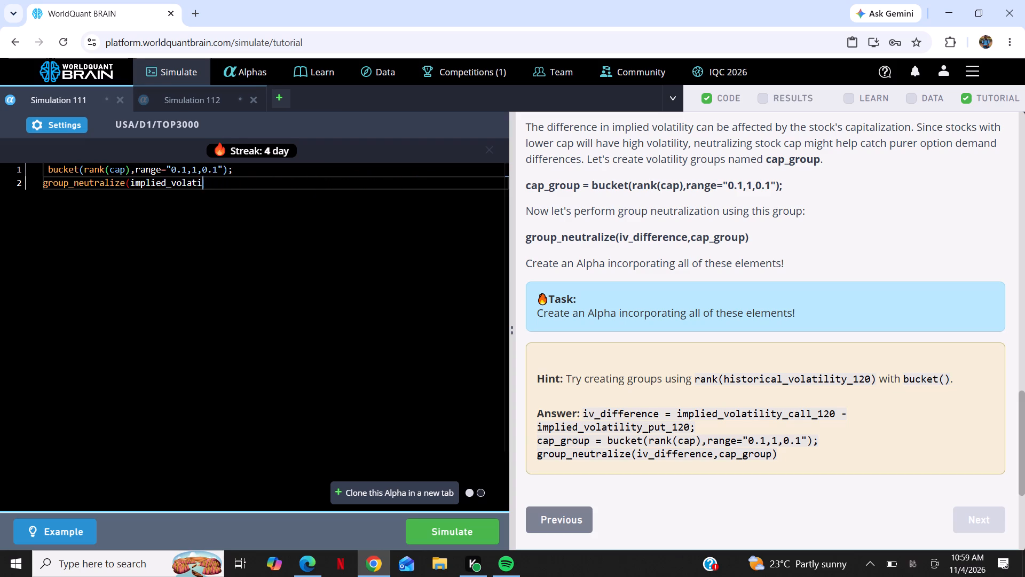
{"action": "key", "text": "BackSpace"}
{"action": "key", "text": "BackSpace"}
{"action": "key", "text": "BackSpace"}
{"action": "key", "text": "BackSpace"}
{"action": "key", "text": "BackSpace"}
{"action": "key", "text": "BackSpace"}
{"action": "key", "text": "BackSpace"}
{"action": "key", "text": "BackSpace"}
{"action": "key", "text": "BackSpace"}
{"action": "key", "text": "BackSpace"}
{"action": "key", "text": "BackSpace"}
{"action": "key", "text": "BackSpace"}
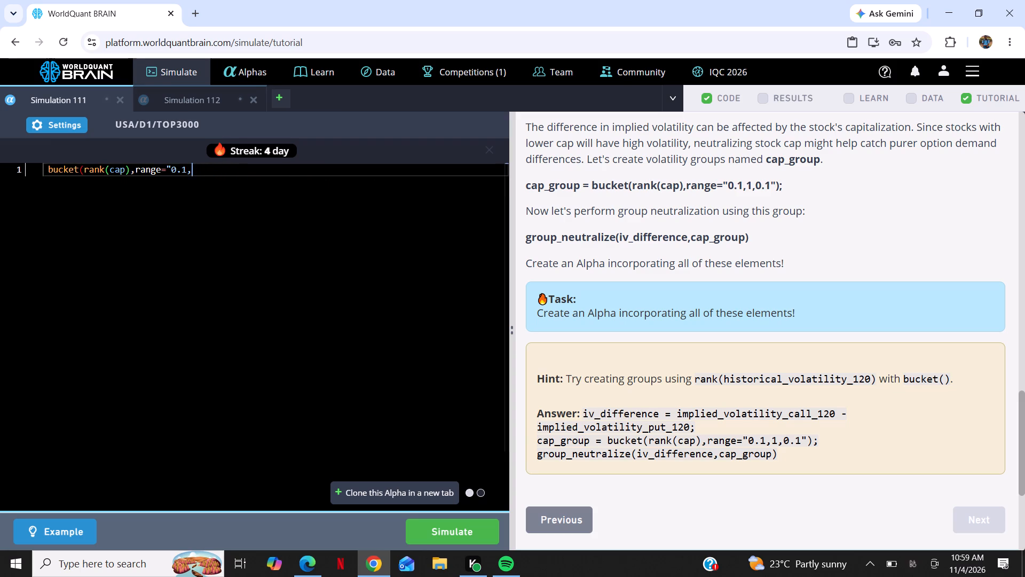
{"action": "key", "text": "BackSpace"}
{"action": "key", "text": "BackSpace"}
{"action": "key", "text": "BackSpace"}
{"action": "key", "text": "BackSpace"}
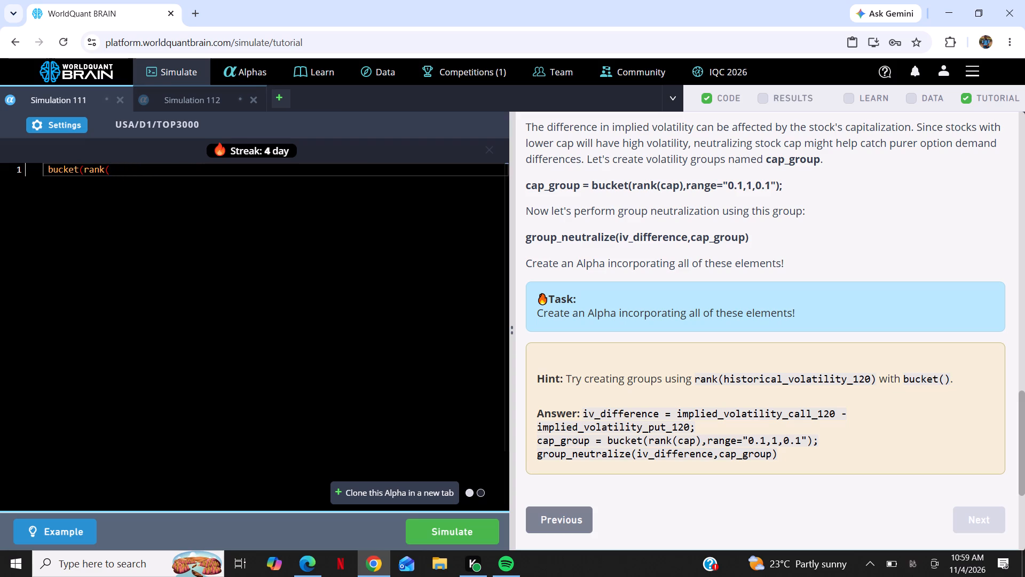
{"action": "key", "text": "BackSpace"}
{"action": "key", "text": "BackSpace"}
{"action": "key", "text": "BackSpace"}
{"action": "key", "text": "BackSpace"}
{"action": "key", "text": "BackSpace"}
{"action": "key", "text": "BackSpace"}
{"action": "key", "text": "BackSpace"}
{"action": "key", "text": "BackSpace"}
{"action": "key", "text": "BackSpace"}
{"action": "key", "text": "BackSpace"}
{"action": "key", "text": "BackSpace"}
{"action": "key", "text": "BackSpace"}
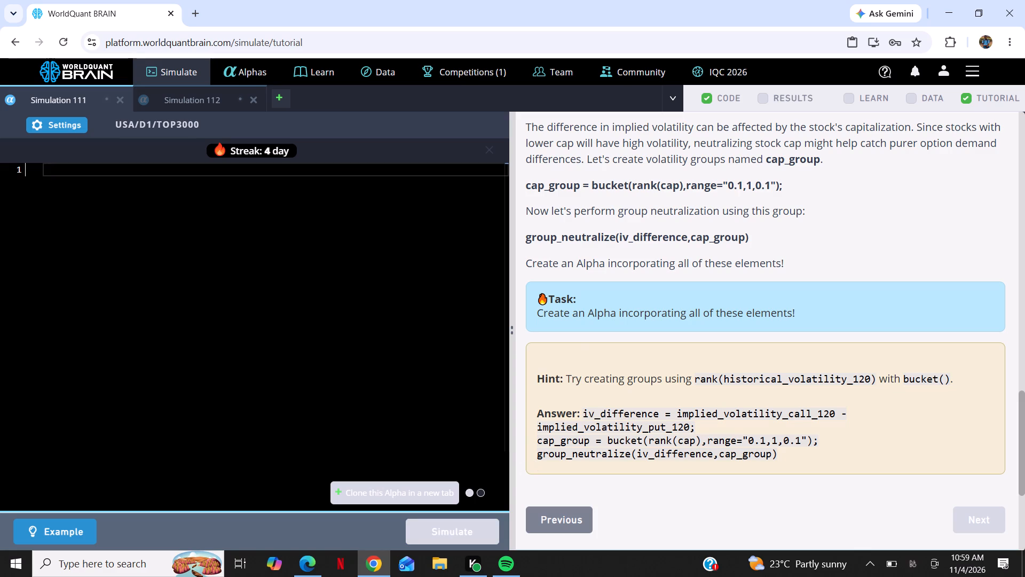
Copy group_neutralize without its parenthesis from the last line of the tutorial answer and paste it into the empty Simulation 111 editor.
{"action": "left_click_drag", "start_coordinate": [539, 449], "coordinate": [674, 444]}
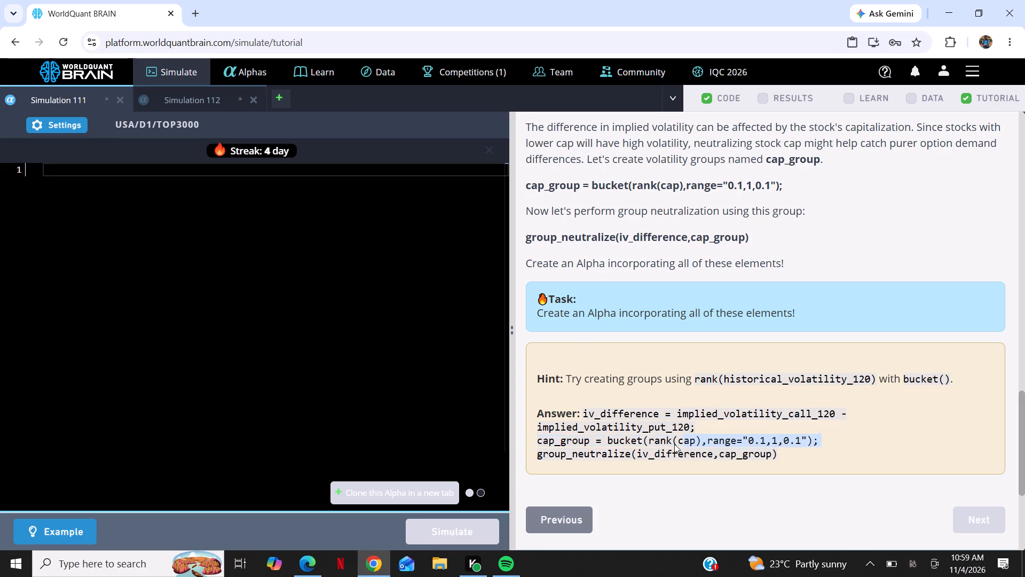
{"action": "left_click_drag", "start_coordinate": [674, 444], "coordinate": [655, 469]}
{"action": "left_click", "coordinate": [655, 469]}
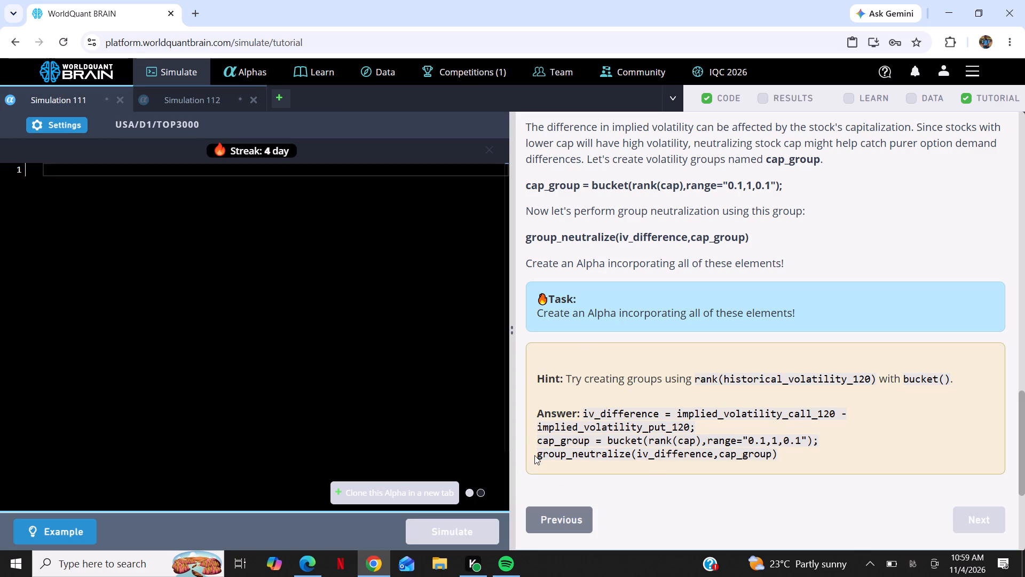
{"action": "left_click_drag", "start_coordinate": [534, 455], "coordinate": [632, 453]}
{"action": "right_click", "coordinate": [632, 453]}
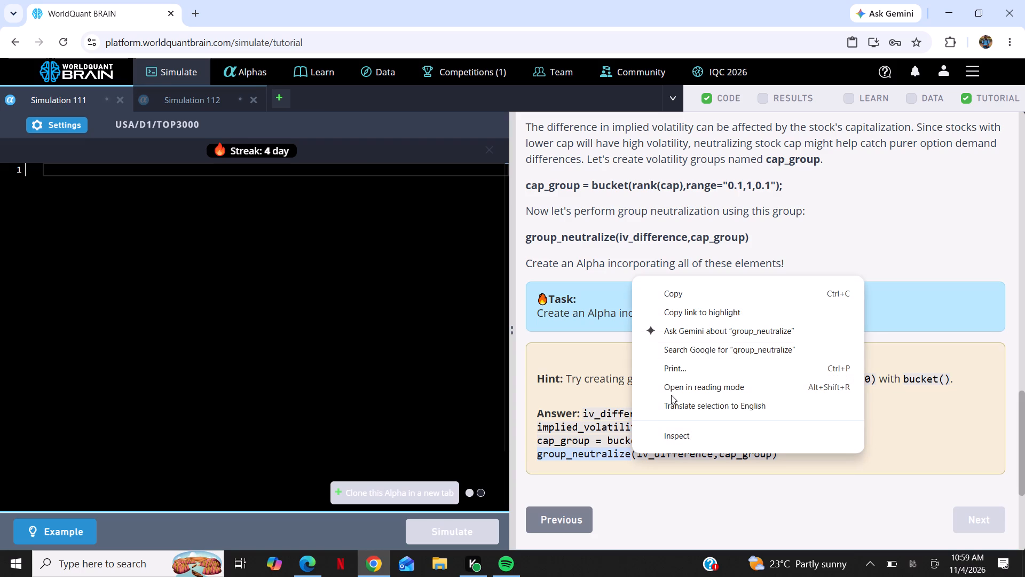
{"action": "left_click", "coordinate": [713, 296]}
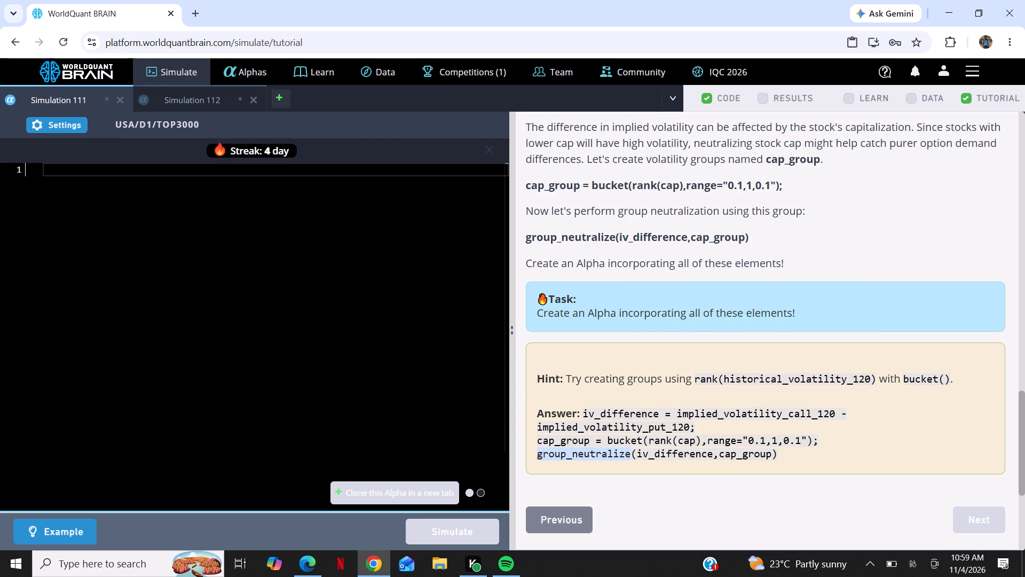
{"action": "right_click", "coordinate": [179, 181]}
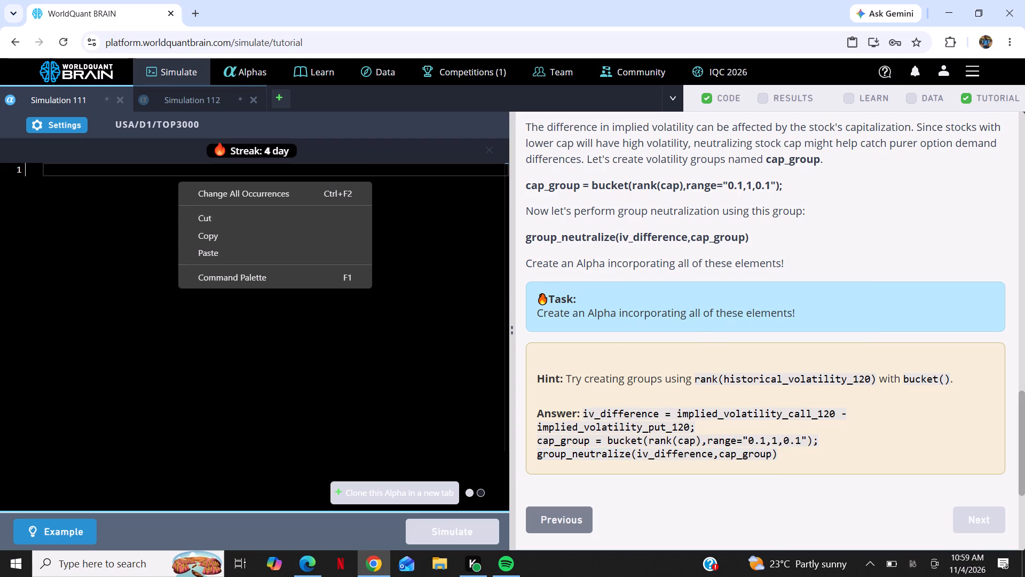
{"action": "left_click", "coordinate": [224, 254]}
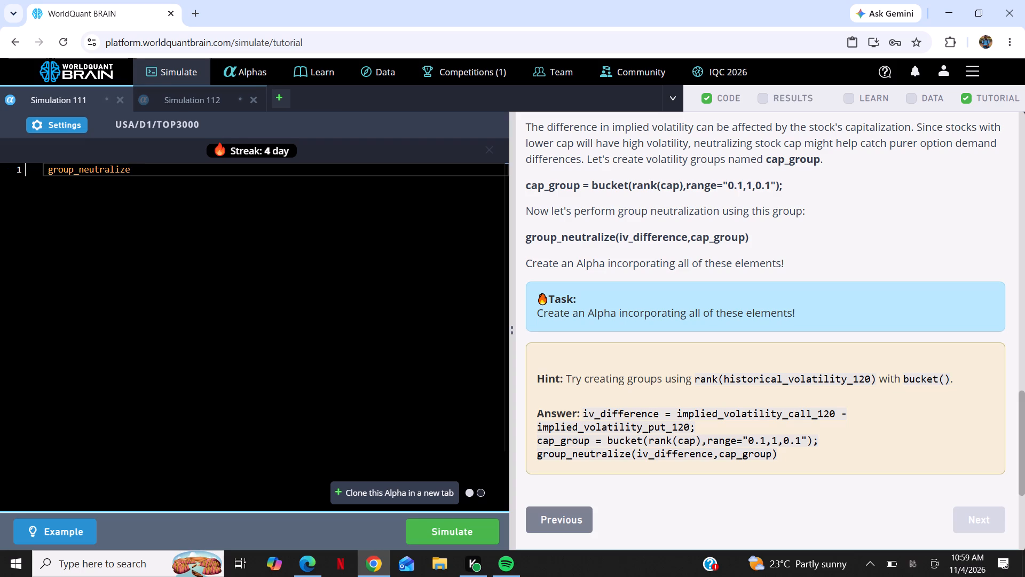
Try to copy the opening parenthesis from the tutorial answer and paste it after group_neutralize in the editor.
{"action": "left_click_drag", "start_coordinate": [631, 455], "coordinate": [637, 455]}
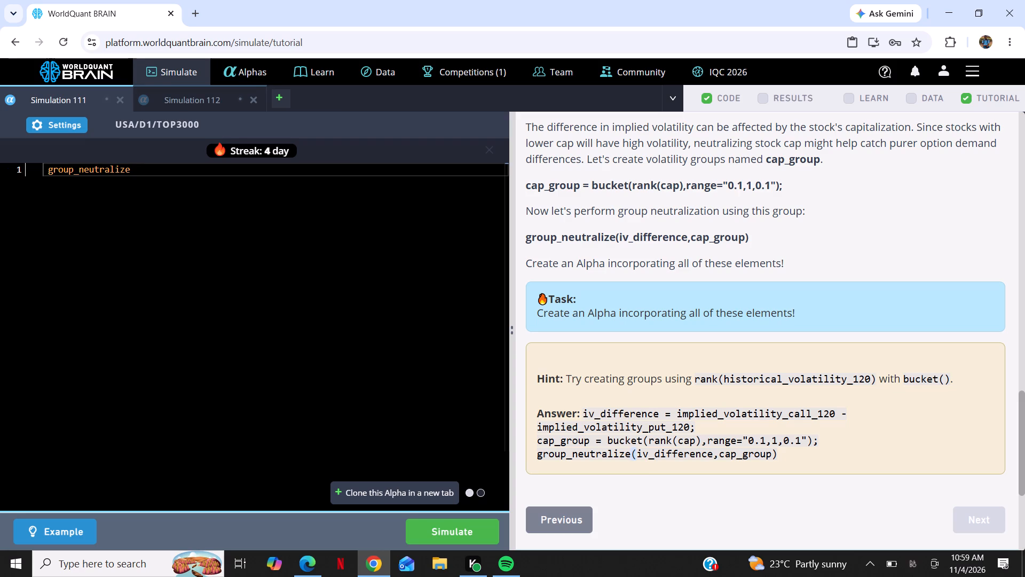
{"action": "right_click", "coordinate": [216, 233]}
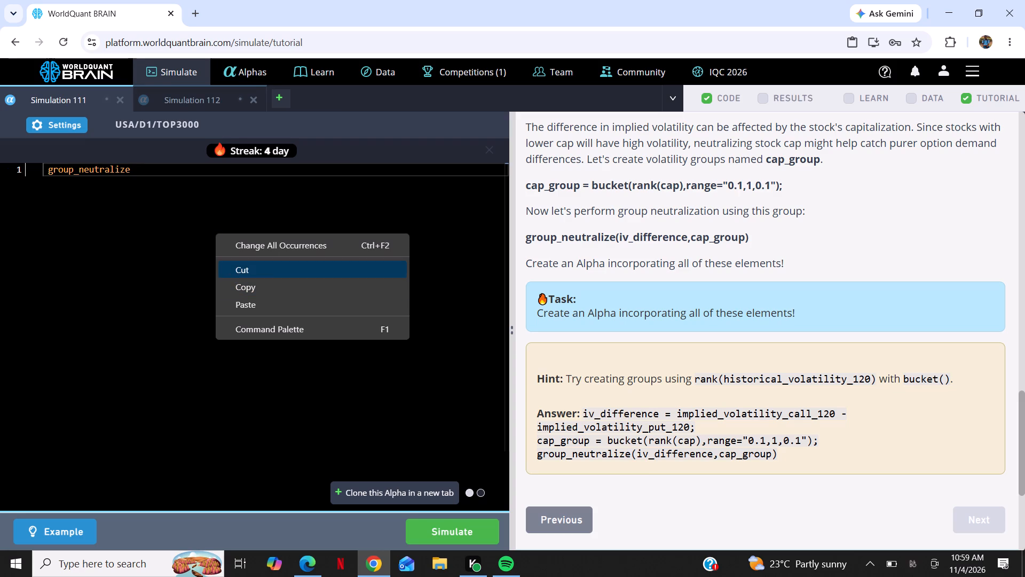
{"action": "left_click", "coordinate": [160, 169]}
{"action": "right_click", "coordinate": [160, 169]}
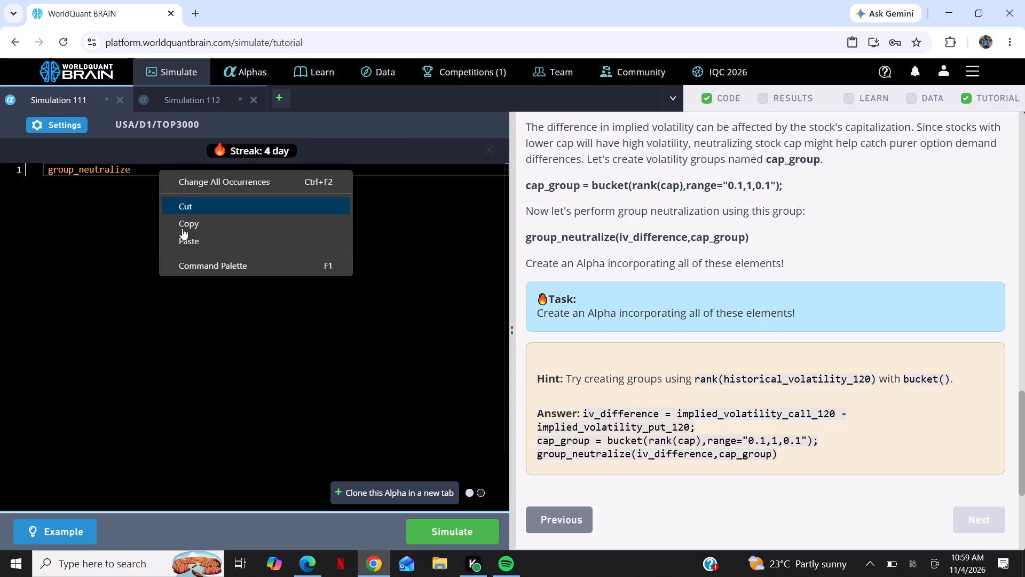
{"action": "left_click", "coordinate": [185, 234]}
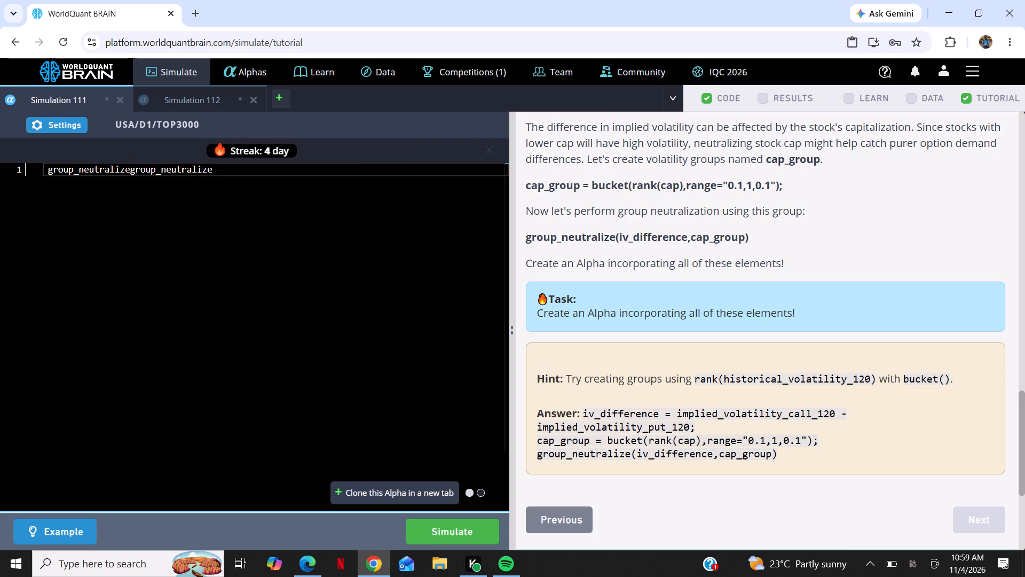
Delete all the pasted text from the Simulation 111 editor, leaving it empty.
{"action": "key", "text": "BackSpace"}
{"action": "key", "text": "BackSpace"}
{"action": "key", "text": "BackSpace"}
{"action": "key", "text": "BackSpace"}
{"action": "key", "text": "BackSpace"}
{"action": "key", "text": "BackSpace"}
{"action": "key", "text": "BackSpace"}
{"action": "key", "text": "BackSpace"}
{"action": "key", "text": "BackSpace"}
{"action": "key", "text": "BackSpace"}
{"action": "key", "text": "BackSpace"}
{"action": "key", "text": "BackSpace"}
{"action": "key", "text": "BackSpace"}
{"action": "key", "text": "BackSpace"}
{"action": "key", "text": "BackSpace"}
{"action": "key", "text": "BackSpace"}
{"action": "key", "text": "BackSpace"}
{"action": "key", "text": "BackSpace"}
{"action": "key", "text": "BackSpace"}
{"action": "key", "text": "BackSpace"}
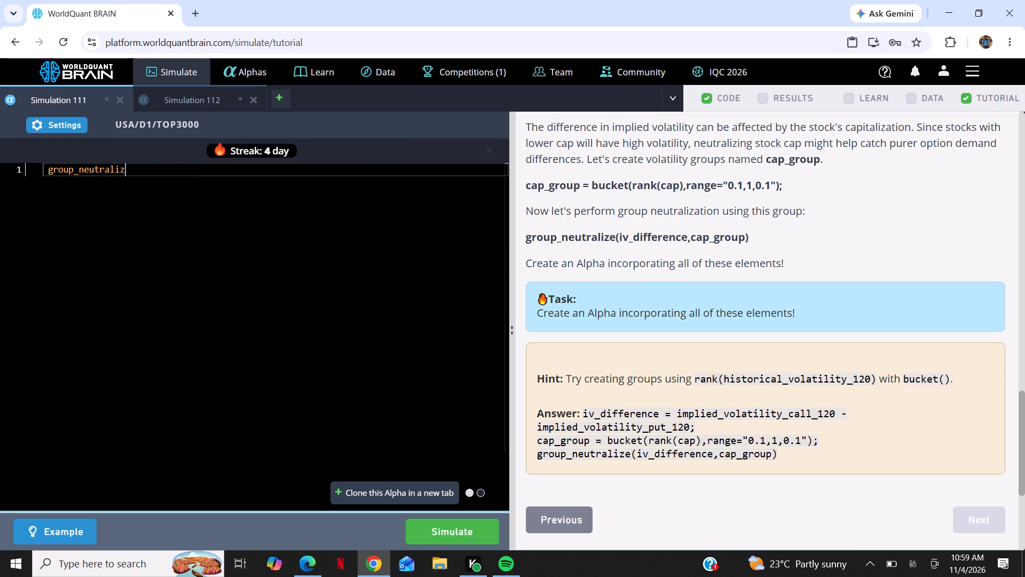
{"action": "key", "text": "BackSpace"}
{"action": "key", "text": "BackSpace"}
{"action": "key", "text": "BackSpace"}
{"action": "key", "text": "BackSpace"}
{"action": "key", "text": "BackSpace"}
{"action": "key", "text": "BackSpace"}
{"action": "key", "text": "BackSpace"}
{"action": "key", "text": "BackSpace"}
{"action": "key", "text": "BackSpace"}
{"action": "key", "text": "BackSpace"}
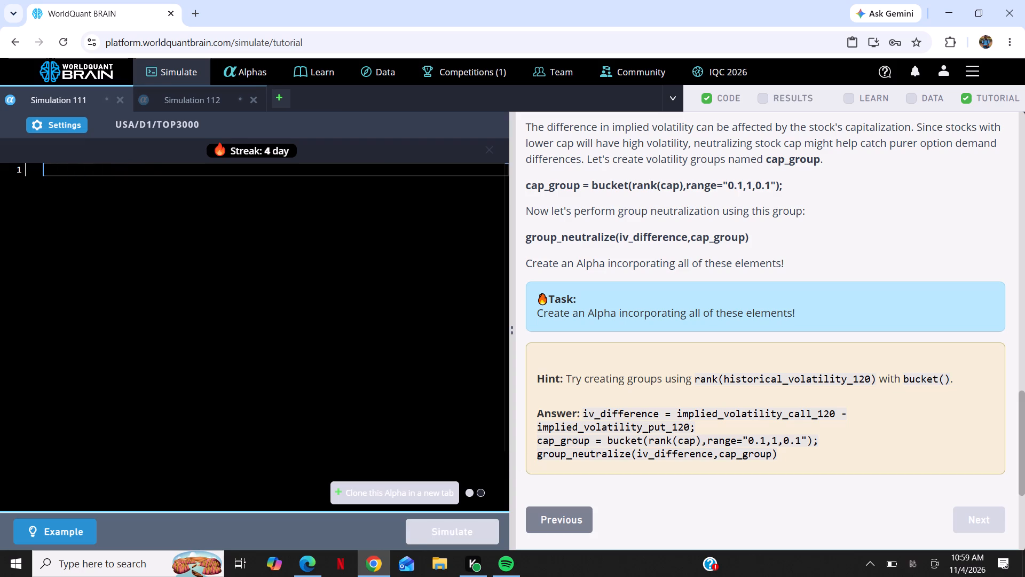
Copy group_neutralize( including the opening parenthesis from the tutorial answer and paste it into the empty Simulation 111 editor.
{"action": "left_click_drag", "start_coordinate": [540, 455], "coordinate": [633, 454]}
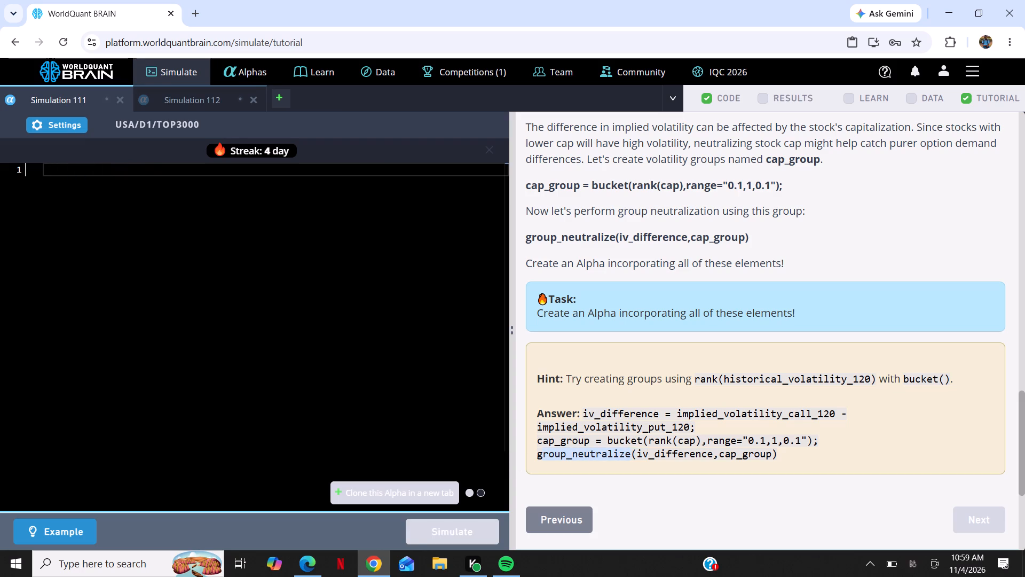
{"action": "left_click_drag", "start_coordinate": [633, 454], "coordinate": [637, 454]}
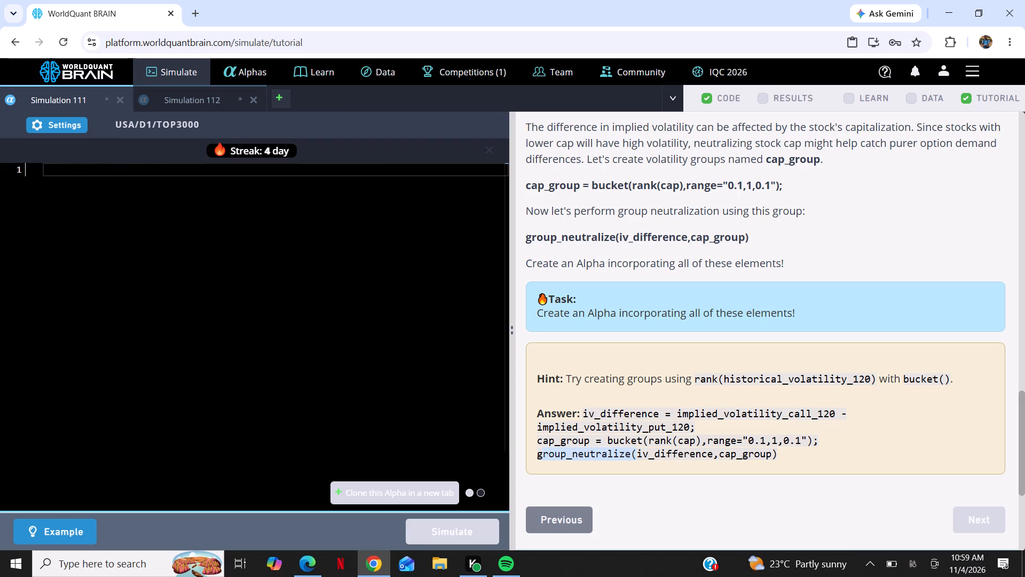
{"action": "left_click", "coordinate": [648, 495]}
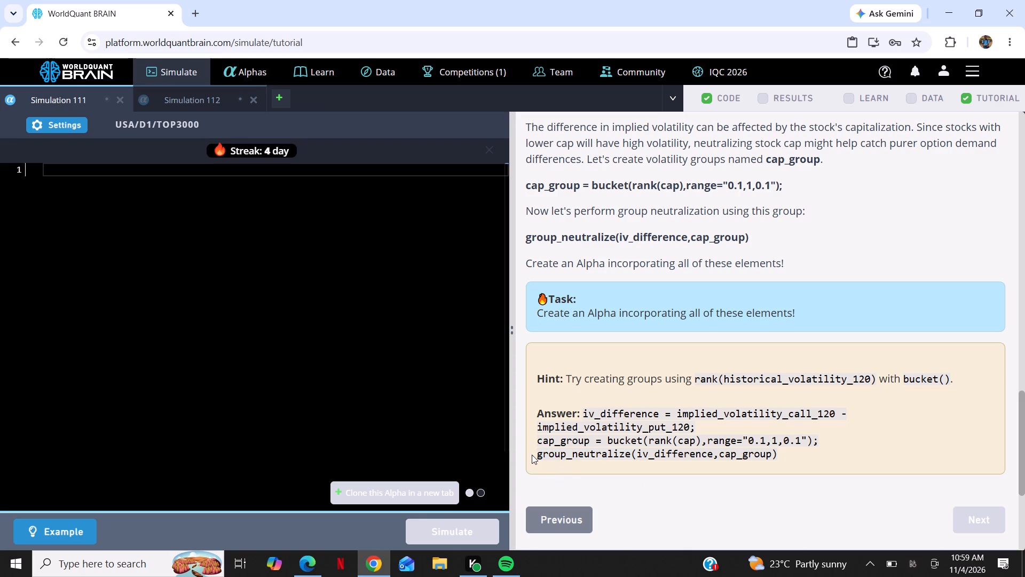
{"action": "left_click_drag", "start_coordinate": [532, 455], "coordinate": [627, 455]}
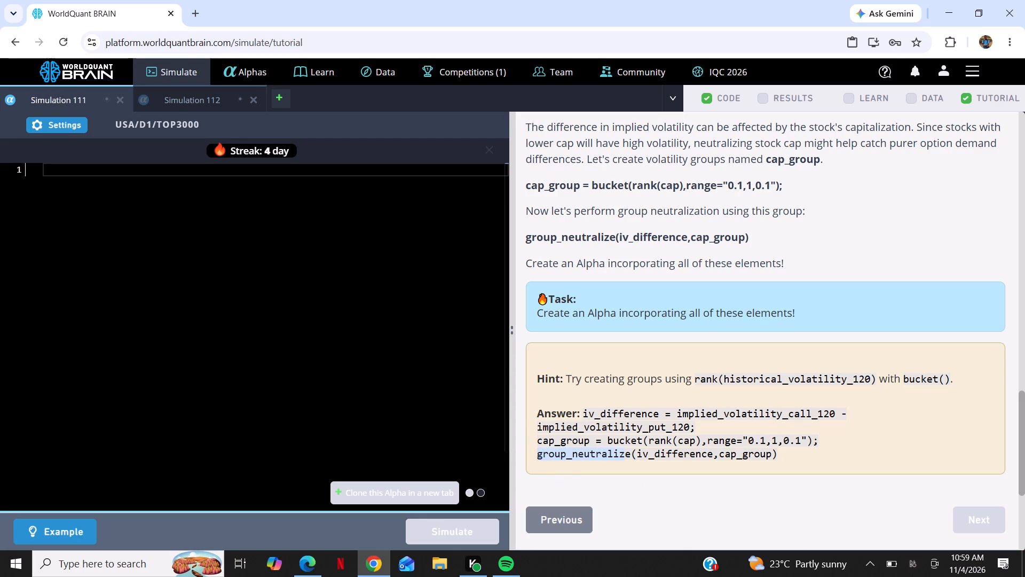
{"action": "left_click_drag", "start_coordinate": [627, 455], "coordinate": [635, 455]}
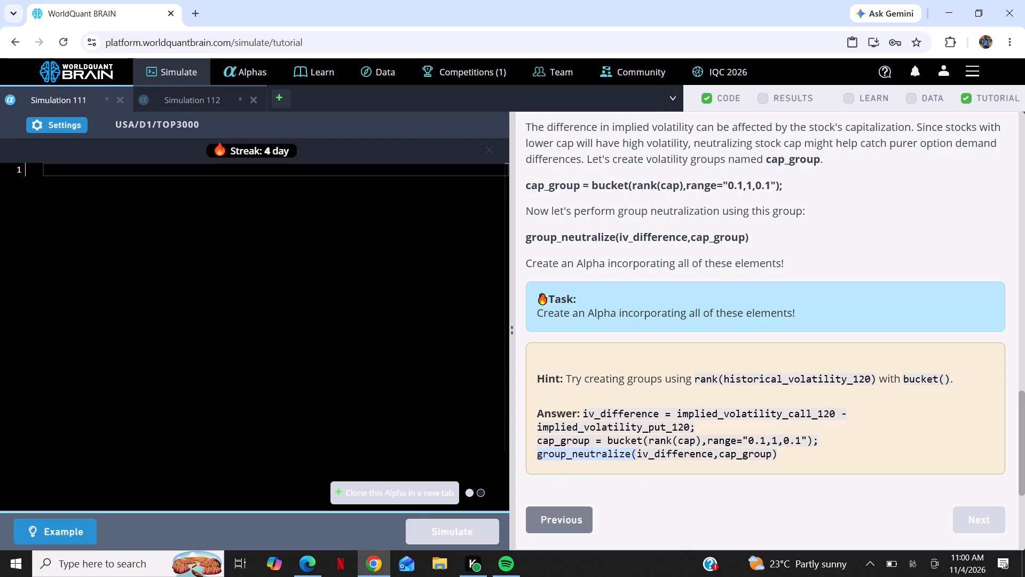
{"action": "right_click", "coordinate": [635, 455]}
{"action": "left_click", "coordinate": [706, 292]}
{"action": "right_click", "coordinate": [172, 314]}
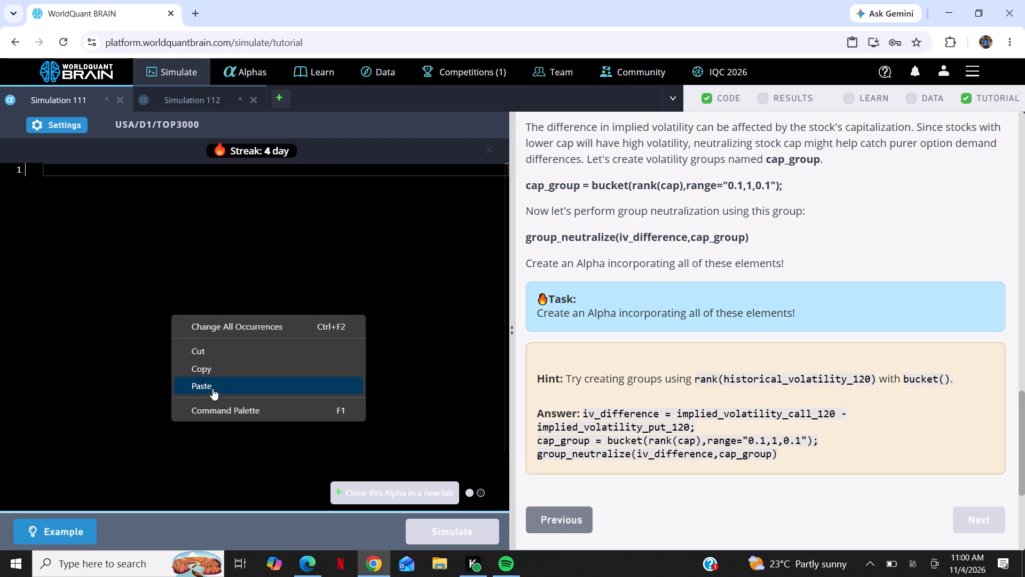
{"action": "left_click", "coordinate": [214, 391]}
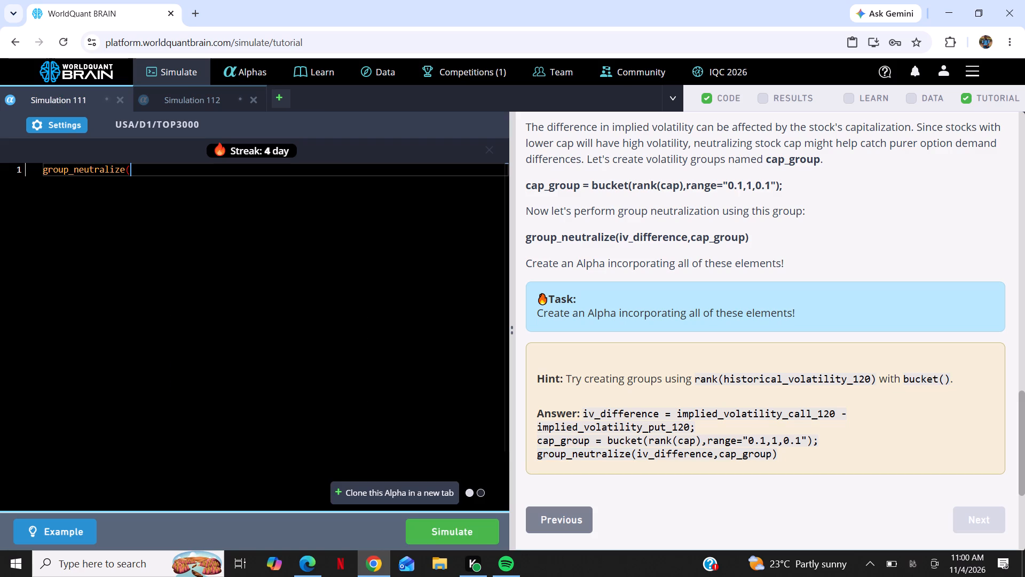
Select implied_volatility_call_120 - implied_volatility_put_120; in the tutorial answer.
{"action": "left_click", "coordinate": [674, 414]}
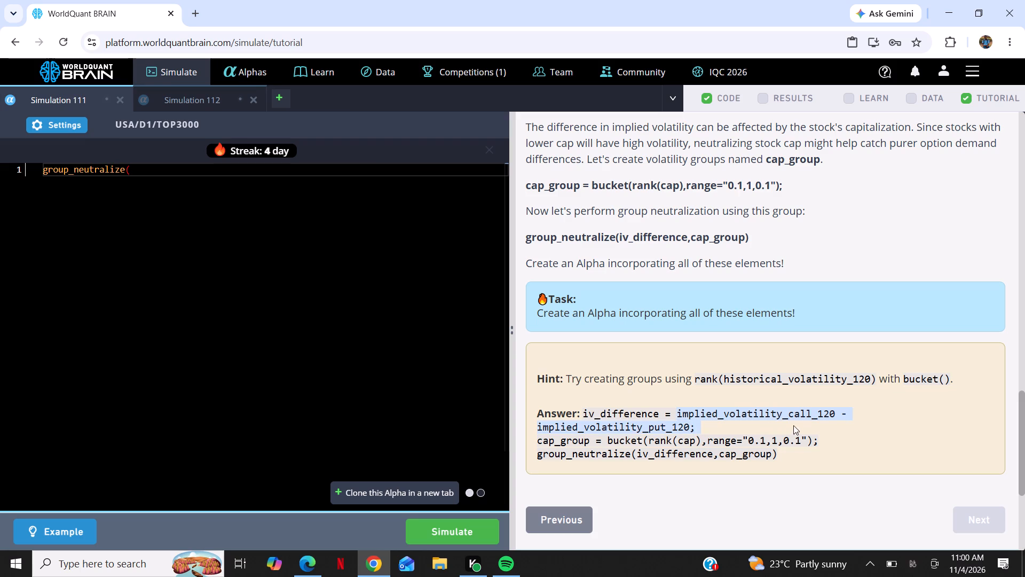
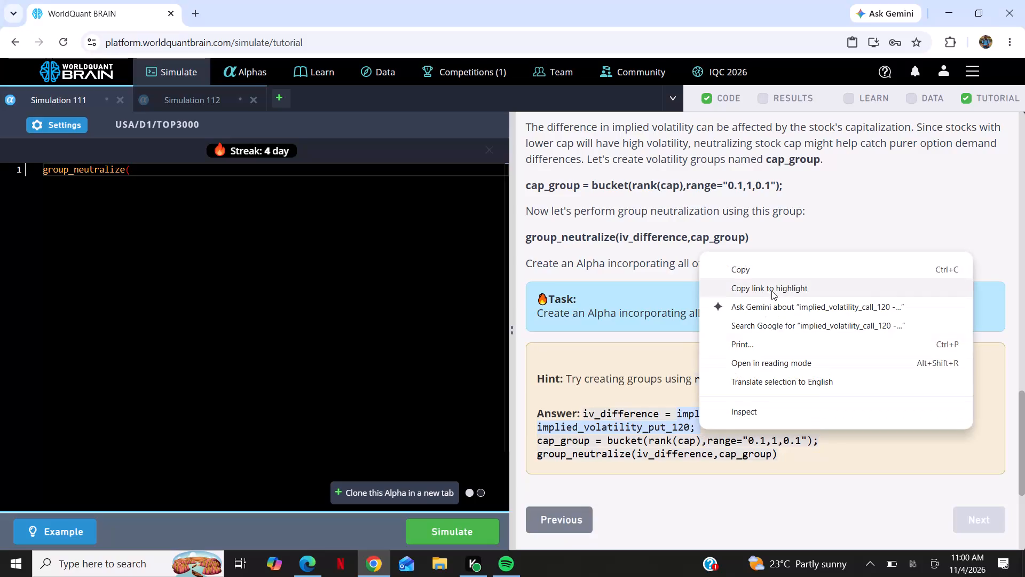
Copy the selected implied_volatility_call_120 - implied_volatility_put_120; and paste it after group_neutralize( in the Simulation 111 editor.
{"action": "left_click", "coordinate": [778, 274]}
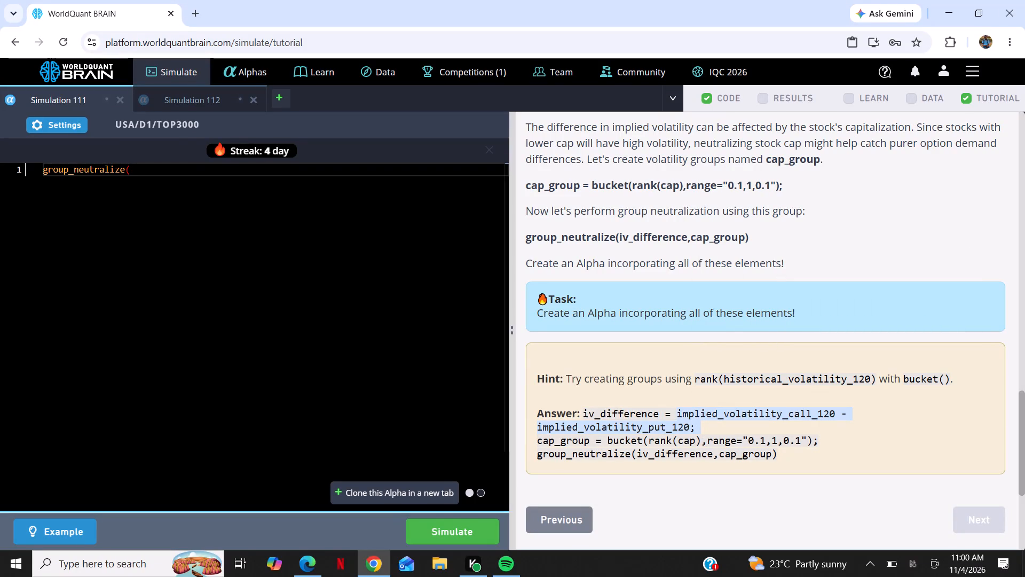
{"action": "right_click", "coordinate": [304, 177]}
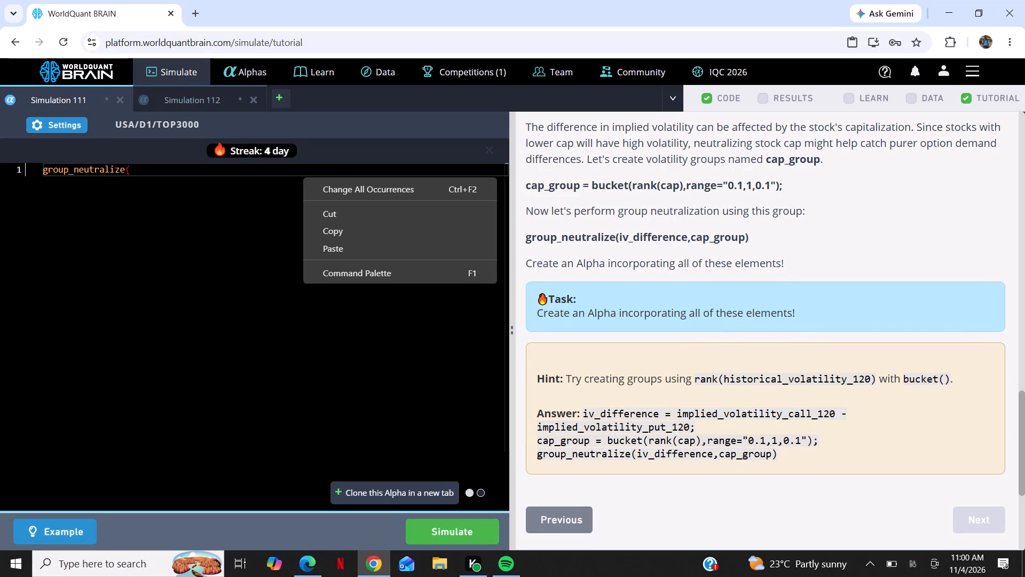
{"action": "left_click", "coordinate": [165, 168]}
{"action": "right_click", "coordinate": [165, 168]}
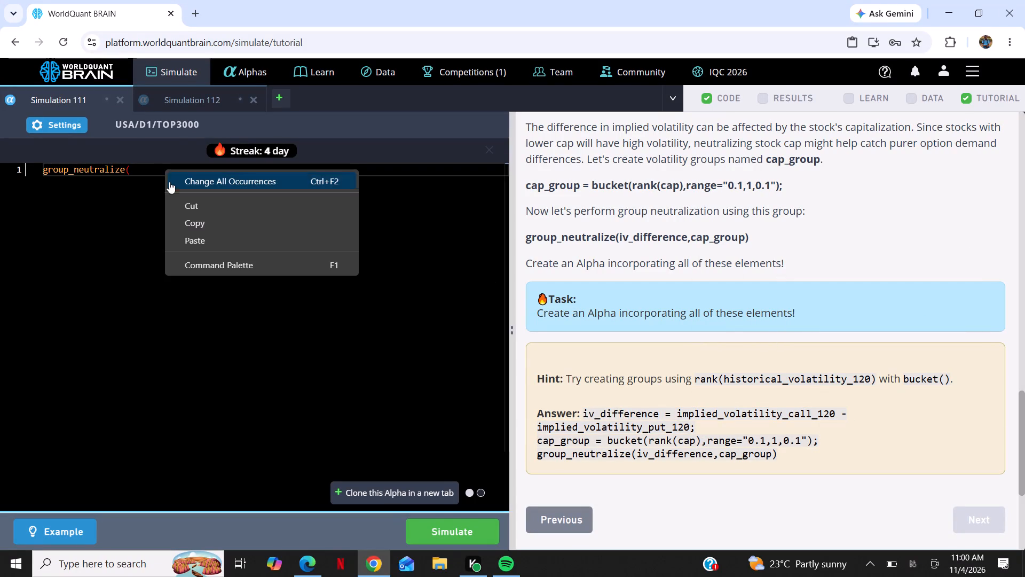
{"action": "left_click", "coordinate": [186, 234]}
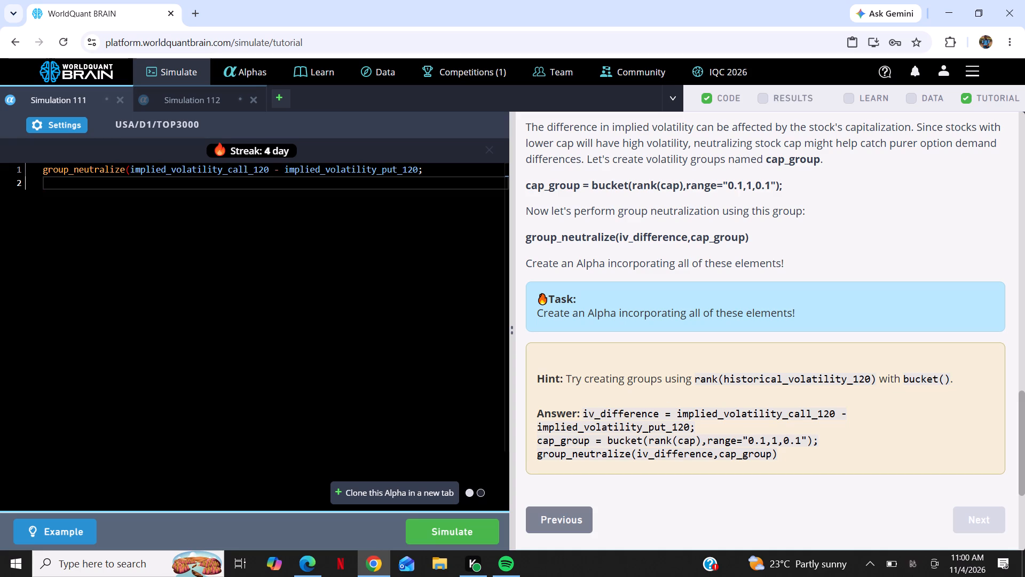
Copy bucket(rank(cap),range="0.1,1,0.1"); from the tutorial answer and paste it after implied_volatility_put_120; in the editor's first line.
{"action": "left_click_drag", "start_coordinate": [606, 441], "coordinate": [718, 466]}
{"action": "left_click", "coordinate": [846, 423]}
{"action": "left_click_drag", "start_coordinate": [601, 440], "coordinate": [727, 435]}
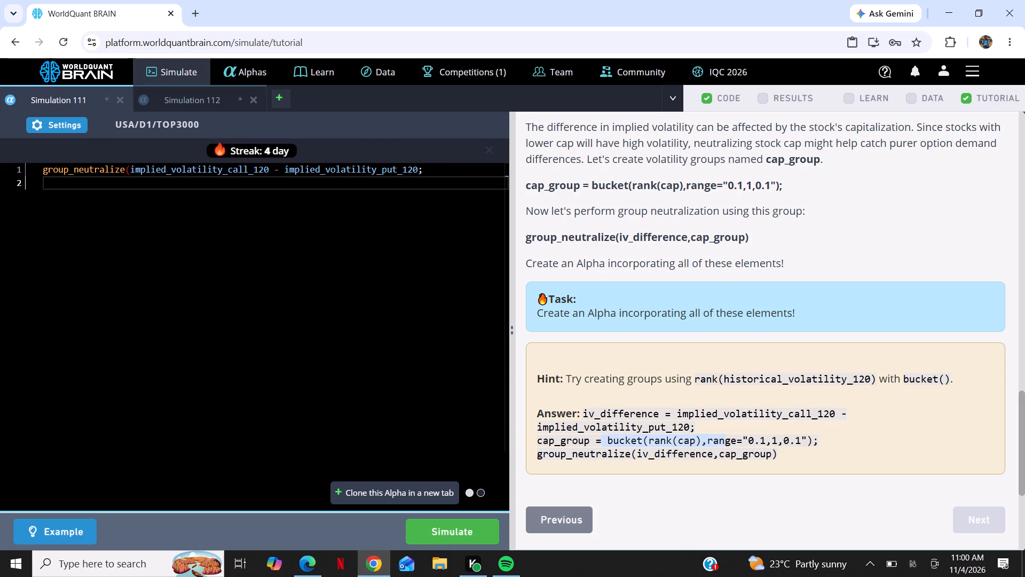
{"action": "left_click_drag", "start_coordinate": [727, 435], "coordinate": [825, 438]}
{"action": "right_click", "coordinate": [825, 438]}
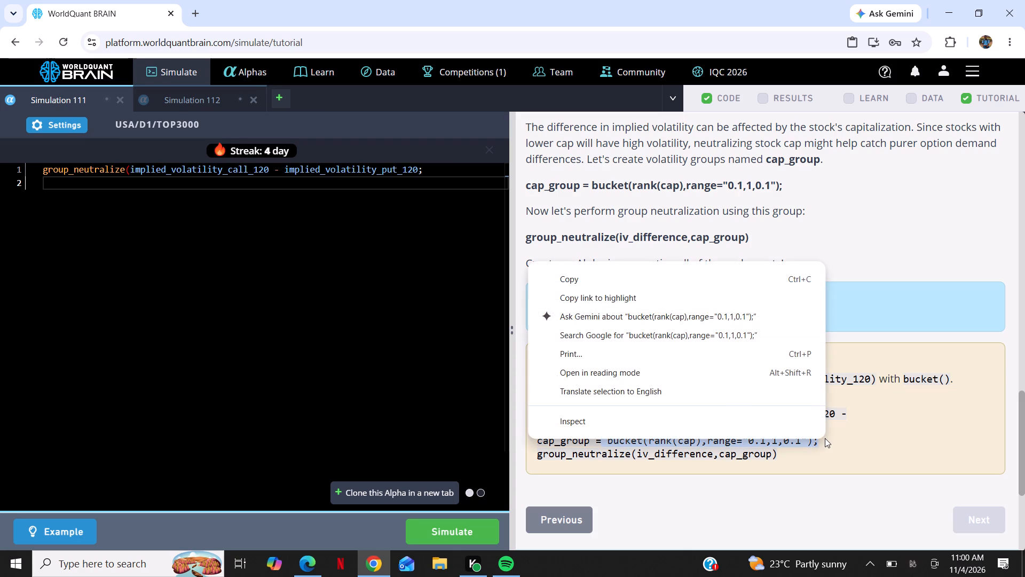
{"action": "left_click", "coordinate": [688, 282]}
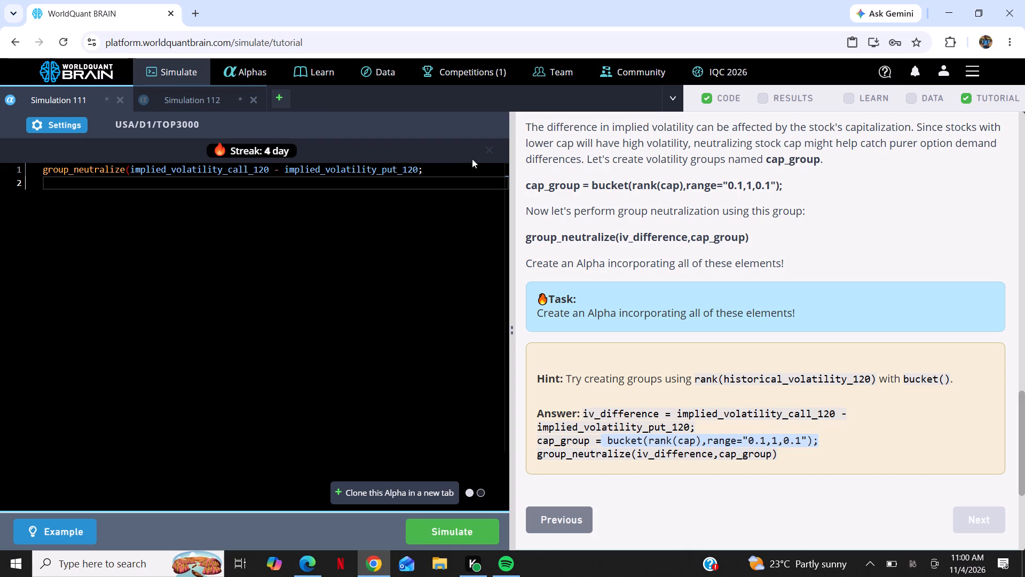
{"action": "left_click", "coordinate": [447, 171]}
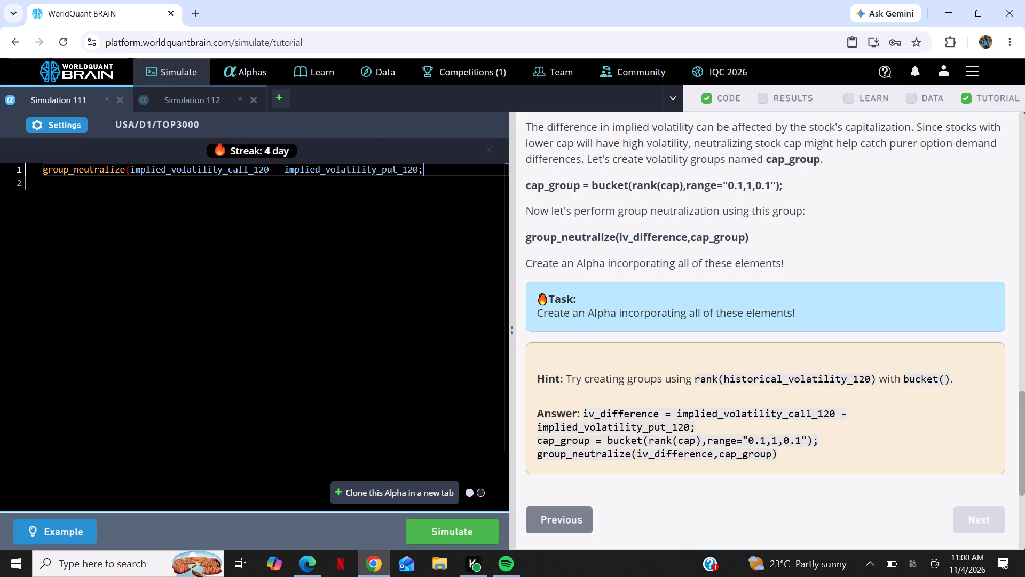
{"action": "right_click", "coordinate": [447, 171]}
{"action": "left_click", "coordinate": [487, 246]}
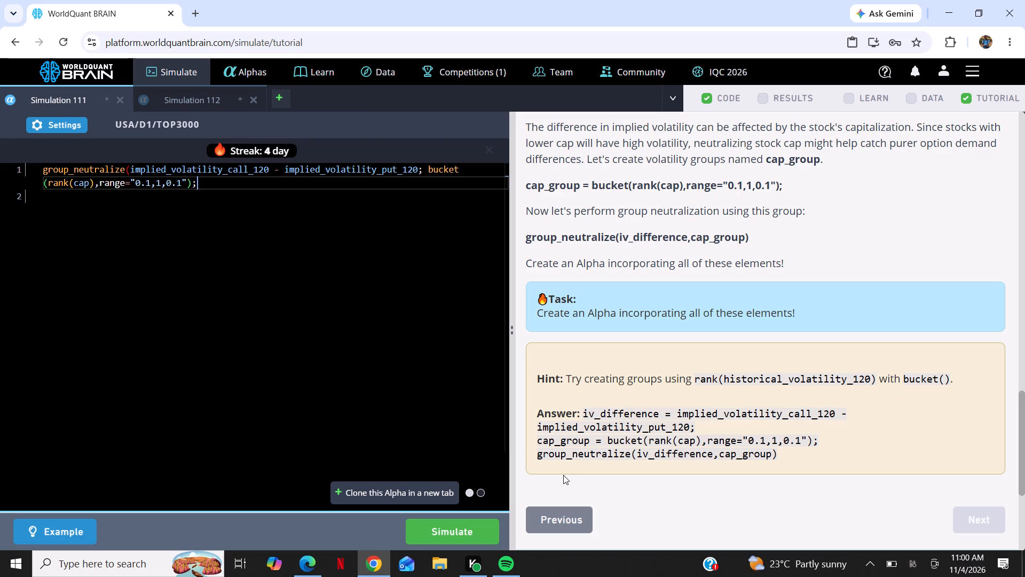
Simulate the assembled group_neutralize expression in Simulation 111.
{"action": "left_click", "coordinate": [466, 534]}
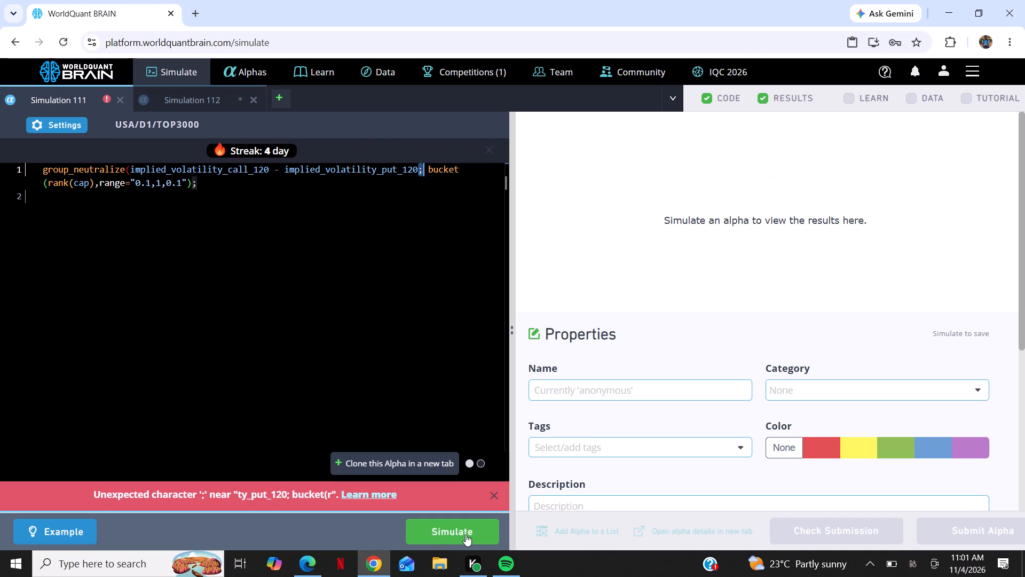
Replace the semicolon after implied_volatility_put_120 with a closing parenthesis and dismiss the error message.
{"action": "key", "text": "BackSpace"}
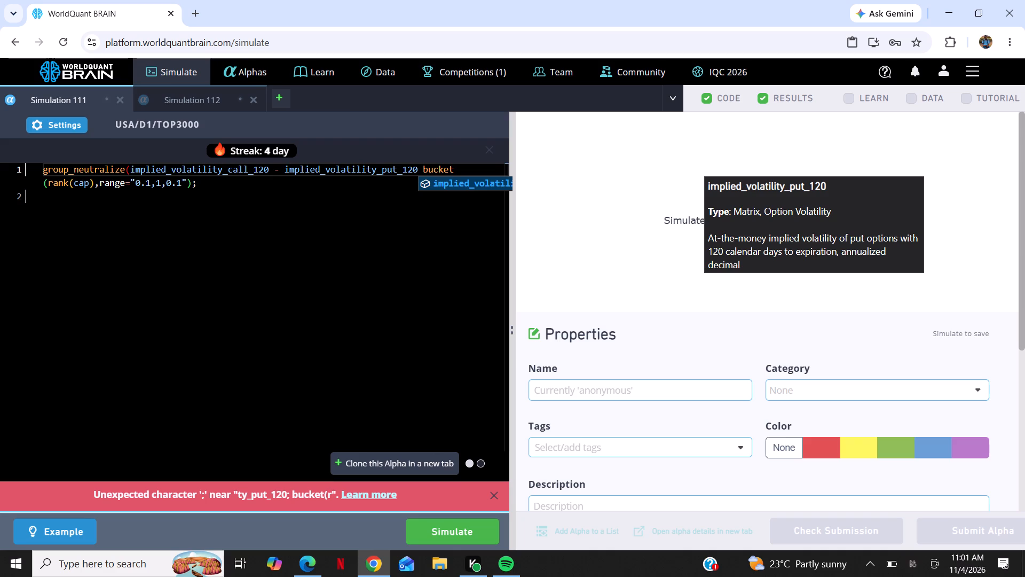
{"action": "key", "text": "shift+parenright"}
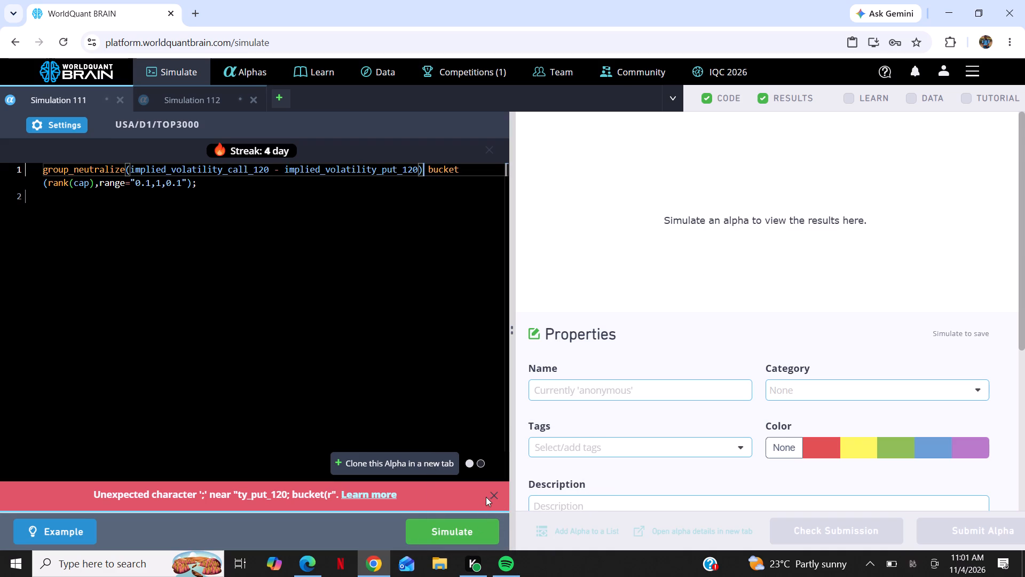
{"action": "left_click", "coordinate": [494, 496]}
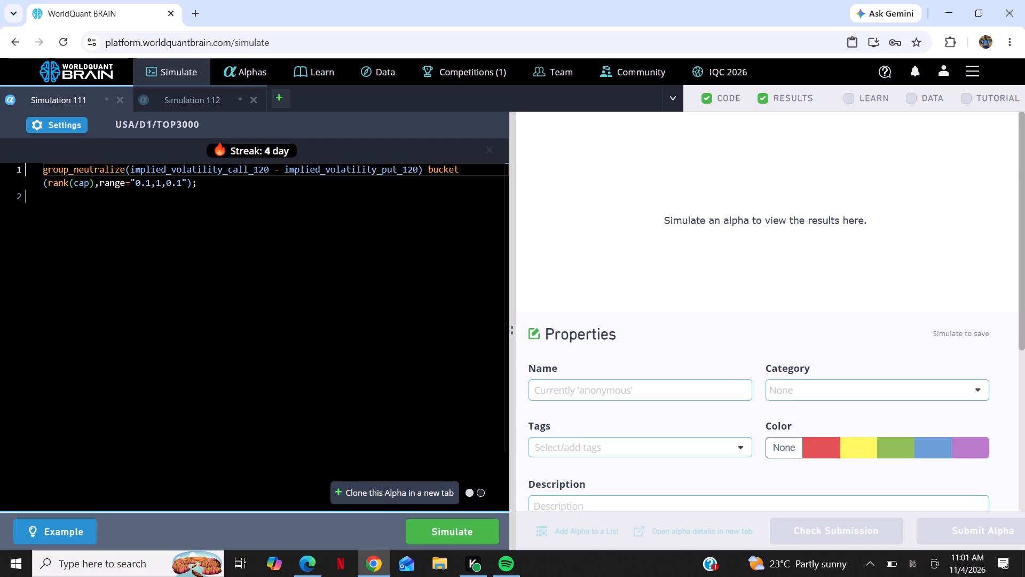
Simulate the edited group_neutralize expression again.
{"action": "left_click", "coordinate": [450, 530]}
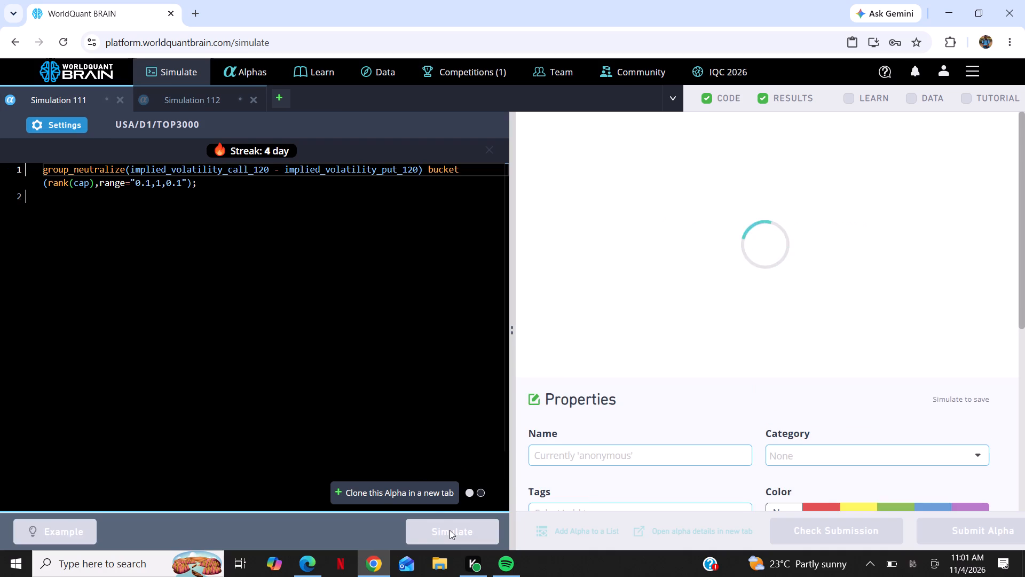
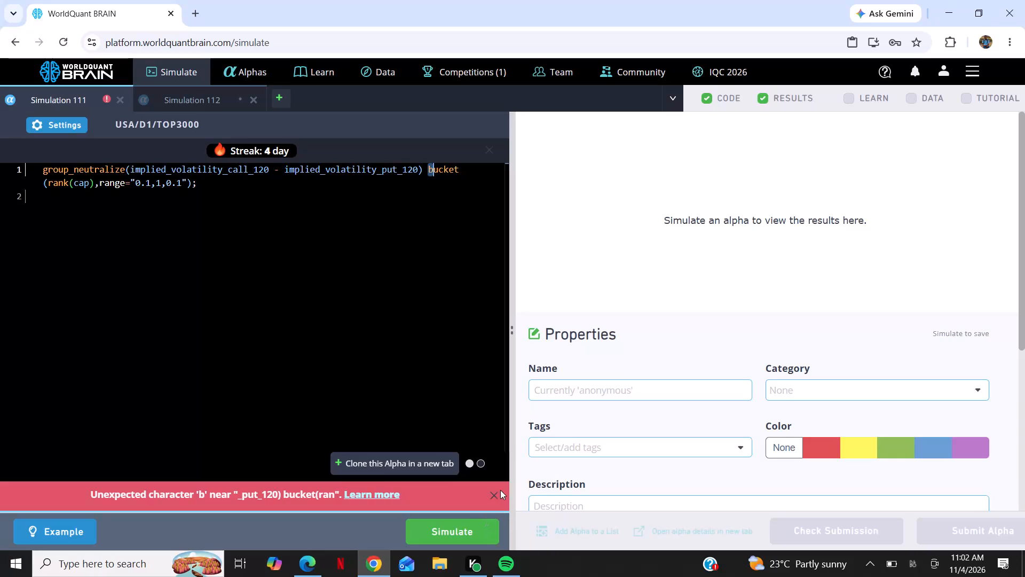
Dismiss the error message and close Simulation 111, discarding its unsimulated code.
{"action": "left_click", "coordinate": [493, 493]}
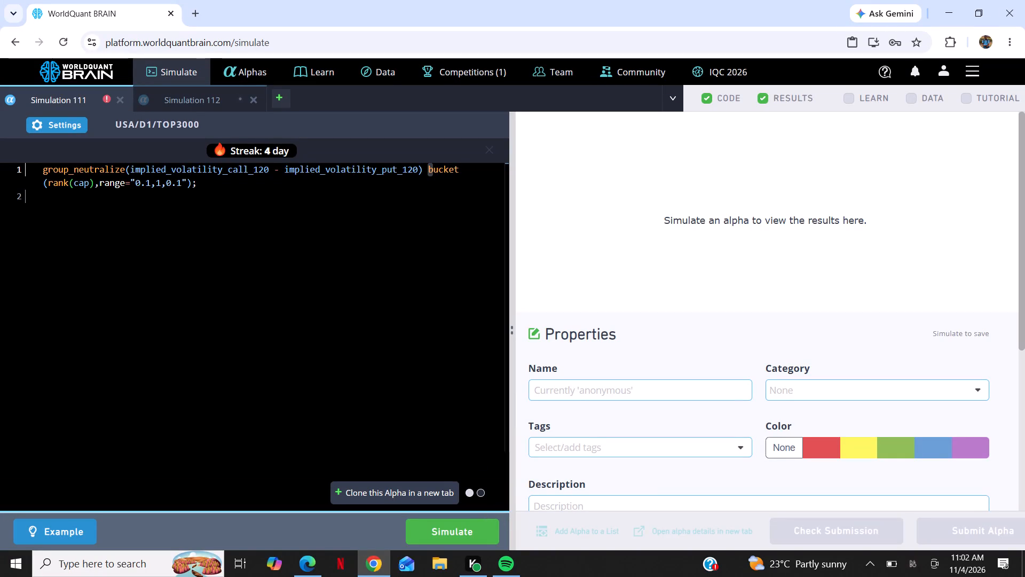
{"action": "left_click", "coordinate": [120, 99]}
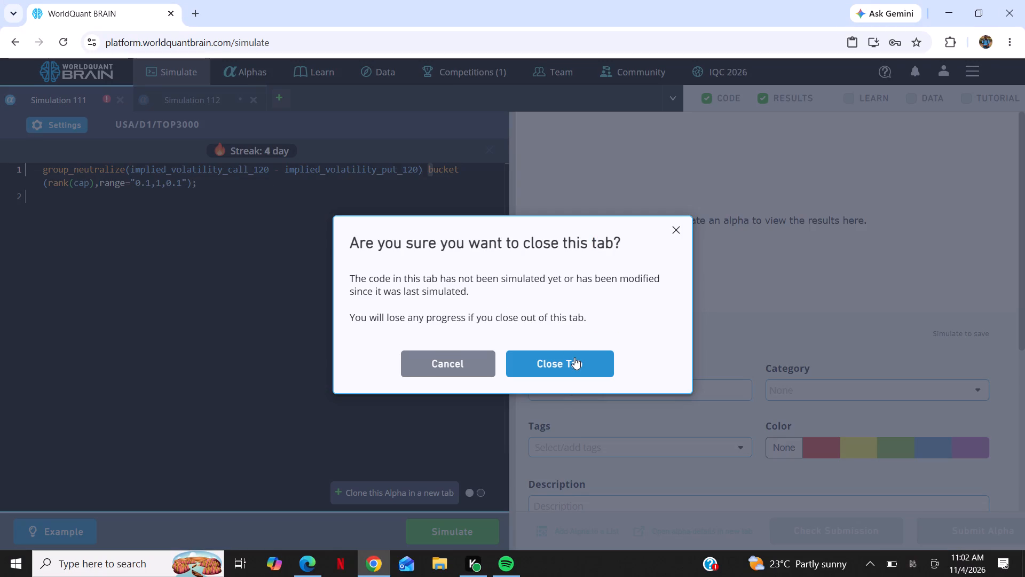
{"action": "left_click", "coordinate": [574, 357]}
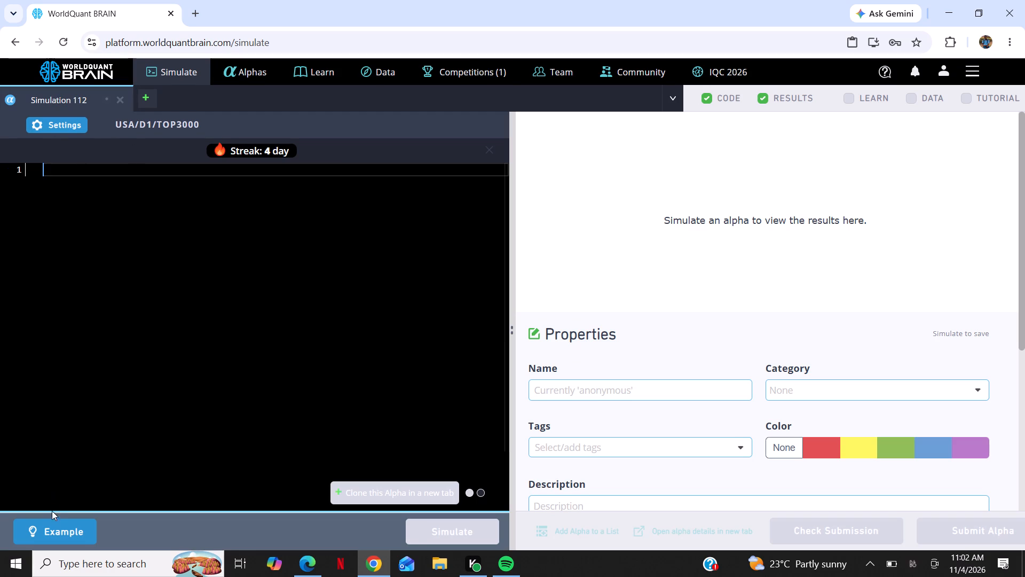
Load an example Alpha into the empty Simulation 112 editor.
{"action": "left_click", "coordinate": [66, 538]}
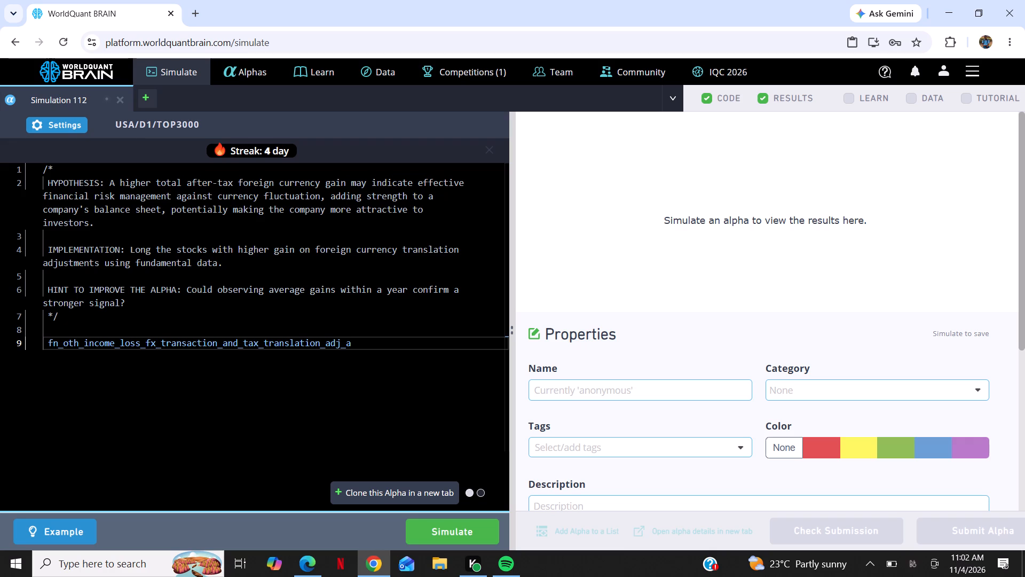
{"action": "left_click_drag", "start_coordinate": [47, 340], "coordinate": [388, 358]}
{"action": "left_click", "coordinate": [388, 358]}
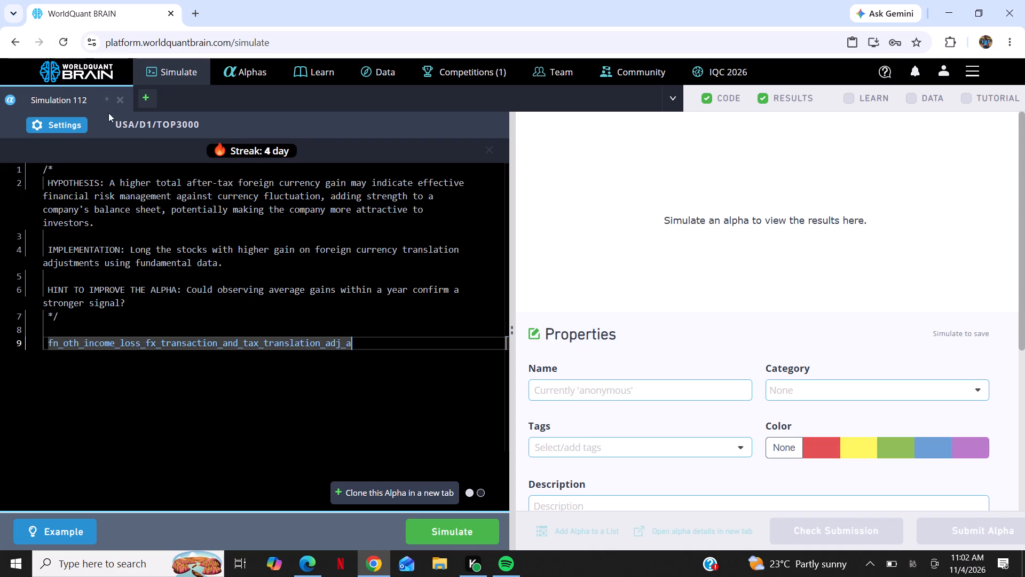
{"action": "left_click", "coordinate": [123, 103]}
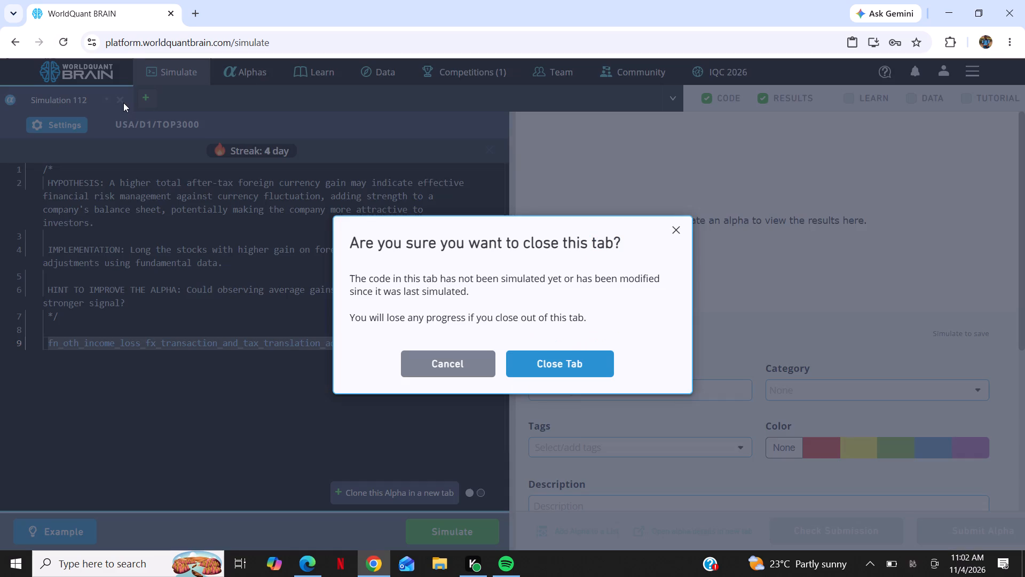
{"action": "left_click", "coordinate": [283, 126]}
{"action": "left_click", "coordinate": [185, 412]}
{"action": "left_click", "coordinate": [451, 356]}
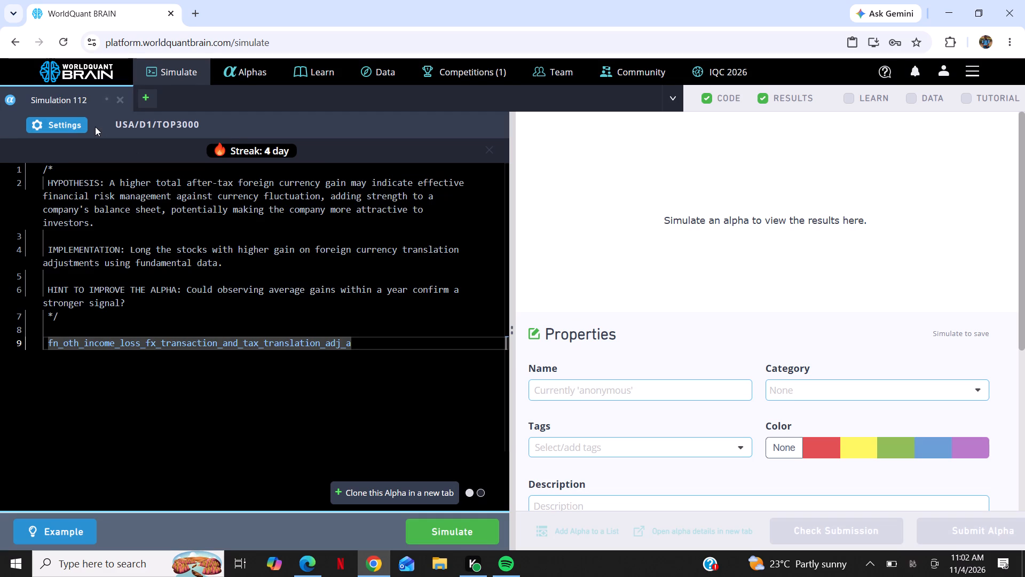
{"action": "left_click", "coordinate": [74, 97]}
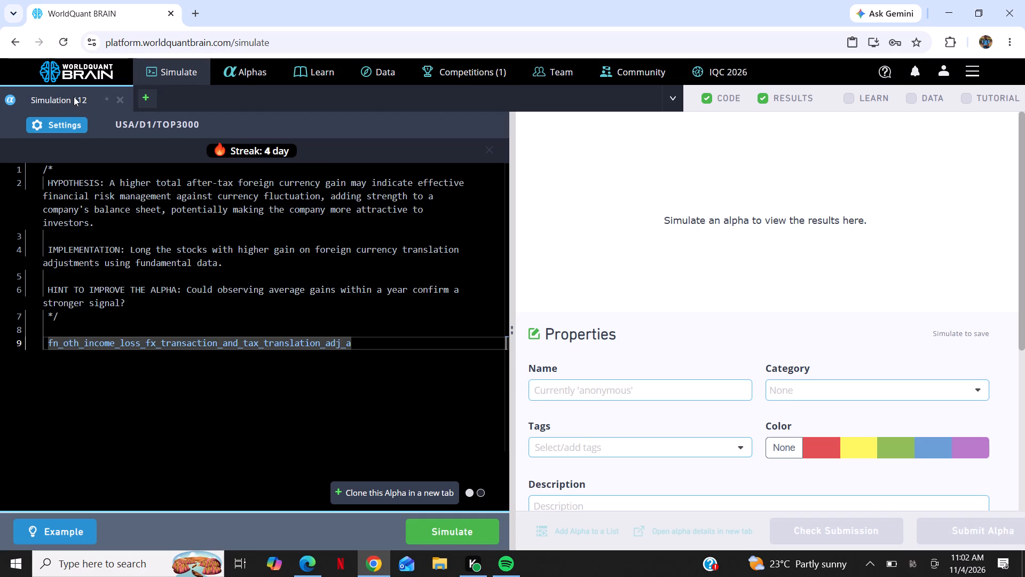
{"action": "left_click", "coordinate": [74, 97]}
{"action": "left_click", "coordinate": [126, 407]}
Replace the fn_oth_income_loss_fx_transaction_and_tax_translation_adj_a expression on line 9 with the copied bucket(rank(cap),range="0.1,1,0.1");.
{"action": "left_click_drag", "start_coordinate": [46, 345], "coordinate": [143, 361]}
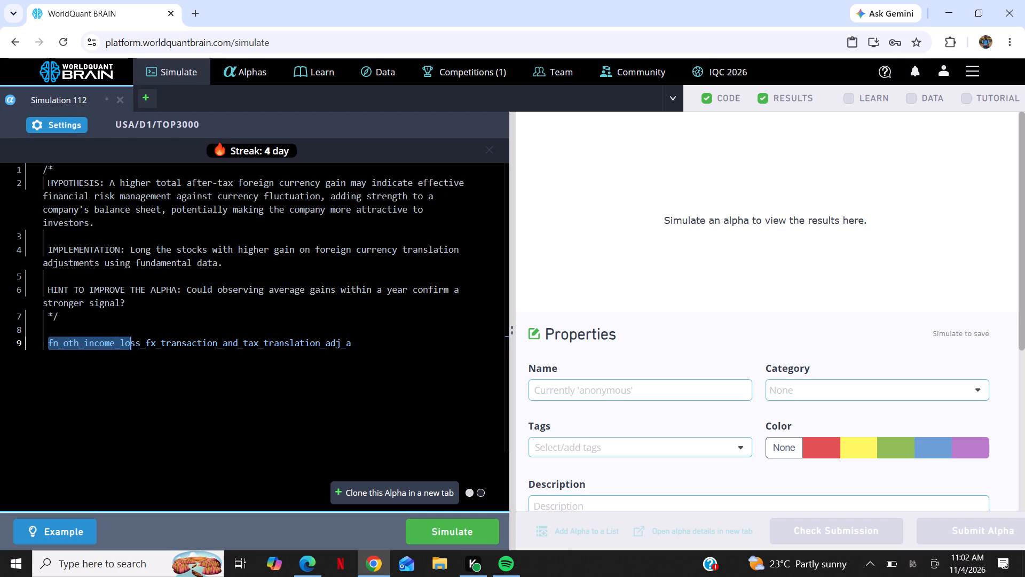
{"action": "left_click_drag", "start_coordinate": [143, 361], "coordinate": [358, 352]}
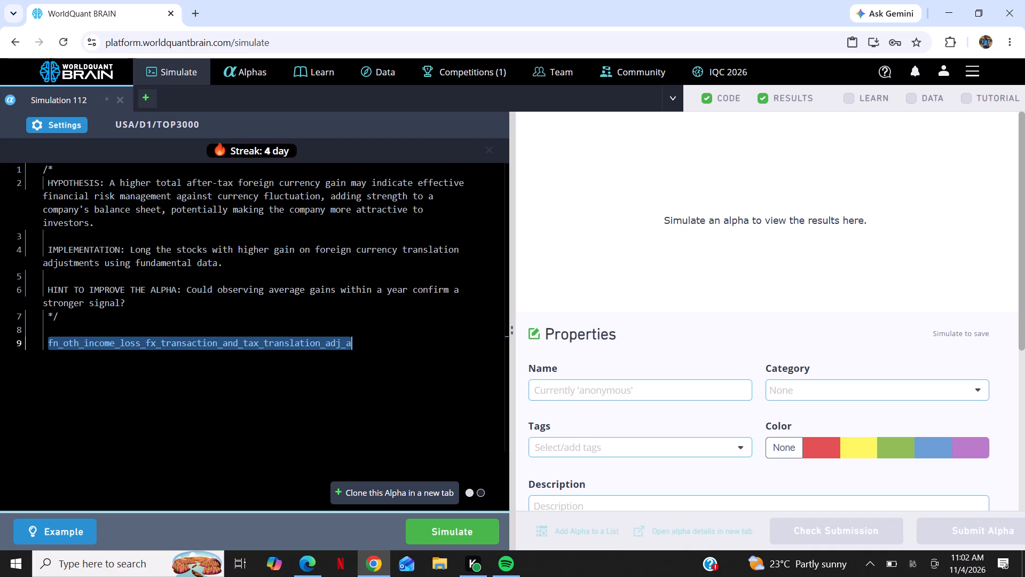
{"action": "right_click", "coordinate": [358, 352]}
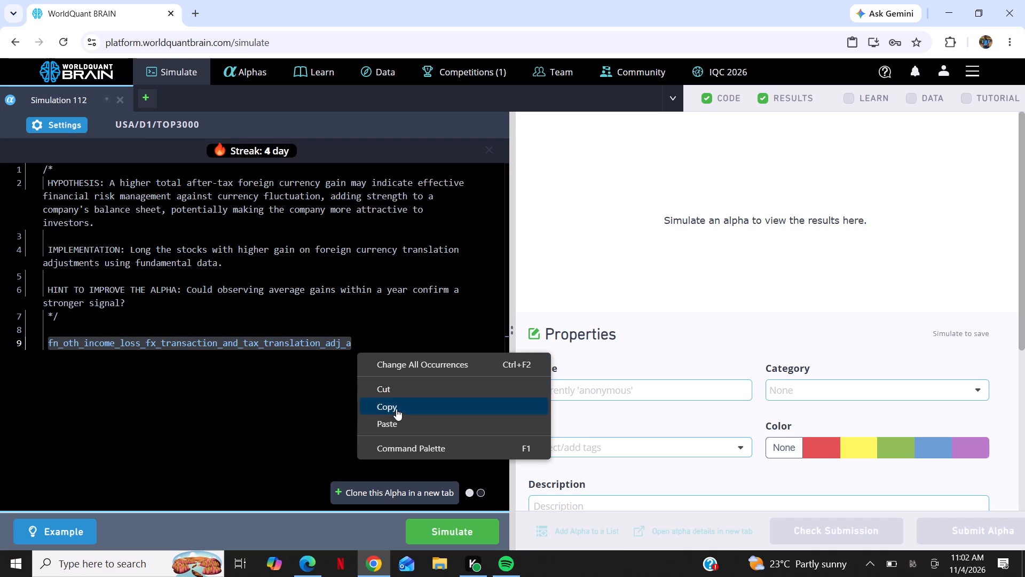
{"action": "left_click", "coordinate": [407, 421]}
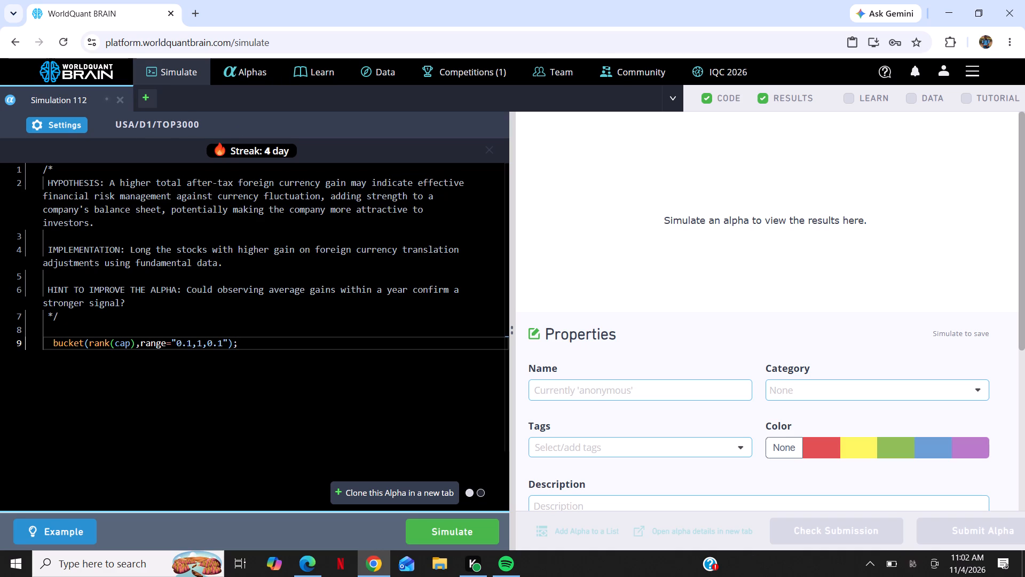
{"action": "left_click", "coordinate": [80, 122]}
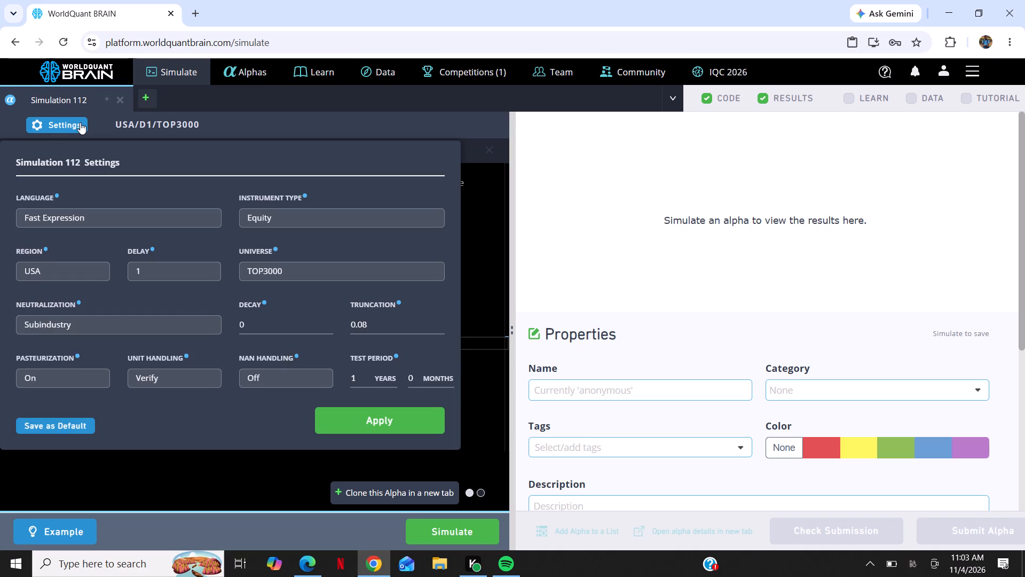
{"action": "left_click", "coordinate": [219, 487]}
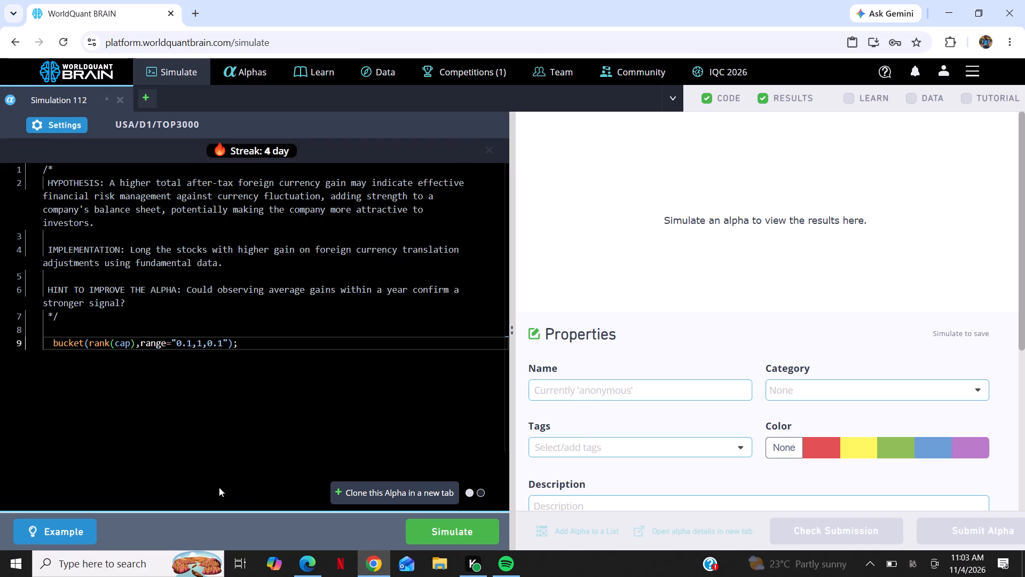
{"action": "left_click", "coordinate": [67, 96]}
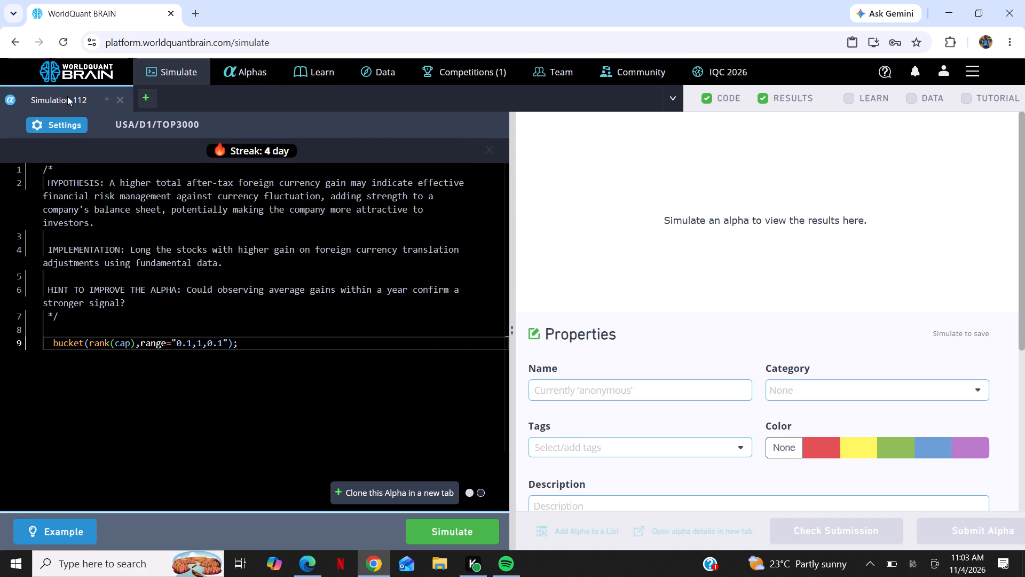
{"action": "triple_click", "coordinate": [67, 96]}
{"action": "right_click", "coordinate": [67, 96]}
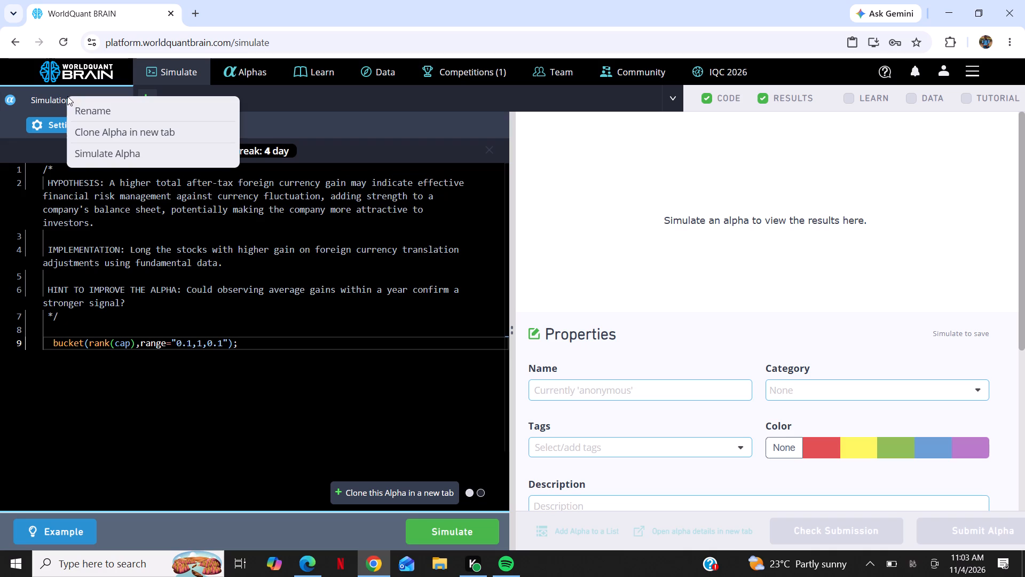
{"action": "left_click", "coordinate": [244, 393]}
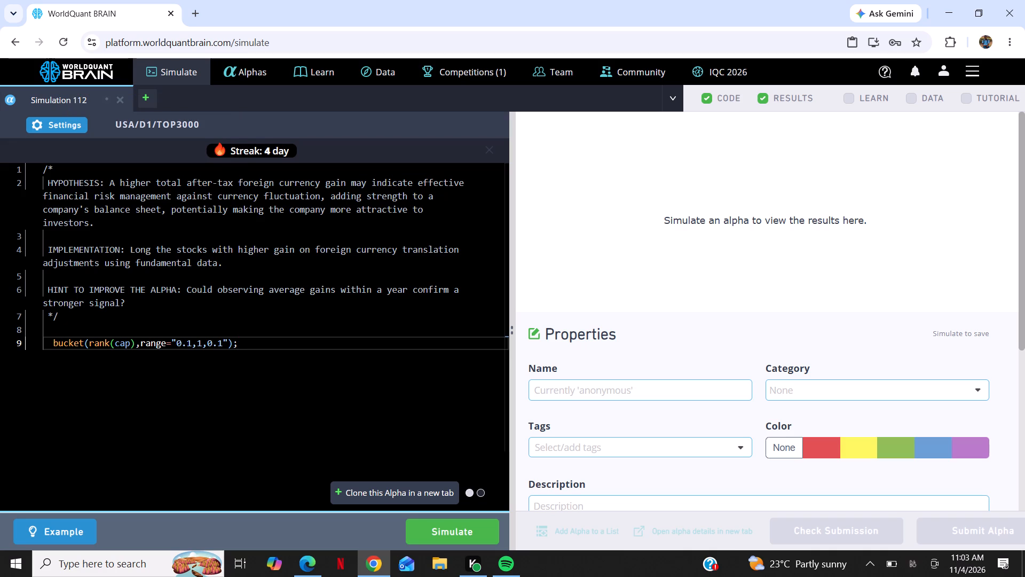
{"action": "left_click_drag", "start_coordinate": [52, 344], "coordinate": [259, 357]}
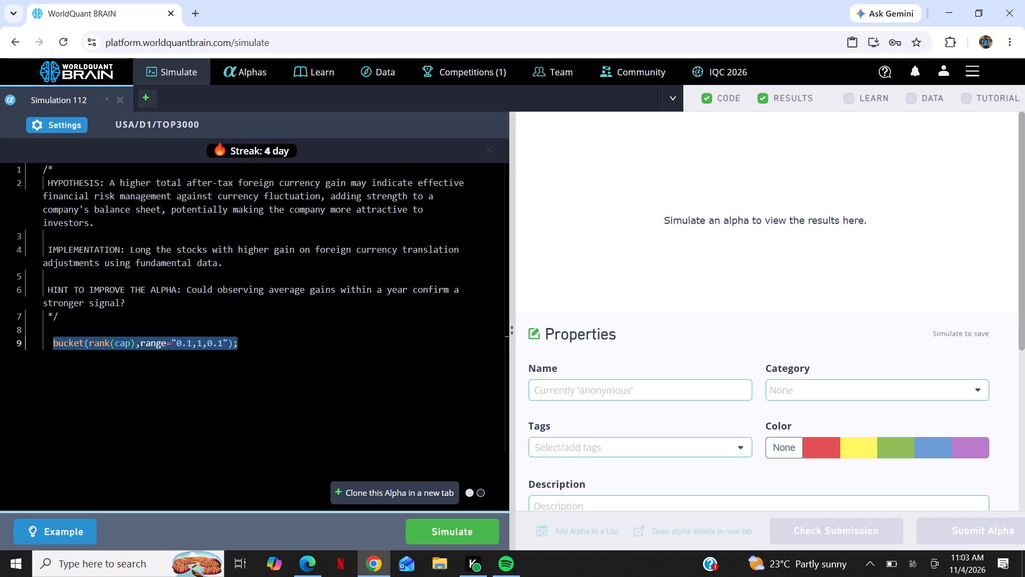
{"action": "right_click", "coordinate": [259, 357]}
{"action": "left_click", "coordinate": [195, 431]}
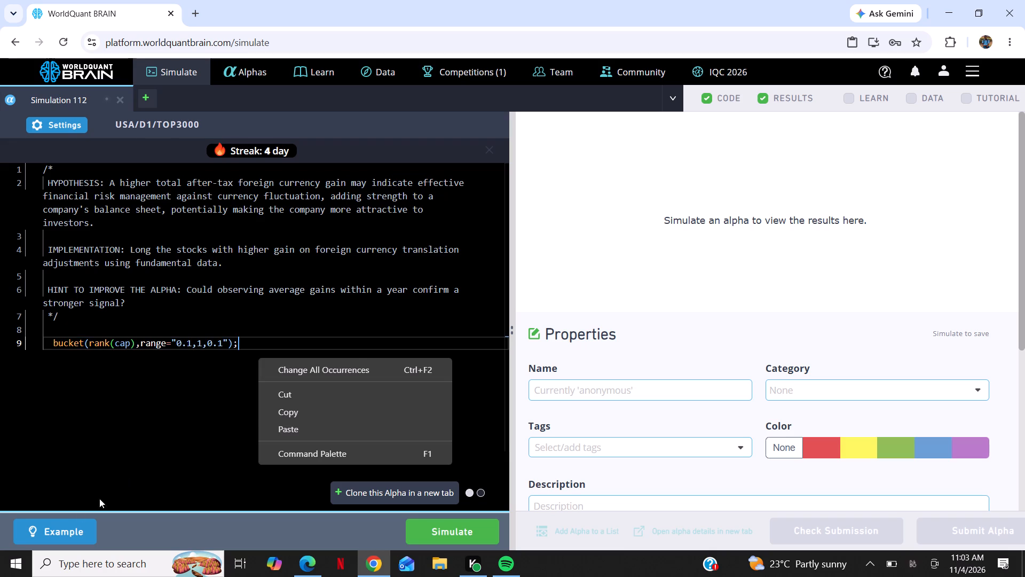
Change the example in Simulation 112 until the asset fair value and EBIT example with the group_rank expressions is loaded.
{"action": "left_click", "coordinate": [68, 534]}
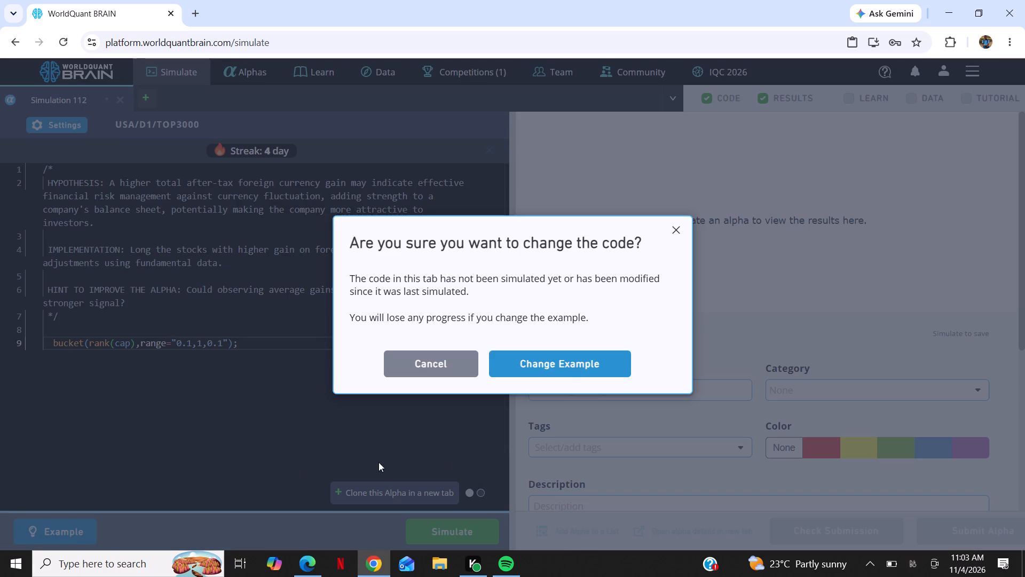
{"action": "left_click", "coordinate": [577, 364]}
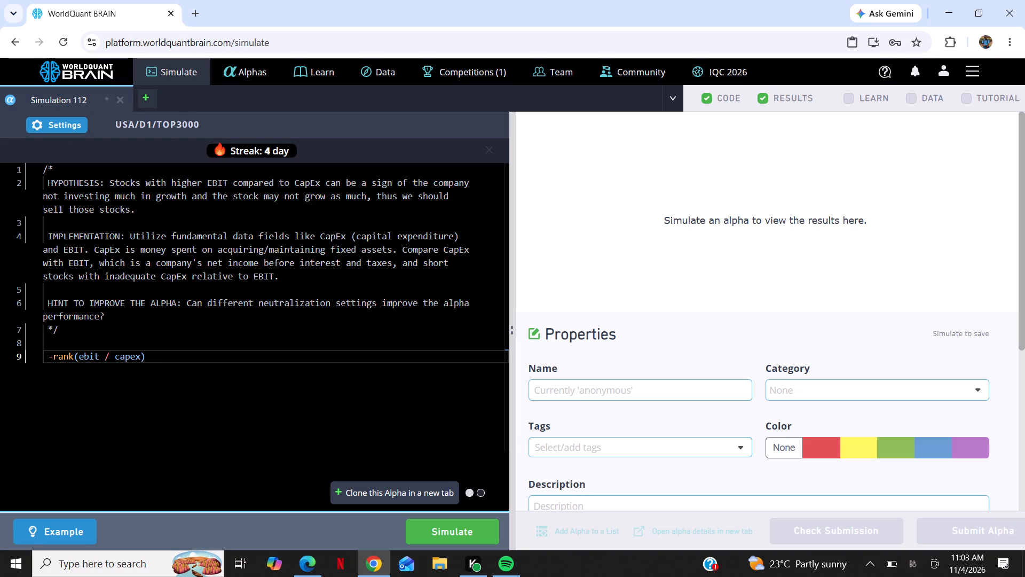
{"action": "left_click", "coordinate": [81, 537]}
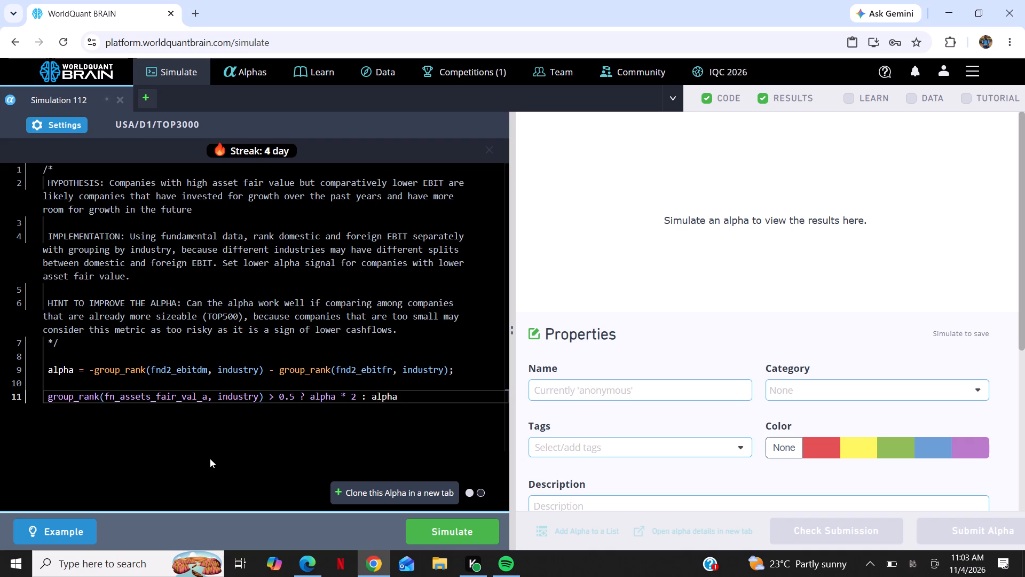
Copy group_rank(fn_assets_fair_val_a, industry) > 0.5 ? alpha * 2 from line 11 of the example code.
{"action": "left_click", "coordinate": [46, 400]}
{"action": "left_click_drag", "start_coordinate": [46, 400], "coordinate": [335, 401]}
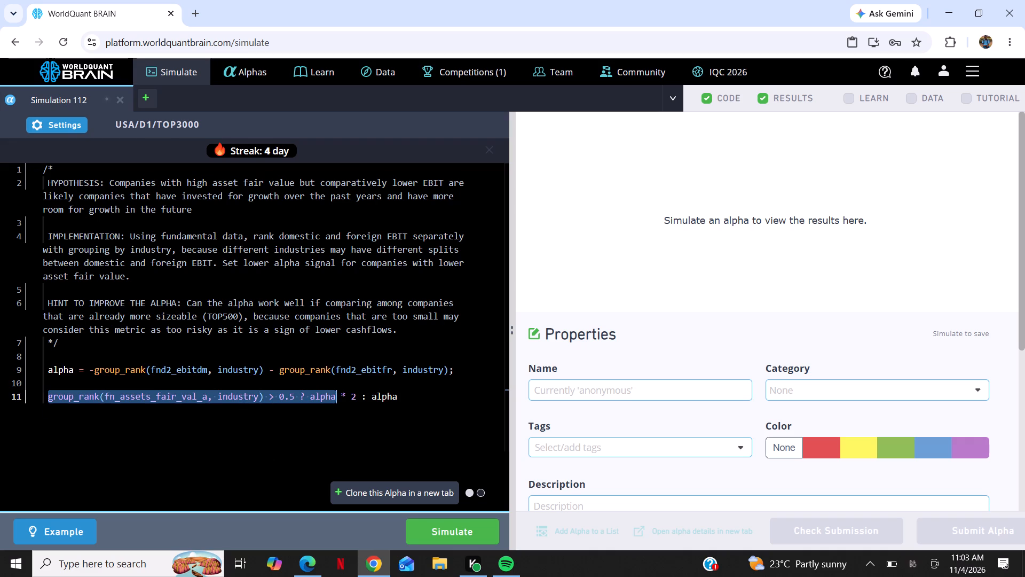
{"action": "left_click_drag", "start_coordinate": [335, 401], "coordinate": [370, 401]}
{"action": "left_click", "coordinate": [306, 431]}
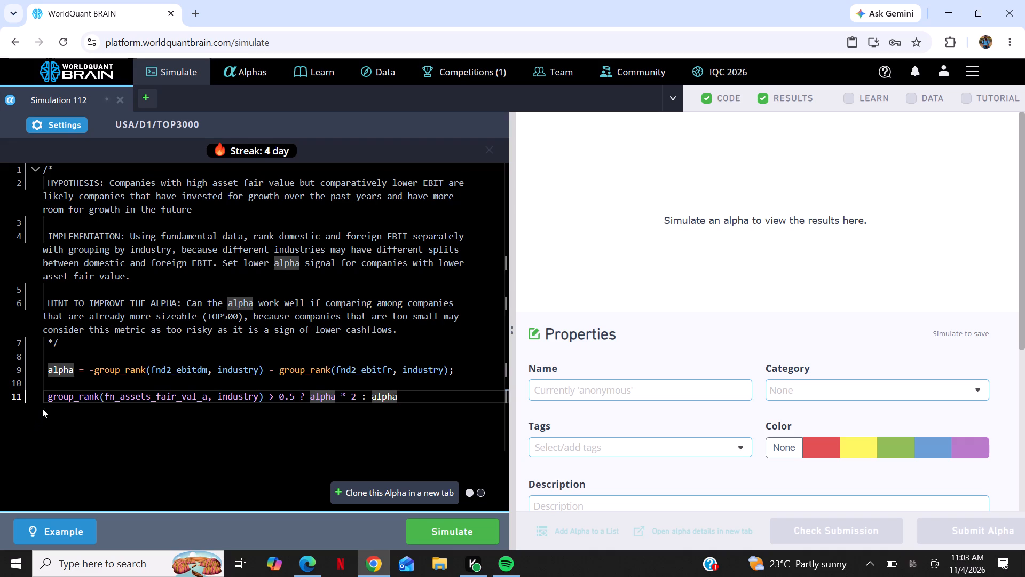
{"action": "left_click_drag", "start_coordinate": [47, 401], "coordinate": [246, 399]}
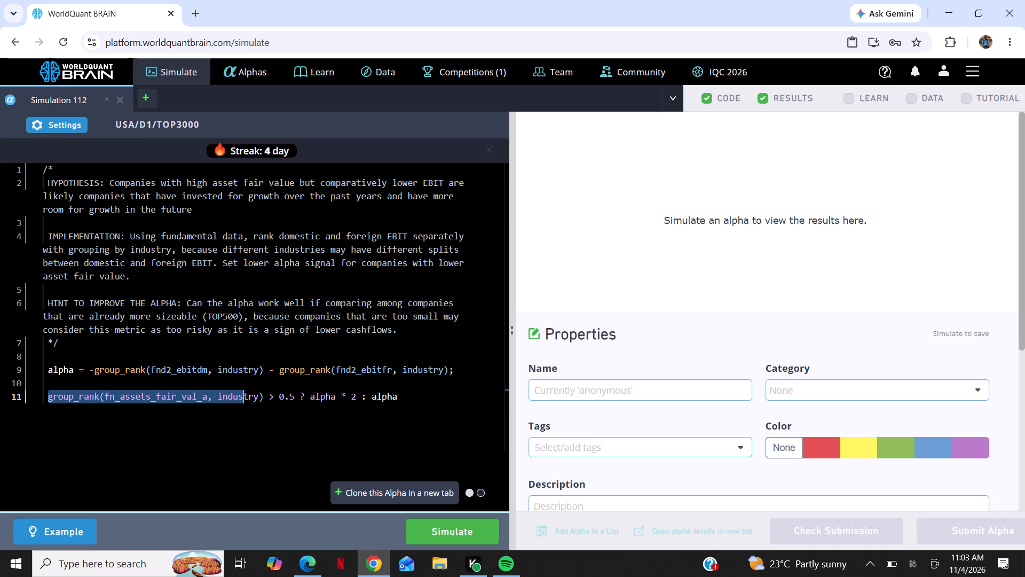
{"action": "left_click_drag", "start_coordinate": [246, 399], "coordinate": [359, 401]}
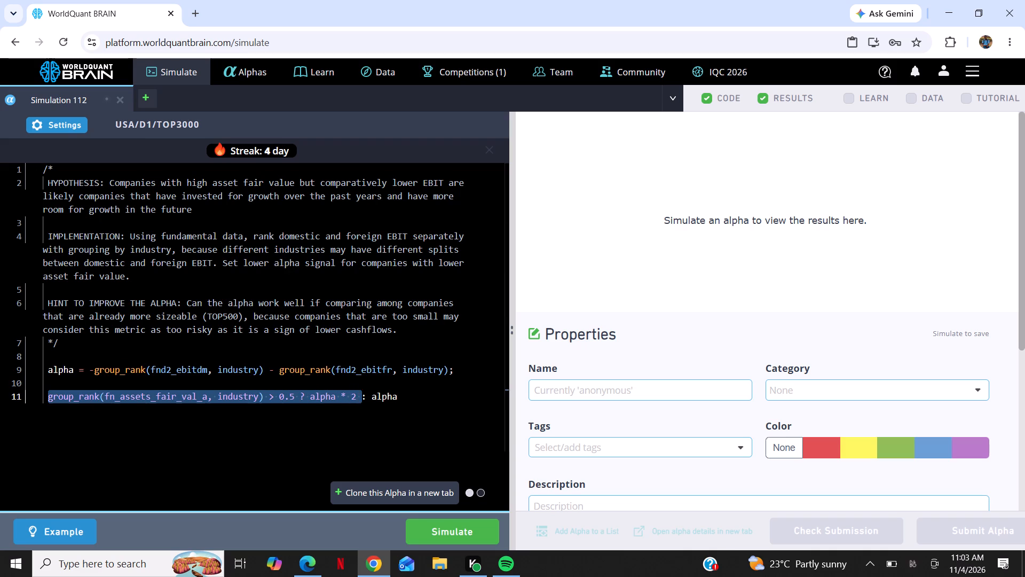
{"action": "left_click_drag", "start_coordinate": [359, 401], "coordinate": [356, 401]}
{"action": "right_click", "coordinate": [356, 401]}
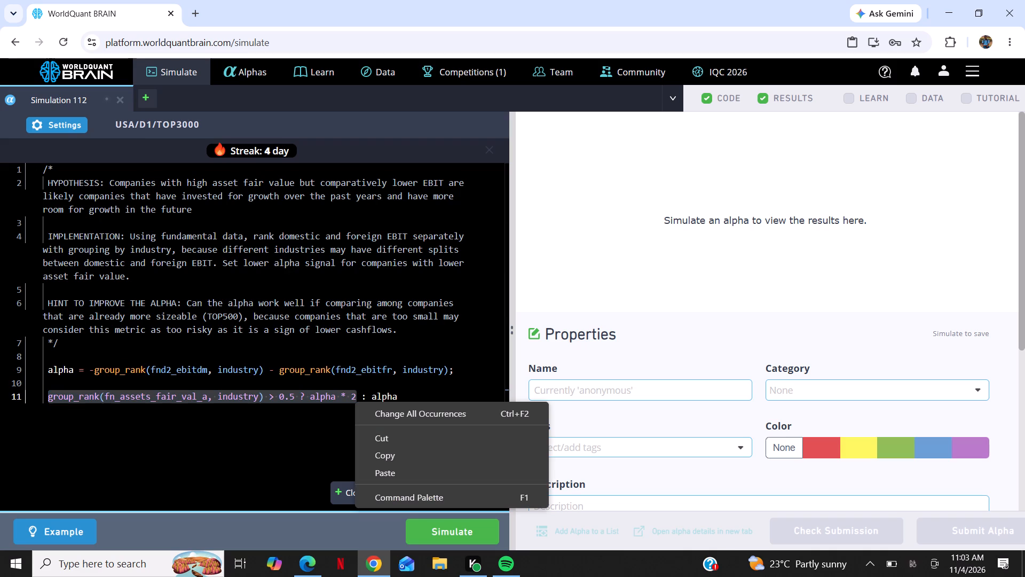
{"action": "left_click", "coordinate": [417, 456]}
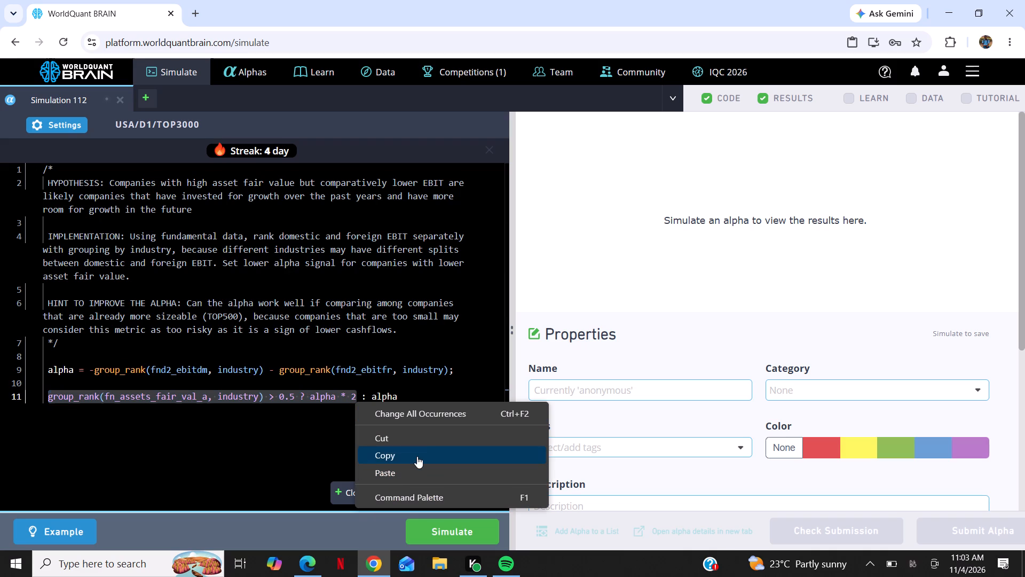
Open a new empty simulation tab next to Simulation 112.
{"action": "left_click", "coordinate": [145, 99]}
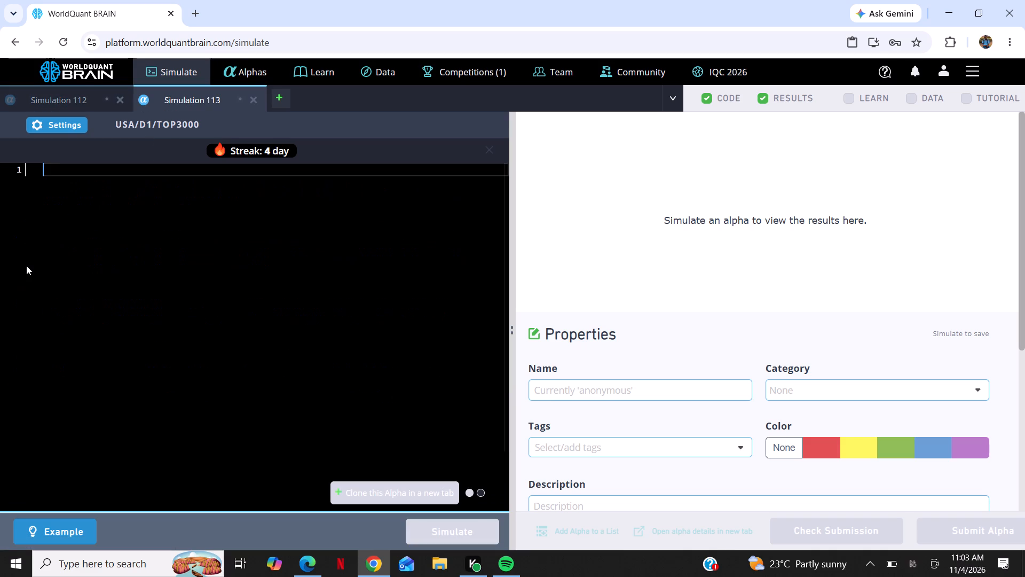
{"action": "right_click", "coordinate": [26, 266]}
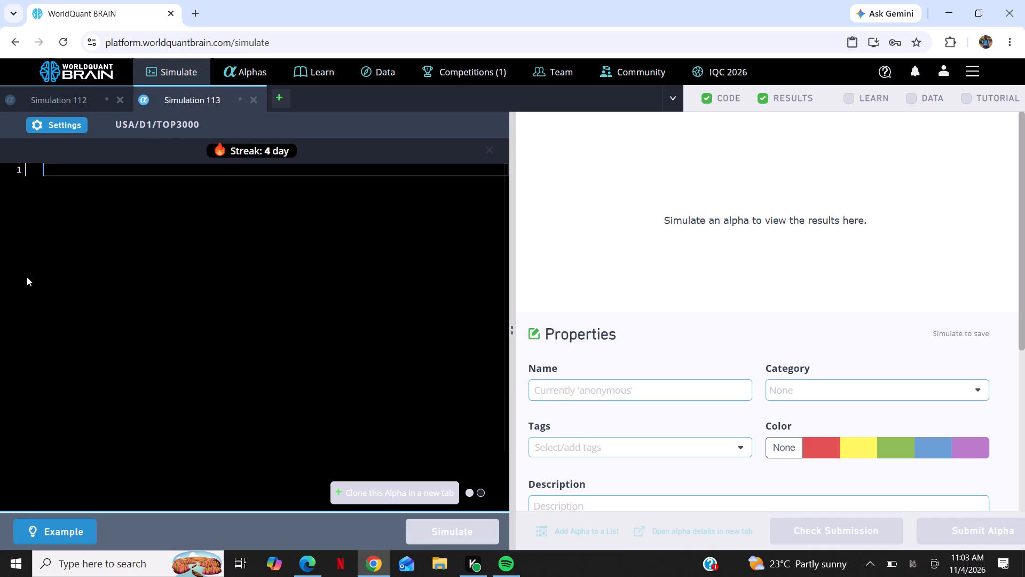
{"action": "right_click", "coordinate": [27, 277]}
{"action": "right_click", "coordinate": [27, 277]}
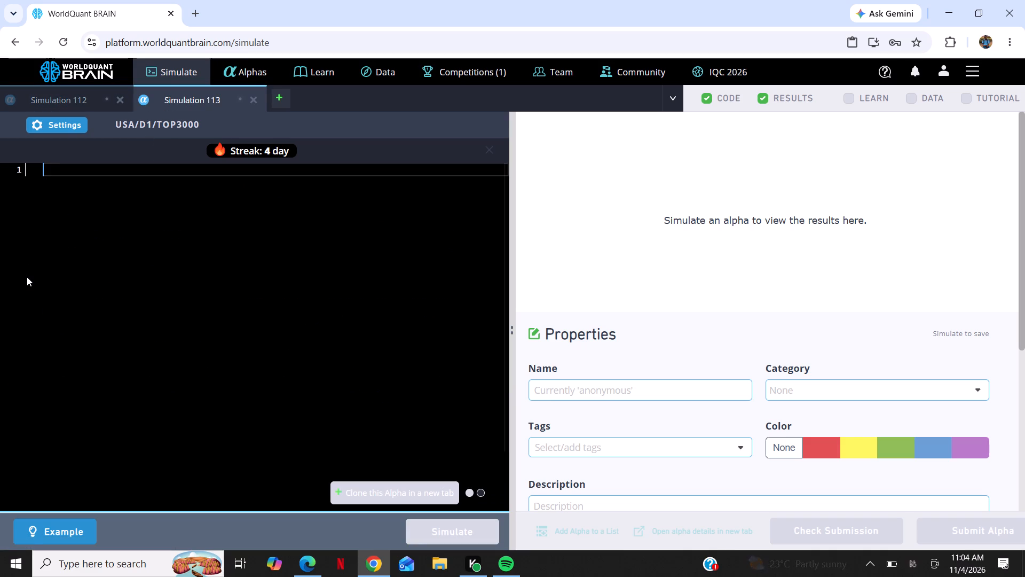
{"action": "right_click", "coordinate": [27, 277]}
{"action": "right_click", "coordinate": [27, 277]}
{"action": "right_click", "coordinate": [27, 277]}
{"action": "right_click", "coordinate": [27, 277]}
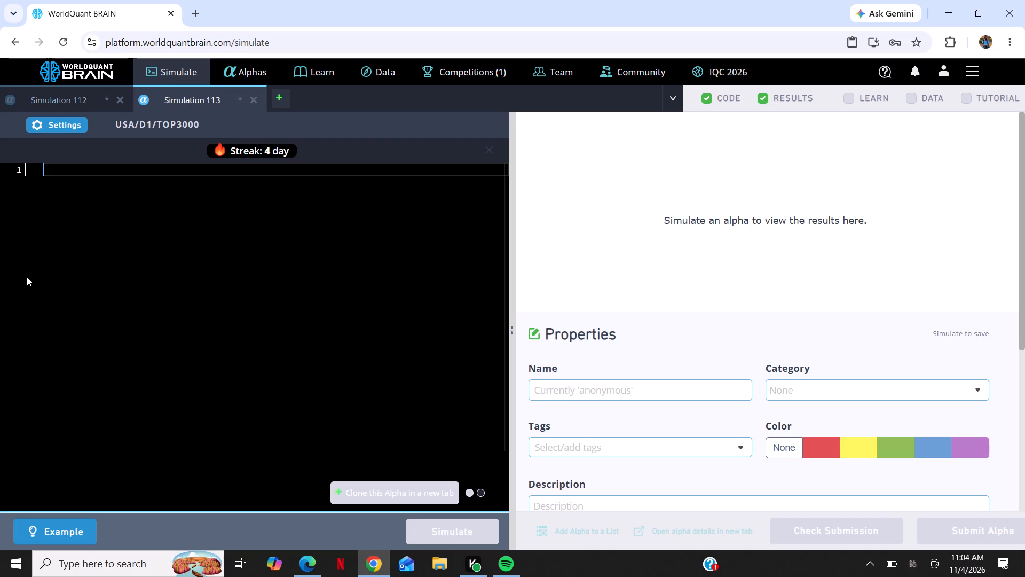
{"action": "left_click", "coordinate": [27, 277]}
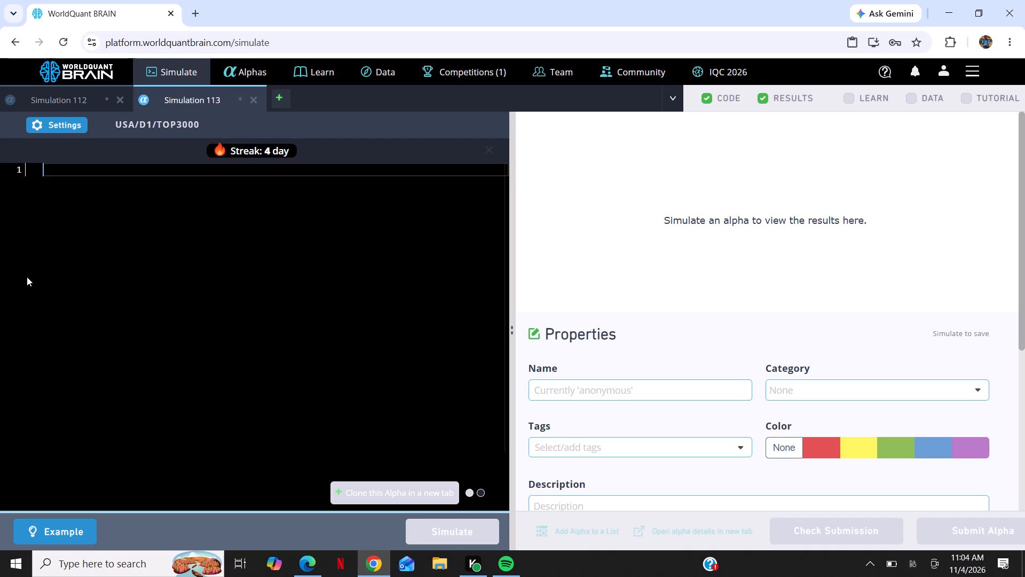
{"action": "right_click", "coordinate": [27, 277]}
Copy -group_rank(fnd2_ebitdm, industry) - group_rank(fnd2_ebitfr, industry); from line 9 of the example code in Simulation 112.
{"action": "left_click", "coordinate": [51, 95]}
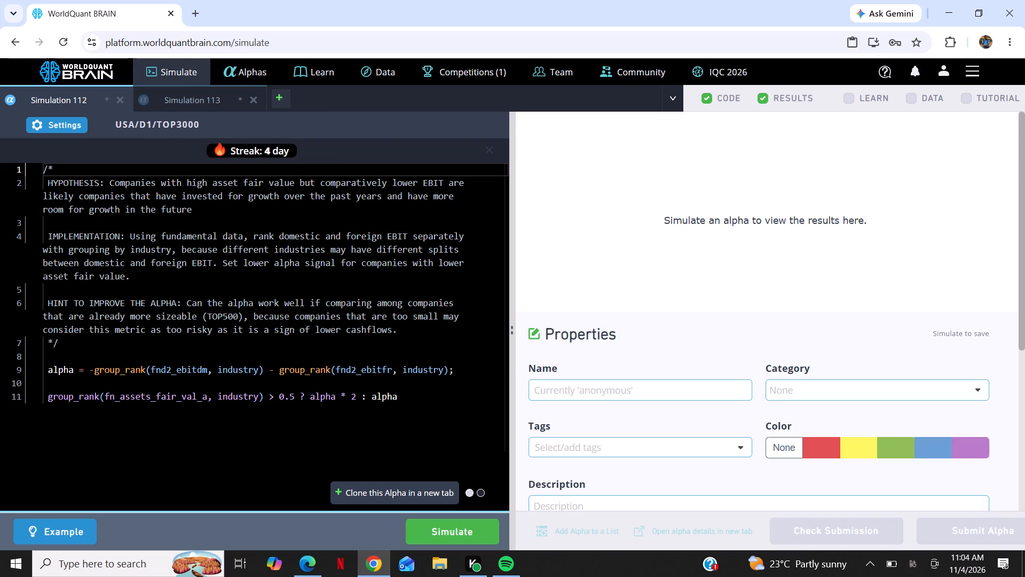
{"action": "left_click_drag", "start_coordinate": [86, 369], "coordinate": [317, 380]}
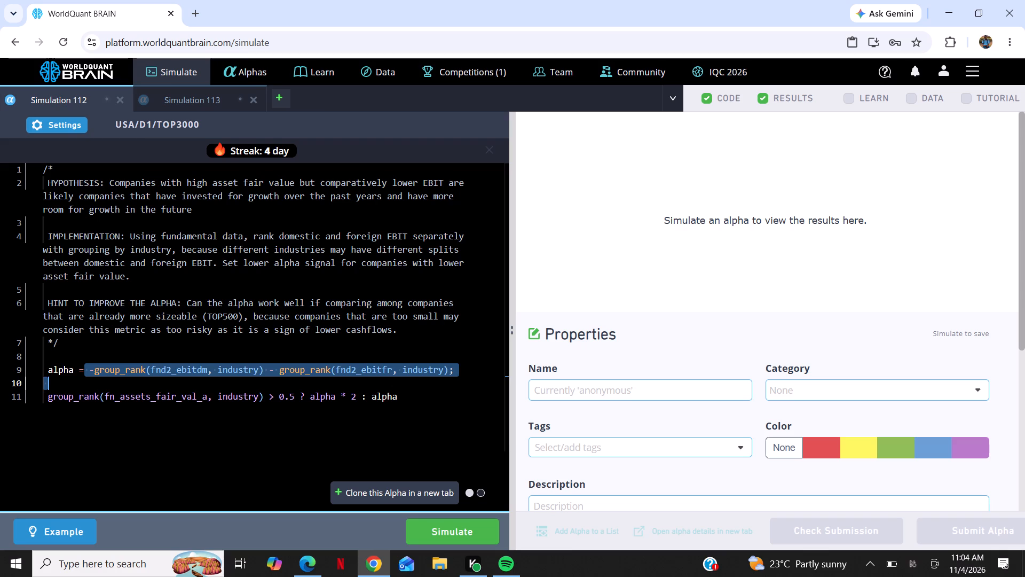
{"action": "left_click_drag", "start_coordinate": [317, 380], "coordinate": [317, 380]}
{"action": "left_click_drag", "start_coordinate": [317, 380], "coordinate": [346, 381]}
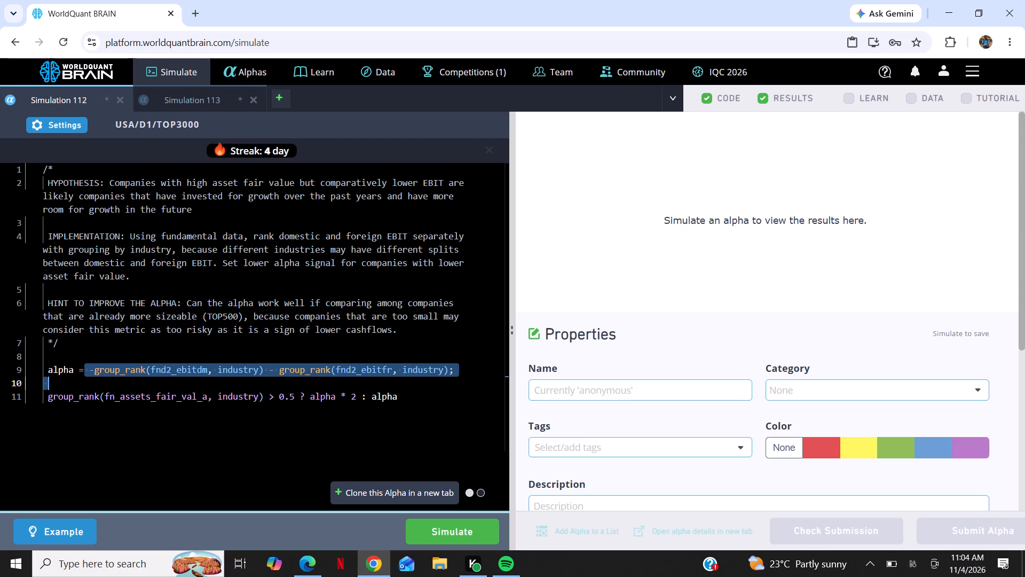
{"action": "right_click", "coordinate": [461, 378]}
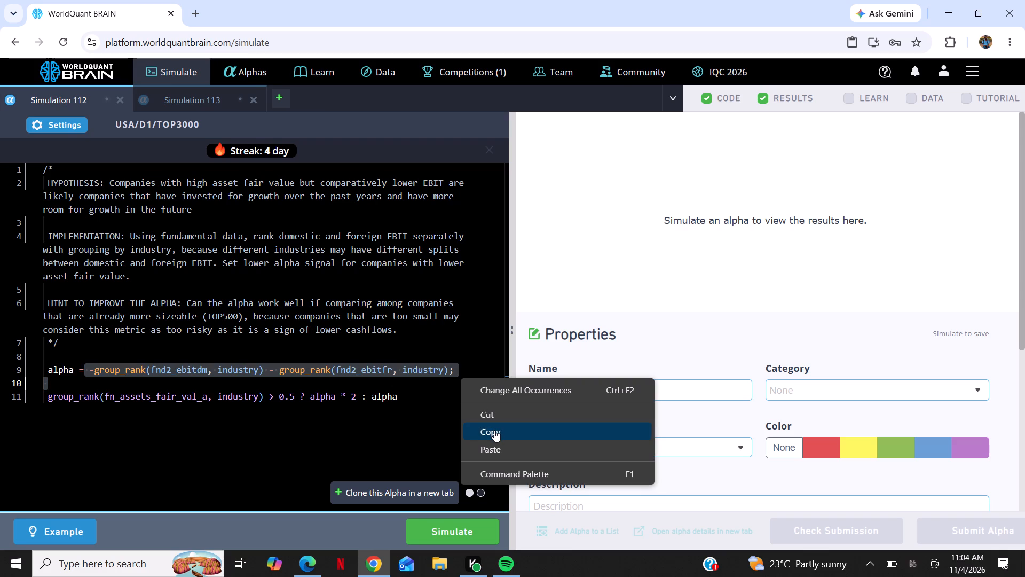
{"action": "left_click", "coordinate": [494, 430]}
Paste the copied group_rank expression into the empty Simulation 113 editor and delete its trailing semicolon.
{"action": "left_click", "coordinate": [200, 96]}
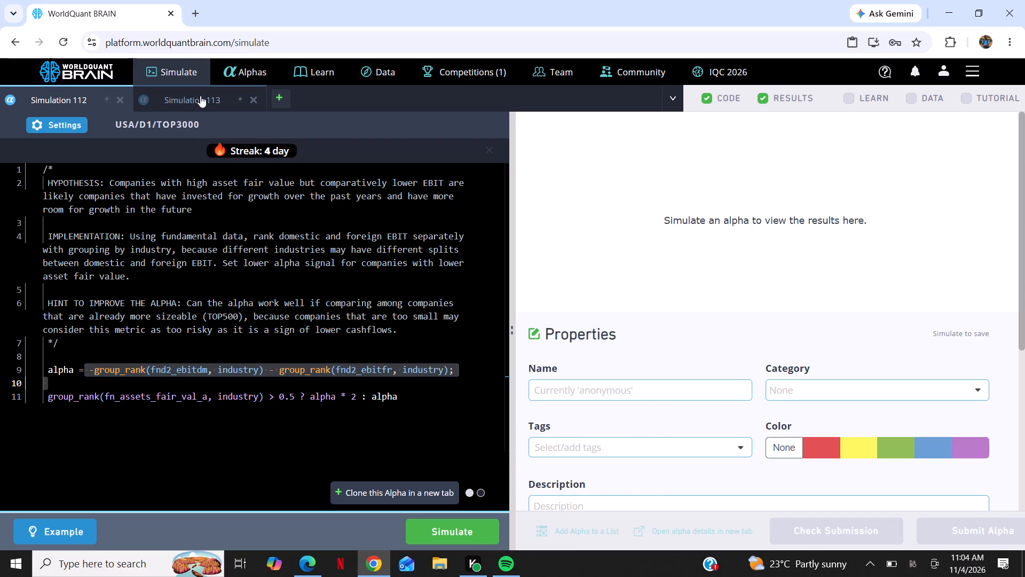
{"action": "right_click", "coordinate": [127, 286]}
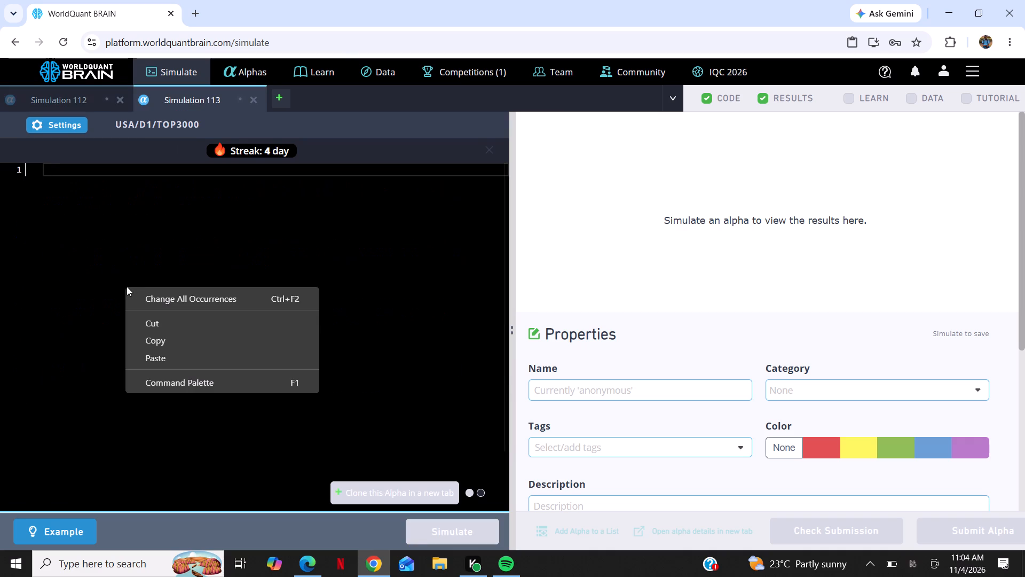
{"action": "left_click", "coordinate": [161, 361]}
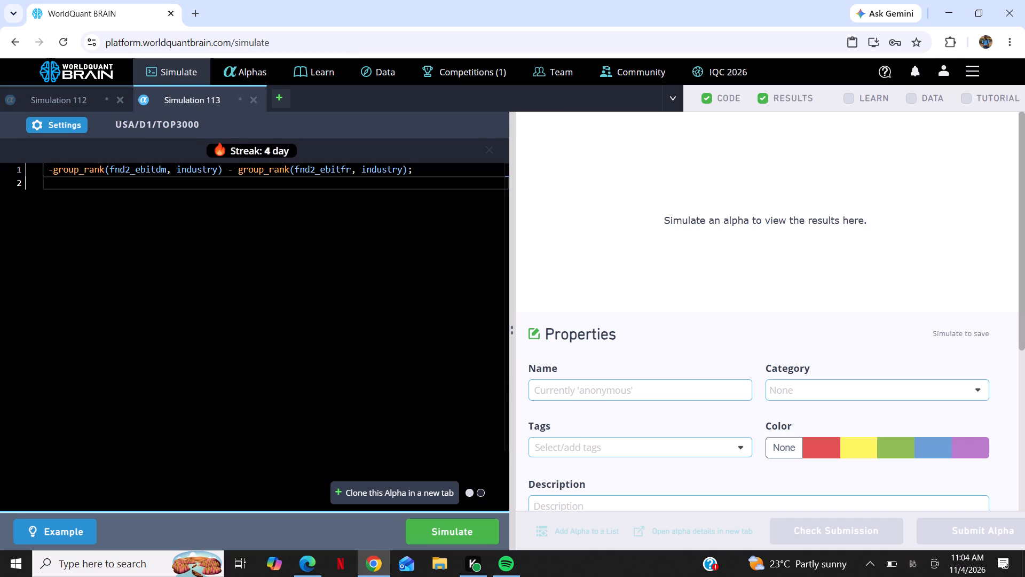
{"action": "left_click", "coordinate": [419, 176]}
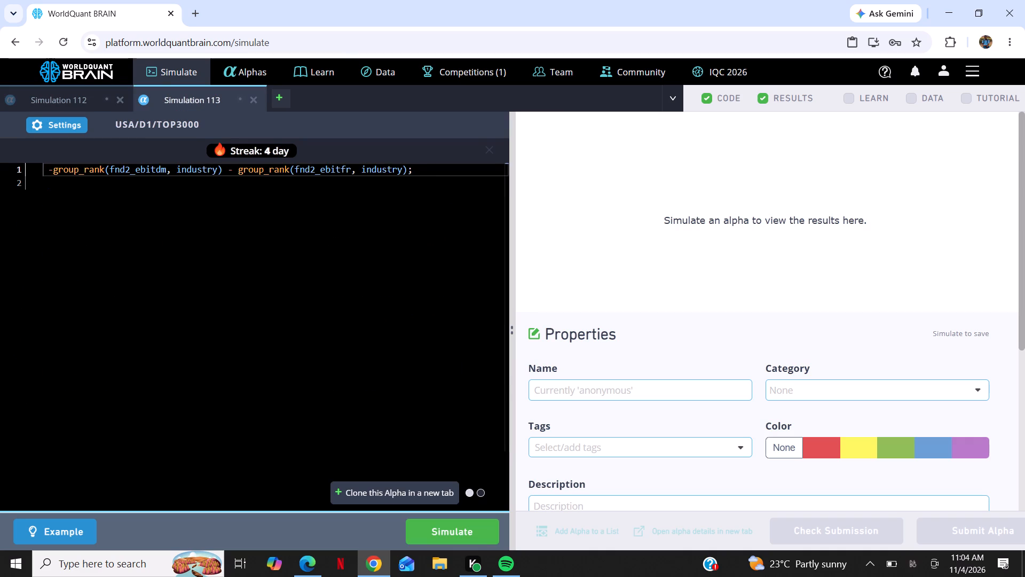
{"action": "key", "text": "BackSpace"}
Simulate the group_rank EBIT Alpha in Simulation 113.
{"action": "left_click", "coordinate": [468, 539]}
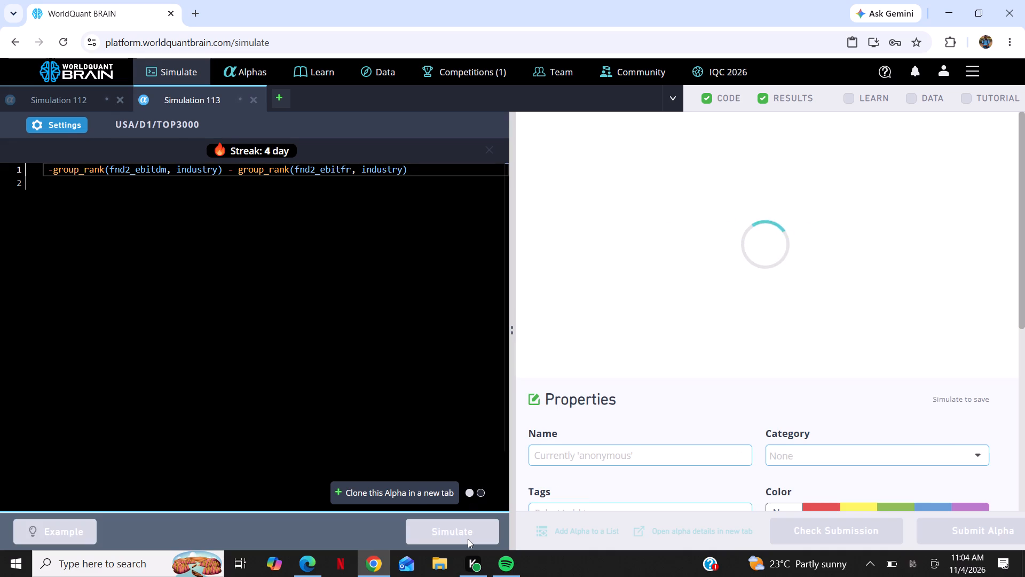
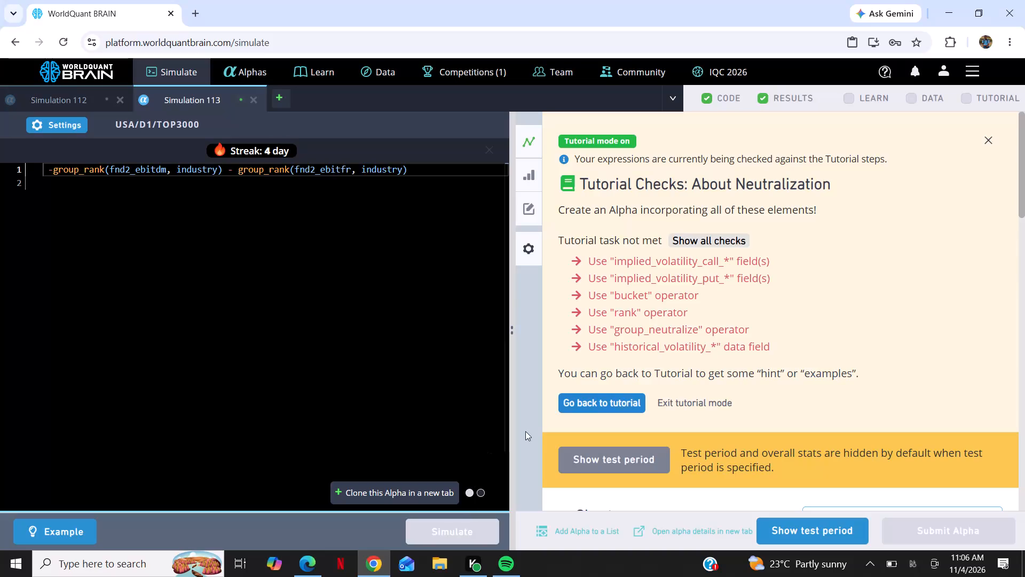
Go back from the tutorial checks to the About Neutralization tutorial page.
{"action": "left_click", "coordinate": [598, 403]}
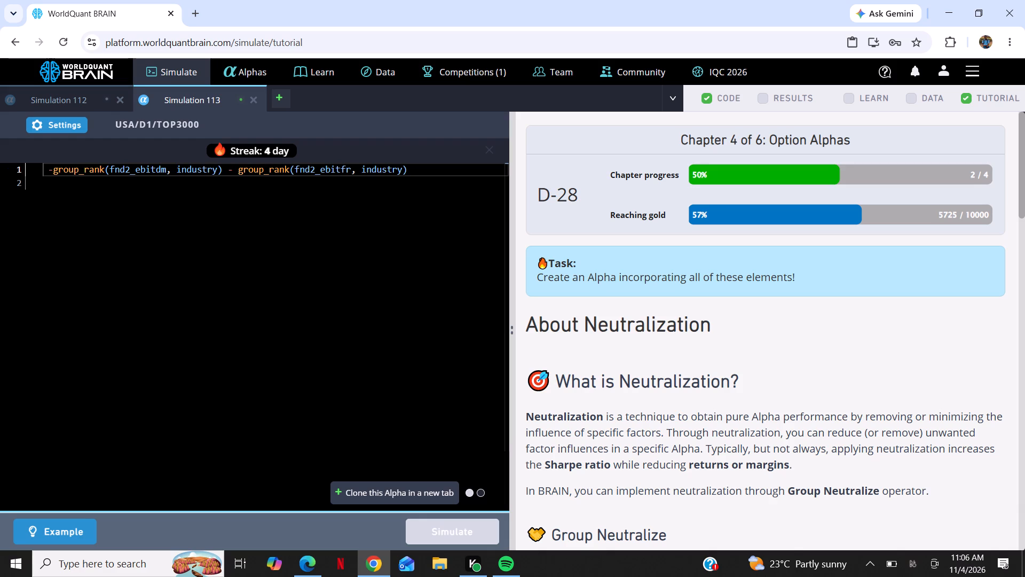
Clear the group_rank expression from the Simulation 113 editor and load a new example Alpha in its place.
{"action": "left_click", "coordinate": [421, 169]}
{"action": "key", "text": "BackSpace"}
{"action": "key", "text": "BackSpace"}
{"action": "key", "text": "BackSpace"}
{"action": "key", "text": "BackSpace"}
{"action": "key", "text": "BackSpace"}
{"action": "key", "text": "BackSpace"}
{"action": "key", "text": "BackSpace"}
{"action": "key", "text": "BackSpace"}
{"action": "key", "text": "BackSpace"}
{"action": "key", "text": "BackSpace"}
{"action": "key", "text": "BackSpace"}
{"action": "key", "text": "BackSpace"}
{"action": "key", "text": "BackSpace"}
{"action": "key", "text": "BackSpace"}
{"action": "key", "text": "BackSpace"}
{"action": "key", "text": "BackSpace"}
{"action": "key", "text": "BackSpace"}
{"action": "key", "text": "BackSpace"}
{"action": "key", "text": "BackSpace"}
{"action": "key", "text": "BackSpace"}
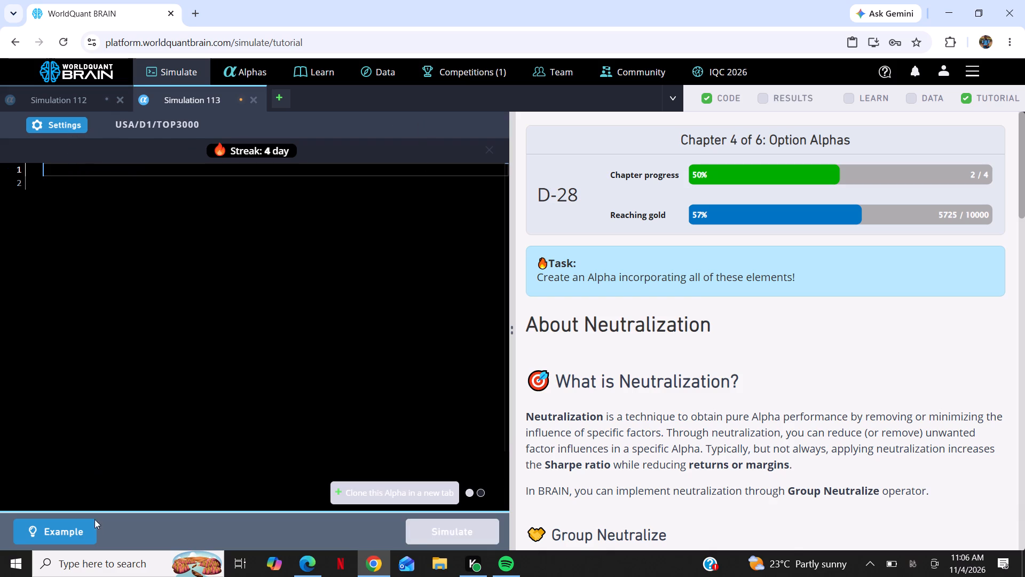
{"action": "left_click", "coordinate": [74, 537]}
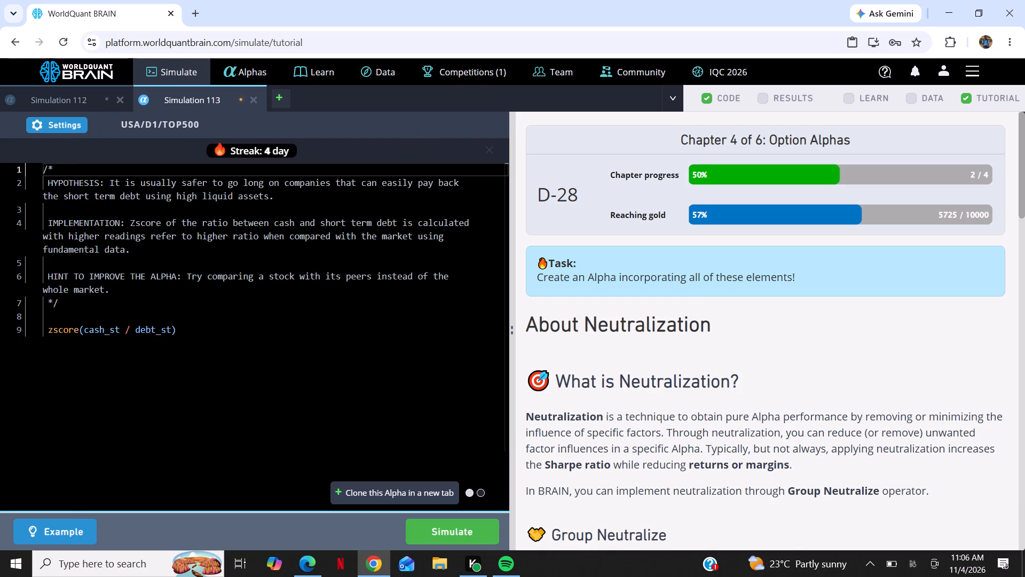
Copy the expression zscore(cash_st / debt_st) from line 9 of the example code in Simulation 113.
{"action": "left_click_drag", "start_coordinate": [44, 329], "coordinate": [148, 336]}
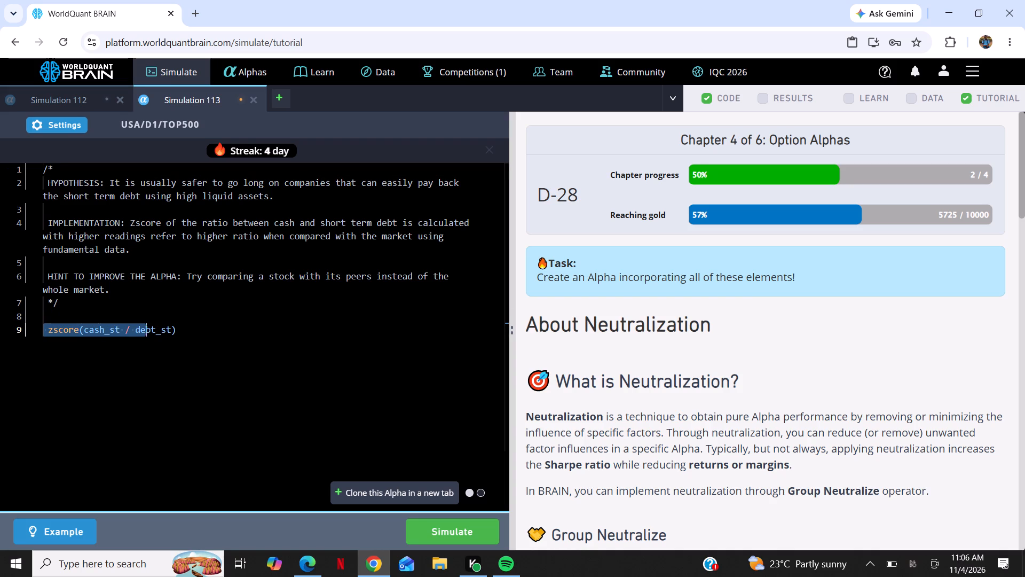
{"action": "left_click_drag", "start_coordinate": [148, 336], "coordinate": [183, 338]}
{"action": "right_click", "coordinate": [183, 338]}
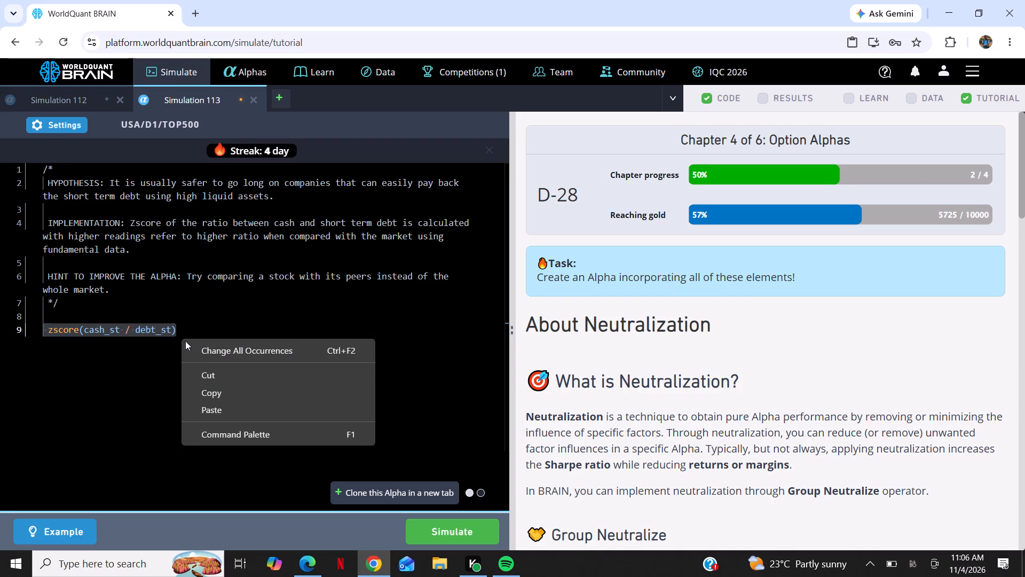
{"action": "left_click", "coordinate": [235, 395]}
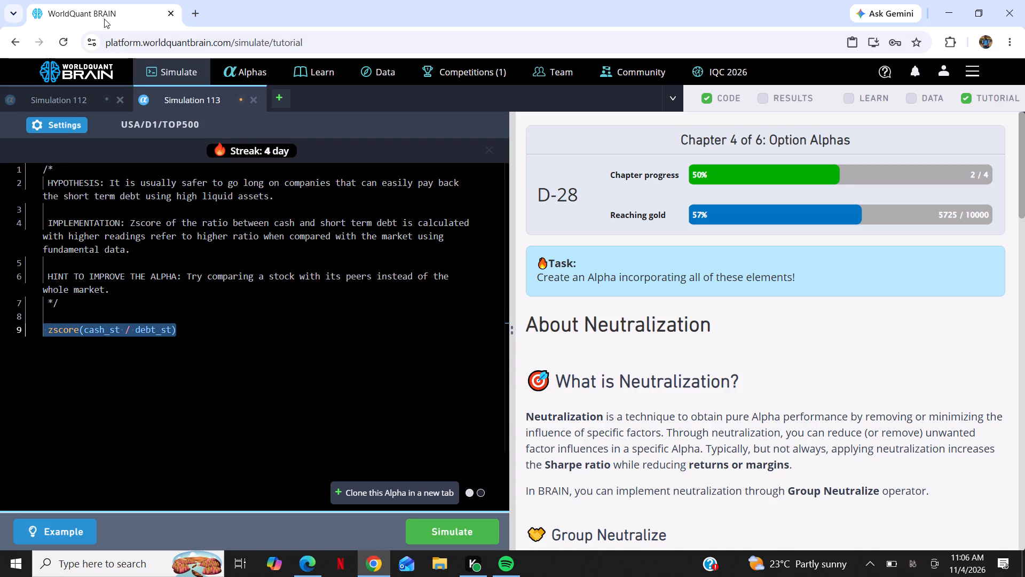
Open a new simulation tab and paste the copied zscore expression into its empty editor.
{"action": "left_click", "coordinate": [282, 90]}
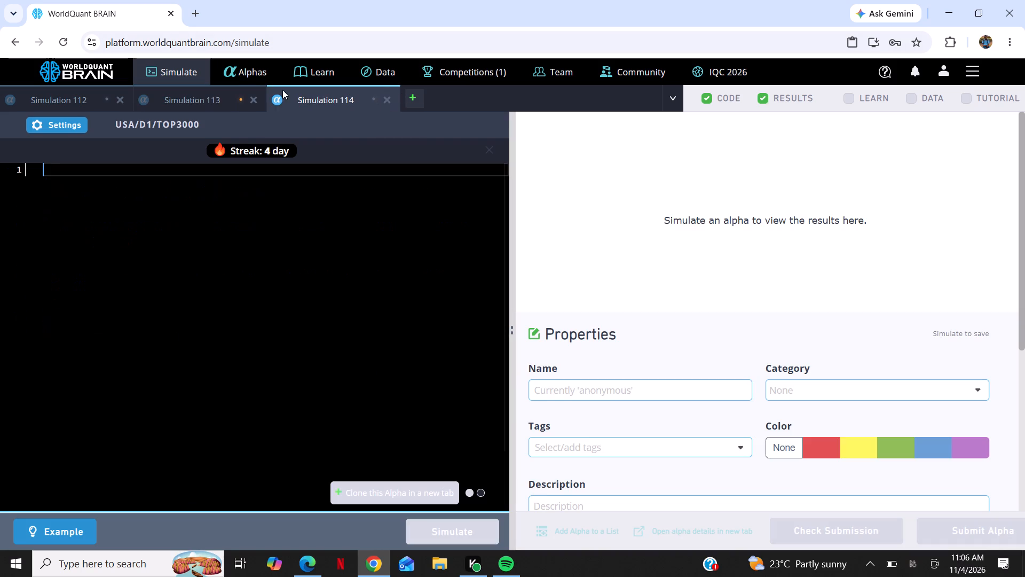
{"action": "right_click", "coordinate": [171, 225]}
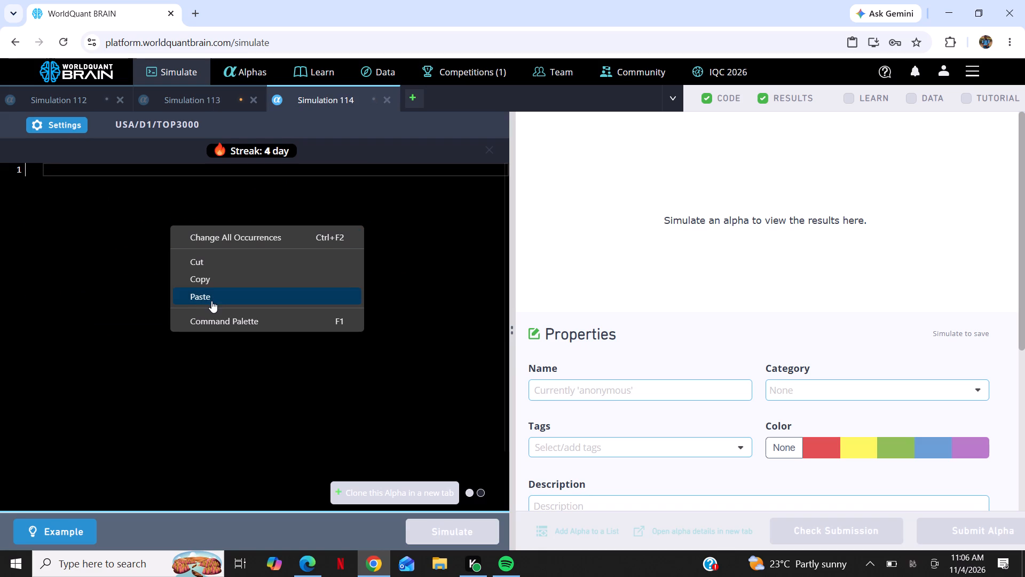
{"action": "left_click", "coordinate": [211, 301]}
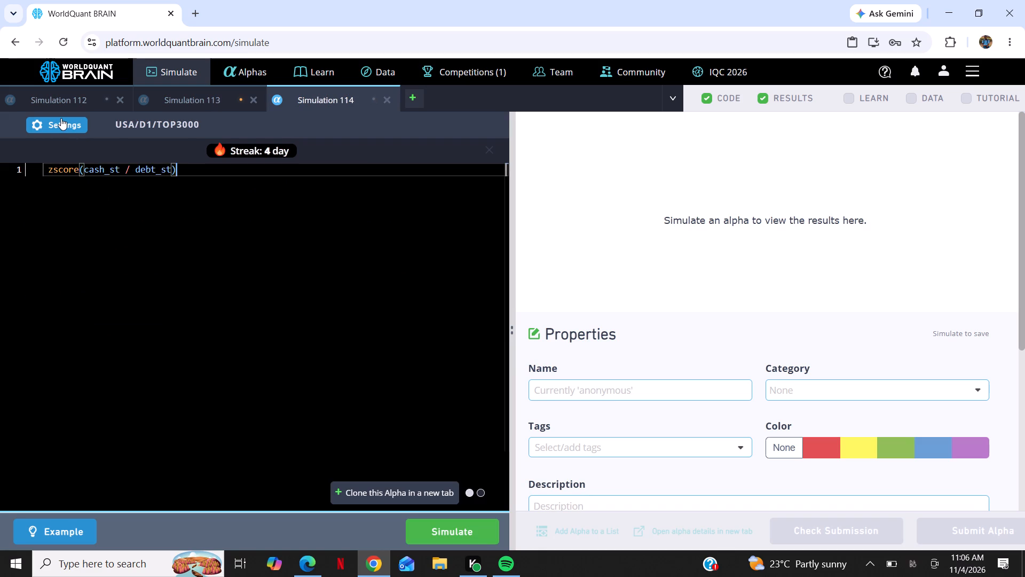
Set Simulation 114's neutralization to Market and decay to 1, and apply the settings.
{"action": "left_click", "coordinate": [60, 118]}
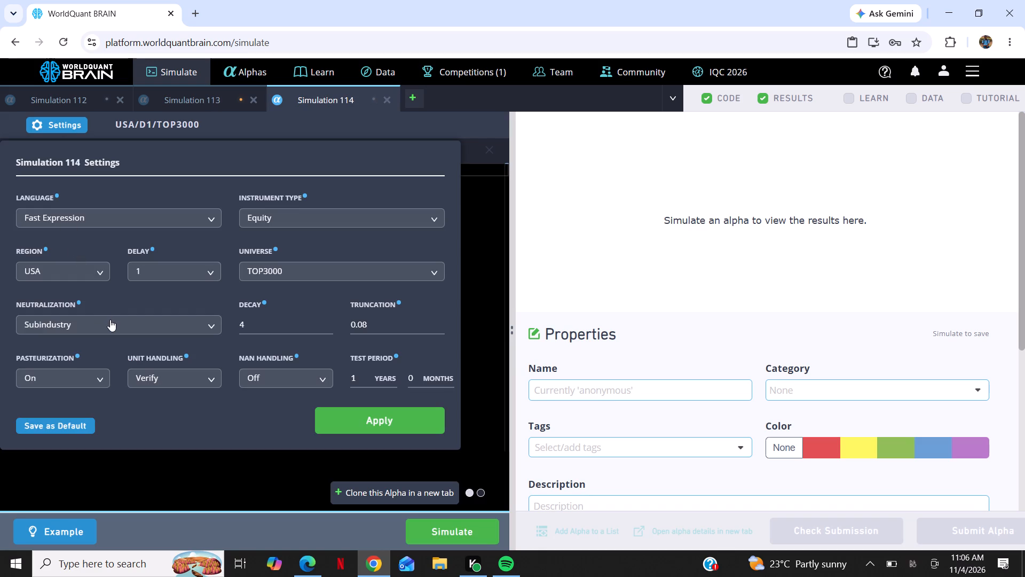
{"action": "left_click", "coordinate": [112, 323]}
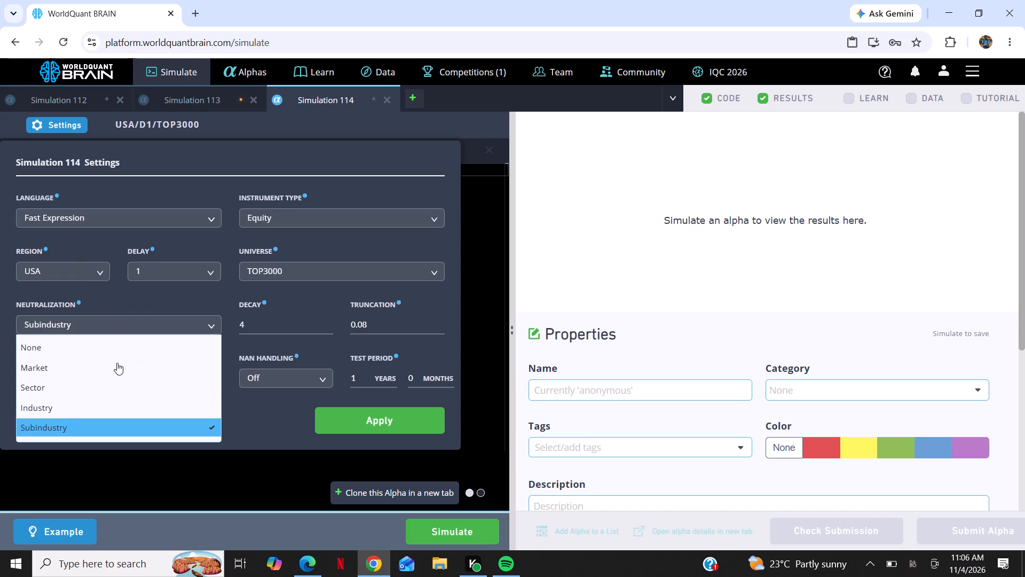
{"action": "left_click", "coordinate": [117, 363]}
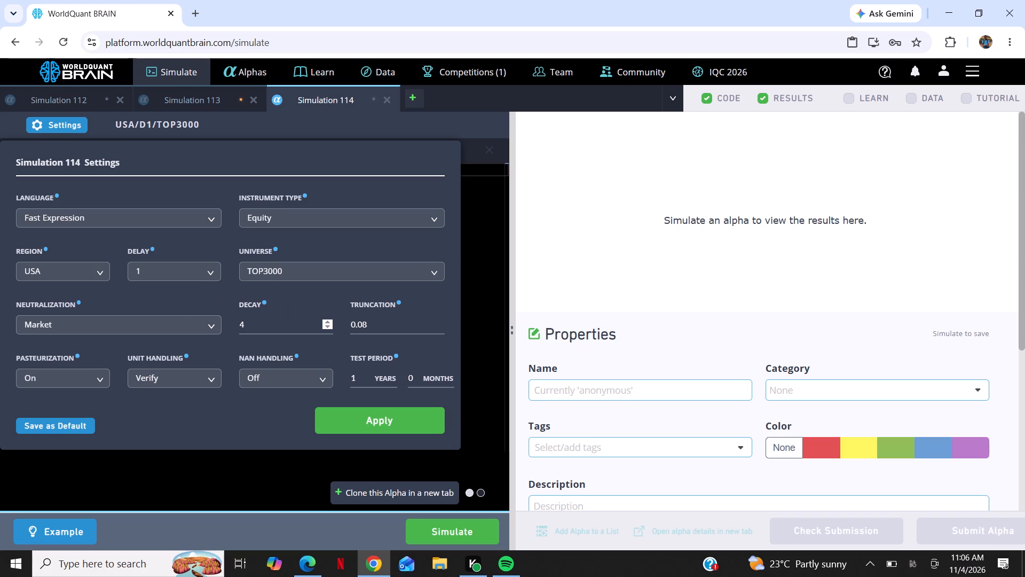
{"action": "double_click", "coordinate": [329, 329]}
{"action": "left_click", "coordinate": [329, 329]}
{"action": "left_click", "coordinate": [393, 426]}
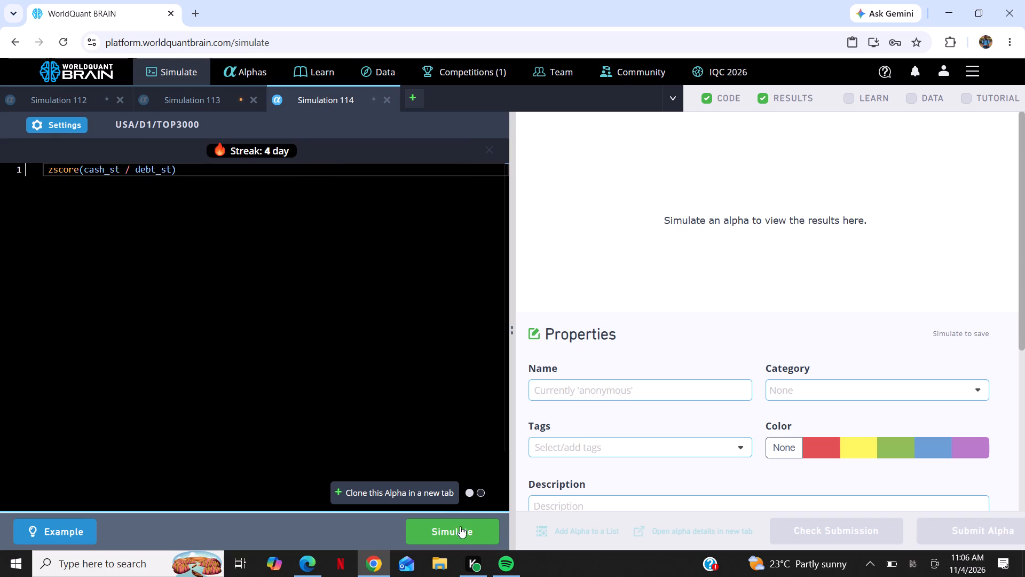
Simulate the zscore(cash_st / debt_st) Alpha in Simulation 114.
{"action": "left_click", "coordinate": [464, 535]}
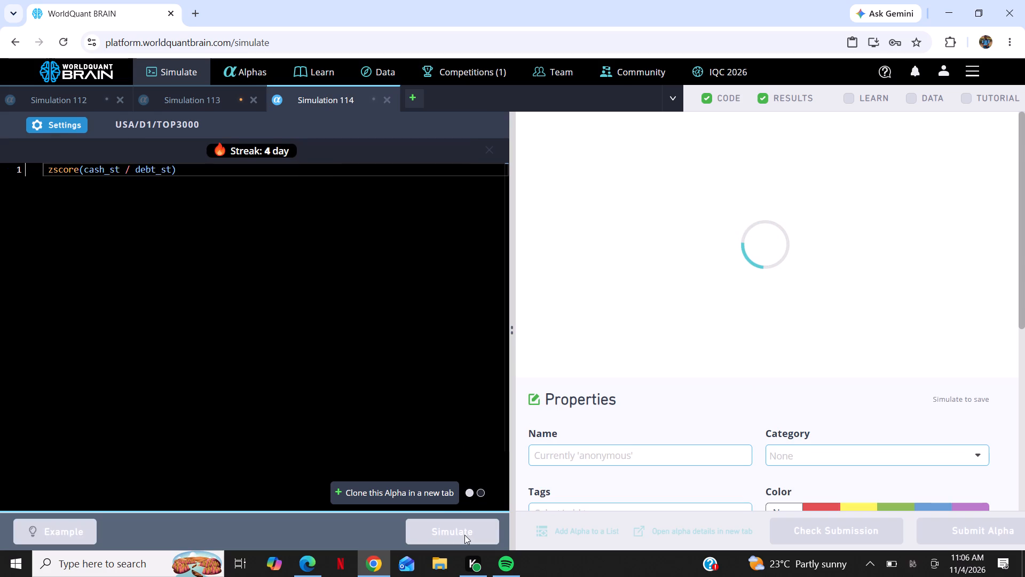
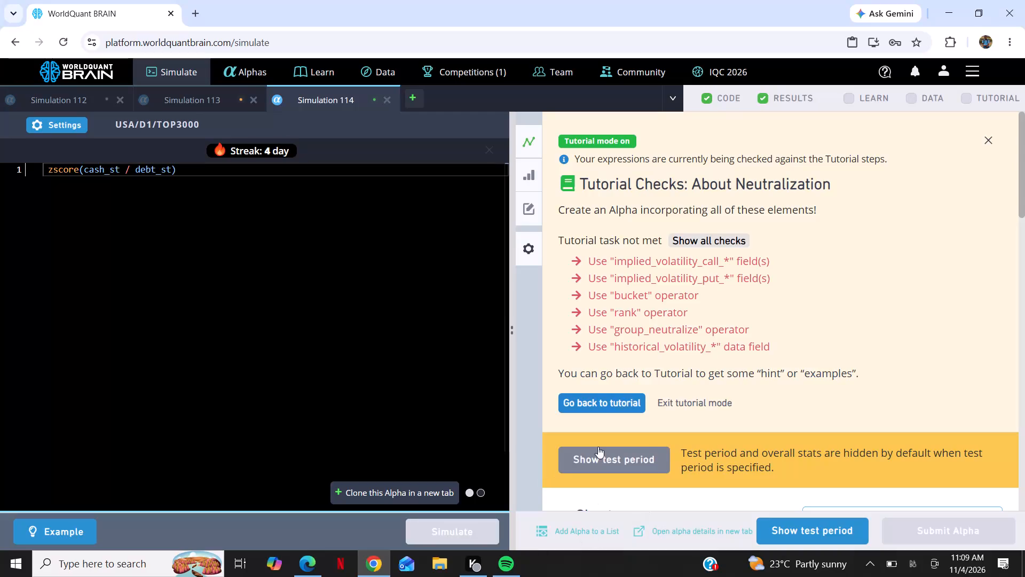
Exit tutorial mode for the neutralization tutorial checks in Simulation 114's results.
{"action": "left_click", "coordinate": [709, 400]}
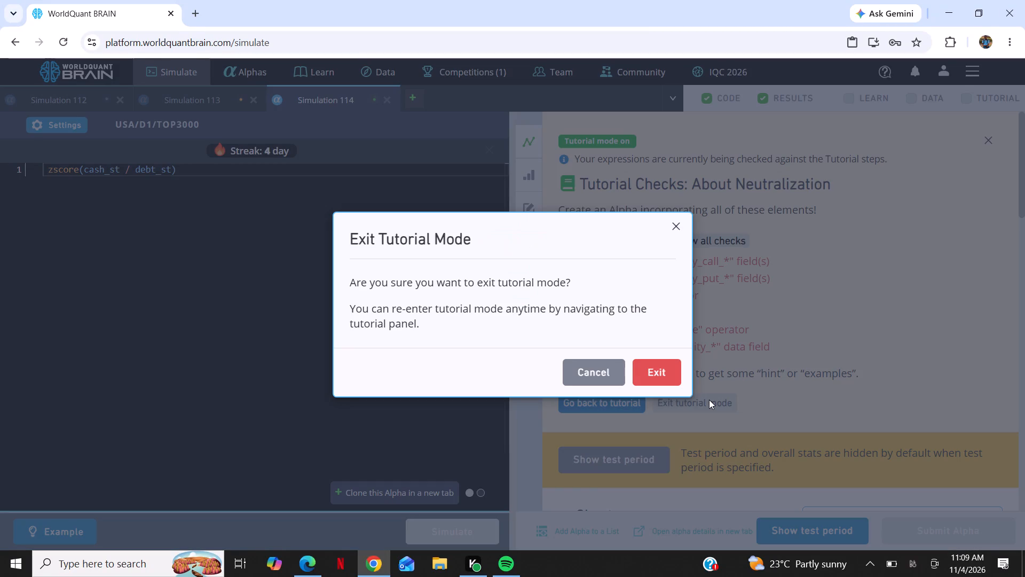
{"action": "left_click", "coordinate": [673, 370]}
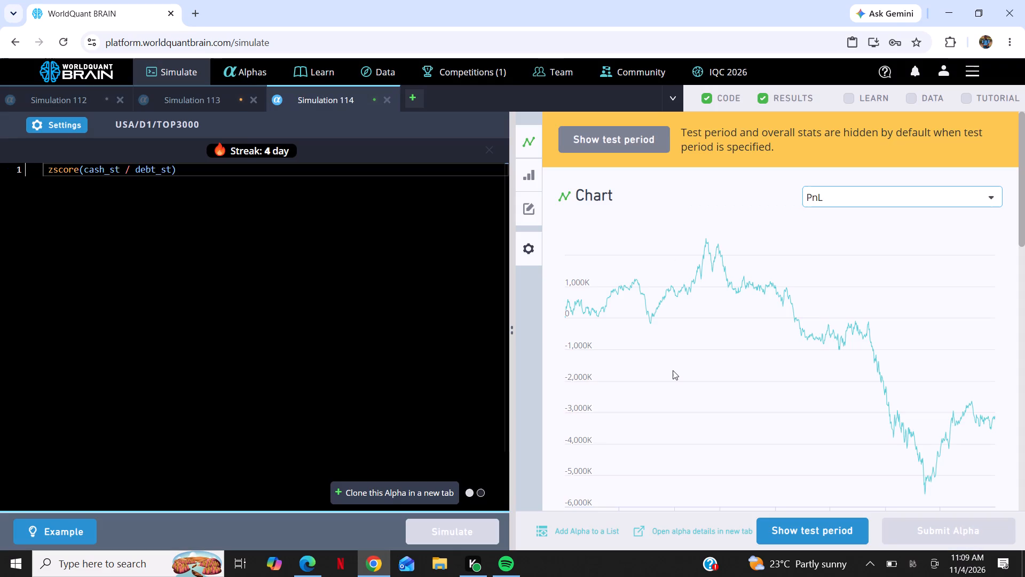
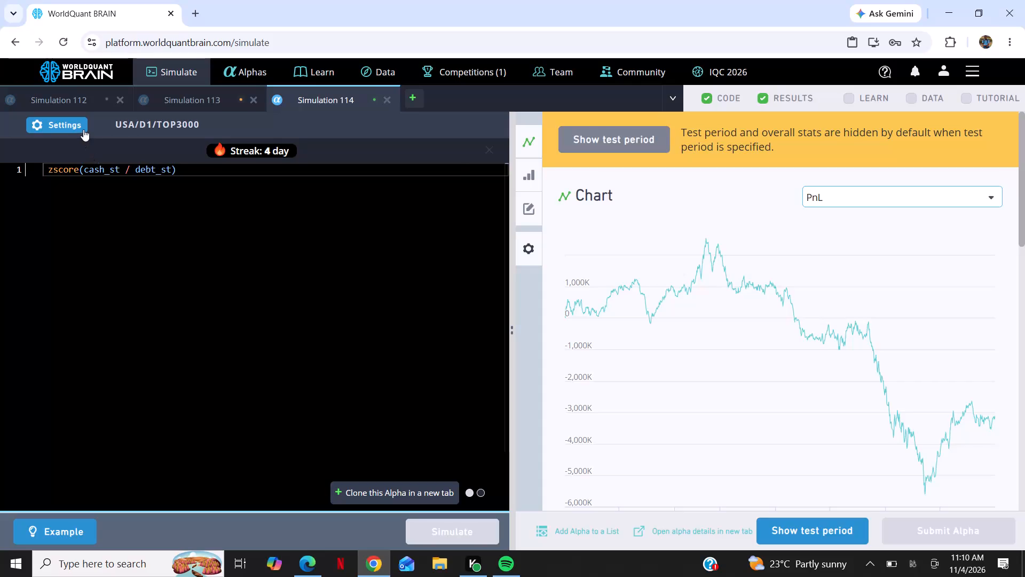
Set the decay to 2 in Simulation 114's settings and apply the change.
{"action": "left_click", "coordinate": [83, 129]}
{"action": "left_click", "coordinate": [132, 329]}
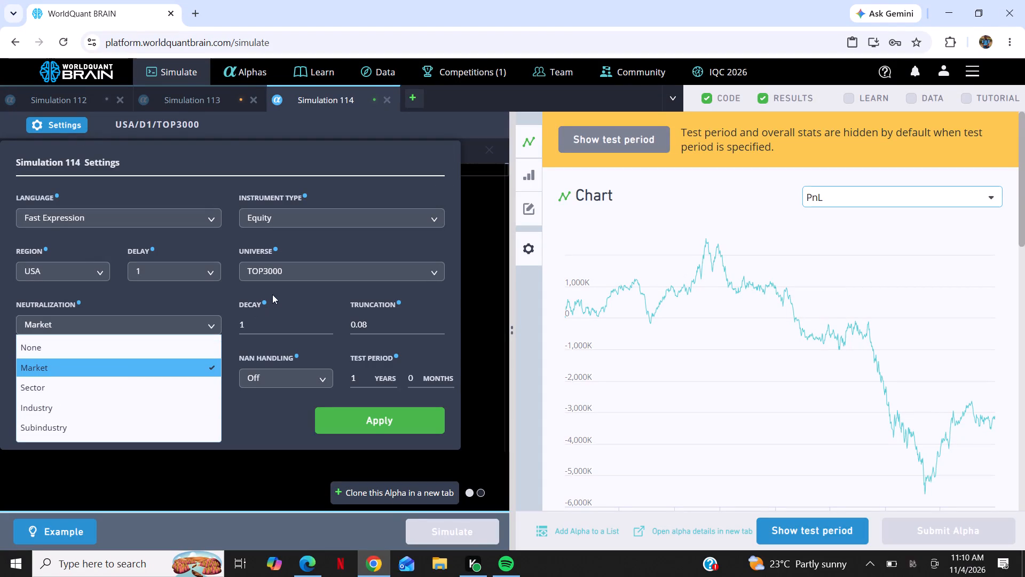
{"action": "left_click", "coordinate": [329, 319]}
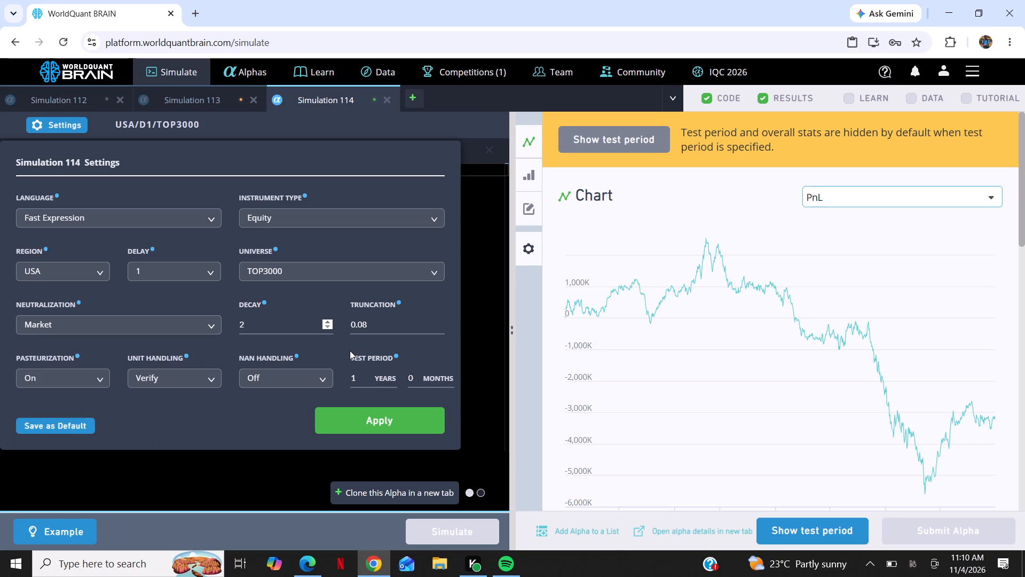
{"action": "left_click", "coordinate": [425, 414]}
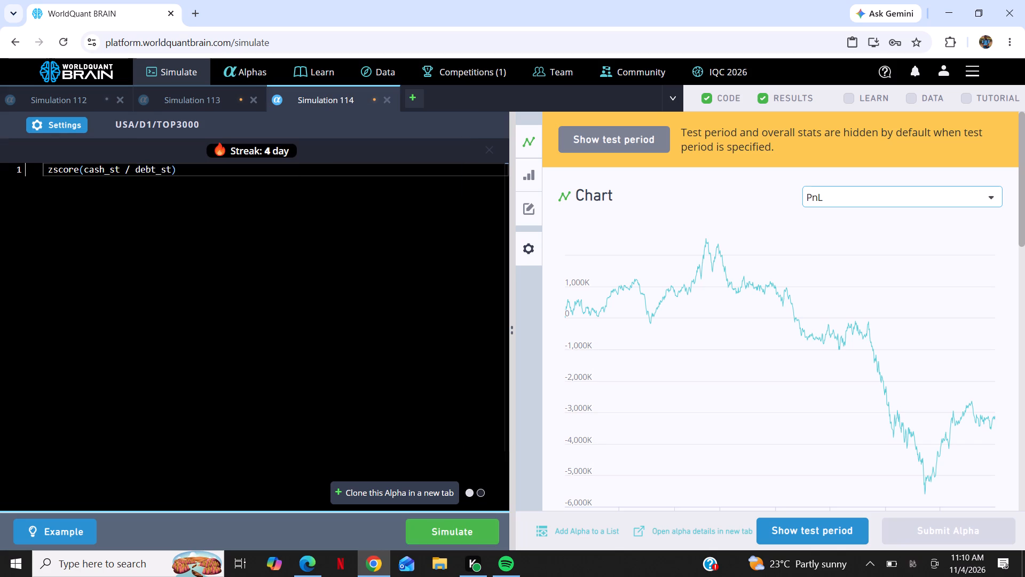
Run the simulation of zscore(cash_st / debt_st) in Simulation 114 with the updated settings.
{"action": "left_click", "coordinate": [447, 538]}
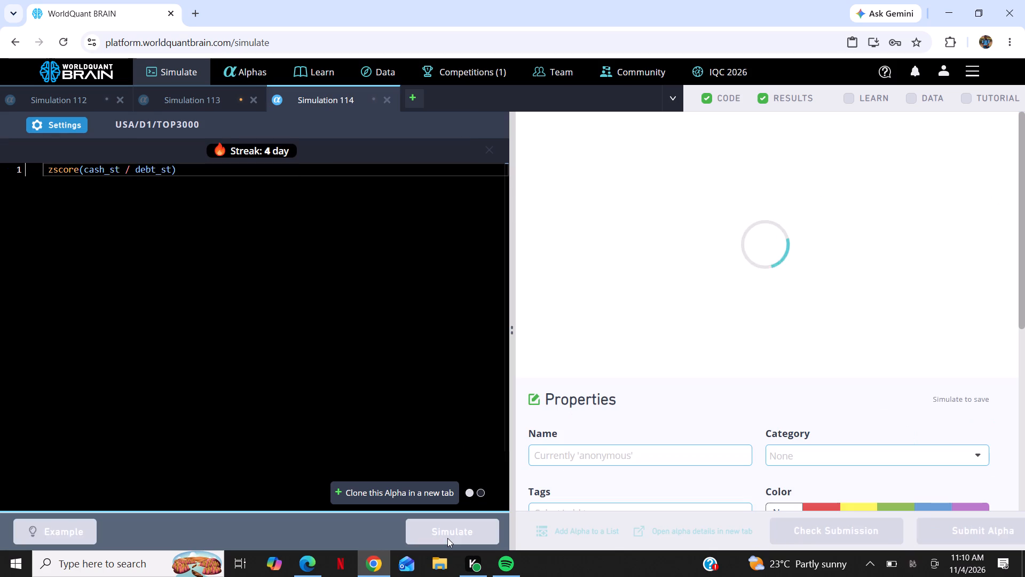
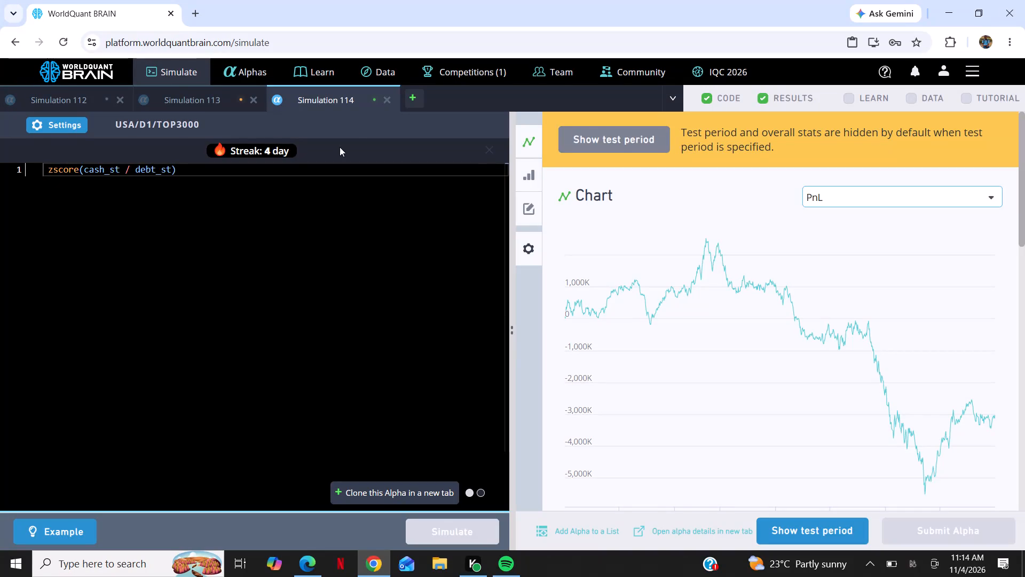
Copy the expression zscore(cash_st / debt_st) from Simulation 114 into a new simulation tab.
{"action": "left_click_drag", "start_coordinate": [45, 173], "coordinate": [200, 165]}
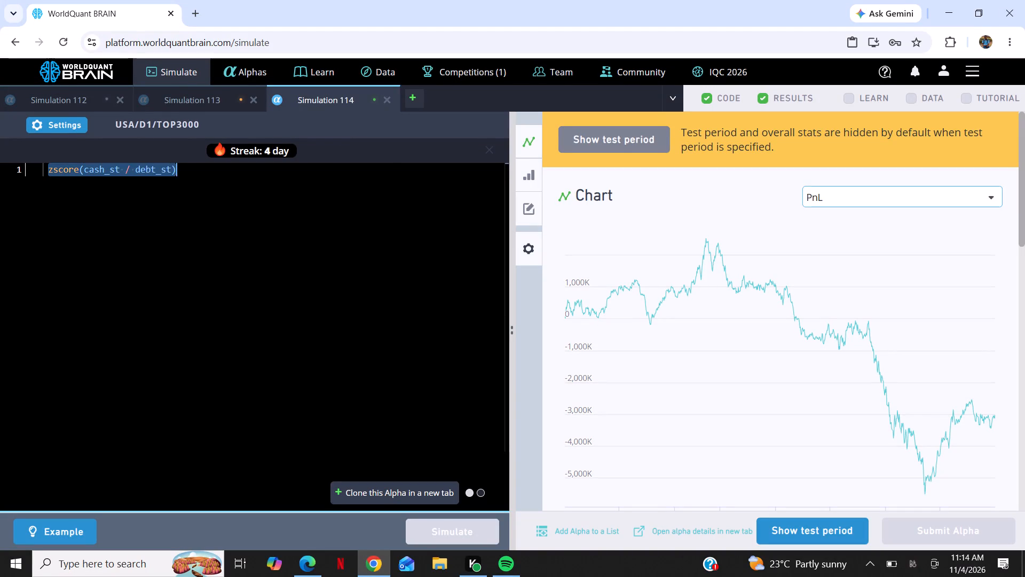
{"action": "right_click", "coordinate": [200, 165]}
{"action": "left_click", "coordinate": [219, 219]}
{"action": "left_click", "coordinate": [414, 99]}
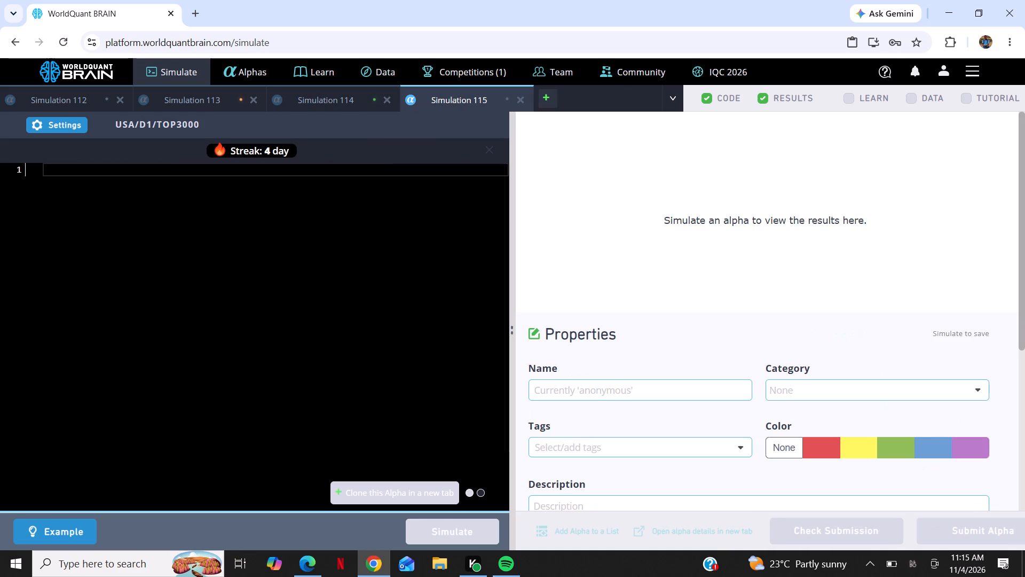
{"action": "right_click", "coordinate": [258, 238]}
{"action": "left_click", "coordinate": [291, 313]}
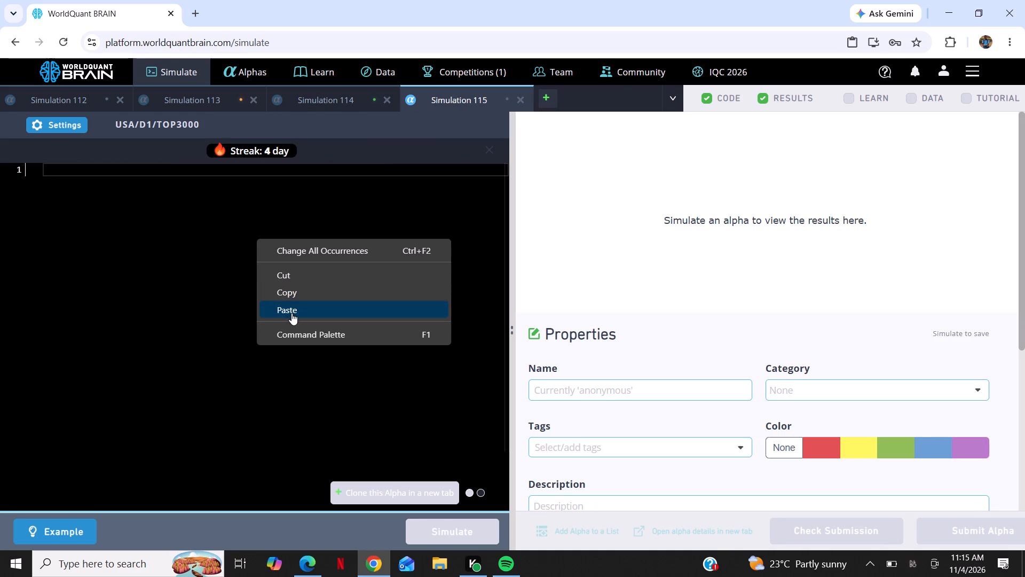
Set Simulation 115's neutralization to Market, universe to TOP2000 and decay to 3, and apply the settings.
{"action": "left_click", "coordinate": [61, 121]}
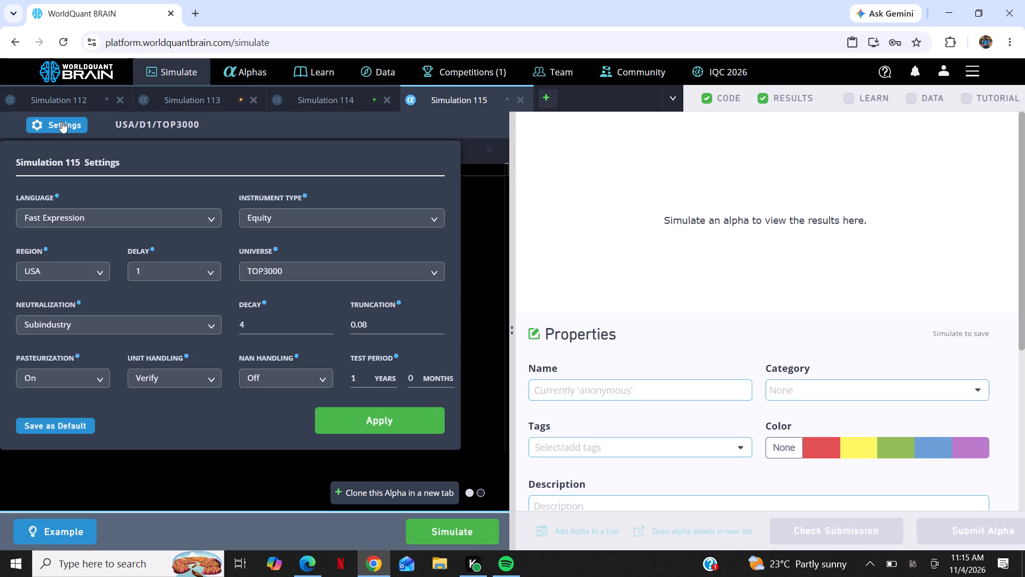
{"action": "left_click", "coordinate": [165, 328]}
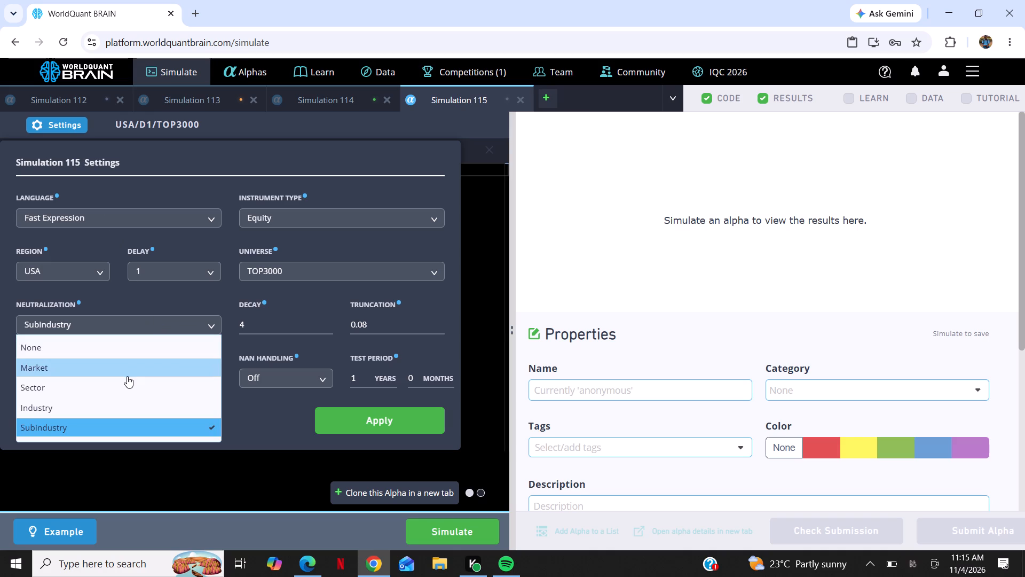
{"action": "left_click", "coordinate": [127, 376]}
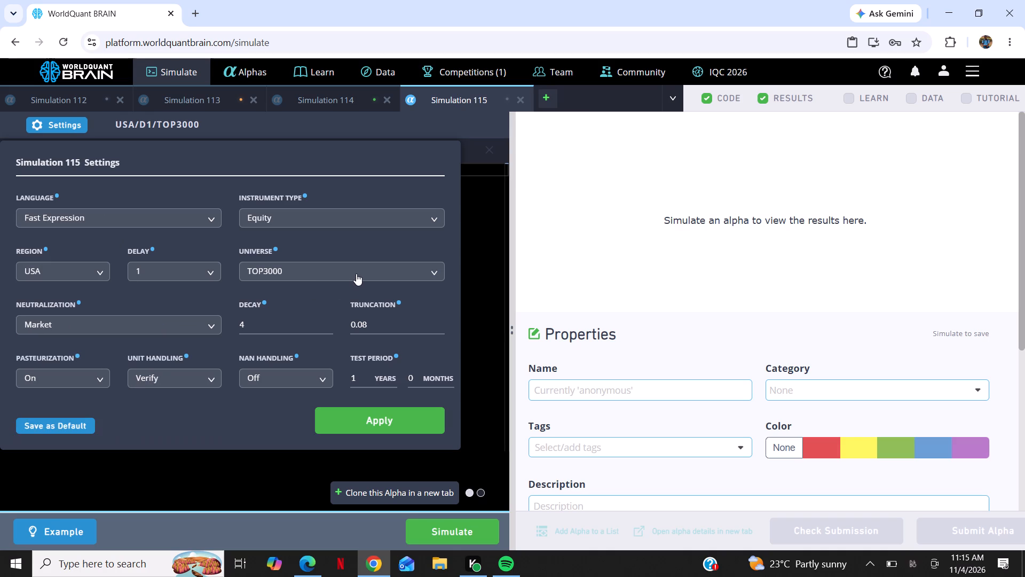
{"action": "left_click", "coordinate": [357, 274]}
{"action": "left_click", "coordinate": [330, 316]}
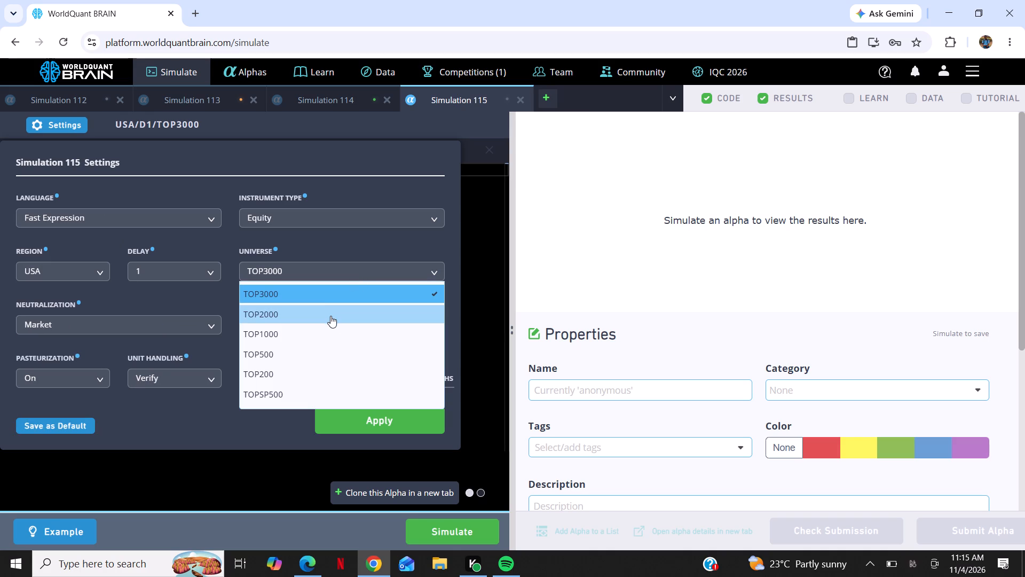
{"action": "double_click", "coordinate": [329, 322]}
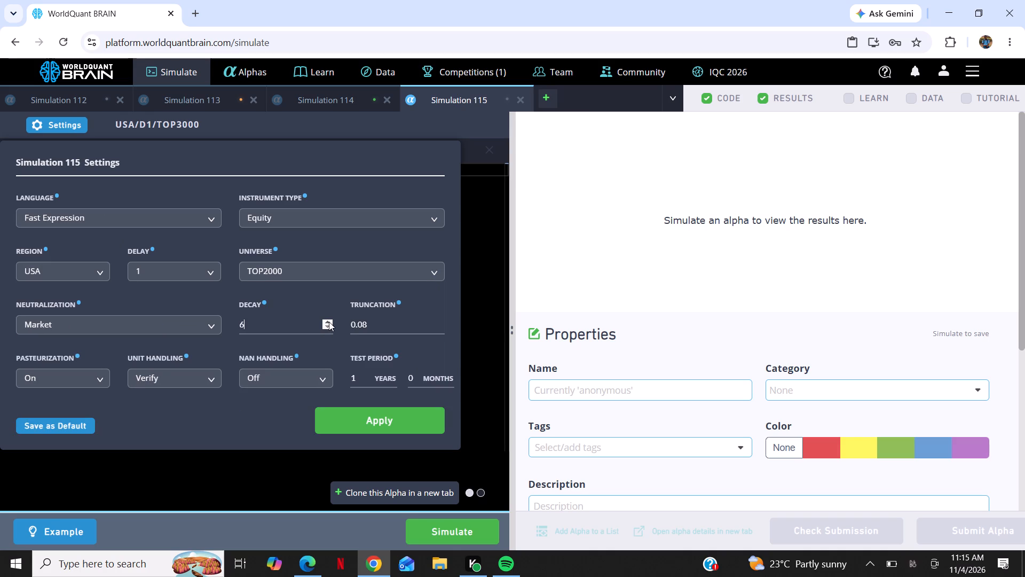
{"action": "double_click", "coordinate": [329, 322]}
{"action": "left_click", "coordinate": [329, 322]}
{"action": "triple_click", "coordinate": [329, 322]}
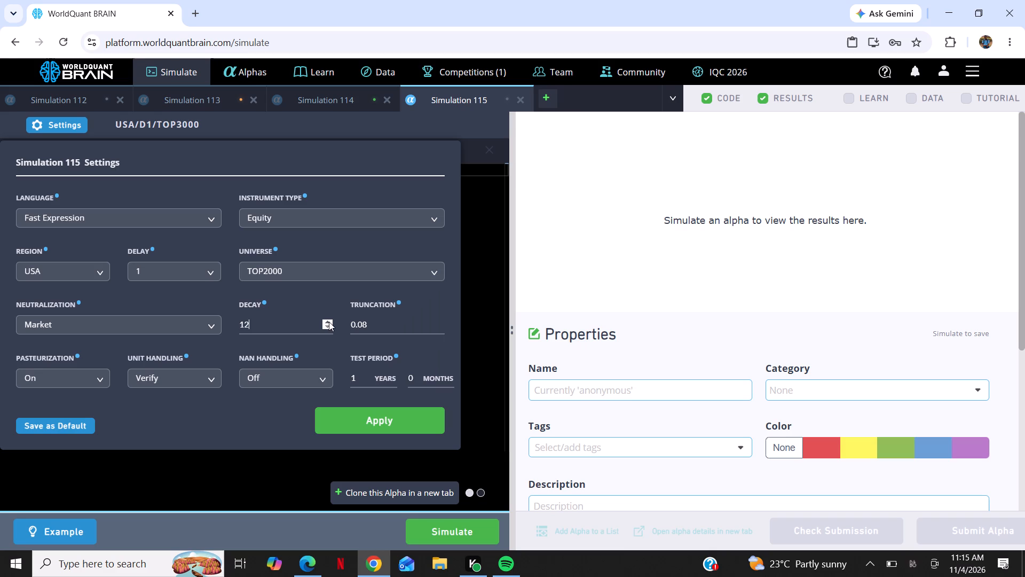
{"action": "triple_click", "coordinate": [329, 327]}
{"action": "triple_click", "coordinate": [329, 327]}
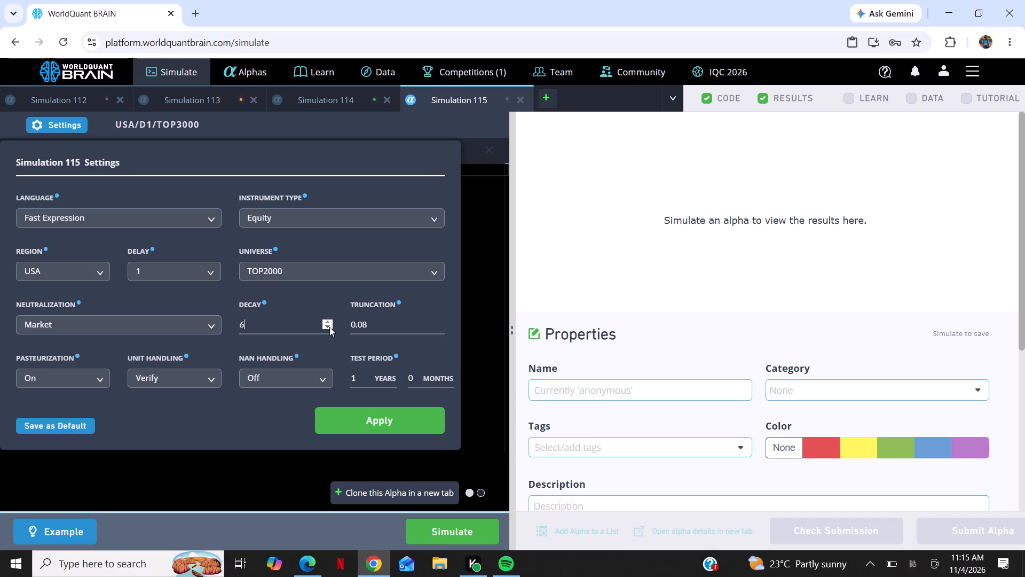
{"action": "left_click", "coordinate": [329, 327]}
{"action": "left_click", "coordinate": [329, 327]}
{"action": "left_click", "coordinate": [329, 327]}
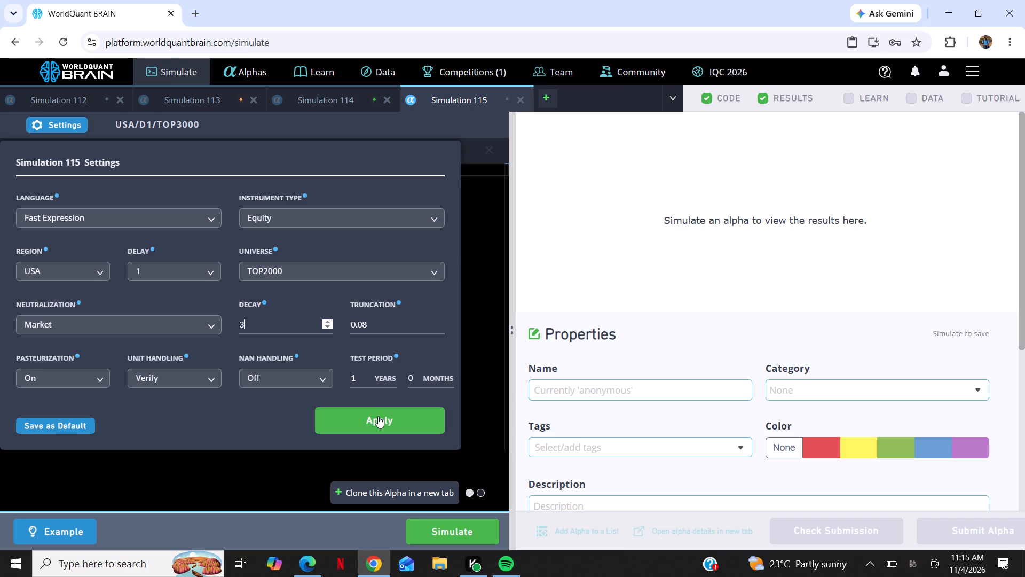
{"action": "left_click", "coordinate": [378, 418]}
Run the simulation of zscore(cash_st / debt_st) in Simulation 115.
{"action": "left_click", "coordinate": [434, 525]}
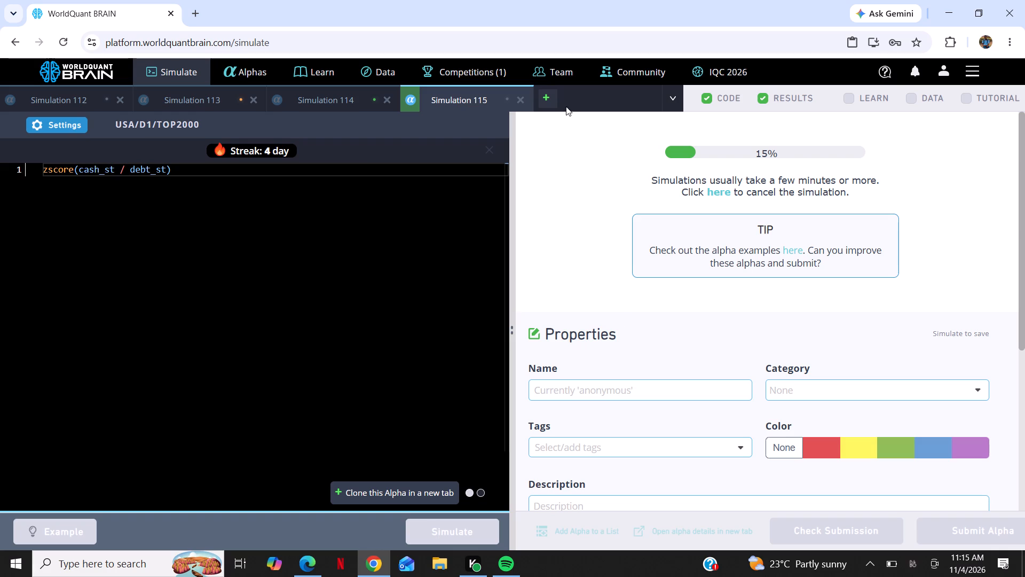
Open another new simulation tab and apply settings with Market neutralization and the TOP1000 universe.
{"action": "left_click", "coordinate": [551, 99]}
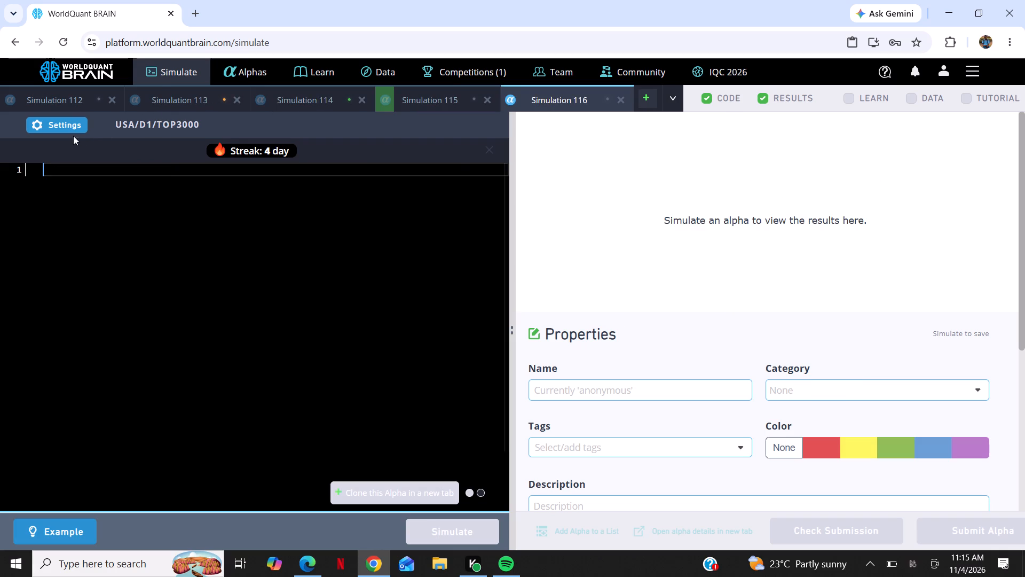
{"action": "left_click", "coordinate": [67, 126]}
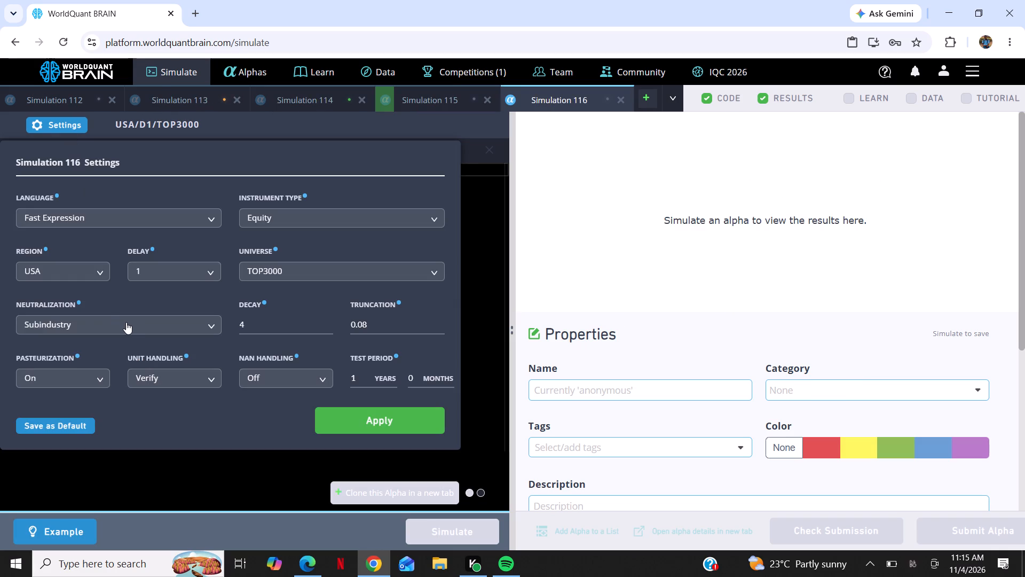
{"action": "left_click", "coordinate": [129, 324]}
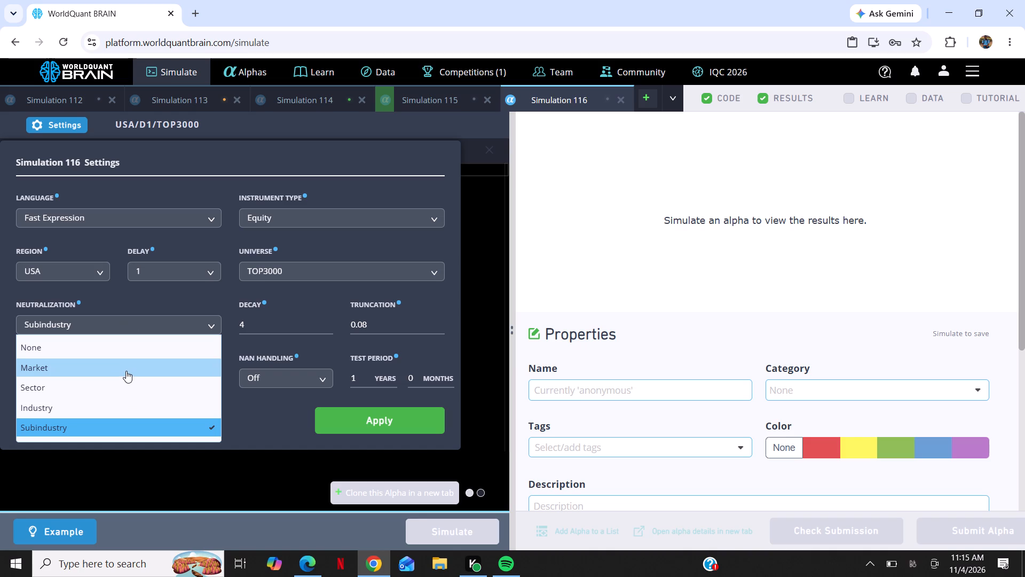
{"action": "left_click", "coordinate": [127, 370]}
{"action": "left_click", "coordinate": [318, 273]}
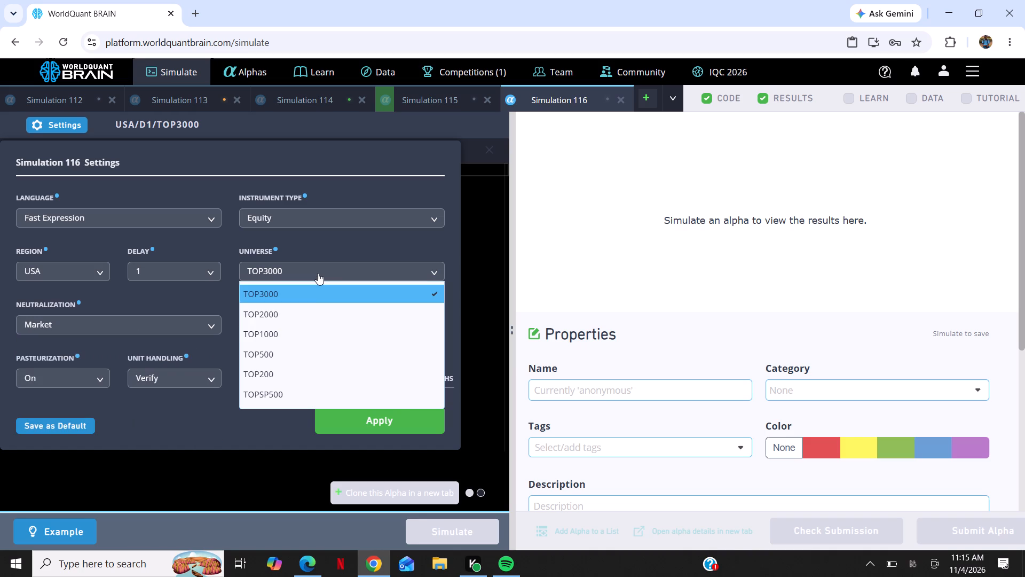
{"action": "left_click", "coordinate": [303, 335]}
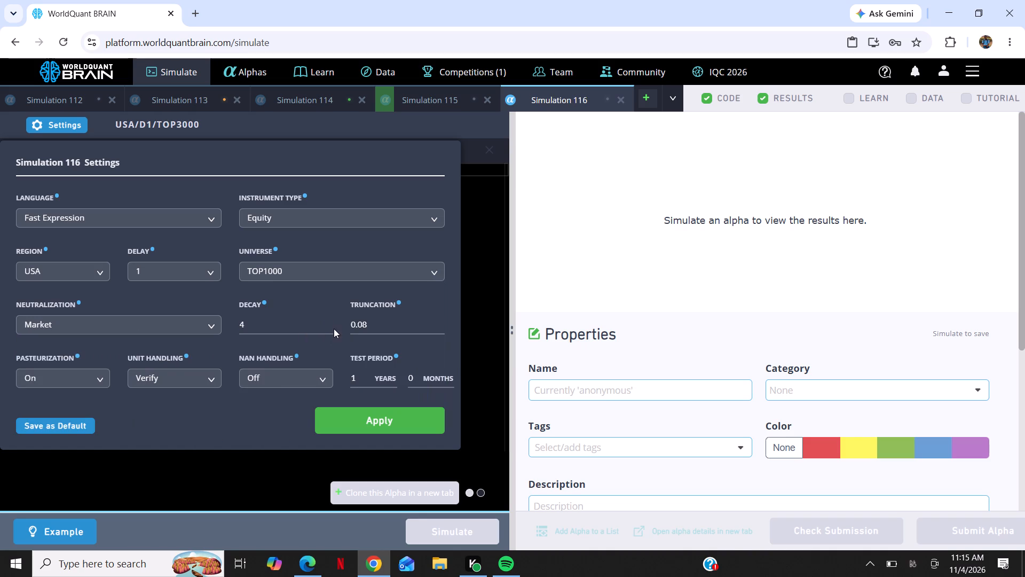
{"action": "left_click", "coordinate": [396, 423]}
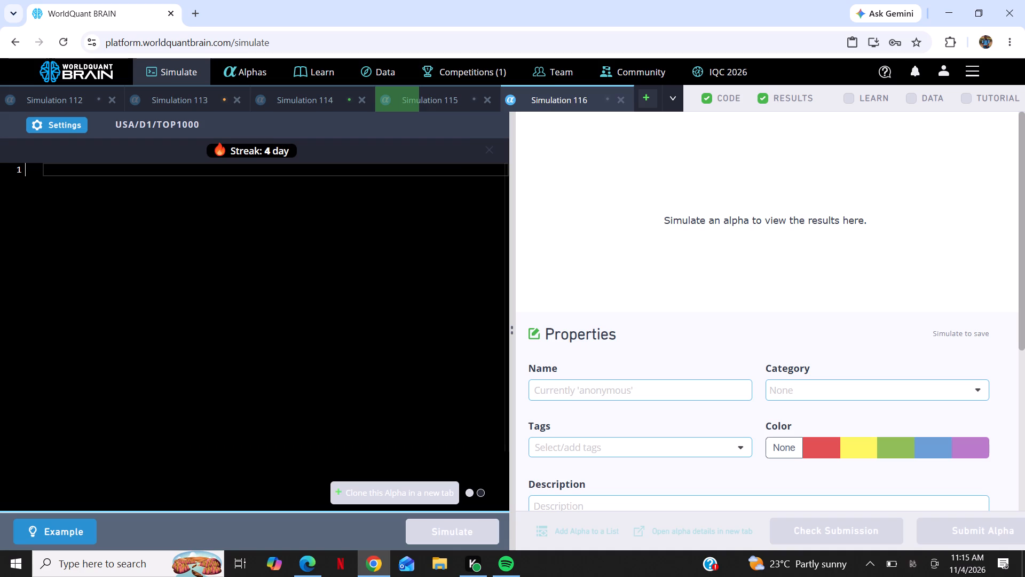
Open one more new simulation tab and paste the copied expression zscore(cash_st / debt_st) into its editor.
{"action": "left_click", "coordinate": [650, 105]}
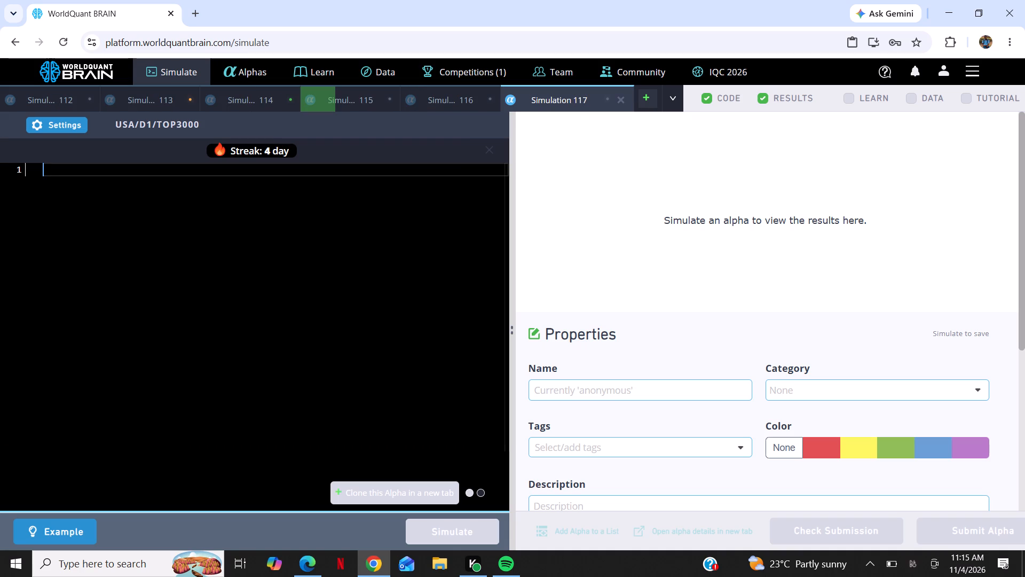
{"action": "right_click", "coordinate": [56, 172]}
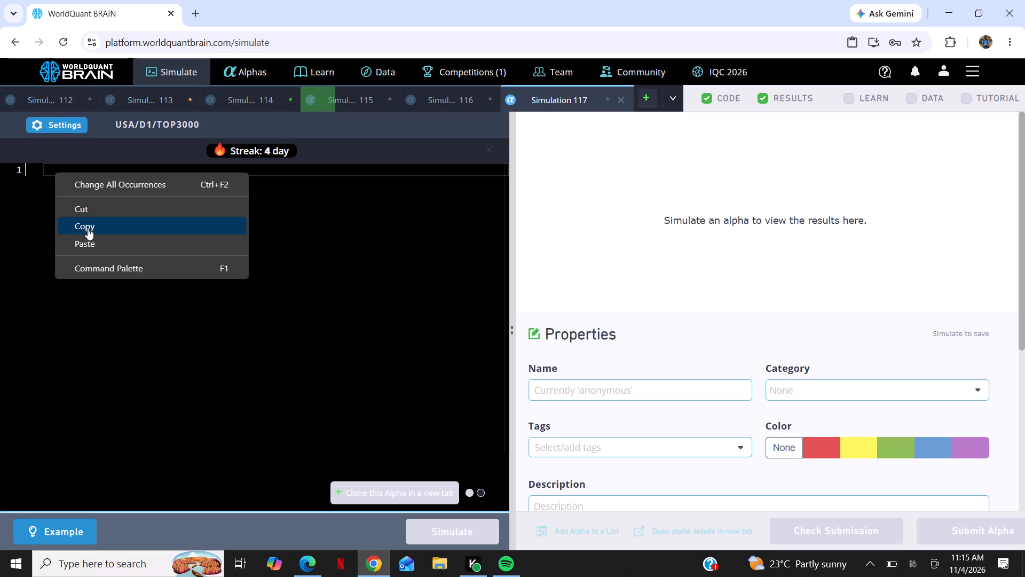
{"action": "left_click", "coordinate": [96, 247]}
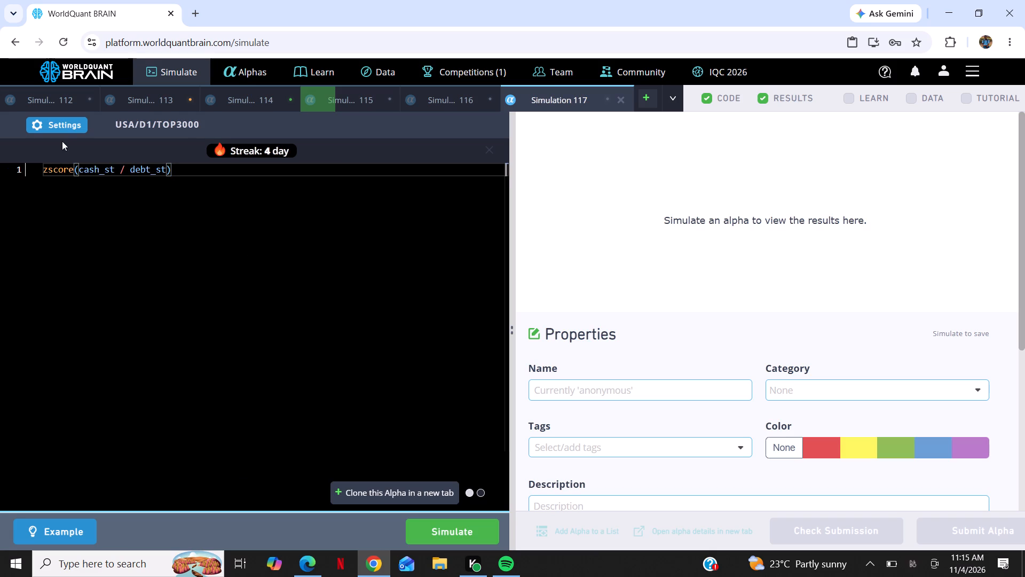
Set Simulation 117's neutralization to Market, universe to TOP500 and decay to 5, and apply the settings.
{"action": "left_click", "coordinate": [57, 123]}
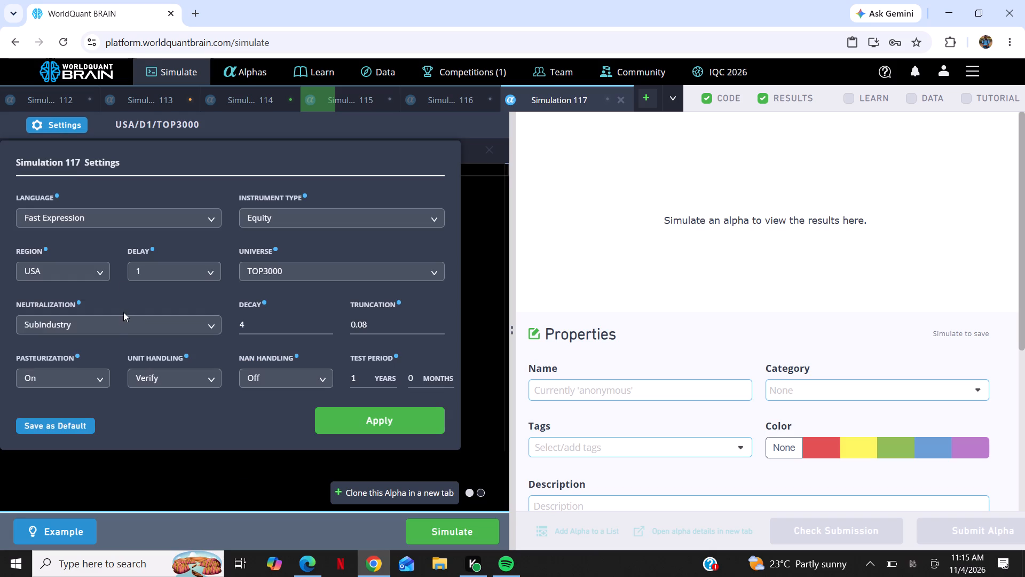
{"action": "left_click", "coordinate": [128, 330]}
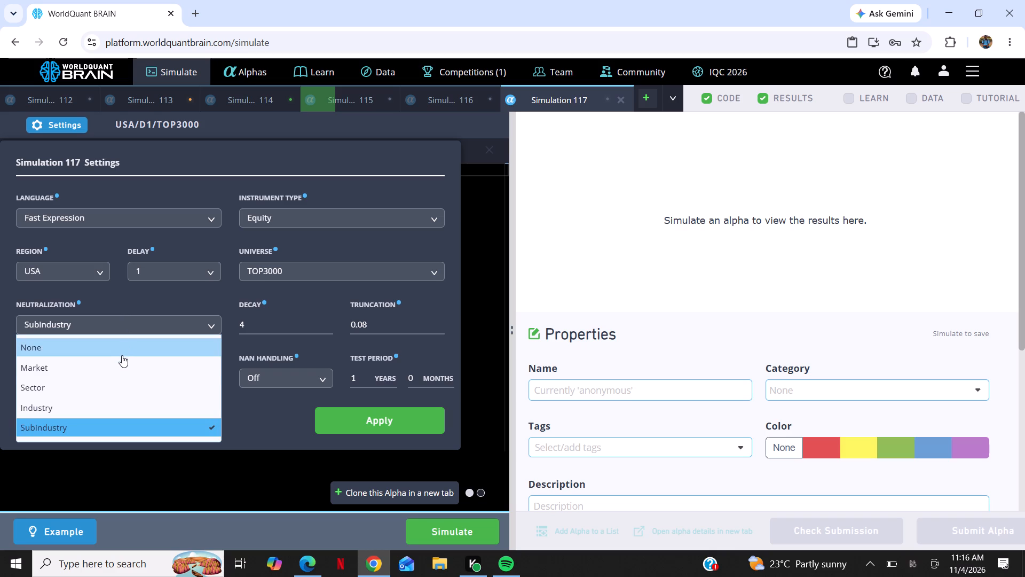
{"action": "left_click", "coordinate": [122, 364]}
{"action": "left_click", "coordinate": [309, 268]}
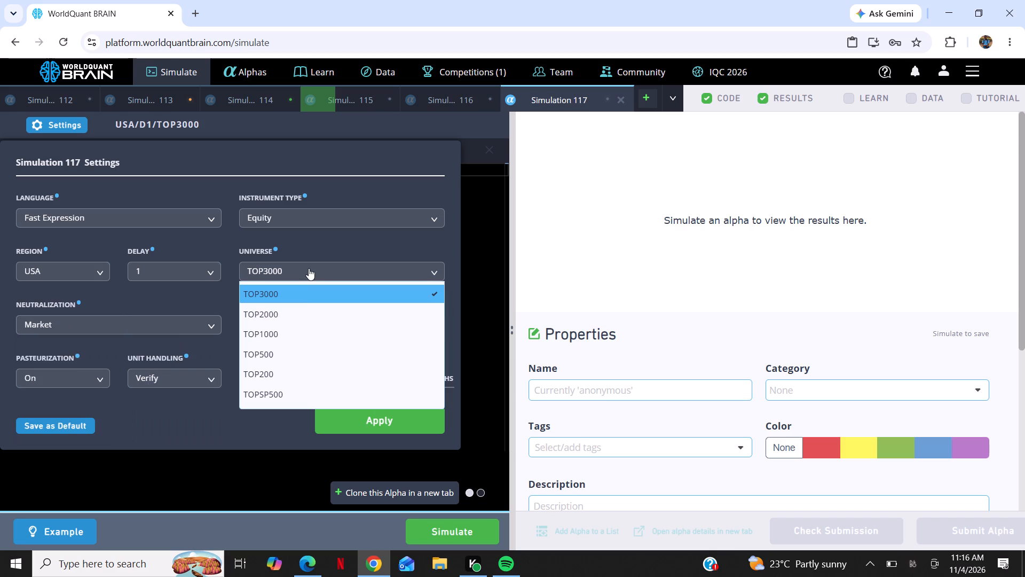
{"action": "left_click", "coordinate": [303, 349]}
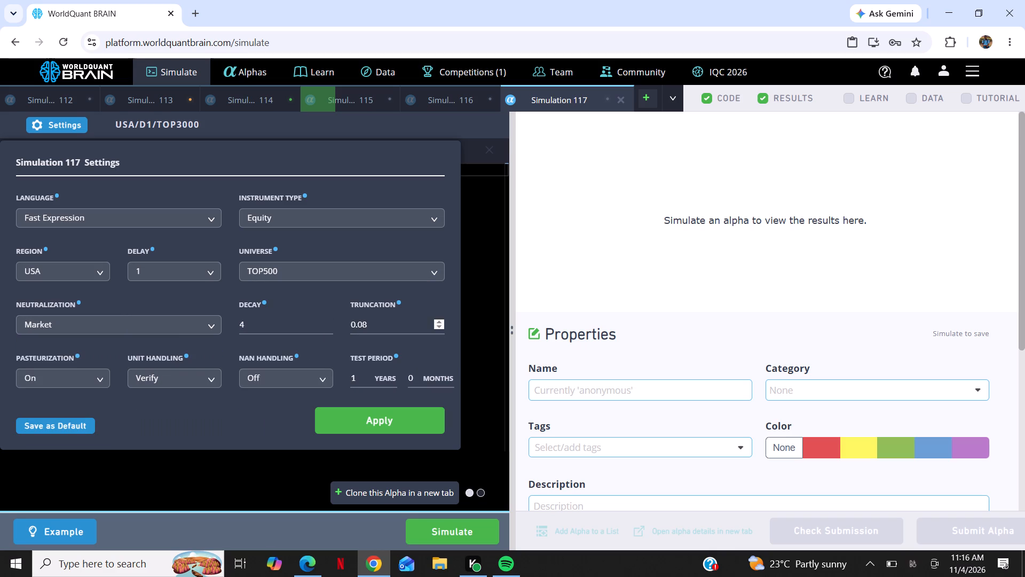
{"action": "left_click", "coordinate": [330, 321]}
{"action": "left_click", "coordinate": [379, 418]}
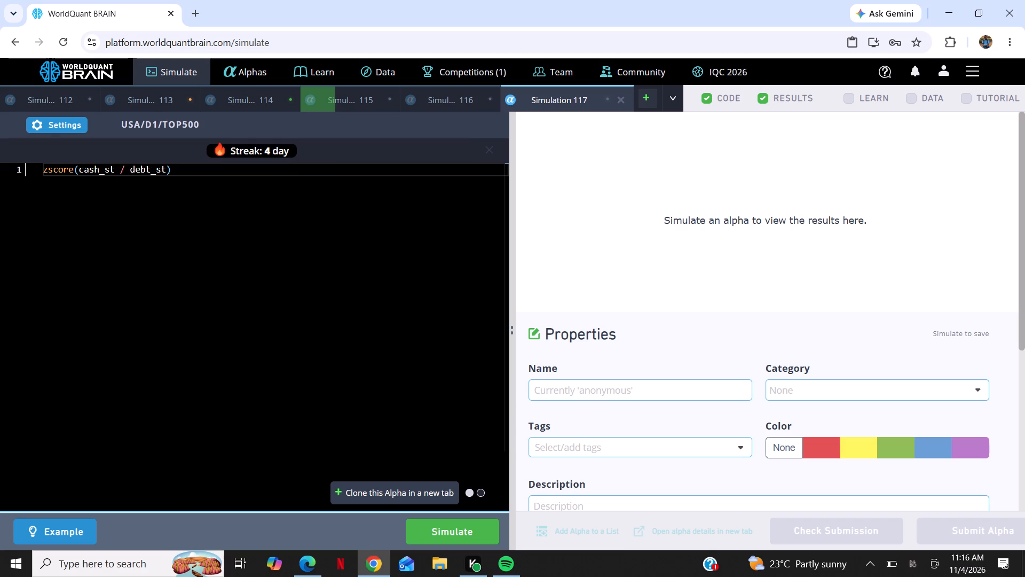
Run the simulation of zscore(cash_st / debt_st) in Simulation 117.
{"action": "left_click", "coordinate": [465, 531]}
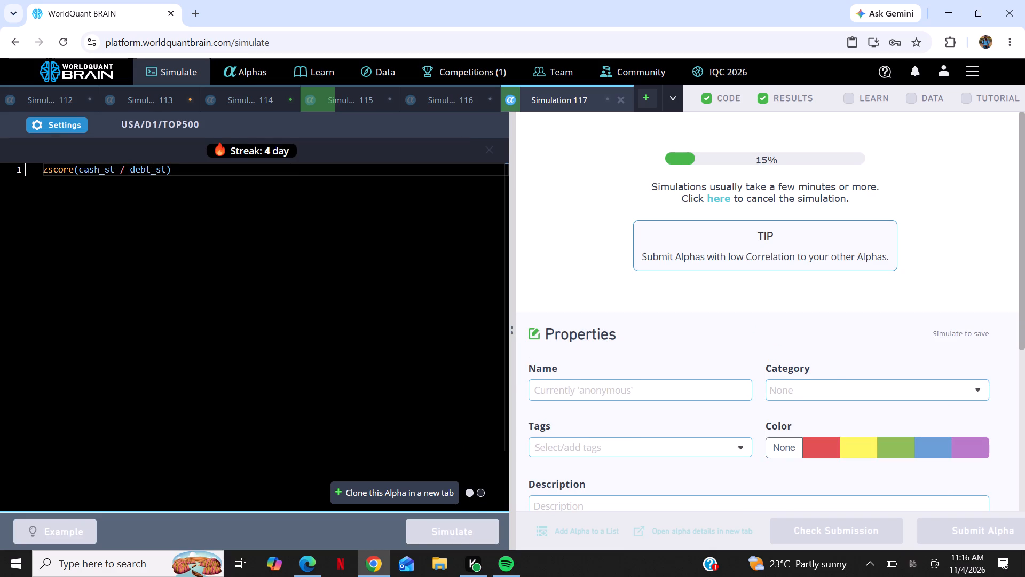
Return to the empty Simulation 116 and paste the expression zscore(cash_st / debt_st) into its editor.
{"action": "left_click", "coordinate": [446, 97]}
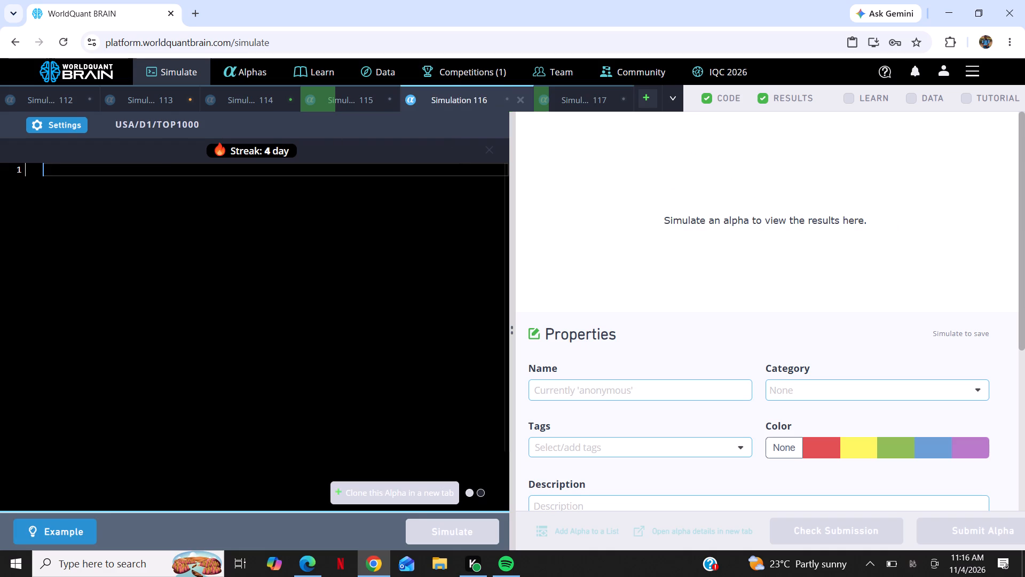
{"action": "right_click", "coordinate": [177, 206]}
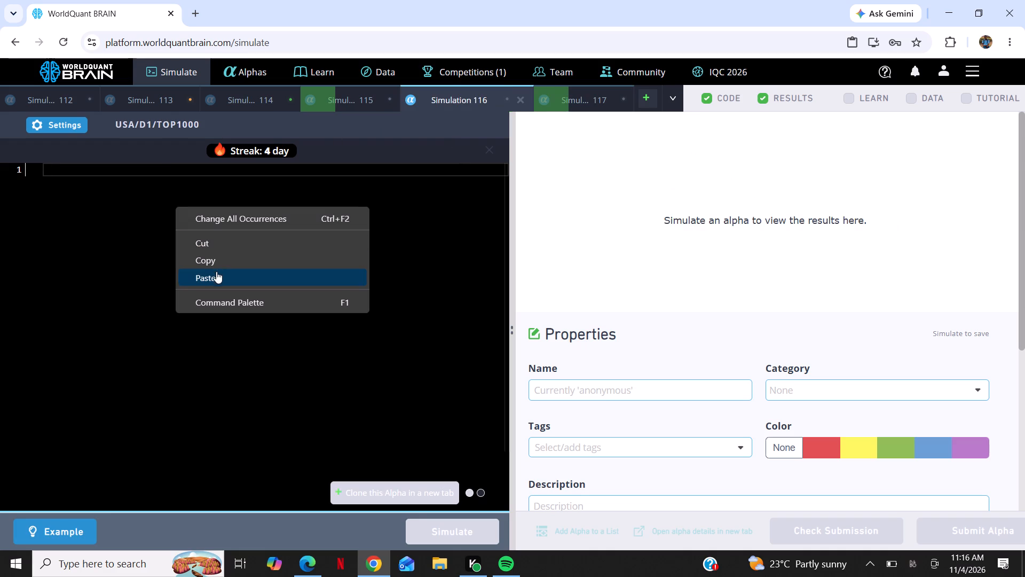
{"action": "left_click", "coordinate": [220, 281]}
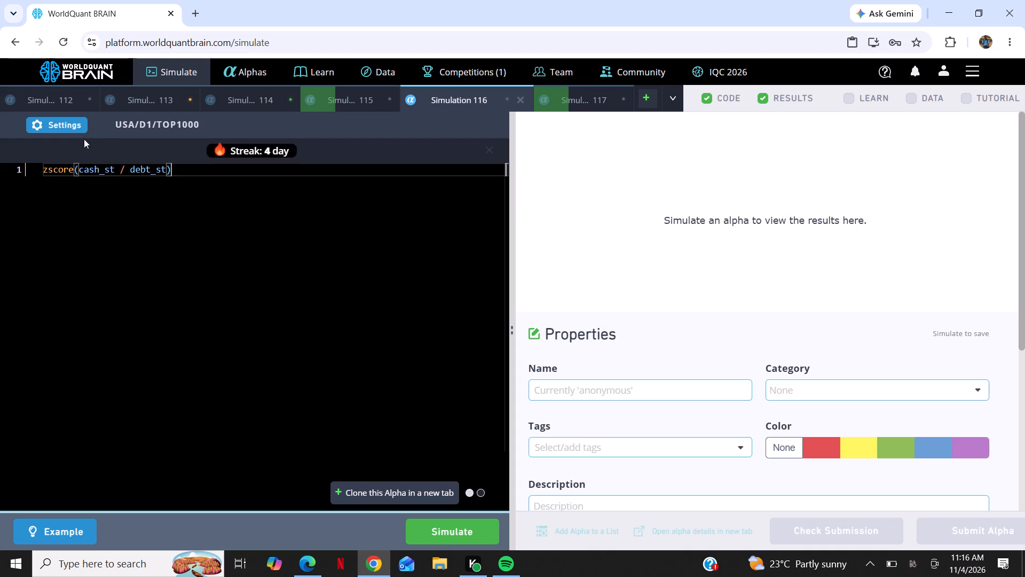
Review Simulation 116's universe options, reapply its settings with TOP1000 kept, and run the simulation.
{"action": "left_click", "coordinate": [74, 127]}
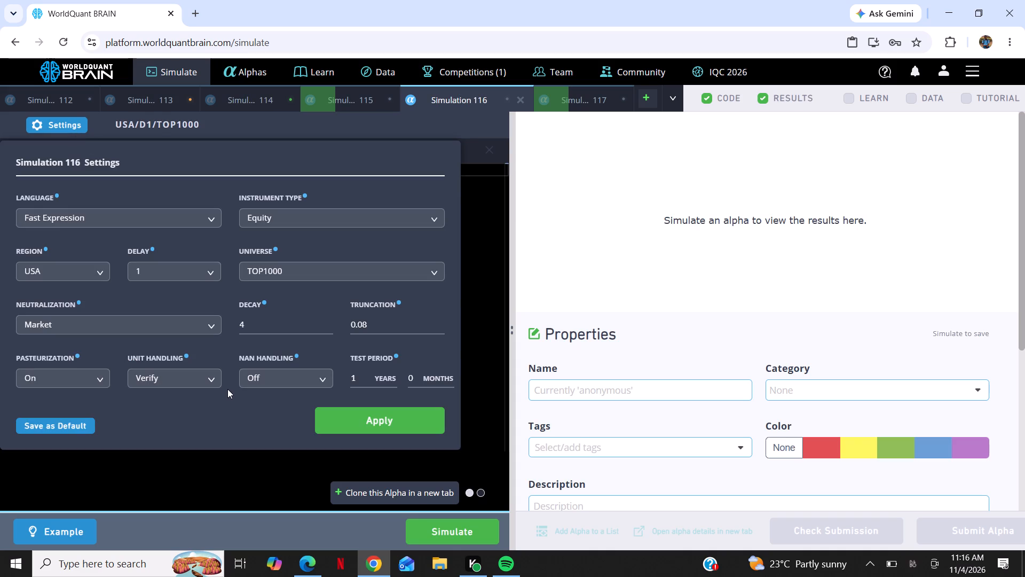
{"action": "left_click", "coordinate": [359, 272]}
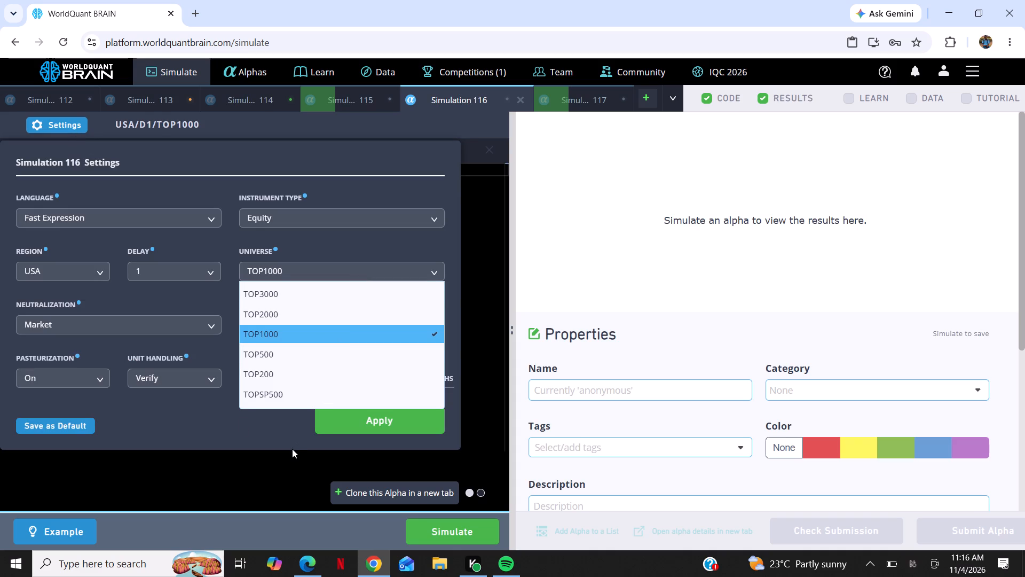
{"action": "left_click", "coordinate": [292, 449]}
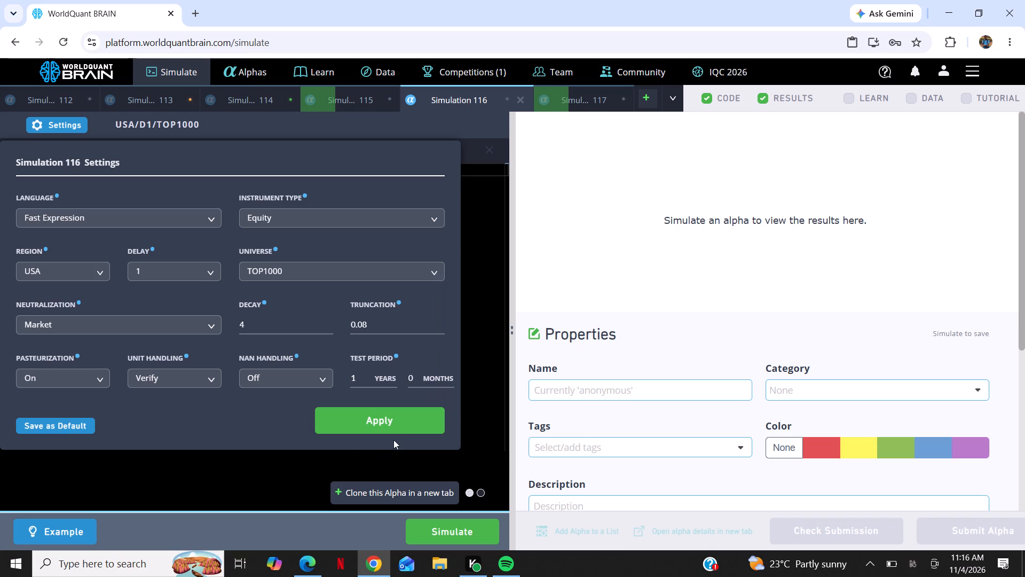
{"action": "left_click", "coordinate": [406, 421]}
{"action": "left_click", "coordinate": [468, 533]}
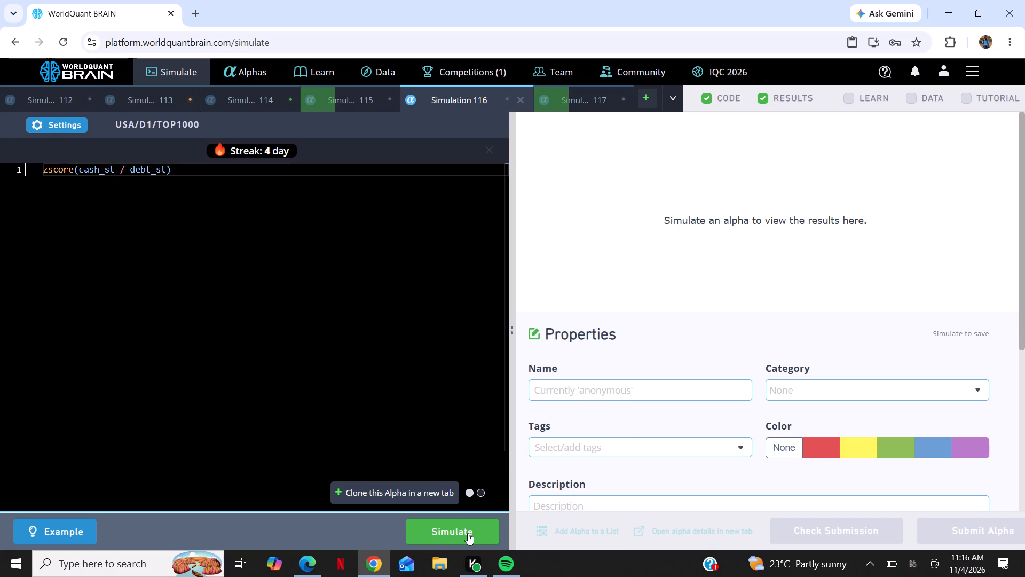
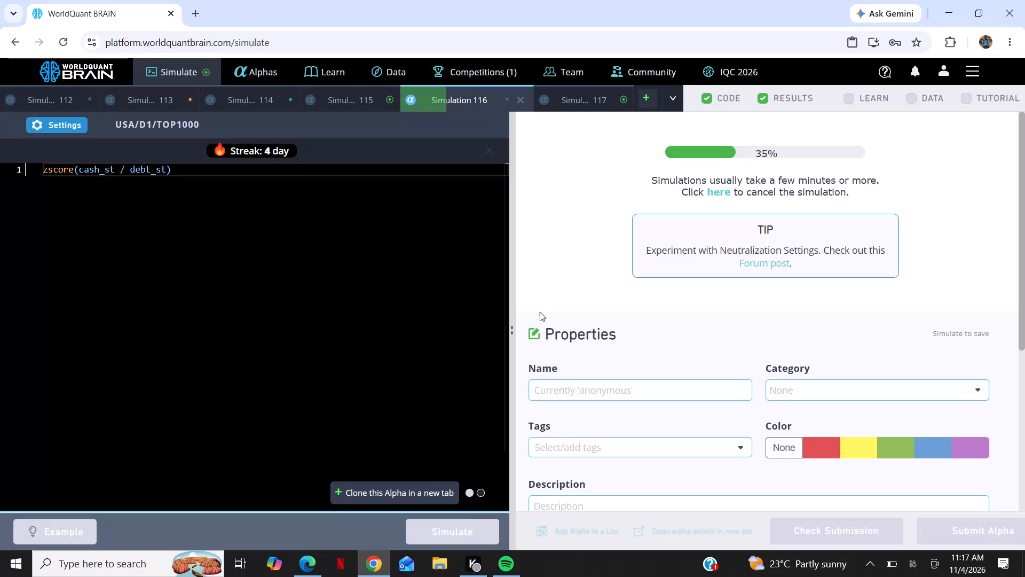
Check Simulation 117's results and its simulation settings.
{"action": "left_click", "coordinate": [595, 95]}
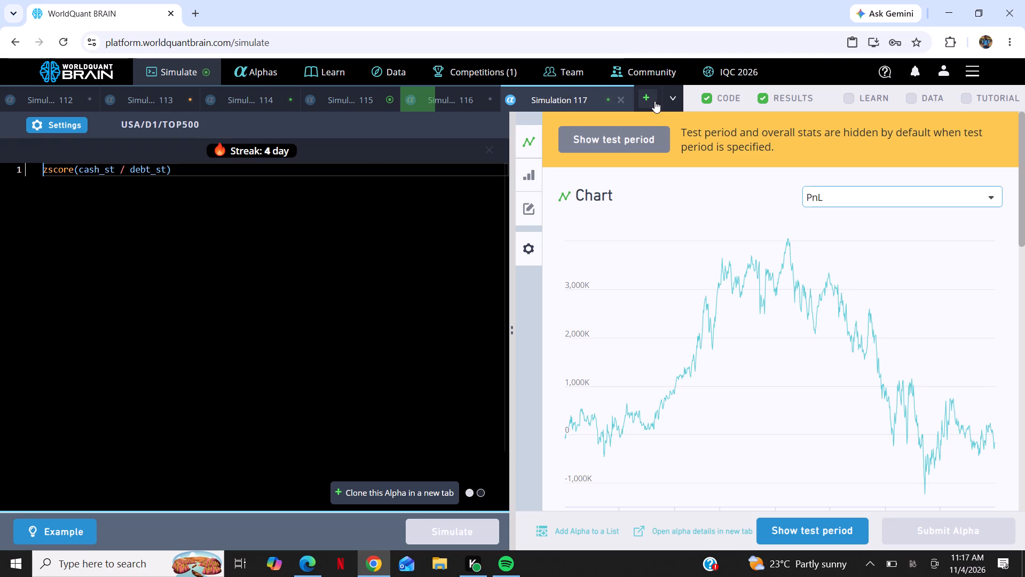
{"action": "left_click", "coordinate": [57, 127]}
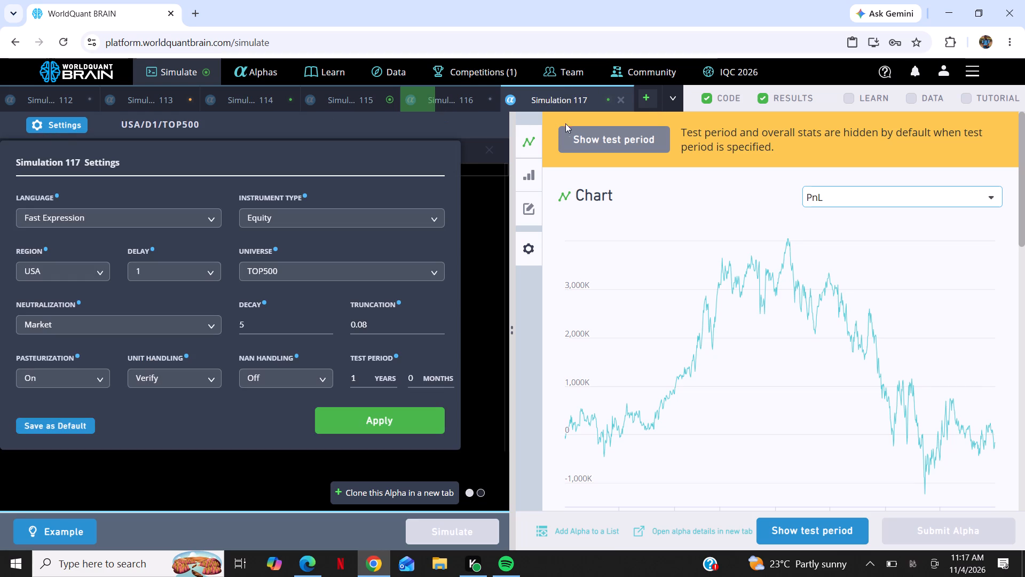
Create a new simulation and paste the expression zscore(cash_st / debt_st) into its editor.
{"action": "left_click", "coordinate": [649, 99]}
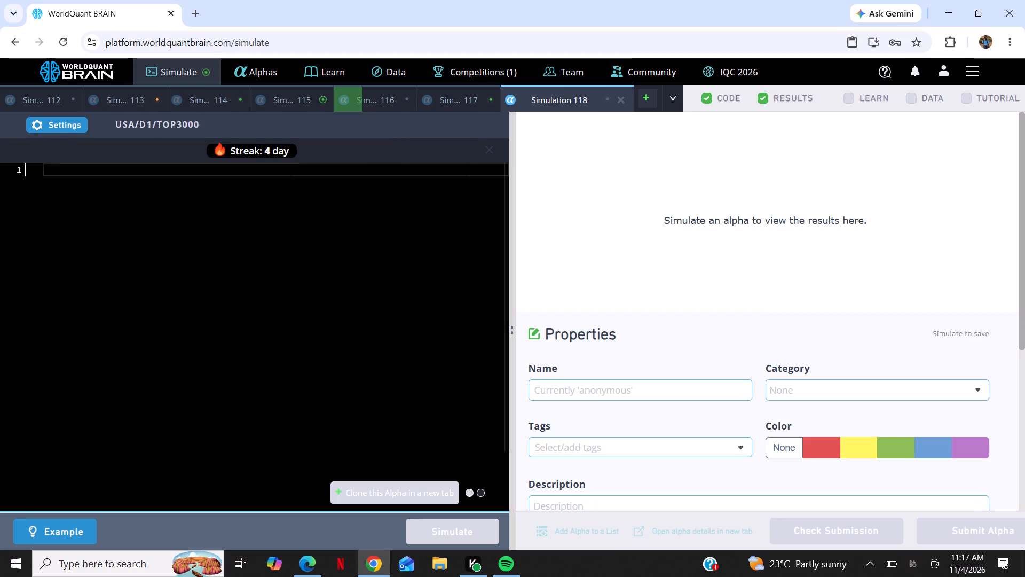
{"action": "right_click", "coordinate": [178, 262]}
{"action": "left_click", "coordinate": [235, 337]}
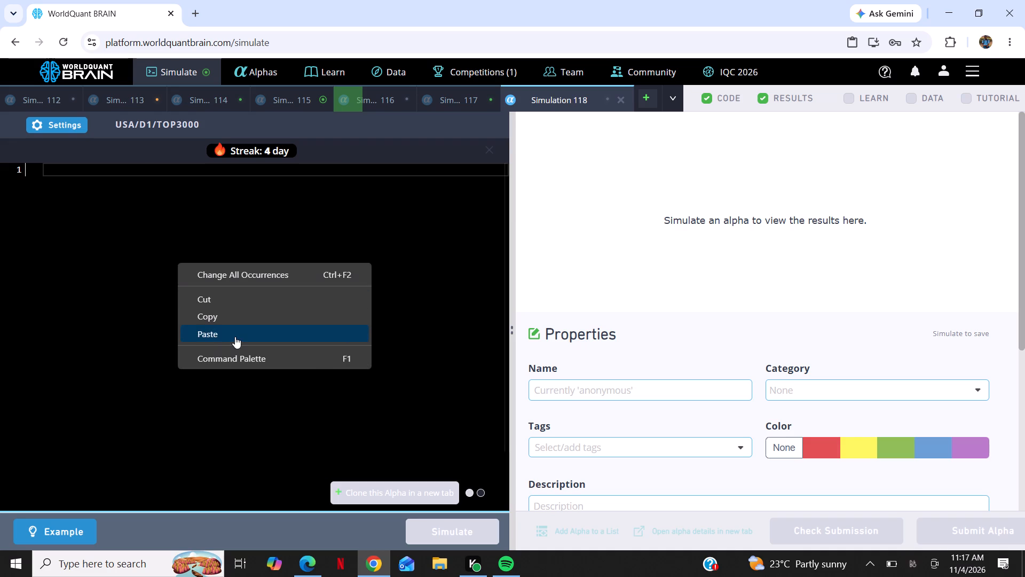
Apply universe TOP200, Market neutralization and decay 6 to Simulation 118, and run the simulation.
{"action": "left_click", "coordinate": [67, 127]}
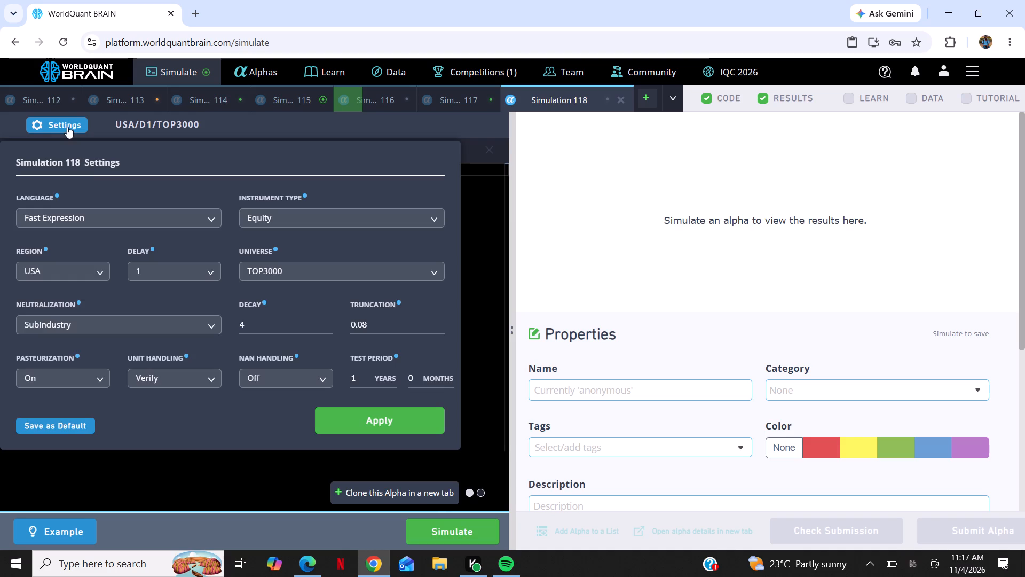
{"action": "left_click", "coordinate": [319, 273]}
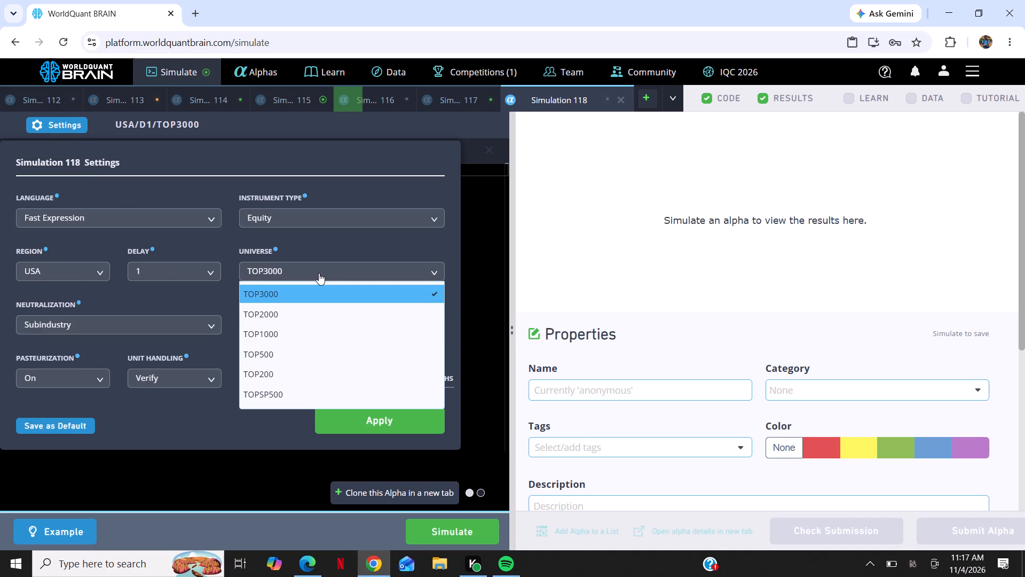
{"action": "left_click", "coordinate": [296, 373]}
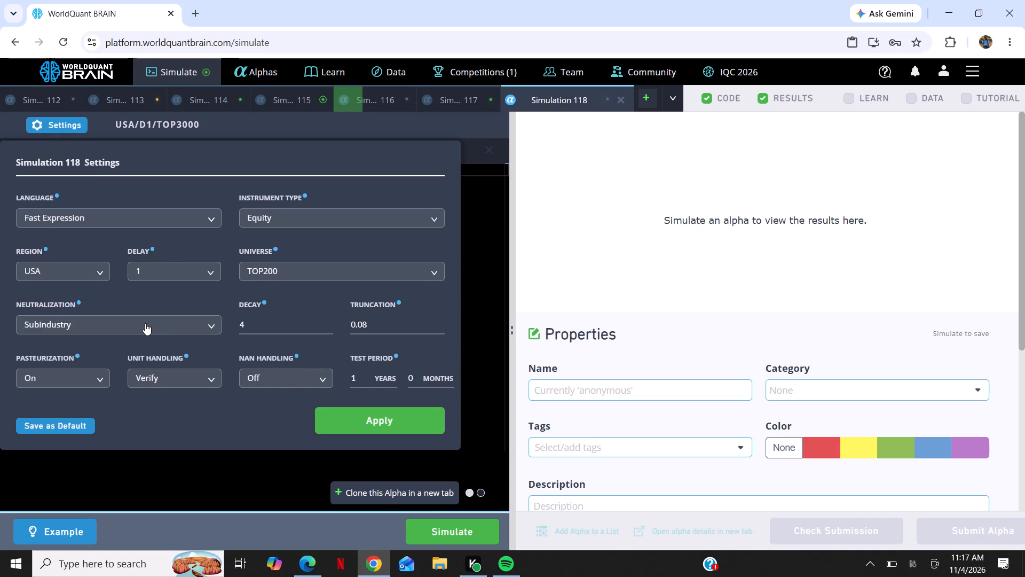
{"action": "left_click", "coordinate": [145, 323]}
{"action": "left_click", "coordinate": [135, 369]}
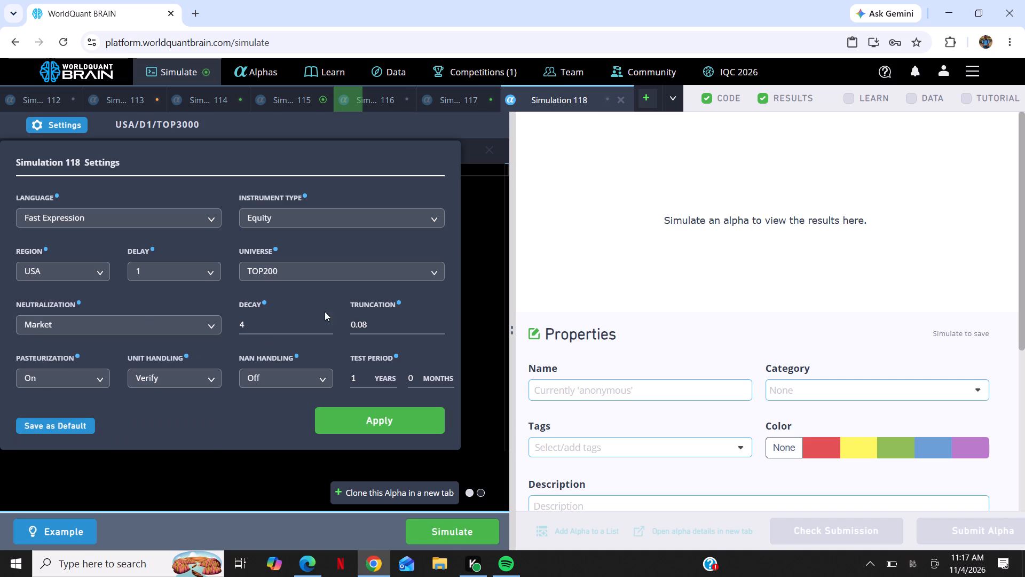
{"action": "double_click", "coordinate": [329, 319]}
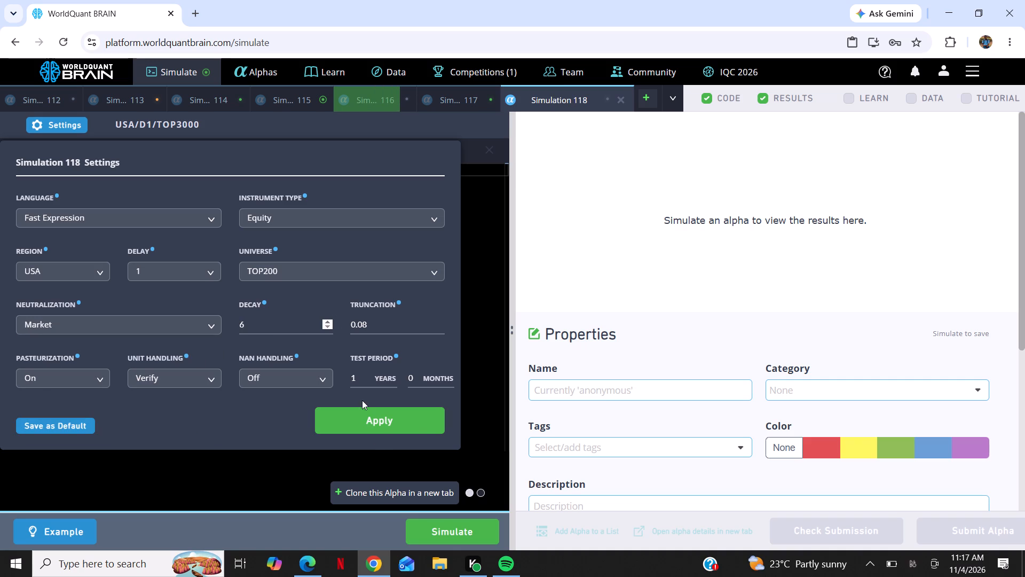
{"action": "left_click", "coordinate": [412, 422]}
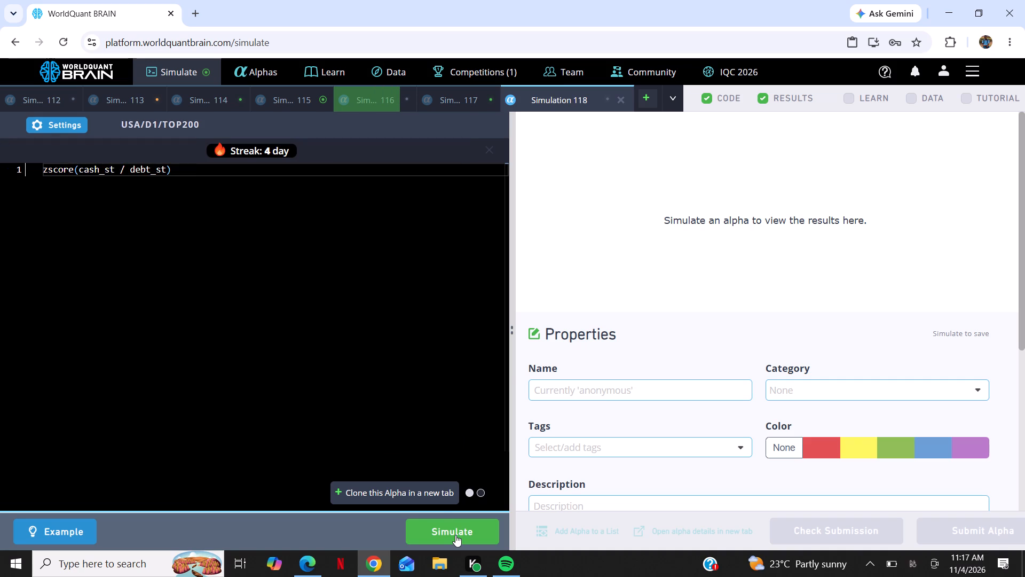
{"action": "left_click", "coordinate": [455, 535]}
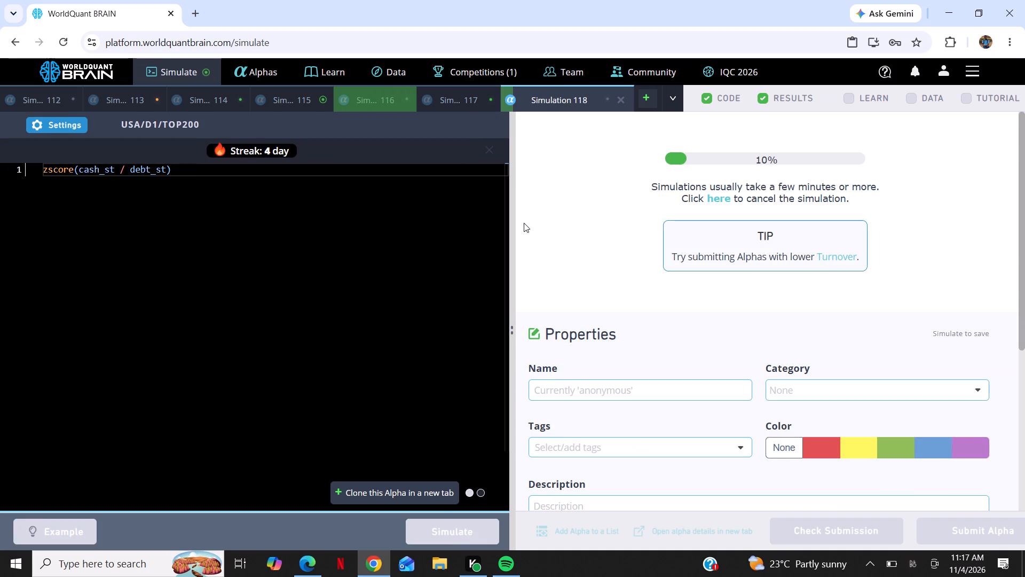
Review the settings of the running Simulation 118.
{"action": "left_click", "coordinate": [74, 121]}
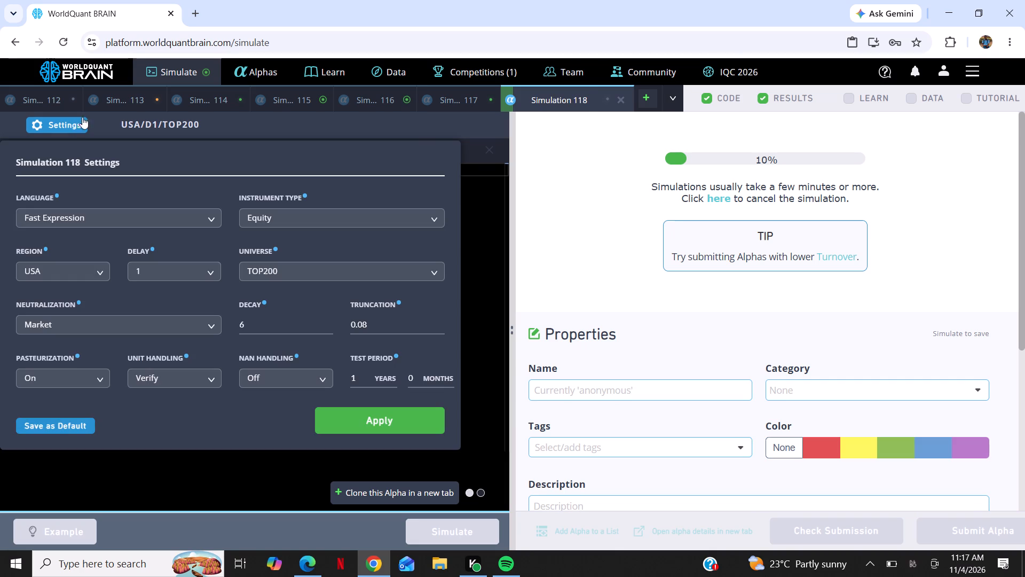
{"action": "left_click", "coordinate": [487, 223]}
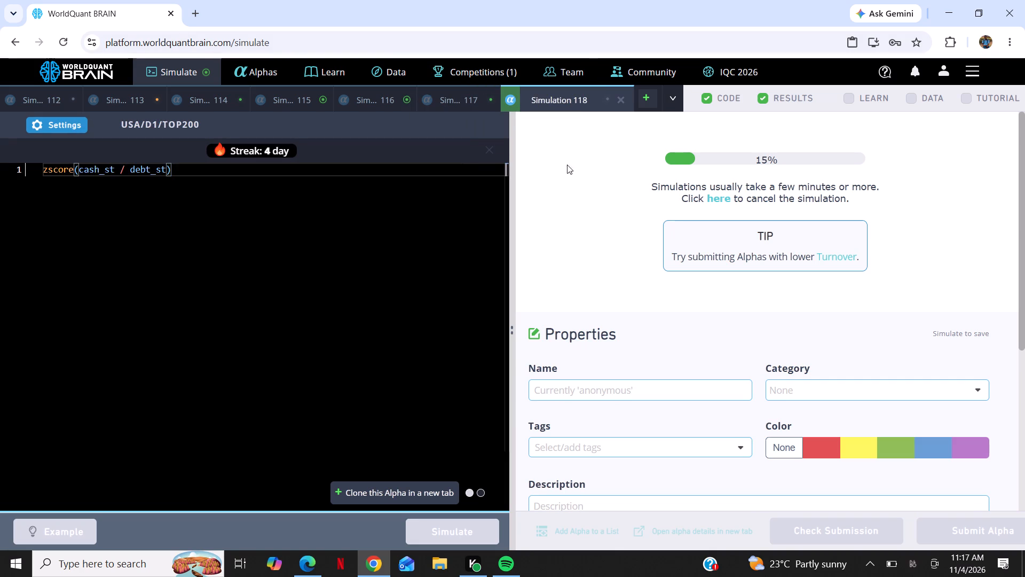
Create another simulation and paste the expression zscore(cash_st / debt_st) into its editor.
{"action": "left_click", "coordinate": [650, 99]}
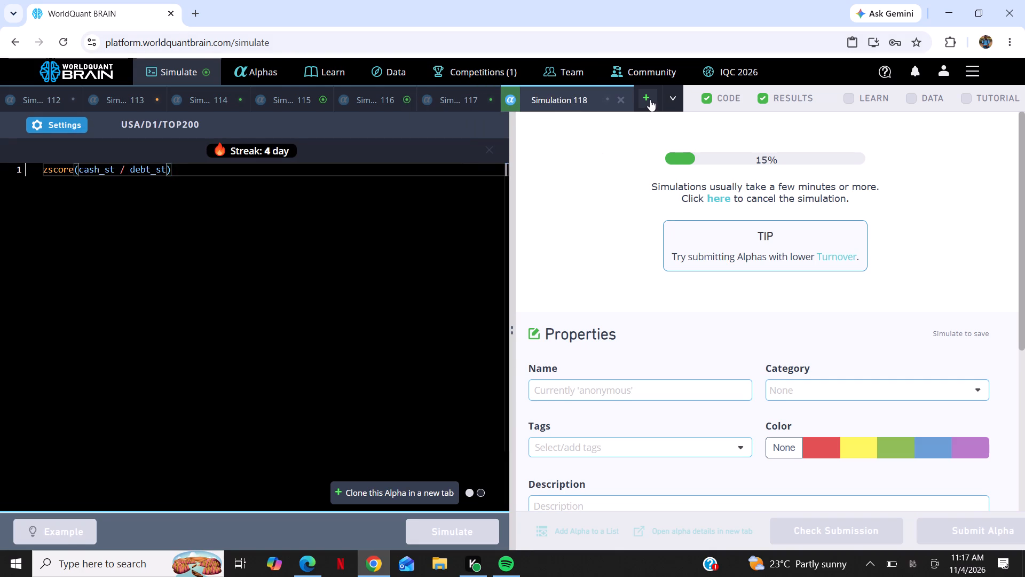
{"action": "right_click", "coordinate": [397, 245]}
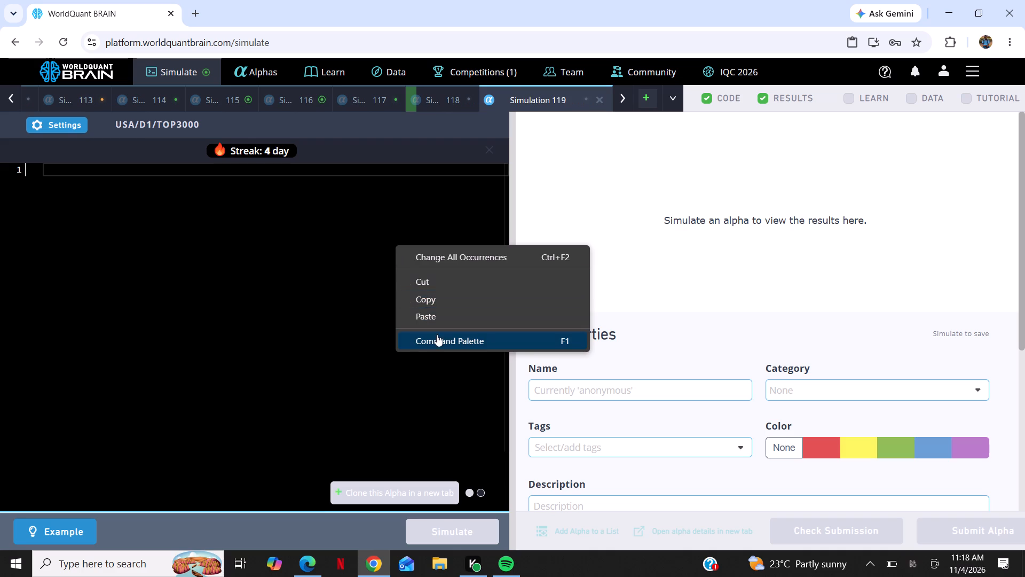
{"action": "left_click", "coordinate": [454, 317]}
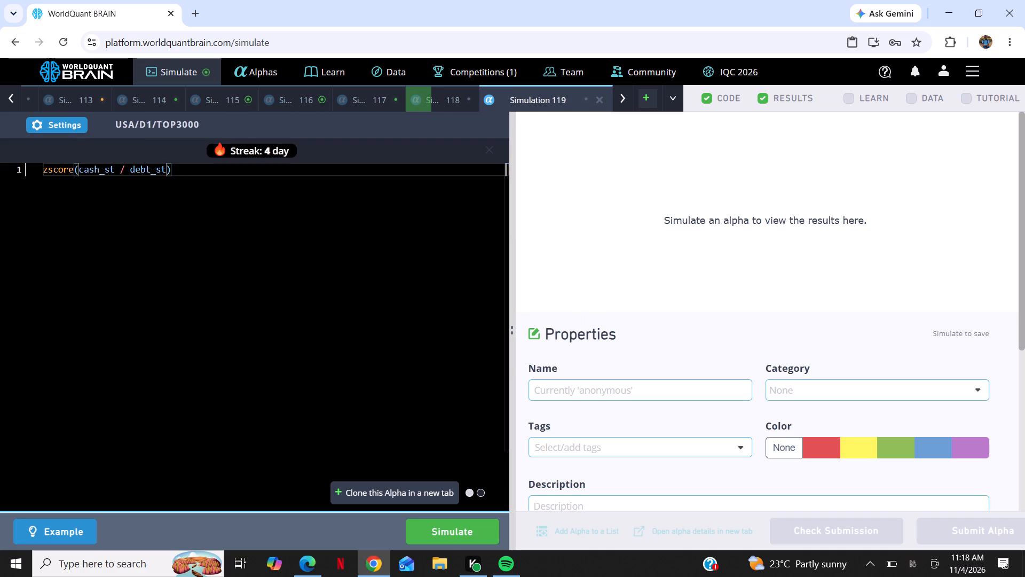
Apply universe TOPSP500, Market neutralization and decay 7 to Simulation 119, and run the simulation.
{"action": "left_click", "coordinate": [73, 119]}
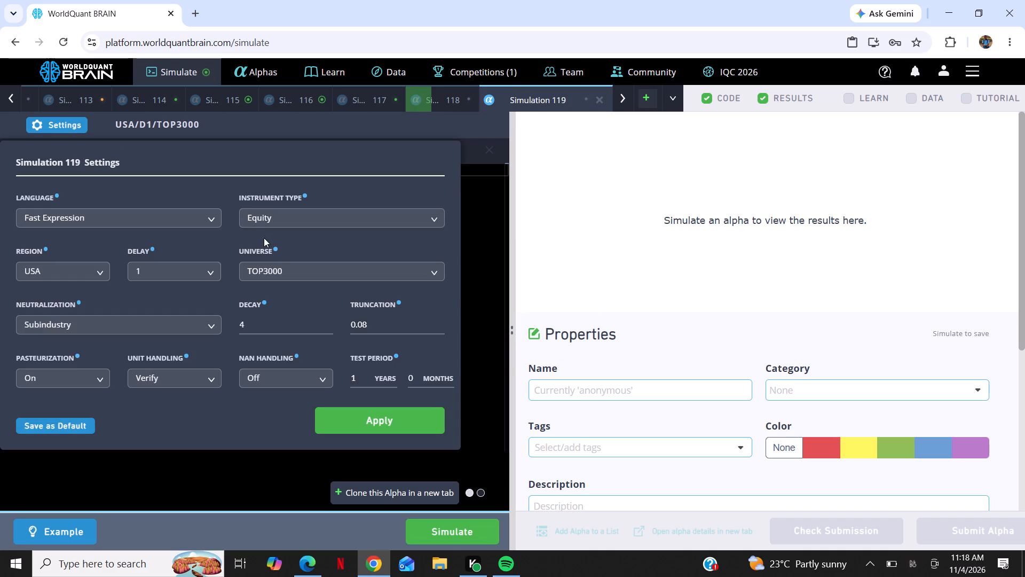
{"action": "left_click", "coordinate": [329, 268]}
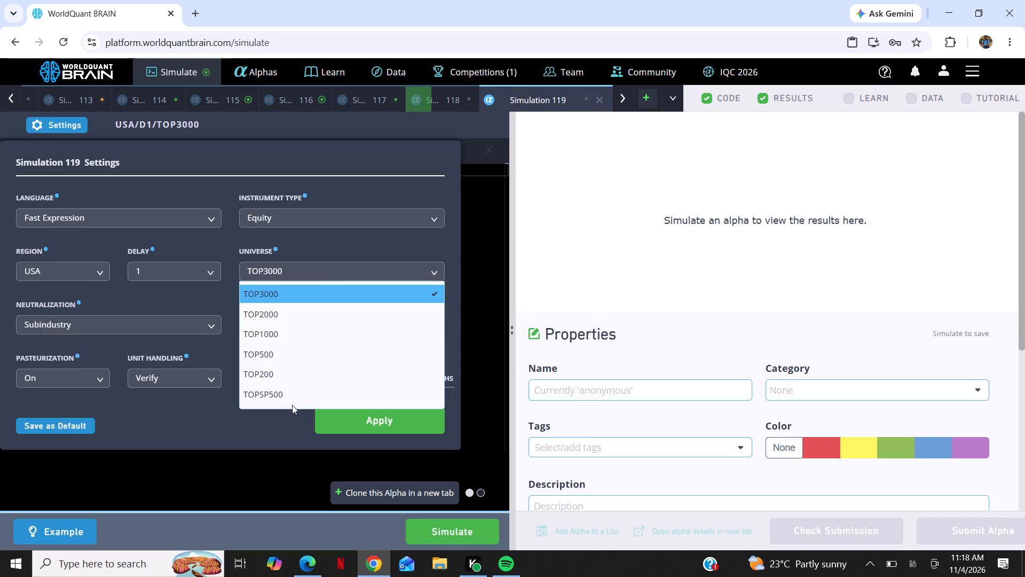
{"action": "left_click", "coordinate": [311, 393]}
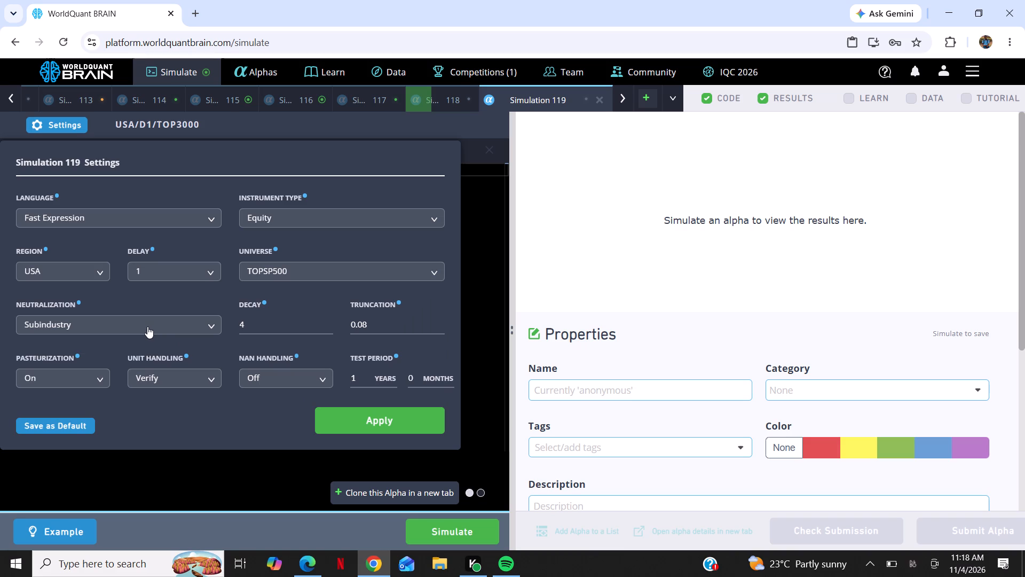
{"action": "left_click", "coordinate": [147, 326]}
{"action": "left_click", "coordinate": [136, 370]}
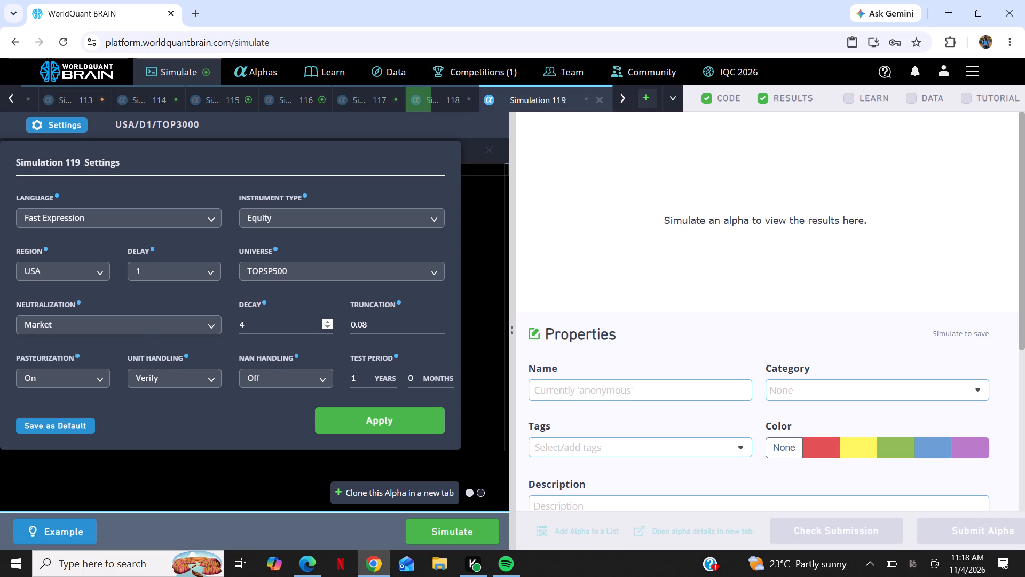
{"action": "triple_click", "coordinate": [330, 321]}
{"action": "left_click", "coordinate": [417, 422]}
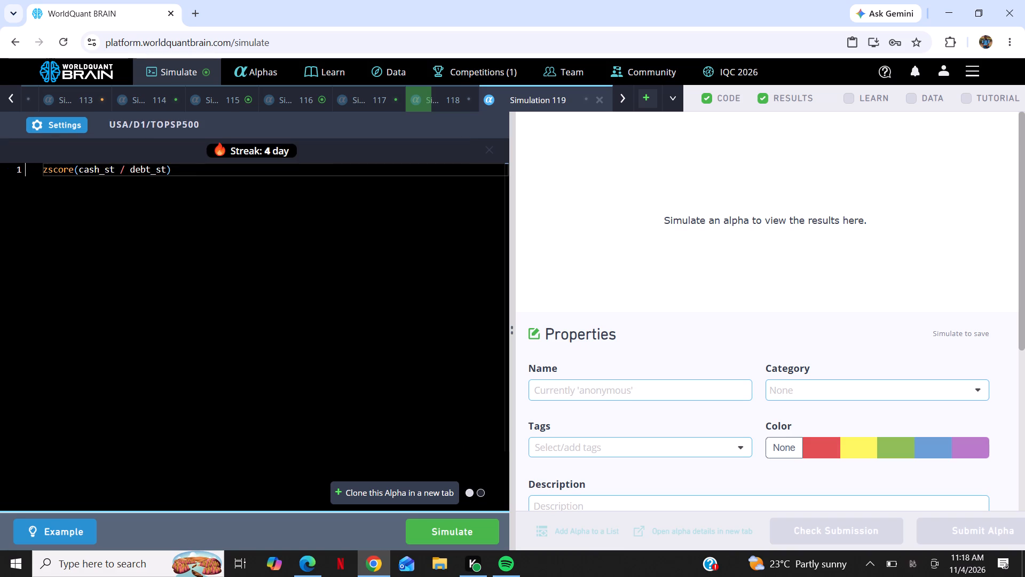
{"action": "left_click", "coordinate": [463, 527]}
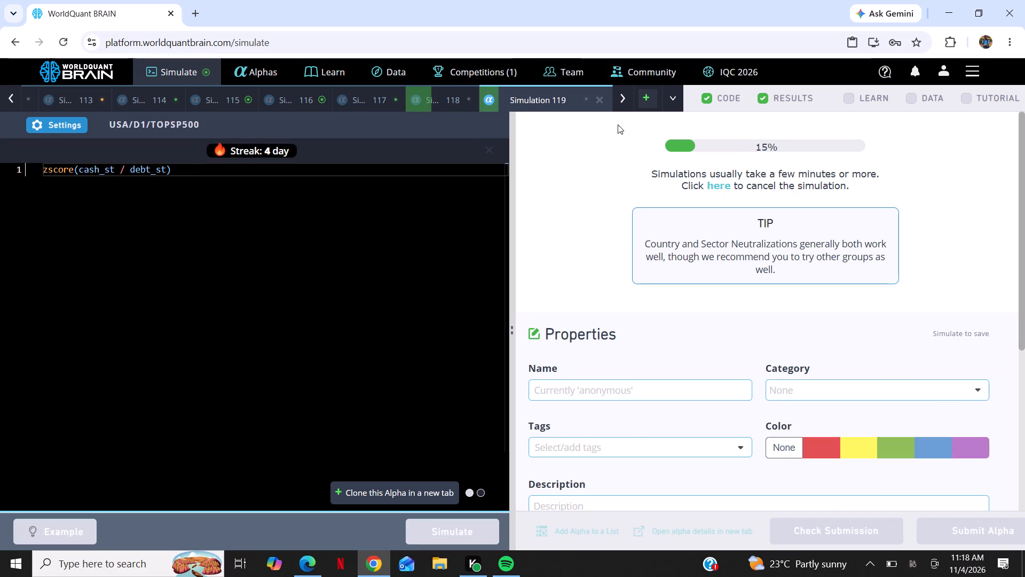
Add a further simulation and paste zscore(cash_st / debt_st) into its empty editor.
{"action": "left_click", "coordinate": [648, 102]}
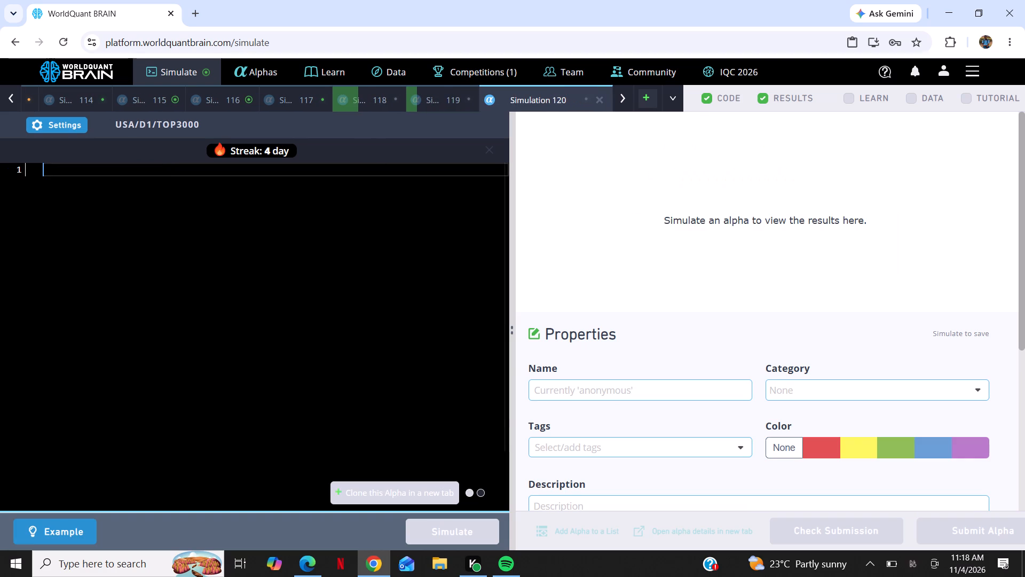
{"action": "right_click", "coordinate": [329, 309]}
{"action": "left_click", "coordinate": [348, 377]}
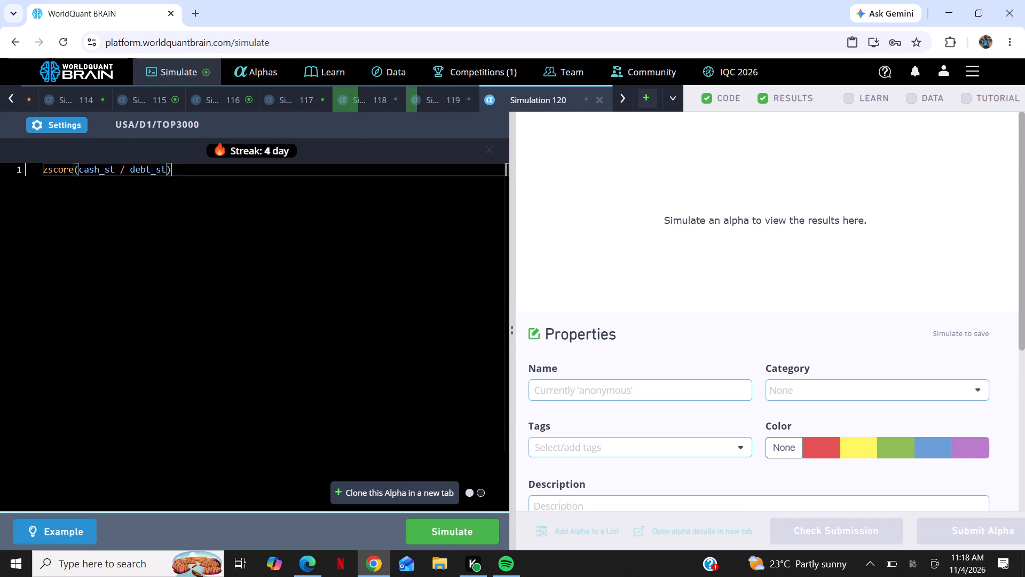
Apply Sector neutralization and decay 5 to Simulation 120, keeping universe TOP3000, and run the simulation.
{"action": "left_click", "coordinate": [61, 130]}
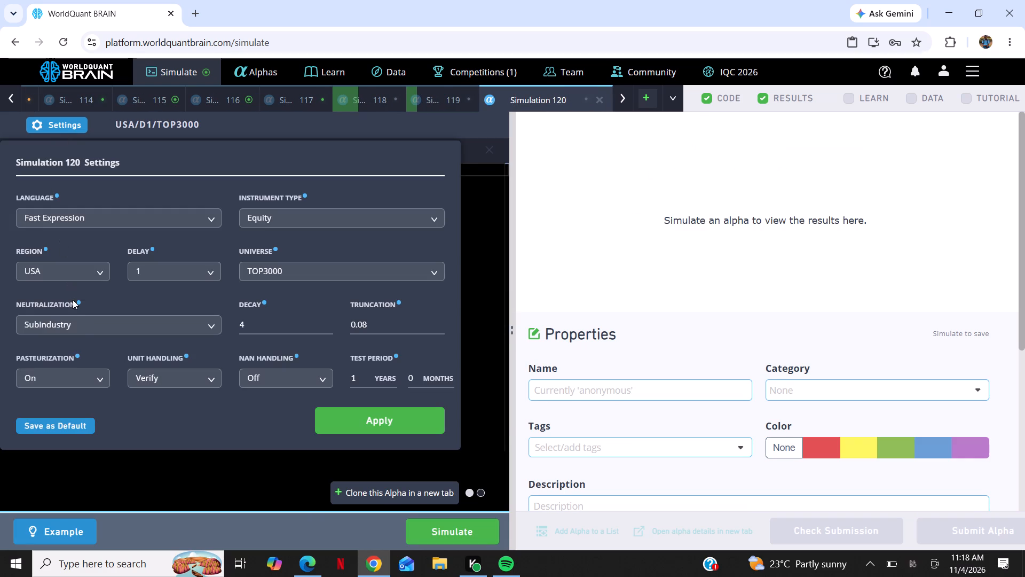
{"action": "left_click", "coordinate": [77, 325]}
{"action": "left_click", "coordinate": [85, 383]}
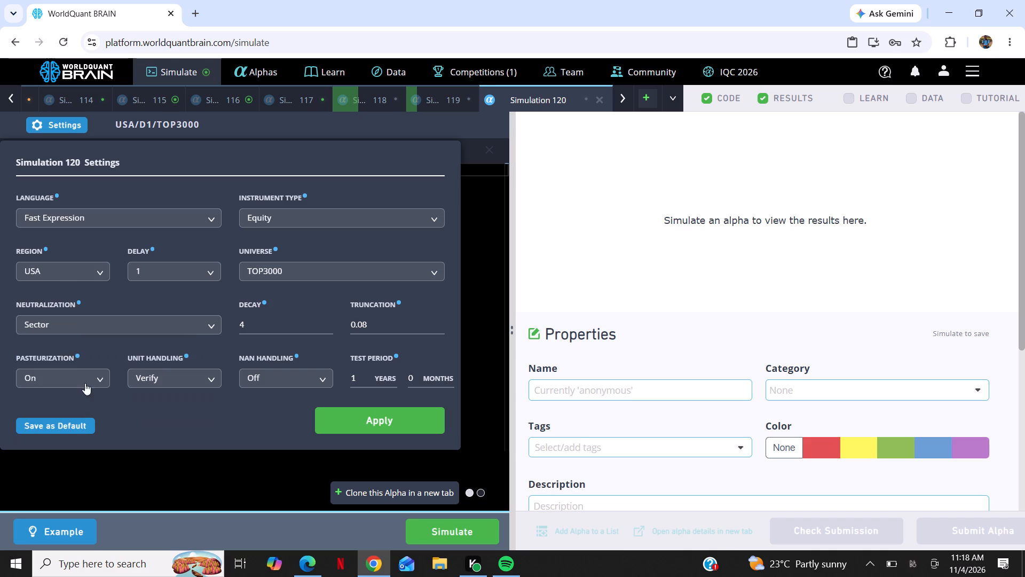
{"action": "left_click", "coordinate": [282, 272]}
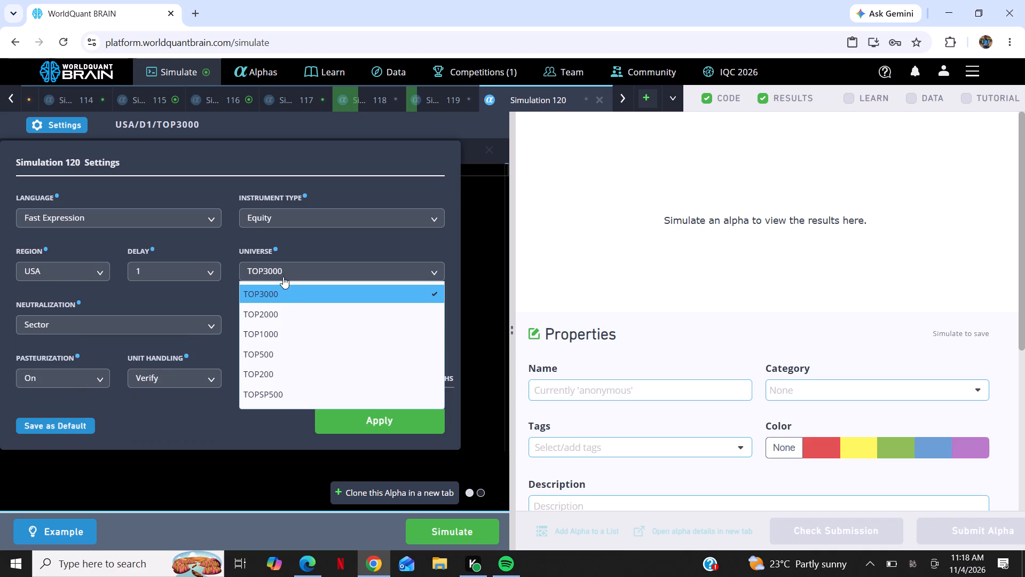
{"action": "left_click", "coordinate": [251, 428]}
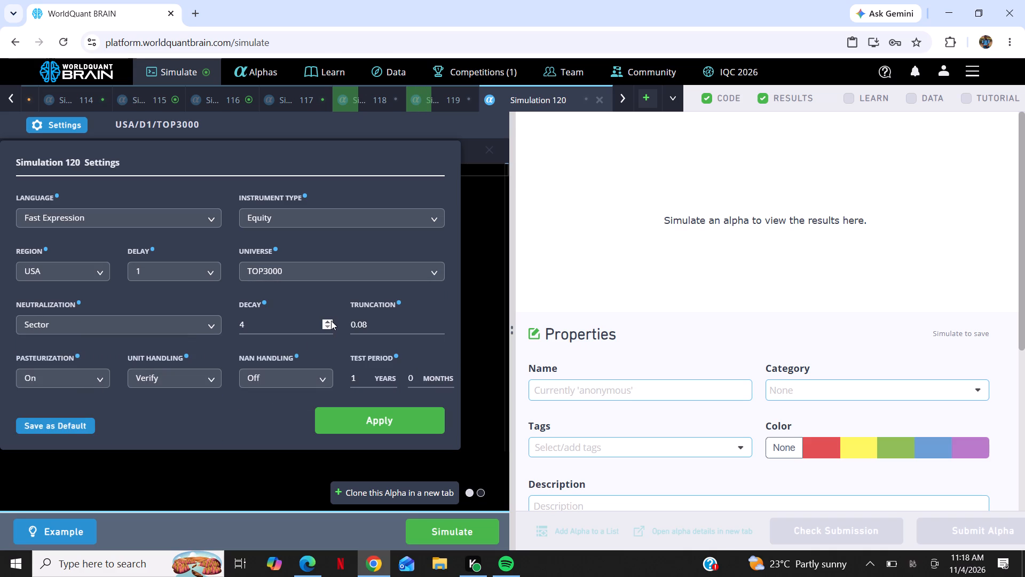
{"action": "left_click", "coordinate": [330, 321]}
{"action": "left_click", "coordinate": [385, 422]}
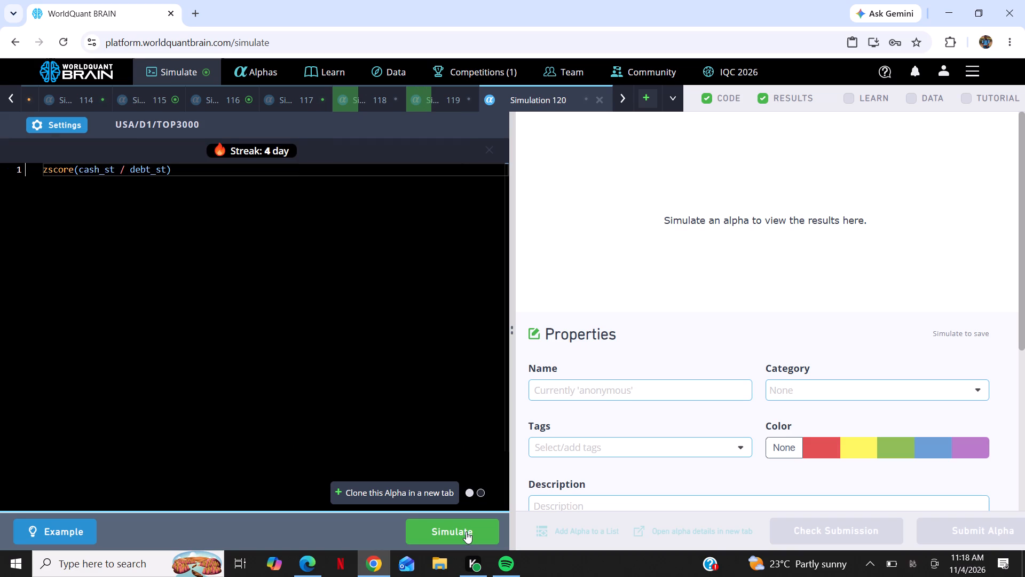
{"action": "left_click", "coordinate": [466, 532]}
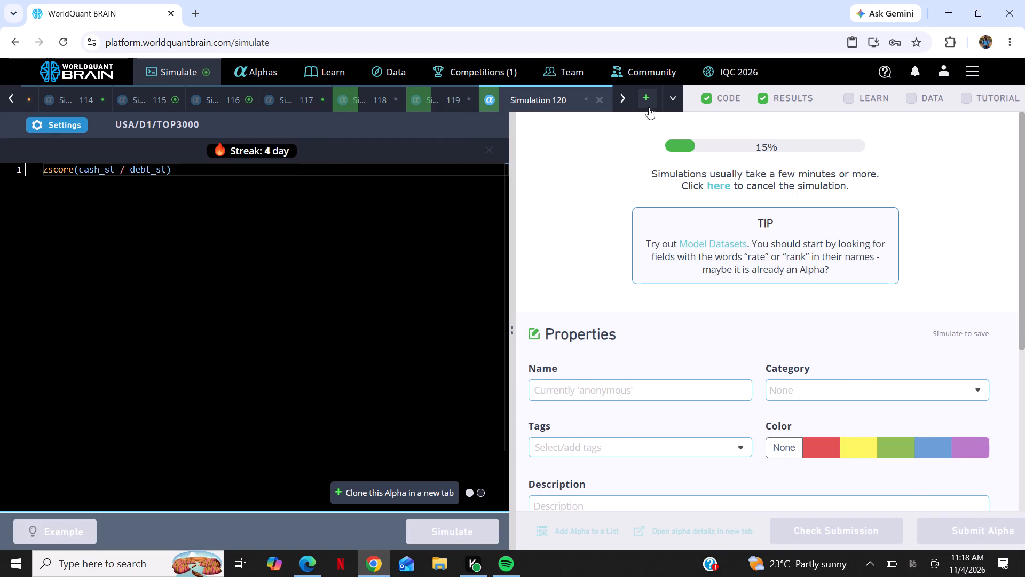
Start one more simulation and paste the expression zscore(cash_st / debt_st) into its editor.
{"action": "left_click", "coordinate": [649, 98]}
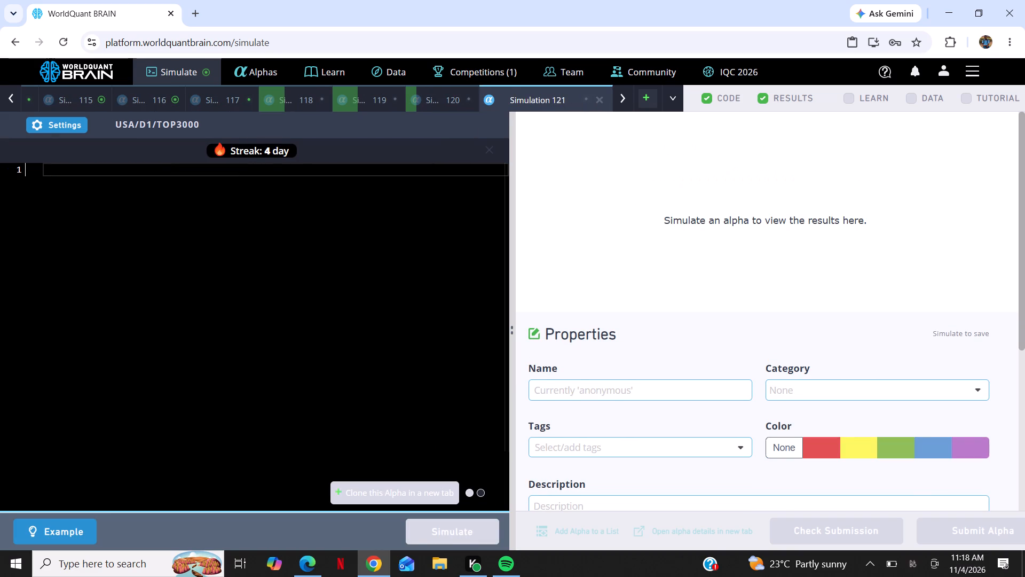
{"action": "right_click", "coordinate": [121, 282]}
{"action": "left_click", "coordinate": [154, 351]}
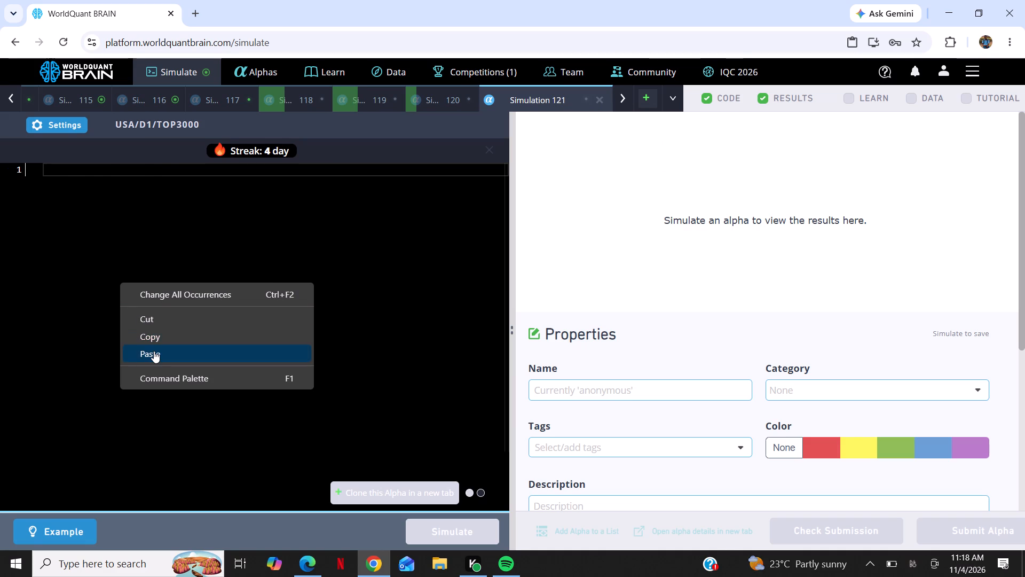
Apply Sector neutralization, universe TOP2000 and decay 6 to Simulation 121, and run the simulation.
{"action": "left_click", "coordinate": [67, 120]}
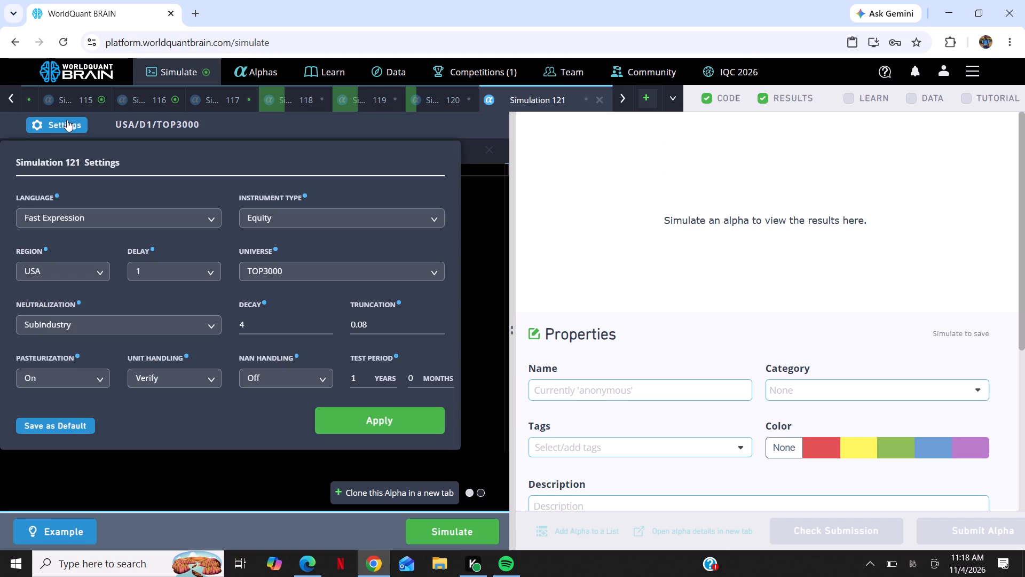
{"action": "left_click", "coordinate": [117, 330]}
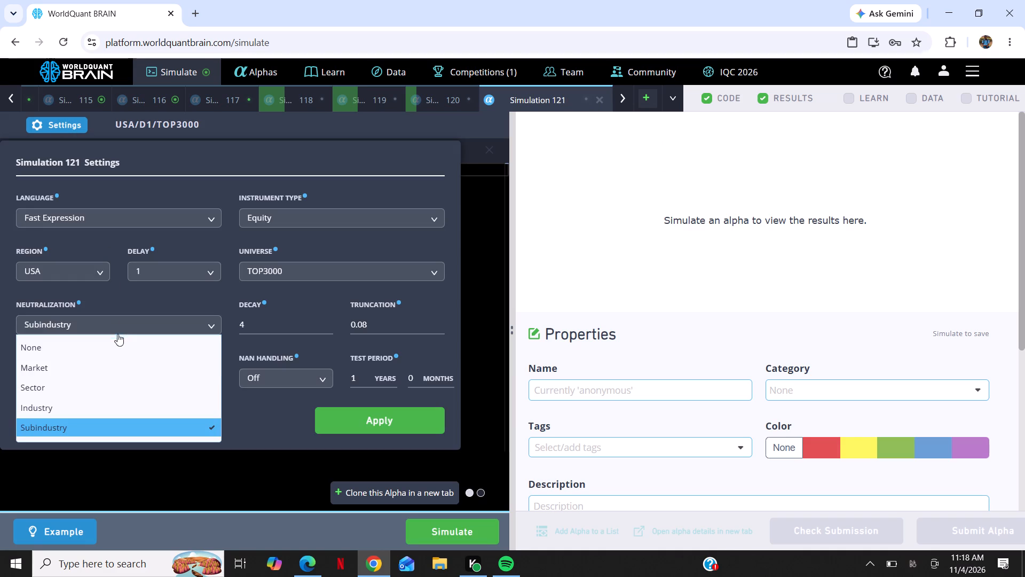
{"action": "left_click", "coordinate": [106, 385]}
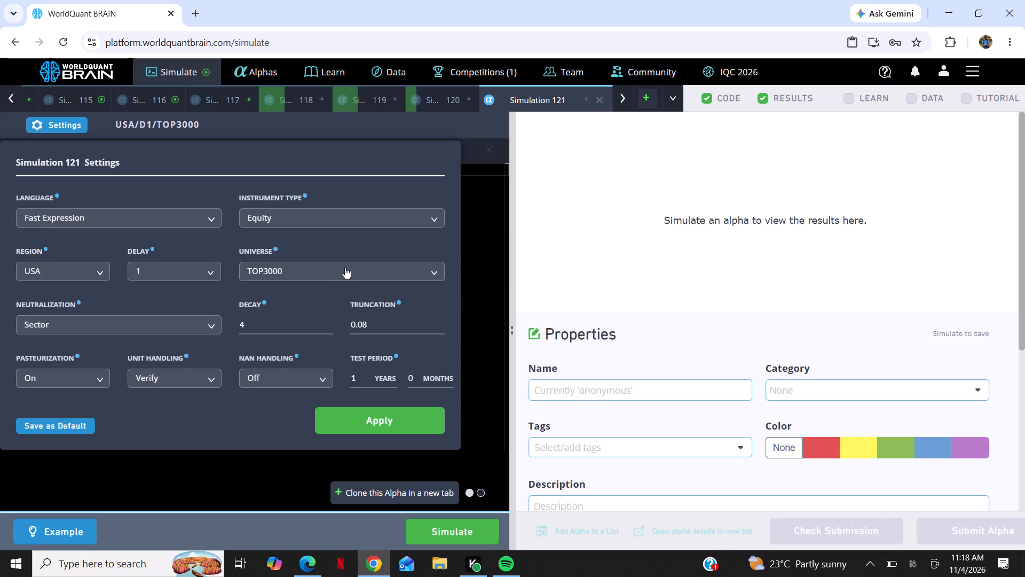
{"action": "left_click", "coordinate": [345, 267]}
{"action": "left_click", "coordinate": [340, 318]}
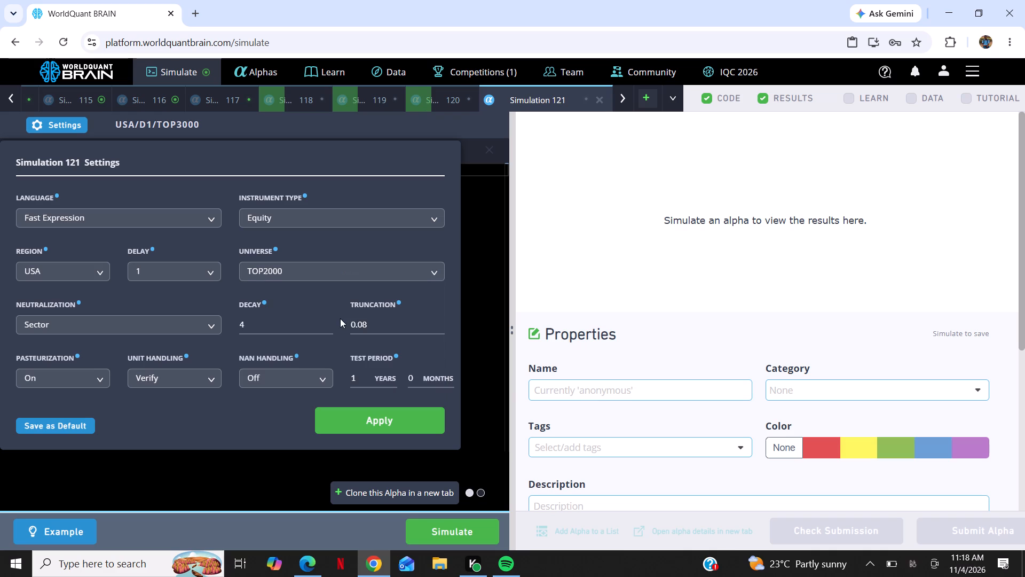
{"action": "double_click", "coordinate": [329, 323]}
{"action": "left_click", "coordinate": [377, 424]}
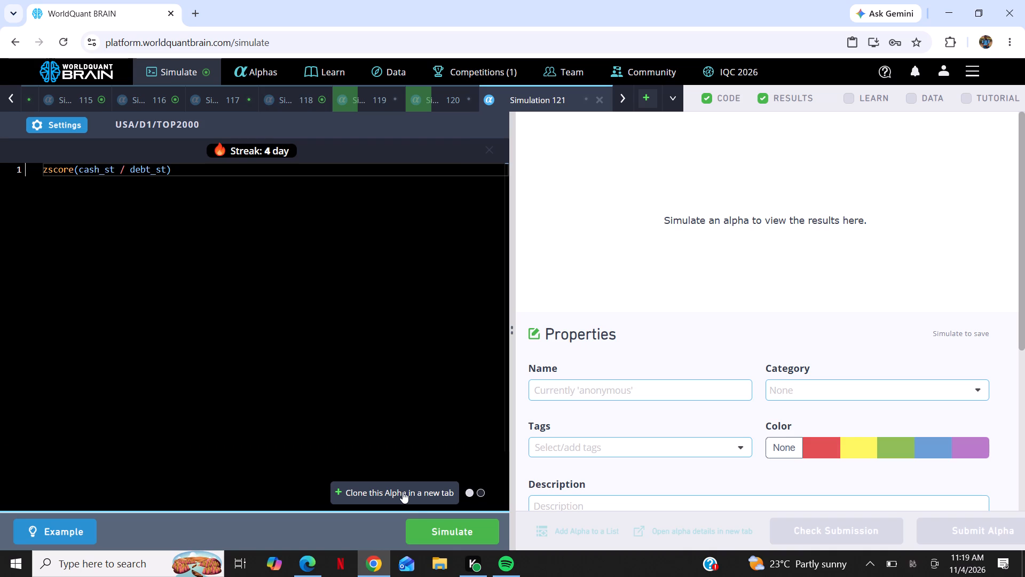
{"action": "left_click", "coordinate": [447, 526]}
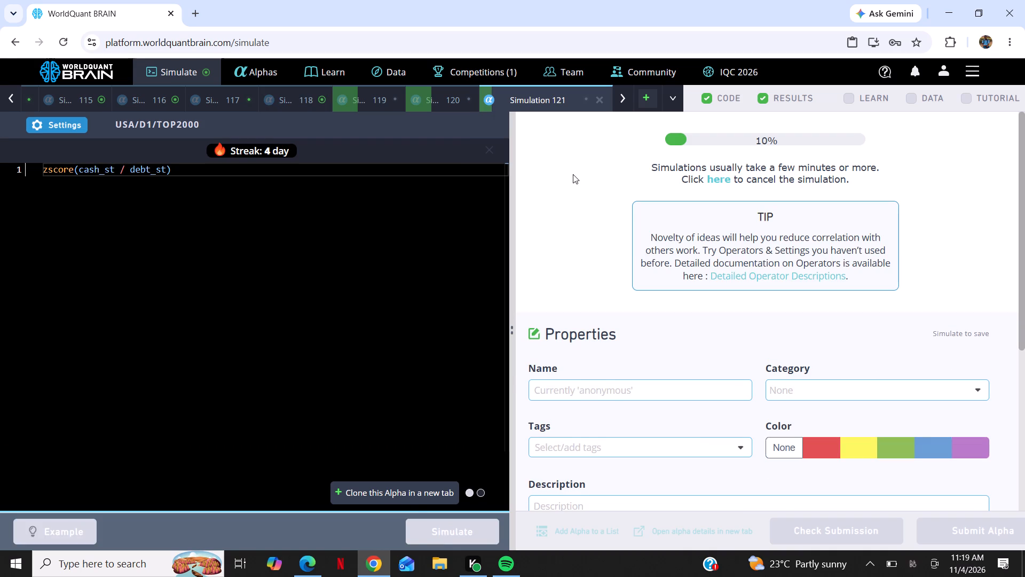
Add another simulation and paste zscore(cash_st / debt_st) into its empty editor.
{"action": "left_click", "coordinate": [647, 97]}
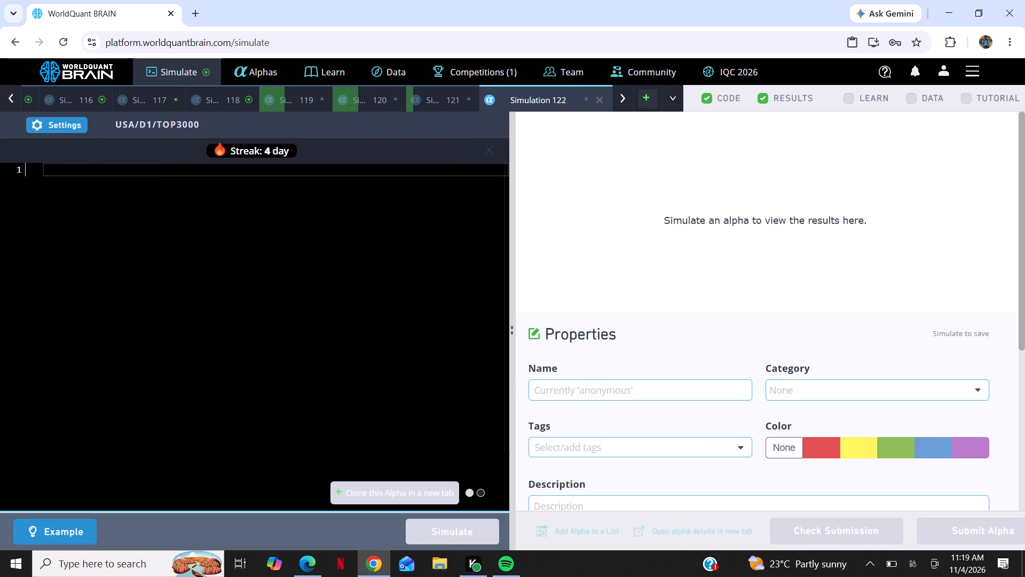
{"action": "right_click", "coordinate": [289, 269]}
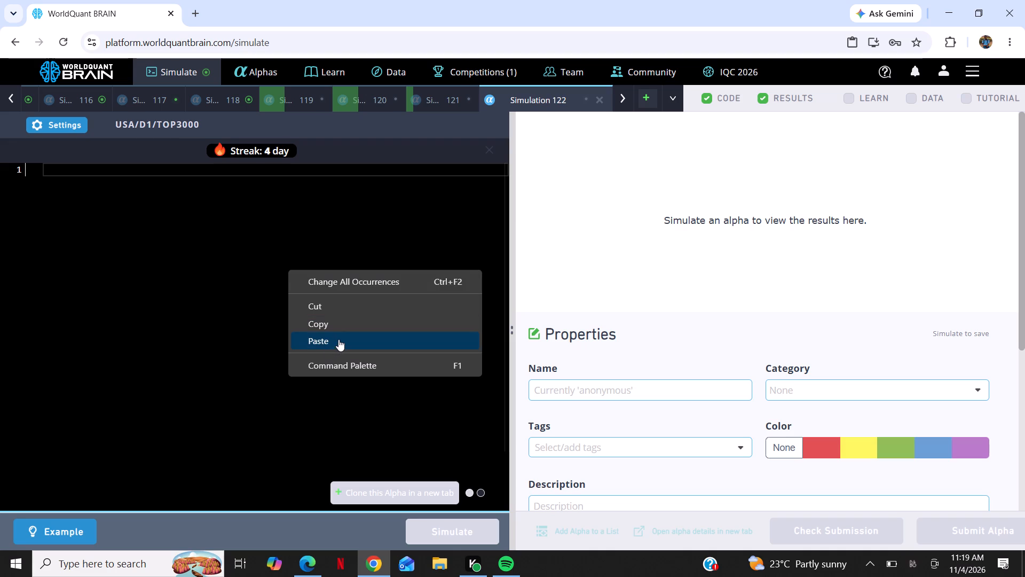
{"action": "left_click", "coordinate": [338, 339]}
Apply Sector neutralization, universe TOP2000 and decay 8 to Simulation 122, and run the simulation, retrying until it starts.
{"action": "left_click", "coordinate": [57, 122]}
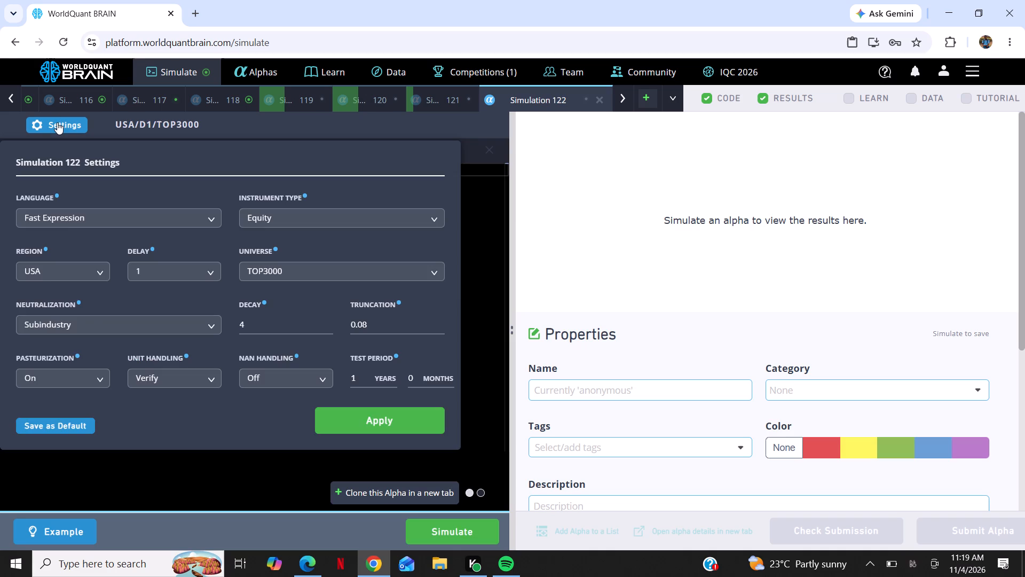
{"action": "left_click", "coordinate": [83, 322]}
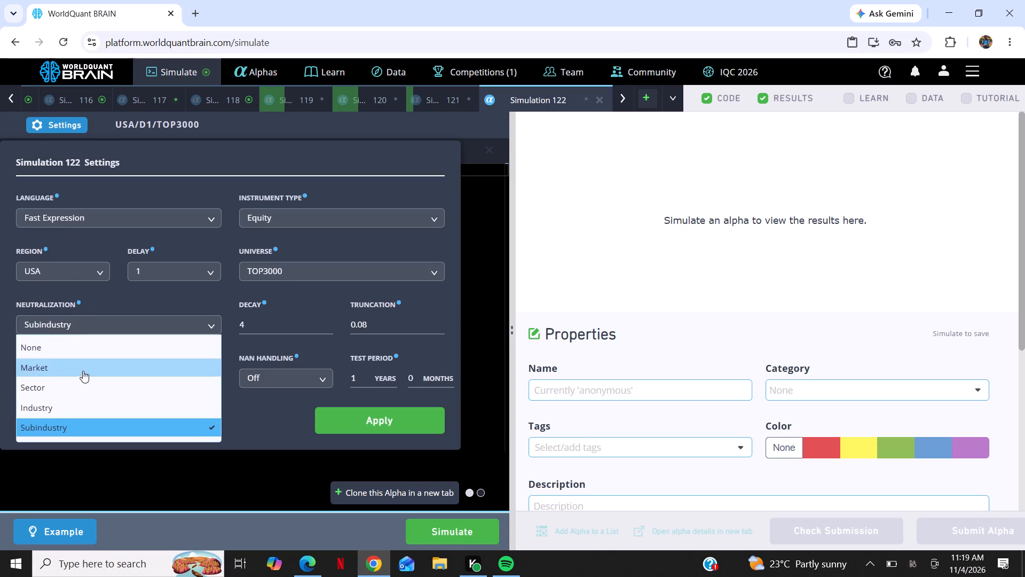
{"action": "left_click", "coordinate": [83, 384]}
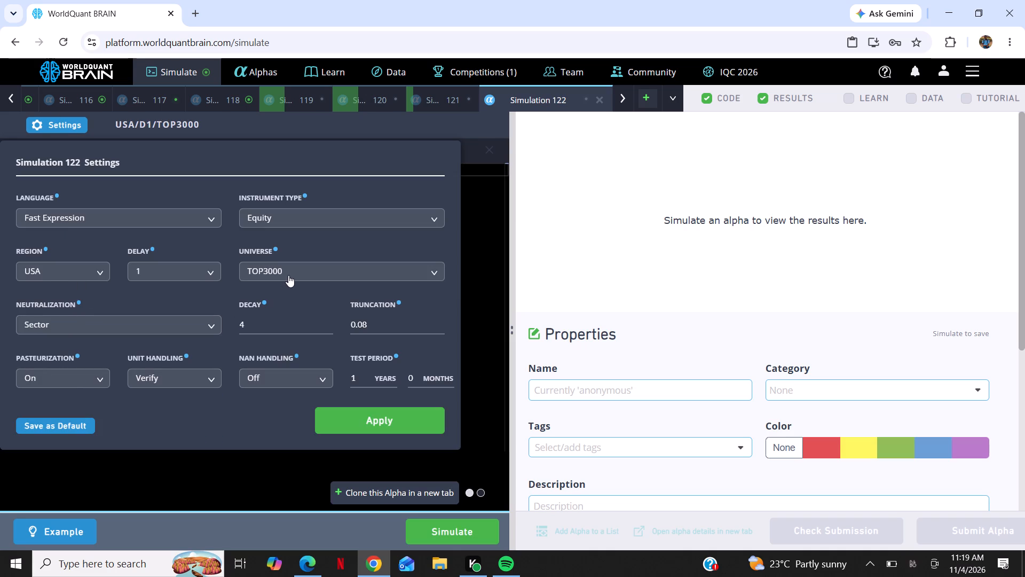
{"action": "left_click", "coordinate": [289, 275]}
{"action": "left_click", "coordinate": [282, 313]}
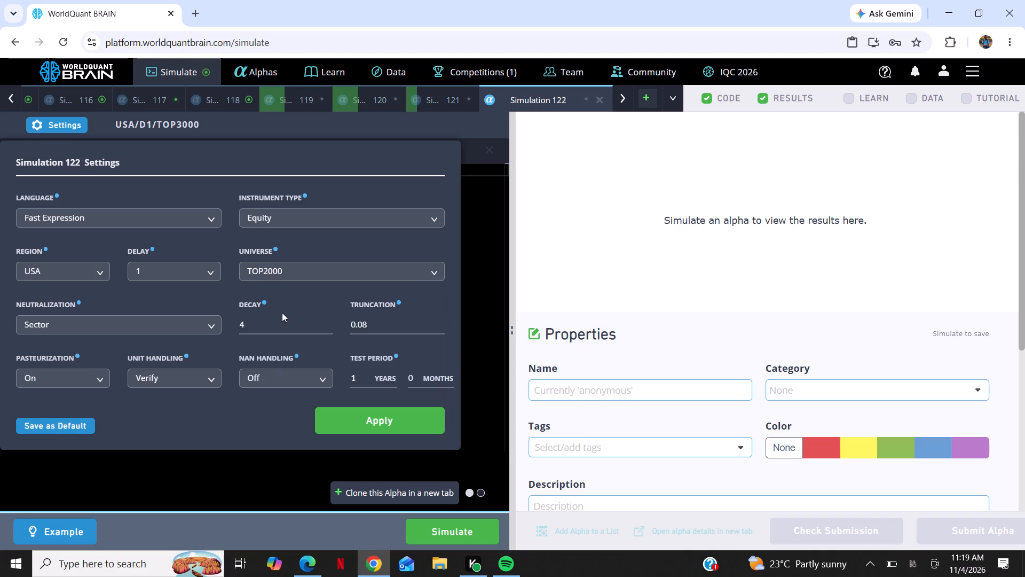
{"action": "triple_click", "coordinate": [330, 322]}
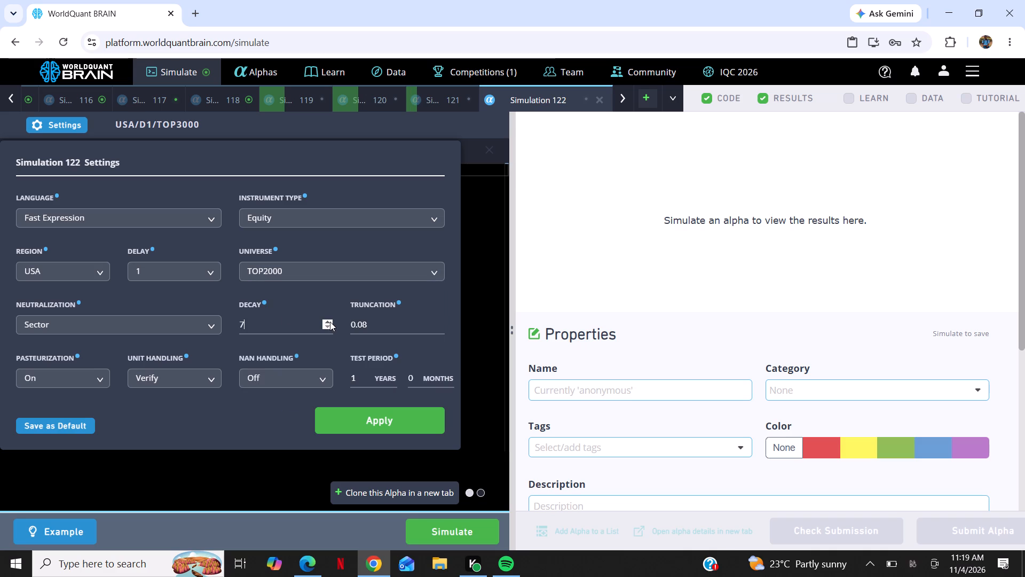
{"action": "left_click", "coordinate": [330, 322]}
{"action": "left_click", "coordinate": [380, 424]}
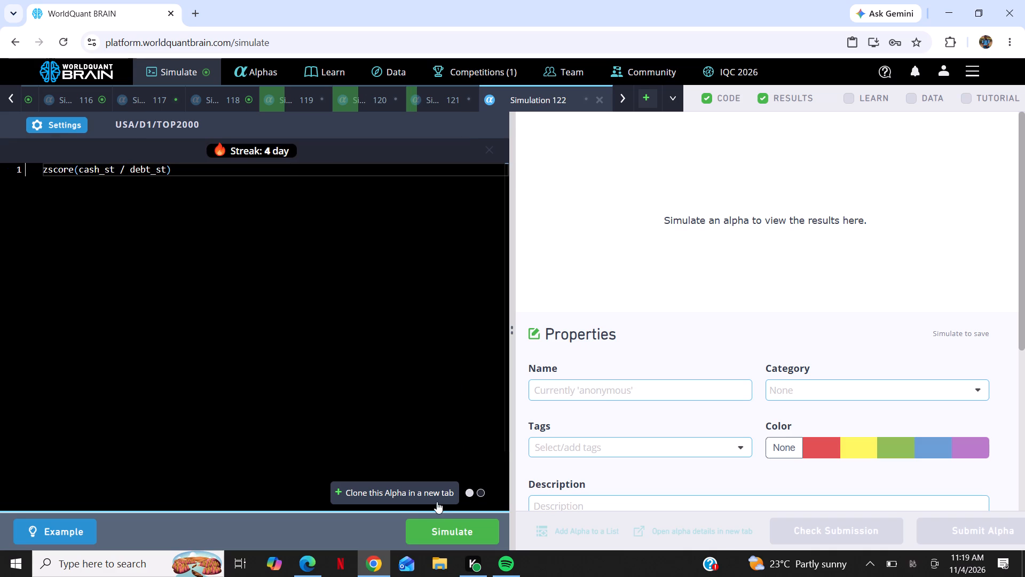
{"action": "left_click", "coordinate": [451, 537]}
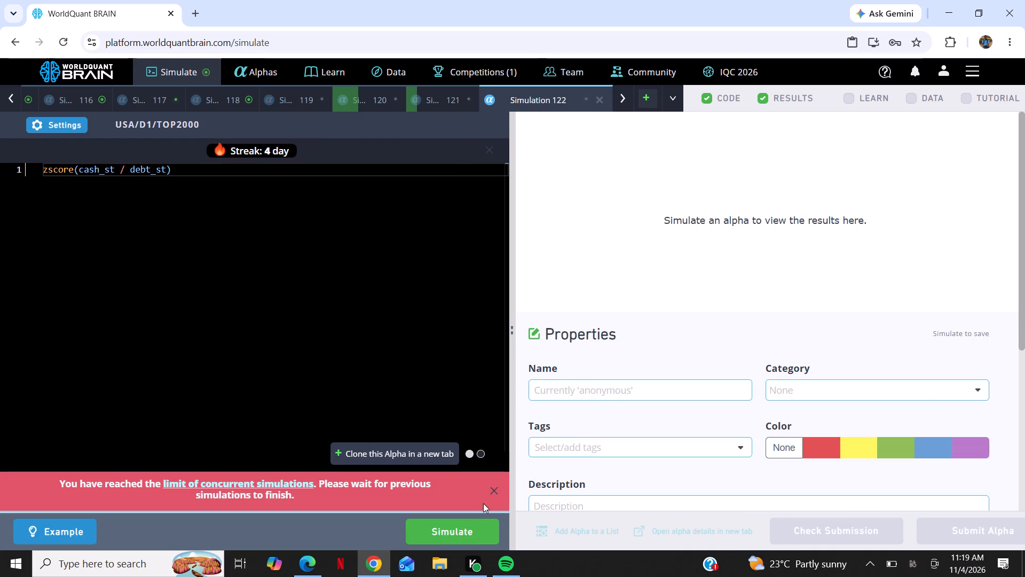
{"action": "left_click", "coordinate": [500, 488]}
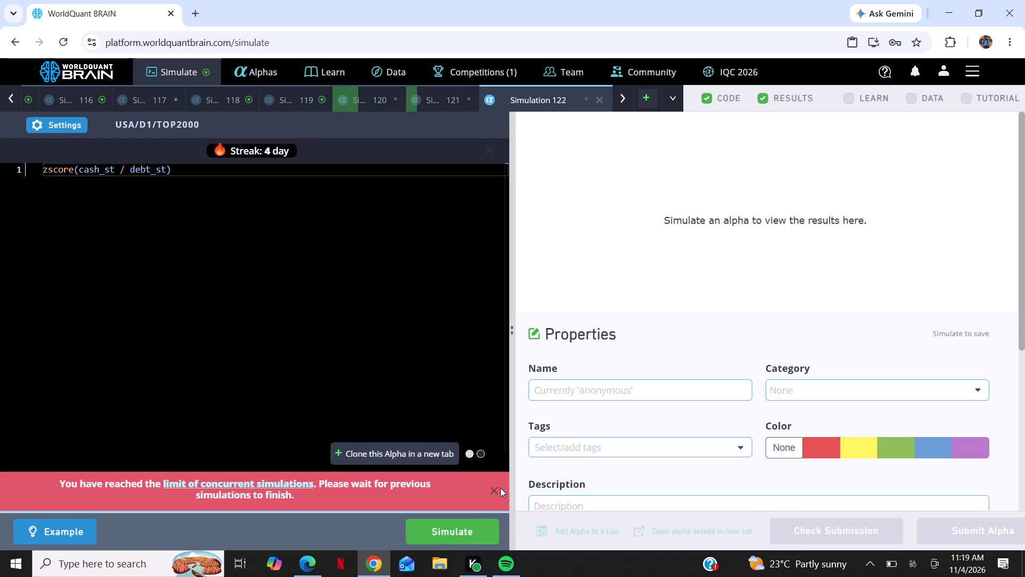
{"action": "left_click", "coordinate": [493, 488]}
{"action": "left_click", "coordinate": [472, 528]}
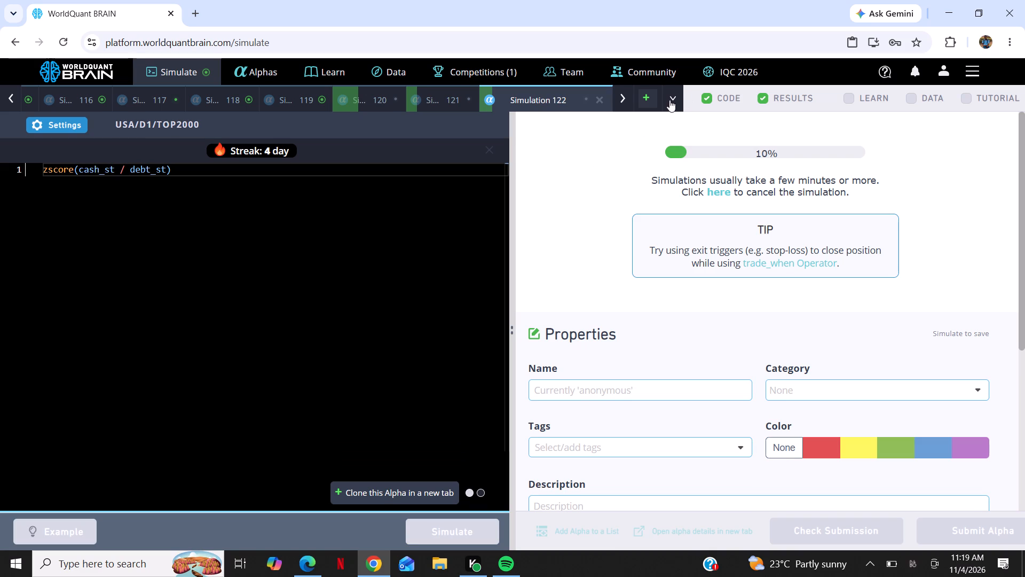
Add a further simulation and paste the expression zscore(cash_st / debt_st) into its editor.
{"action": "left_click", "coordinate": [650, 105]}
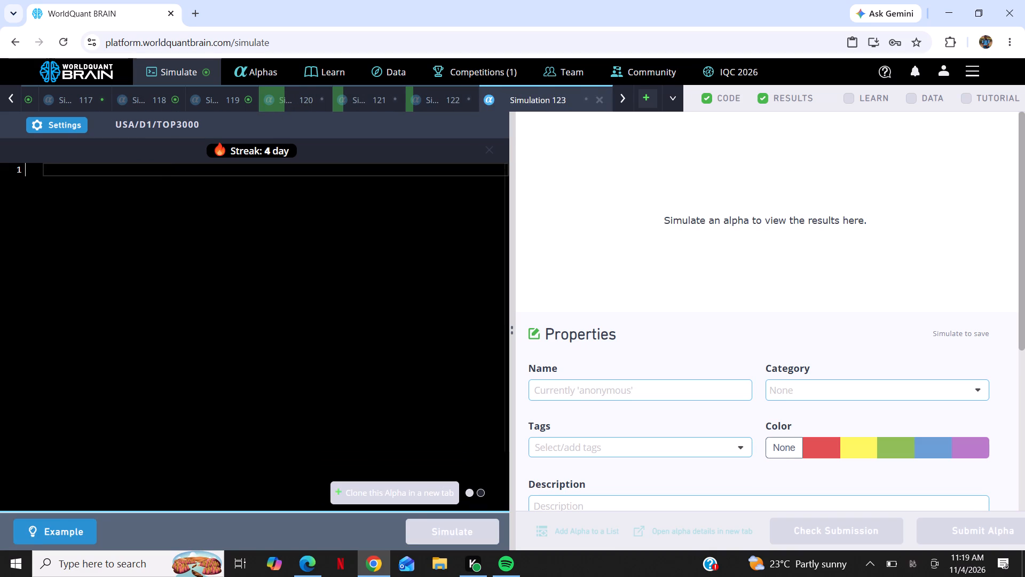
{"action": "right_click", "coordinate": [190, 325]}
{"action": "left_click", "coordinate": [214, 396]}
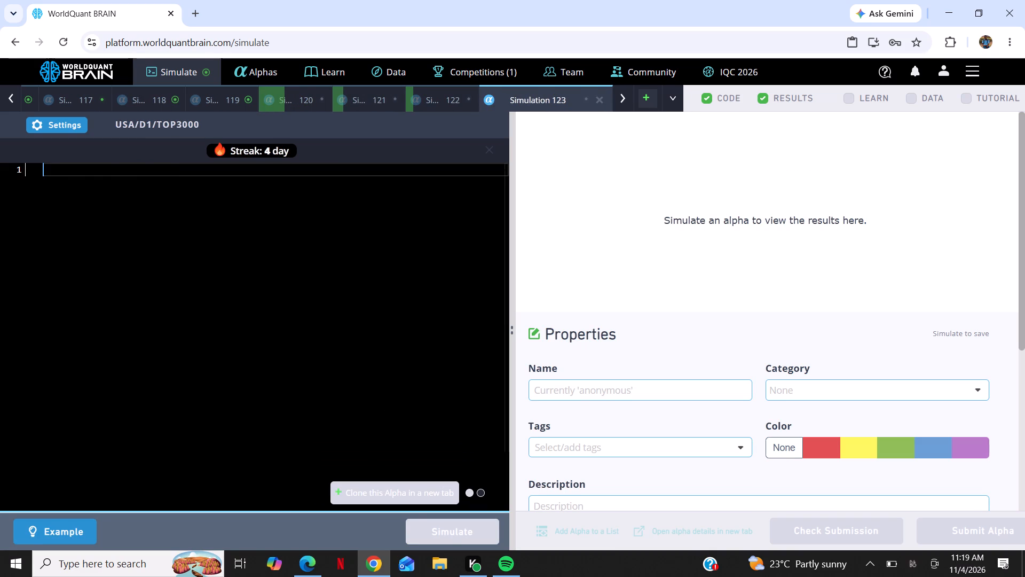
Apply Sector neutralization, universe TOP2000 and decay 9 to Simulation 123, and run the simulation.
{"action": "left_click", "coordinate": [70, 125]}
{"action": "left_click", "coordinate": [148, 324]}
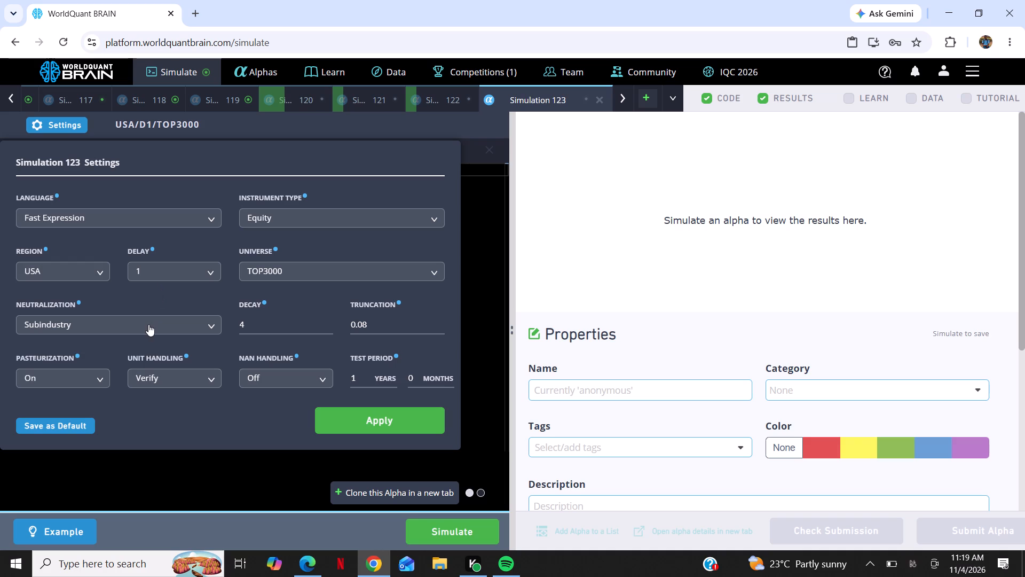
{"action": "left_click", "coordinate": [139, 383]}
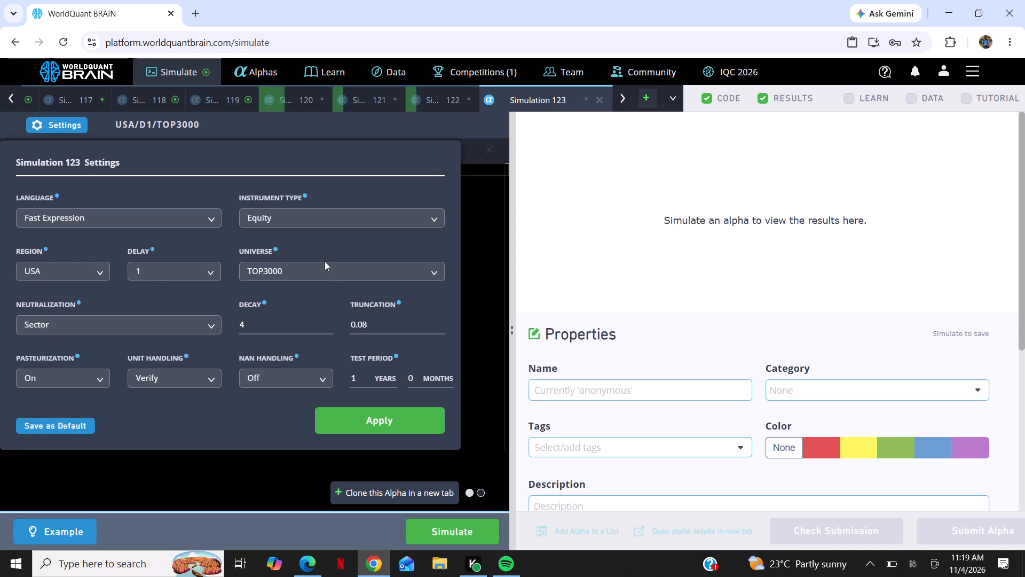
{"action": "left_click", "coordinate": [324, 264]}
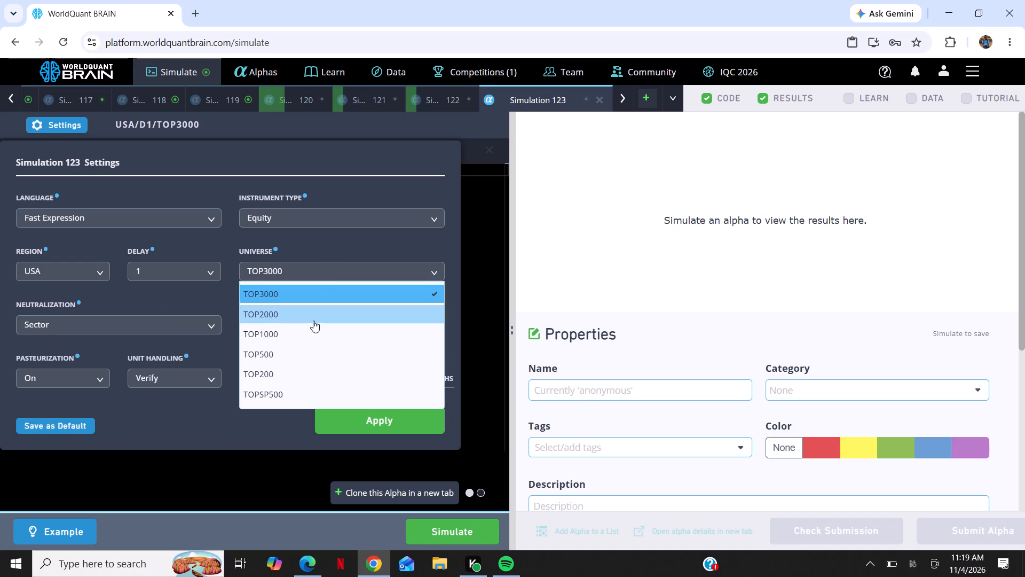
{"action": "left_click", "coordinate": [313, 321]}
{"action": "triple_click", "coordinate": [330, 320]}
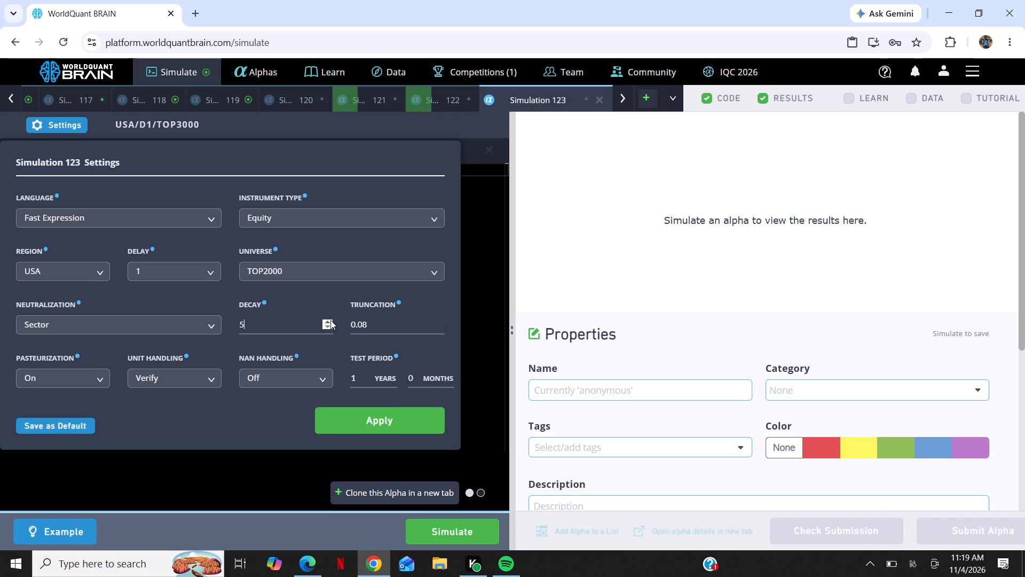
{"action": "left_click", "coordinate": [330, 320]}
{"action": "left_click", "coordinate": [330, 320]}
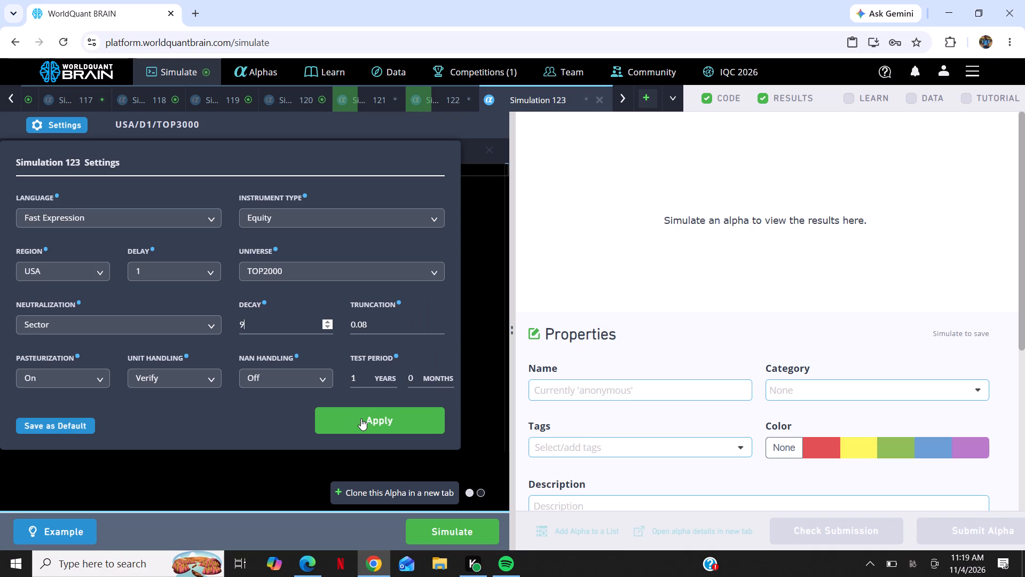
{"action": "left_click", "coordinate": [361, 418]}
{"action": "left_click", "coordinate": [436, 533]}
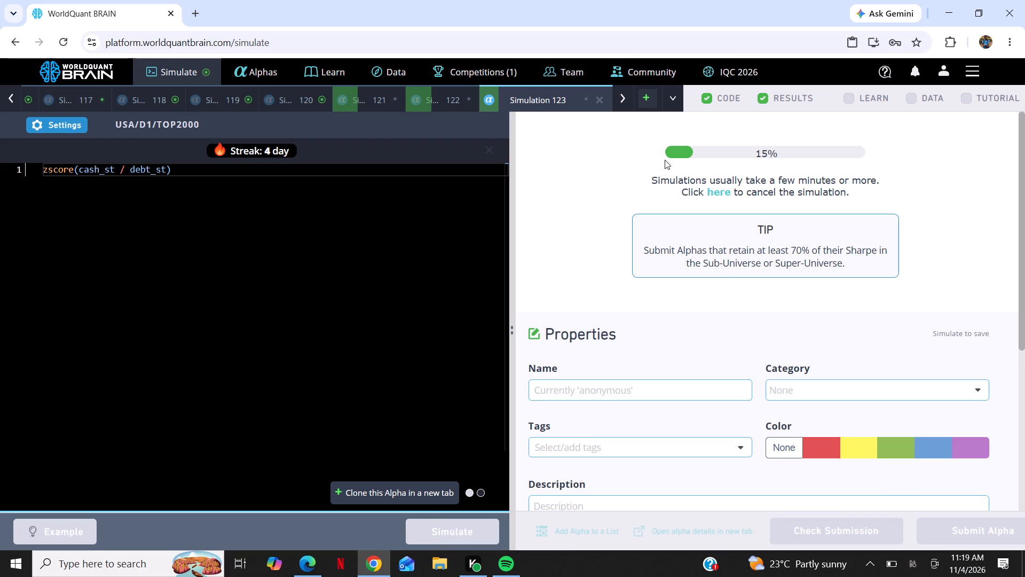
Start one more simulation and paste zscore(cash_st / debt_st) into its empty editor.
{"action": "left_click", "coordinate": [645, 102]}
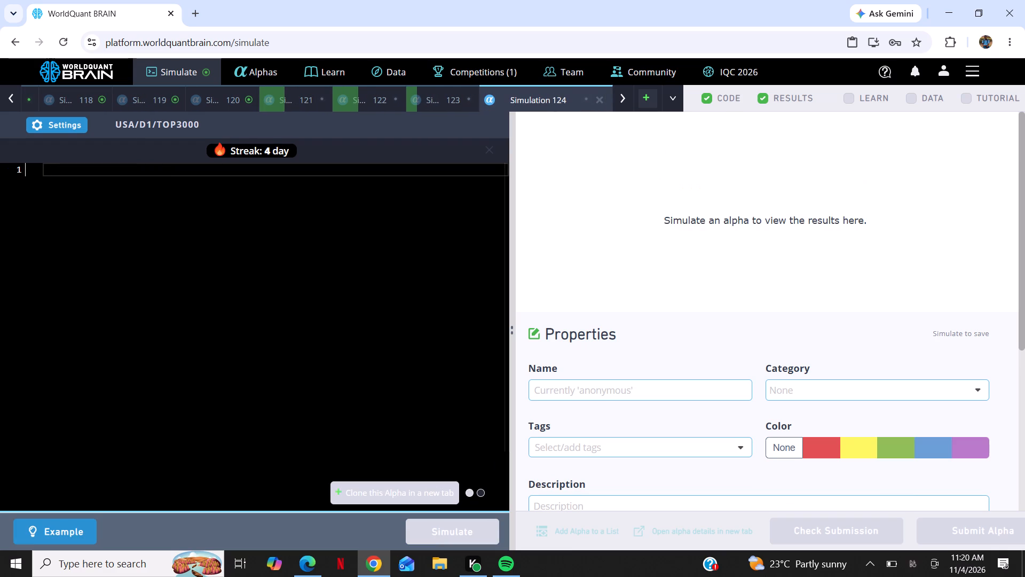
{"action": "right_click", "coordinate": [299, 326]}
{"action": "left_click", "coordinate": [350, 400]}
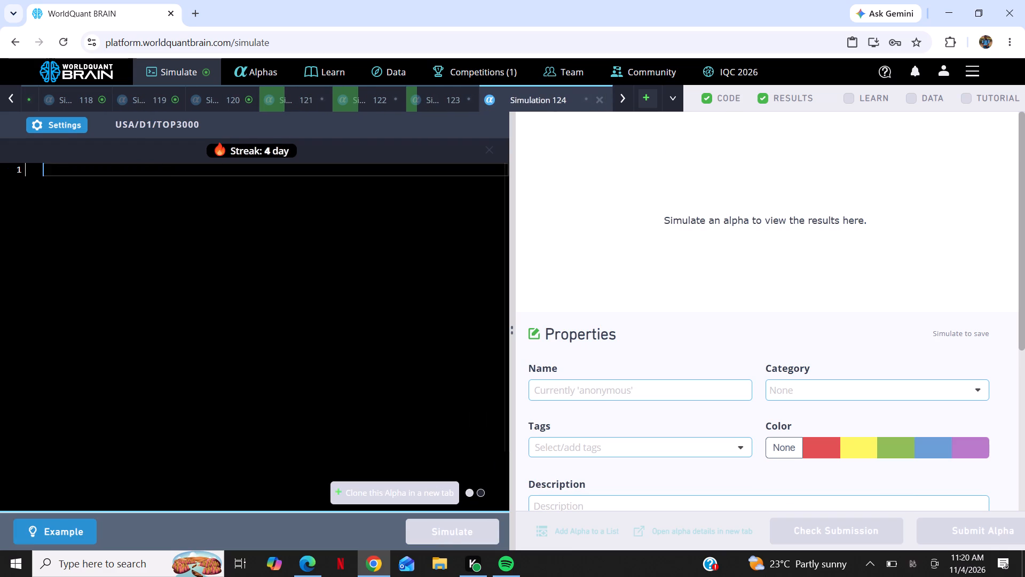
Apply Sector neutralization, universe TOP1000 and decay 9 to Simulation 124, and run the simulation, retrying until it starts.
{"action": "left_click", "coordinate": [58, 124]}
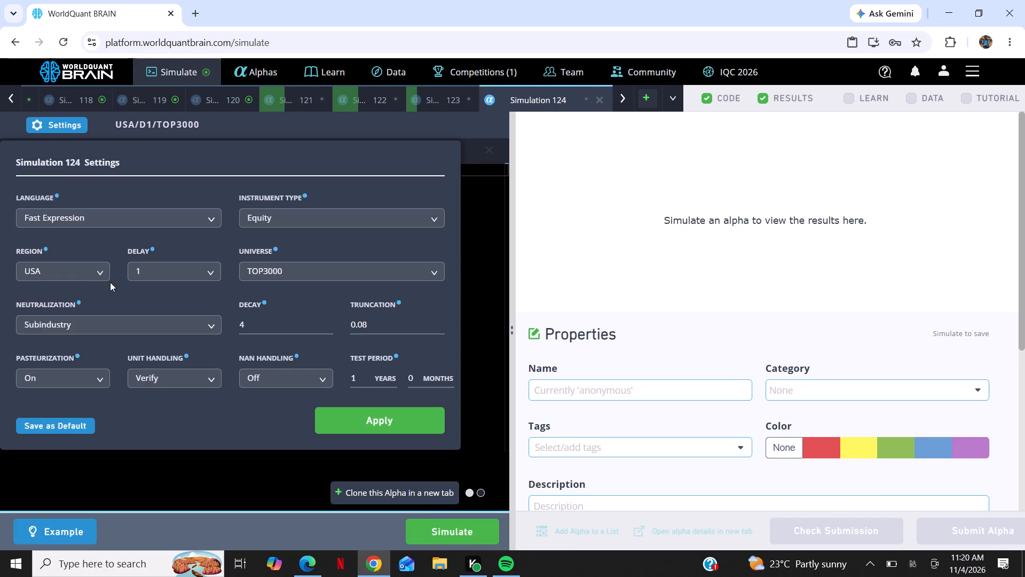
{"action": "left_click", "coordinate": [125, 330]}
{"action": "left_click", "coordinate": [120, 383]}
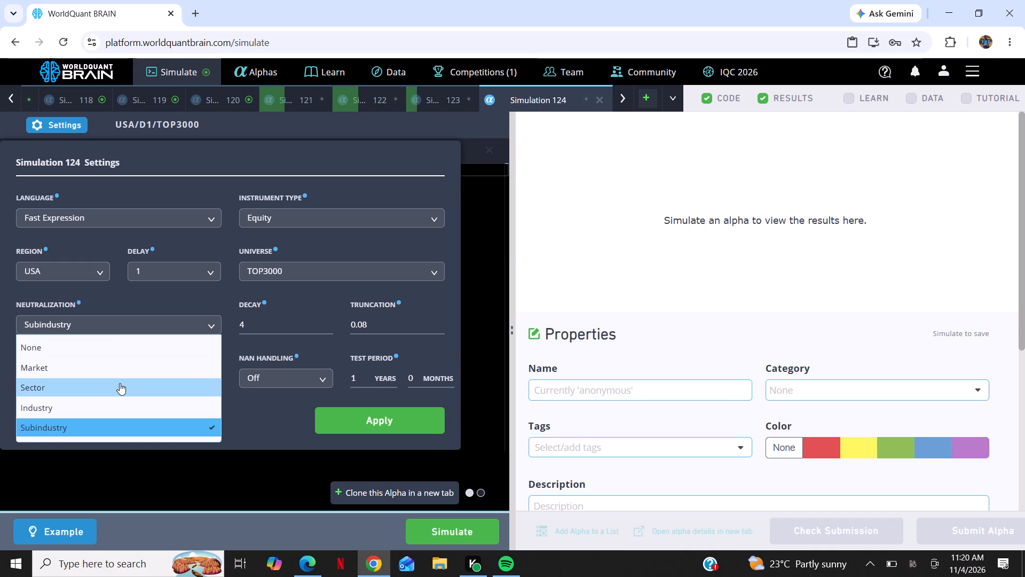
{"action": "left_click", "coordinate": [306, 272]}
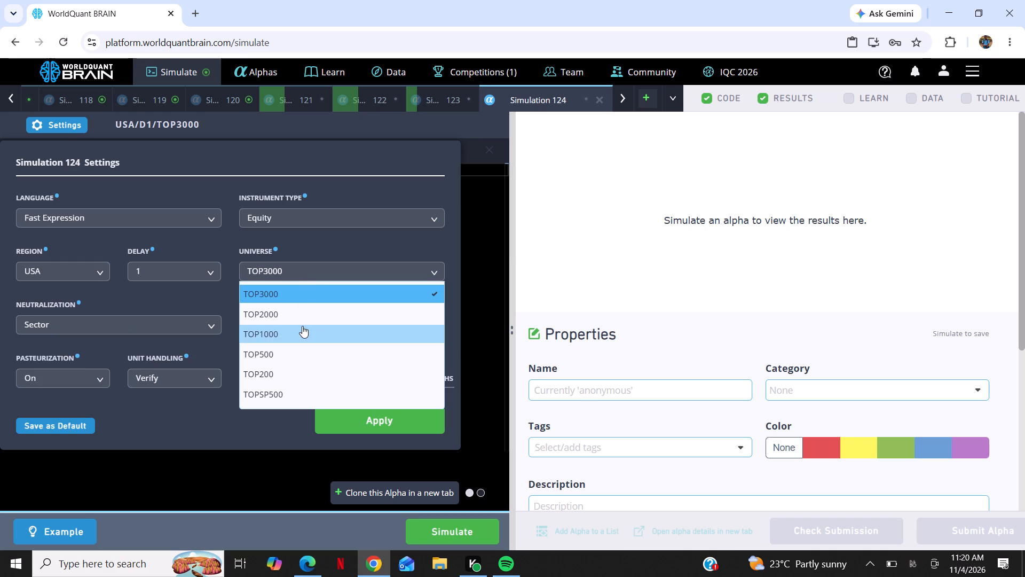
{"action": "left_click", "coordinate": [302, 326]}
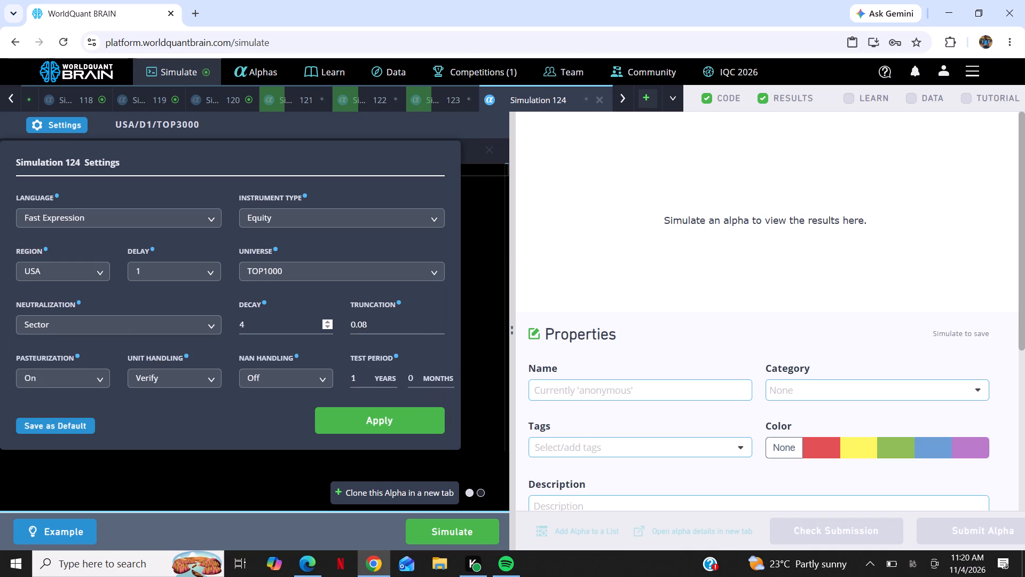
{"action": "left_click", "coordinate": [330, 318]}
{"action": "triple_click", "coordinate": [330, 323]}
{"action": "left_click", "coordinate": [330, 323]}
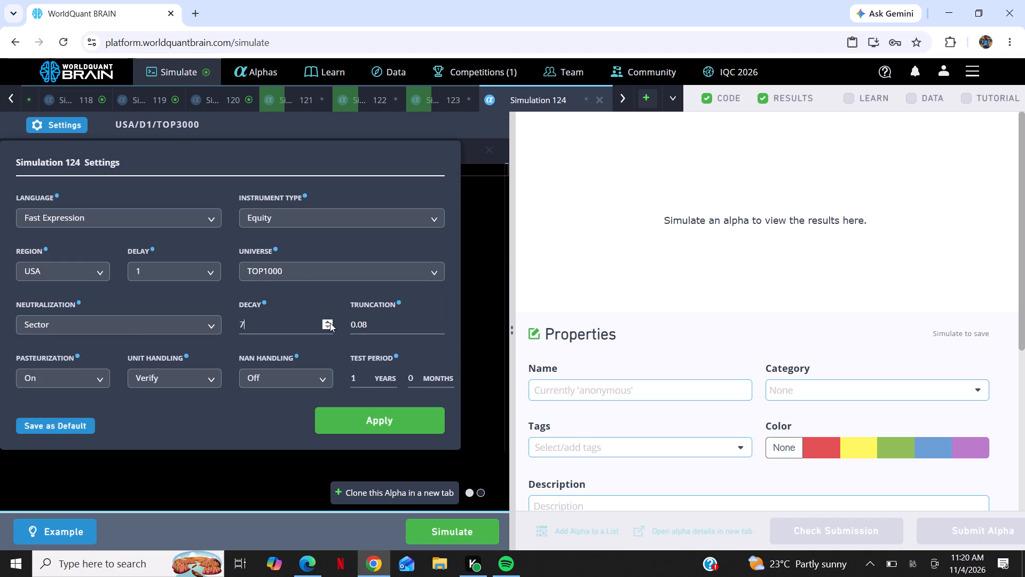
{"action": "left_click", "coordinate": [330, 323]}
{"action": "left_click", "coordinate": [368, 419]}
{"action": "left_click", "coordinate": [469, 537]}
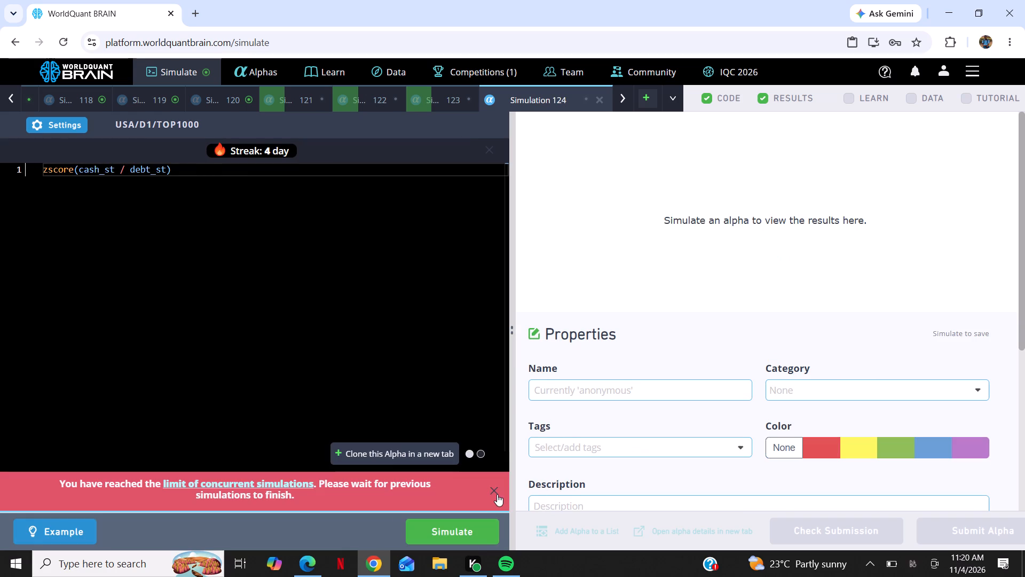
{"action": "left_click", "coordinate": [497, 488]}
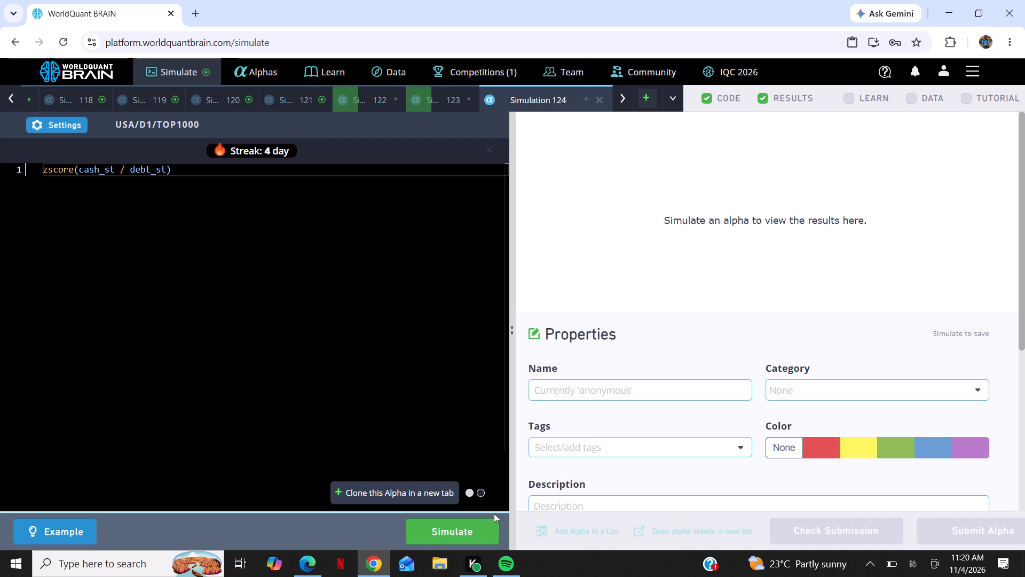
{"action": "left_click", "coordinate": [474, 532]}
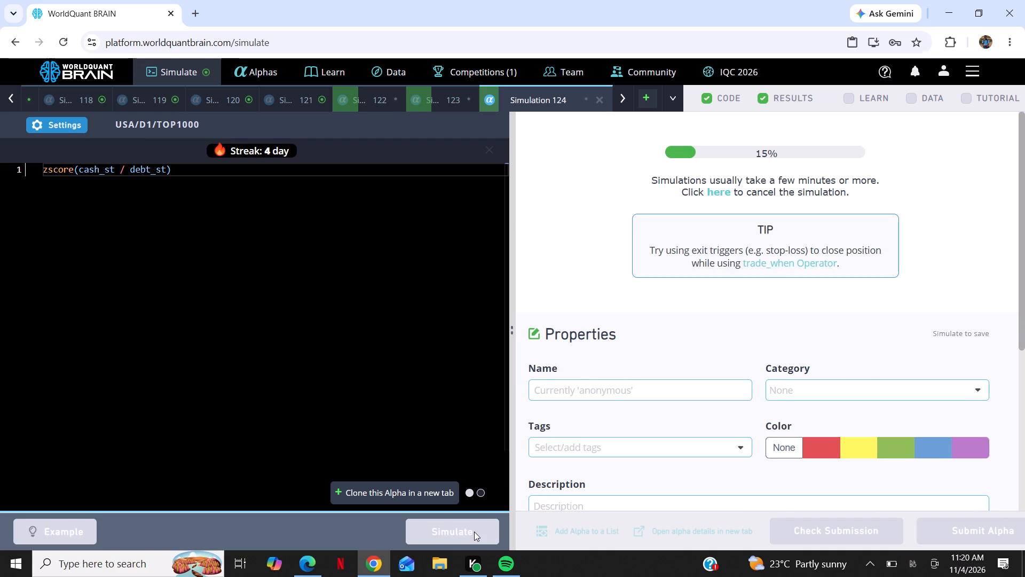
Add another simulation and paste the expression zscore(cash_st / debt_st) into its editor.
{"action": "left_click", "coordinate": [642, 98]}
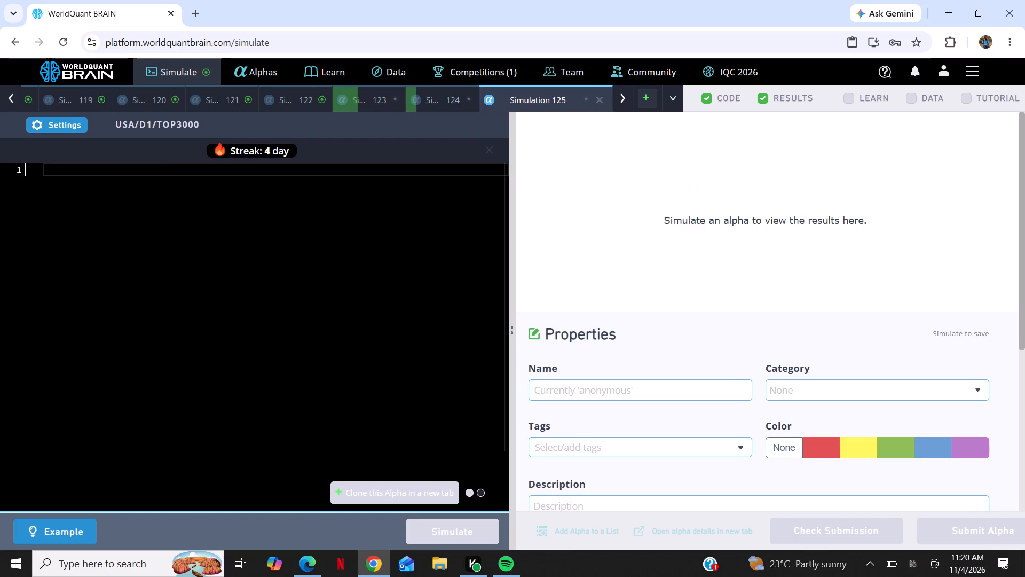
{"action": "right_click", "coordinate": [366, 295]}
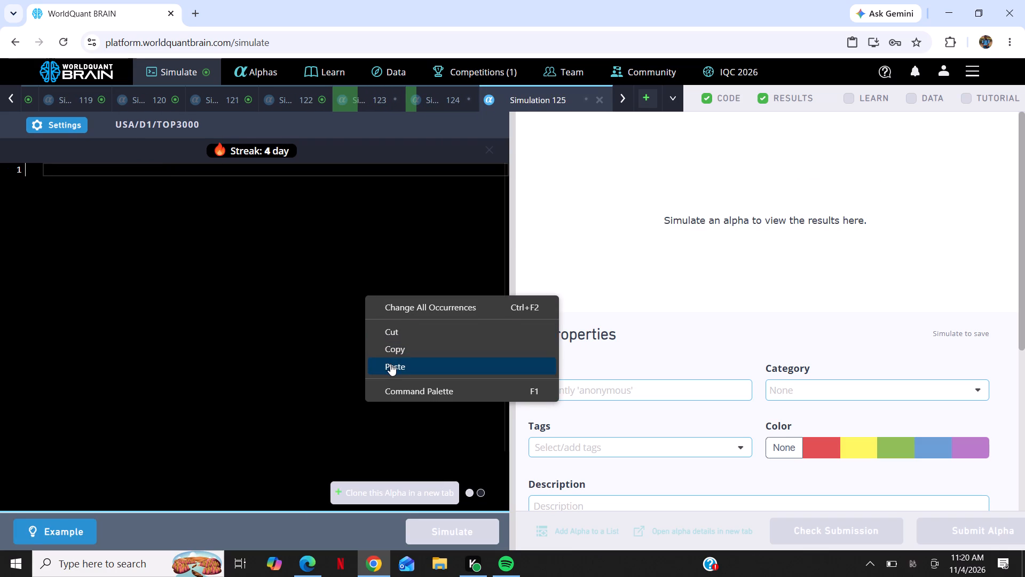
{"action": "left_click", "coordinate": [390, 364]}
Apply Sector neutralization, universe TOP500 and decay 10 to Simulation 125, and run the simulation.
{"action": "left_click", "coordinate": [56, 122]}
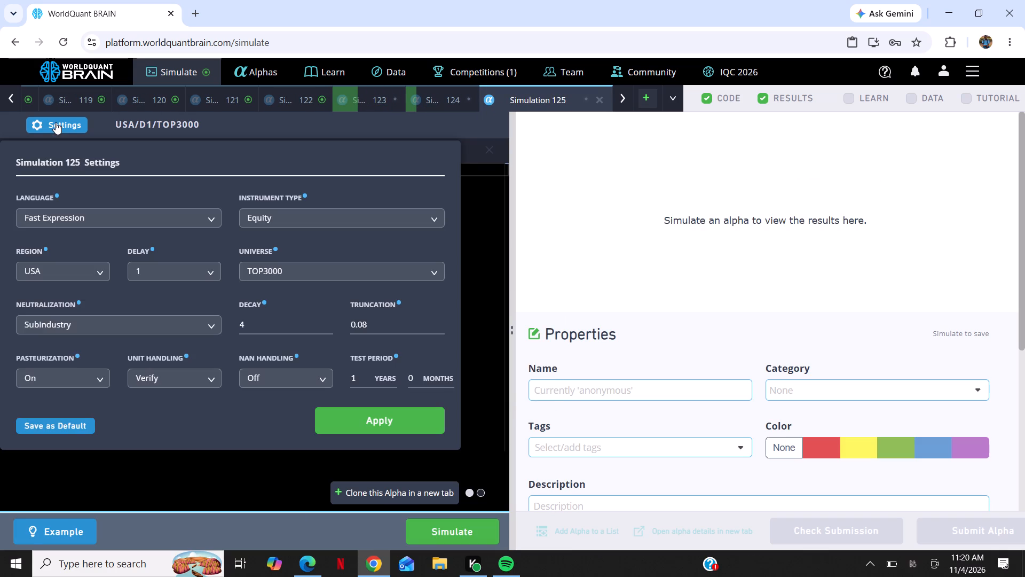
{"action": "left_click", "coordinate": [160, 330]}
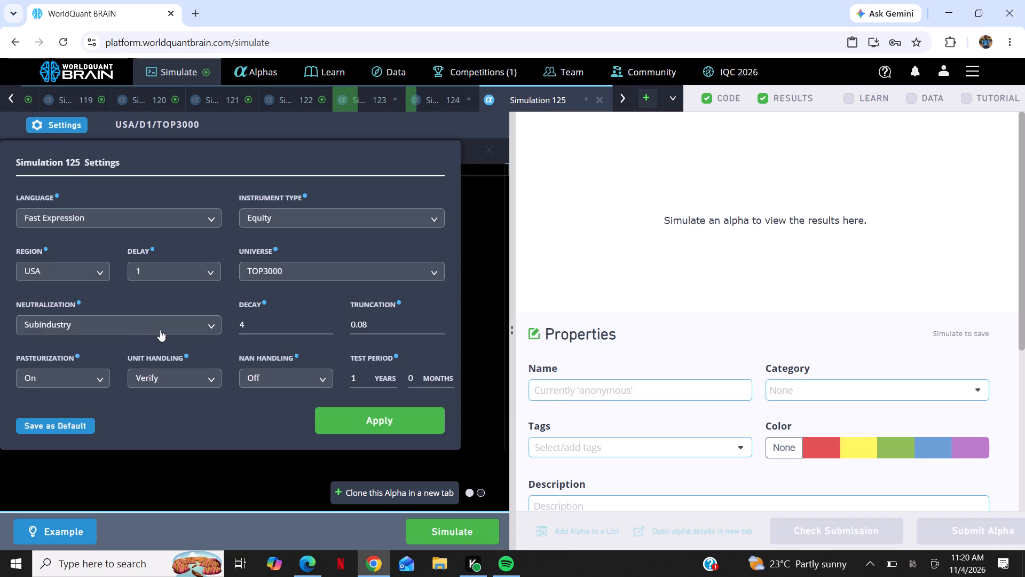
{"action": "left_click", "coordinate": [115, 384]}
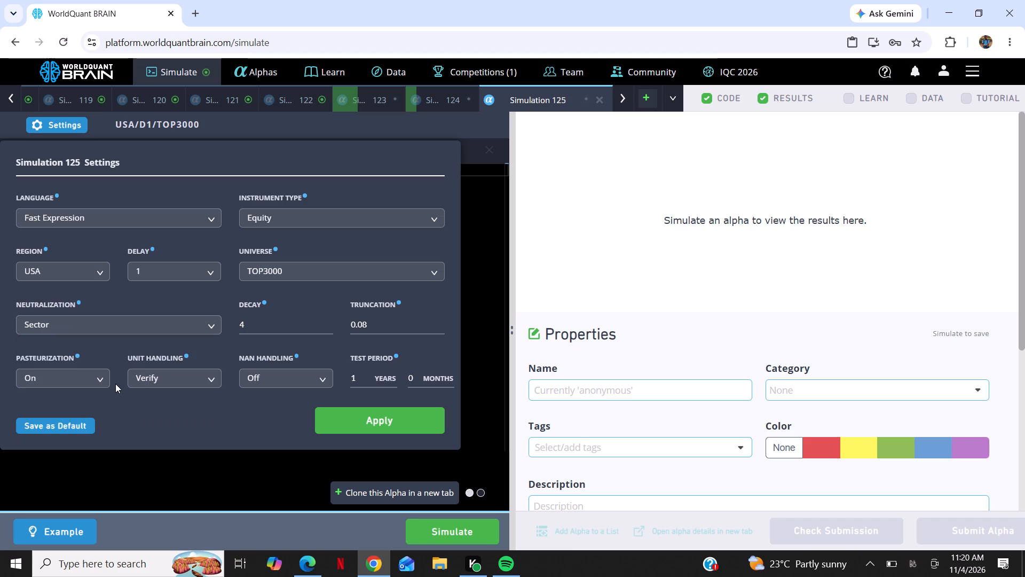
{"action": "left_click", "coordinate": [327, 273]}
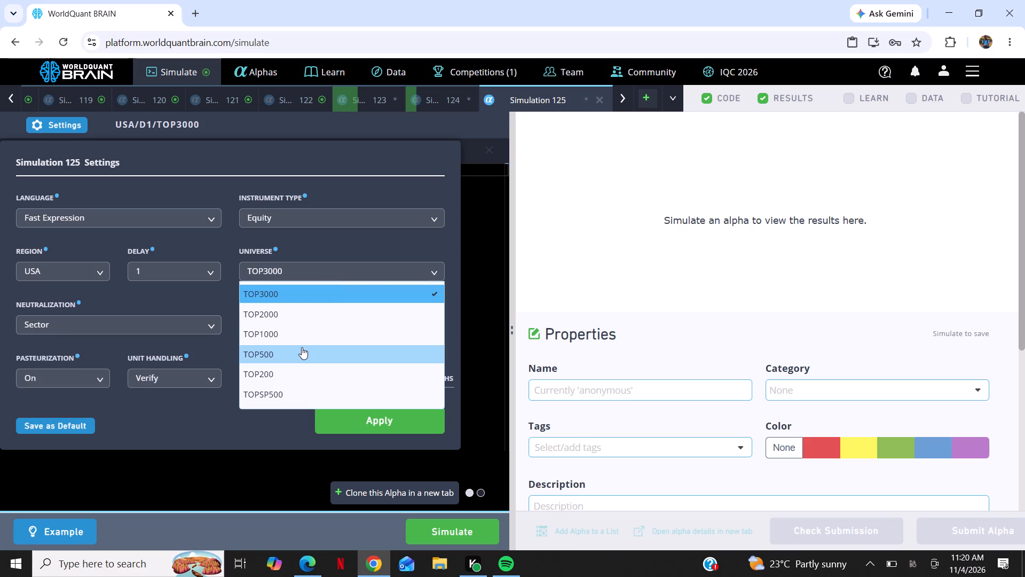
{"action": "left_click", "coordinate": [302, 347]}
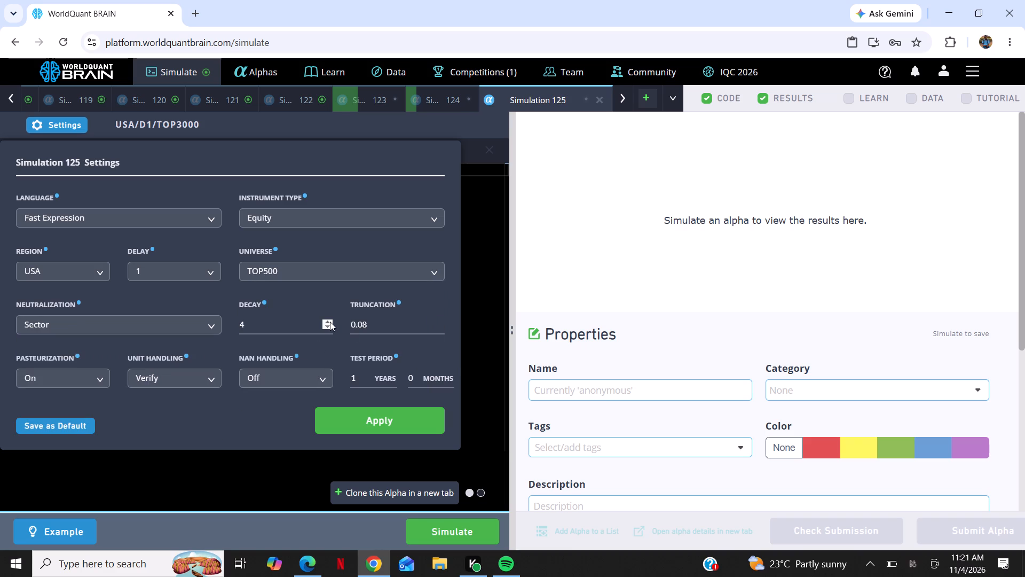
{"action": "triple_click", "coordinate": [330, 322]}
{"action": "triple_click", "coordinate": [330, 322]}
{"action": "left_click", "coordinate": [354, 422]}
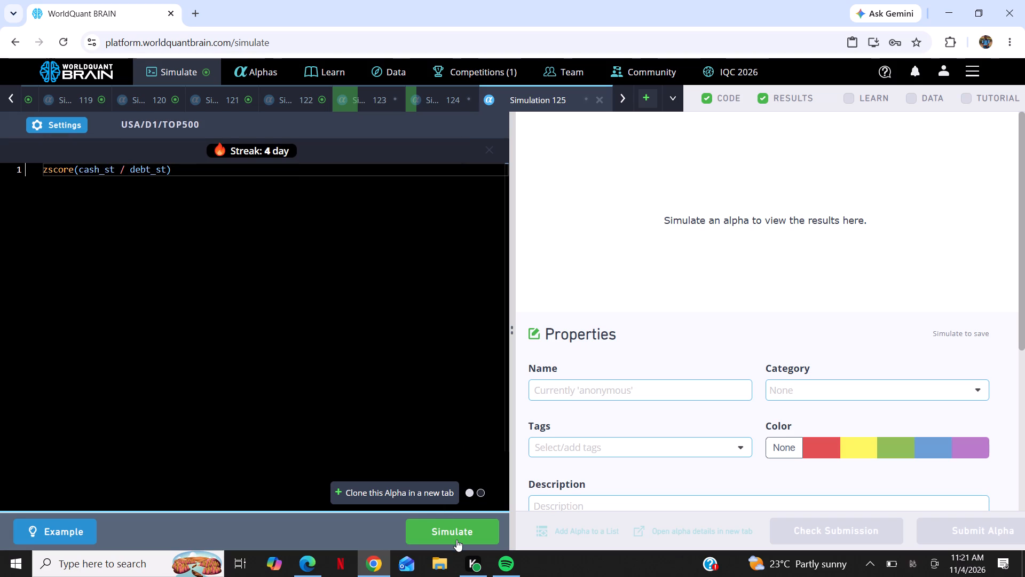
{"action": "left_click", "coordinate": [456, 540]}
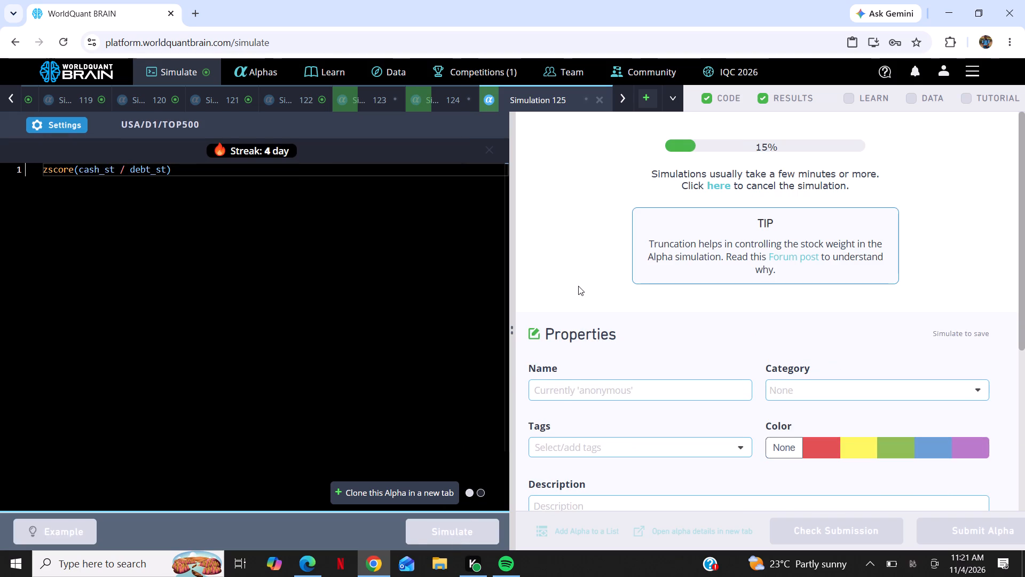
Create one more simulation and paste zscore(cash_st / debt_st) into its empty editor.
{"action": "left_click", "coordinate": [648, 92]}
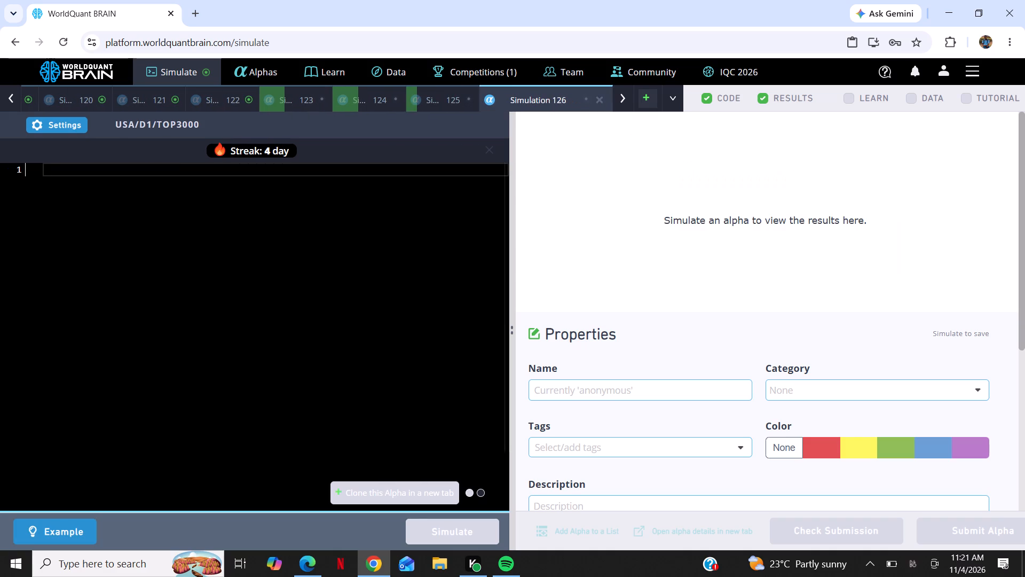
{"action": "right_click", "coordinate": [342, 289]}
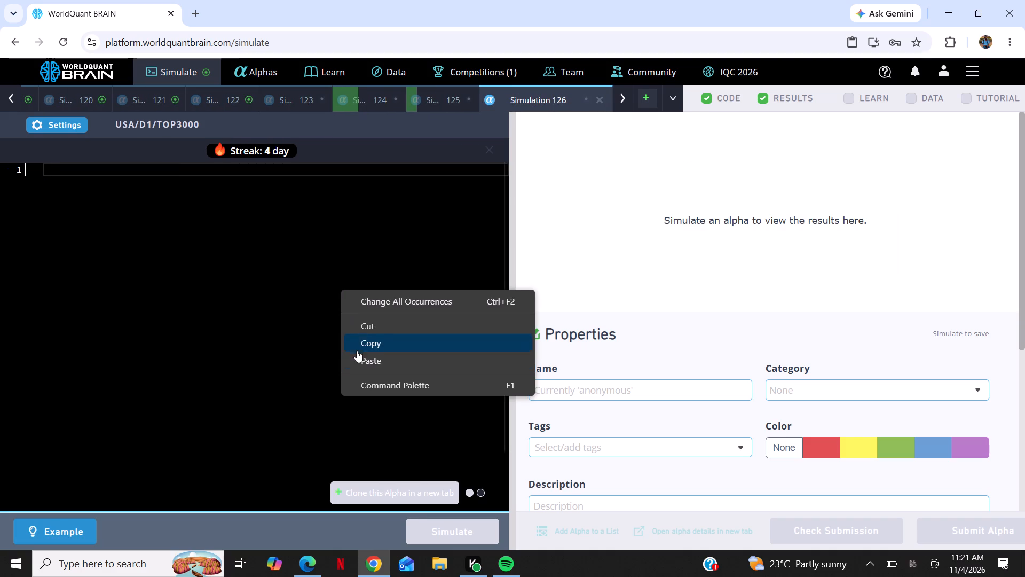
{"action": "left_click", "coordinate": [359, 356]}
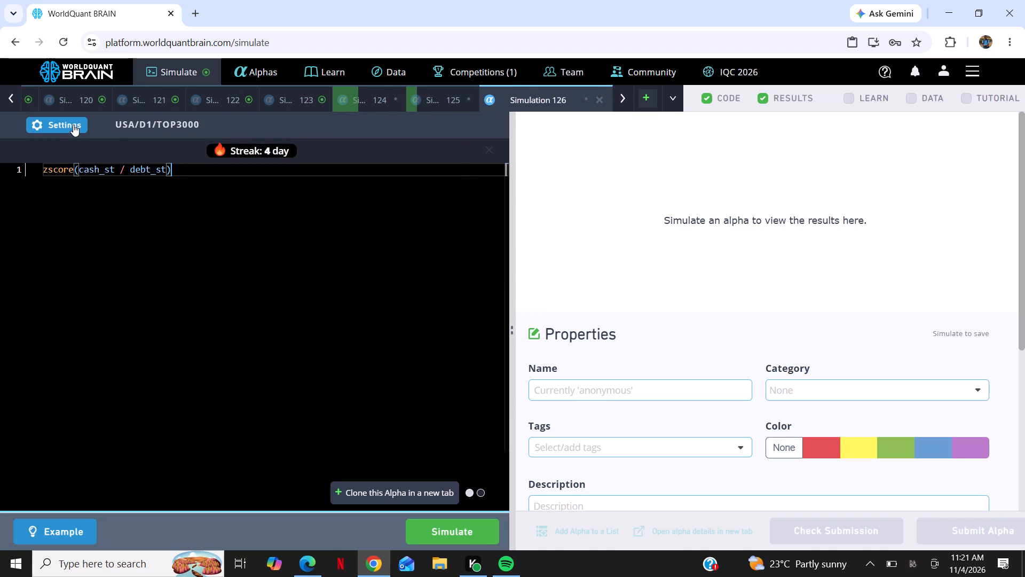
Apply Sector neutralization, universe TOP200 and an increased decay to Simulation 126, and run the simulation.
{"action": "left_click", "coordinate": [73, 124]}
{"action": "left_click", "coordinate": [92, 325]}
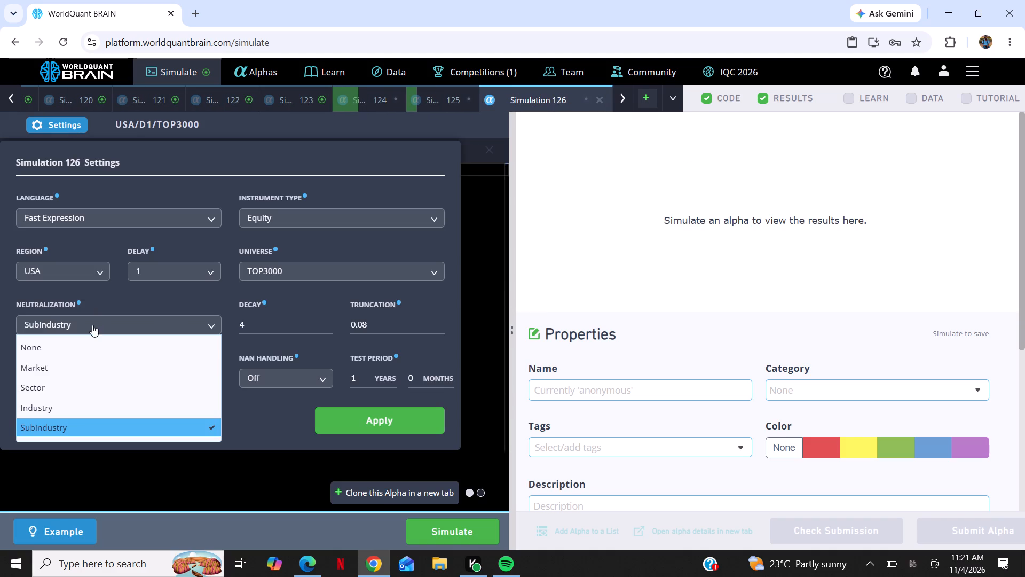
{"action": "left_click", "coordinate": [88, 392]}
{"action": "left_click", "coordinate": [269, 270]}
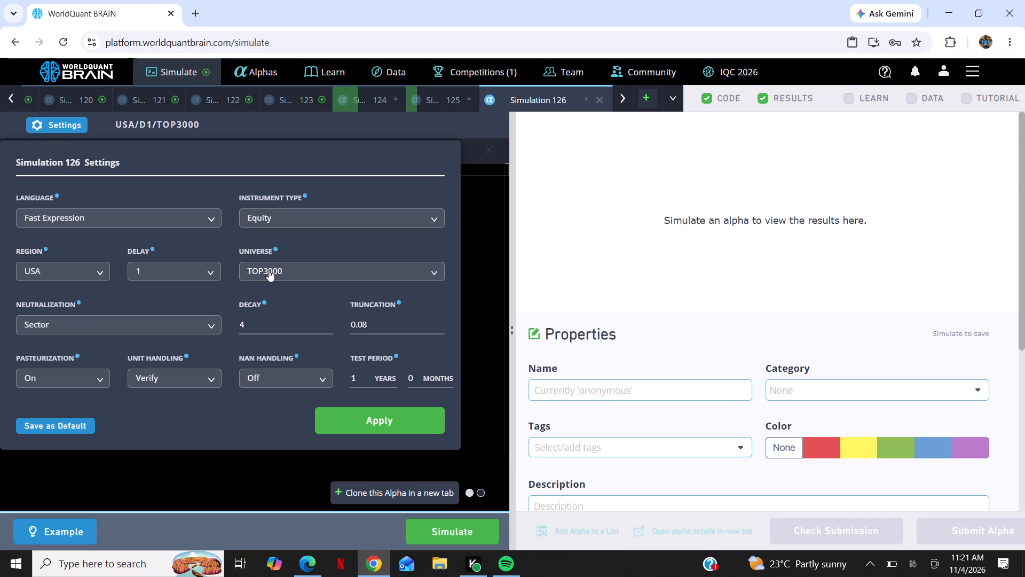
{"action": "left_click", "coordinate": [264, 370]}
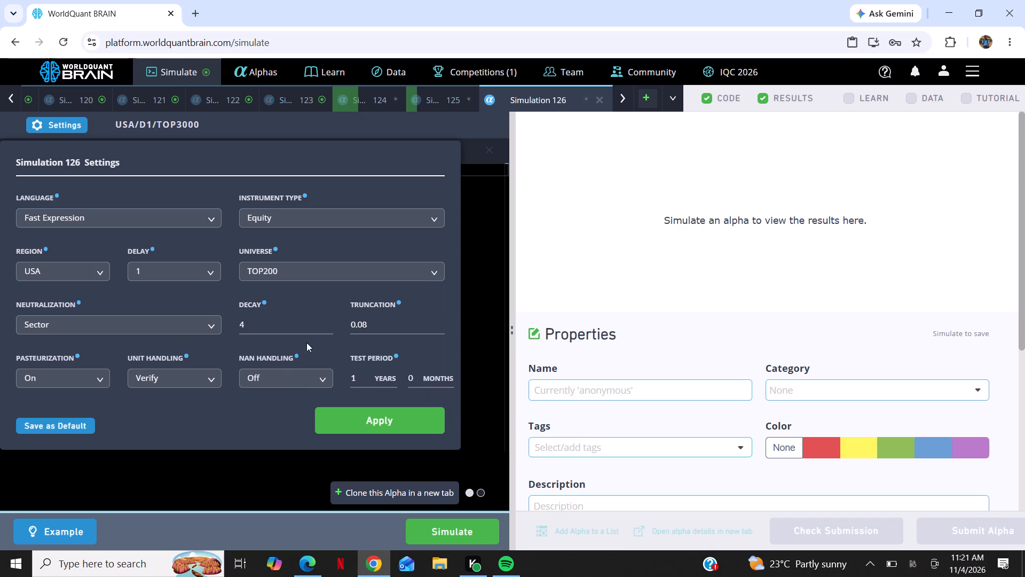
{"action": "double_click", "coordinate": [331, 321]}
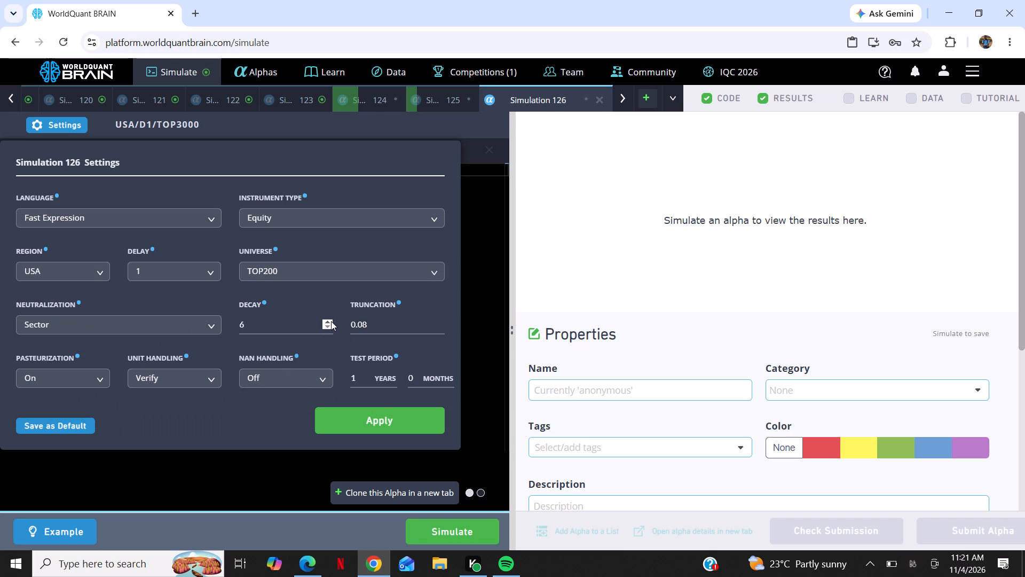
{"action": "triple_click", "coordinate": [331, 321]}
{"action": "triple_click", "coordinate": [331, 321]}
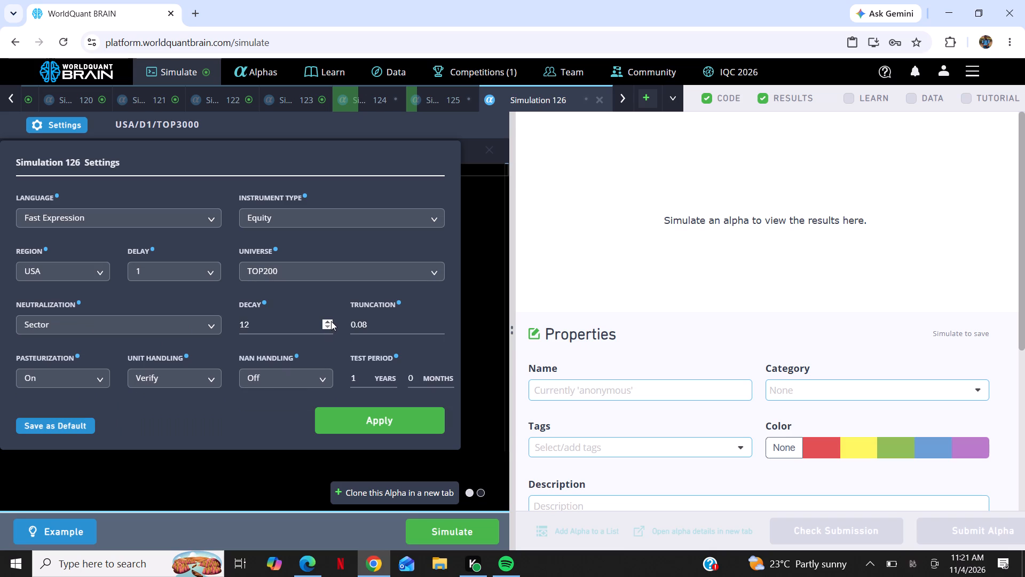
{"action": "left_click", "coordinate": [331, 324]}
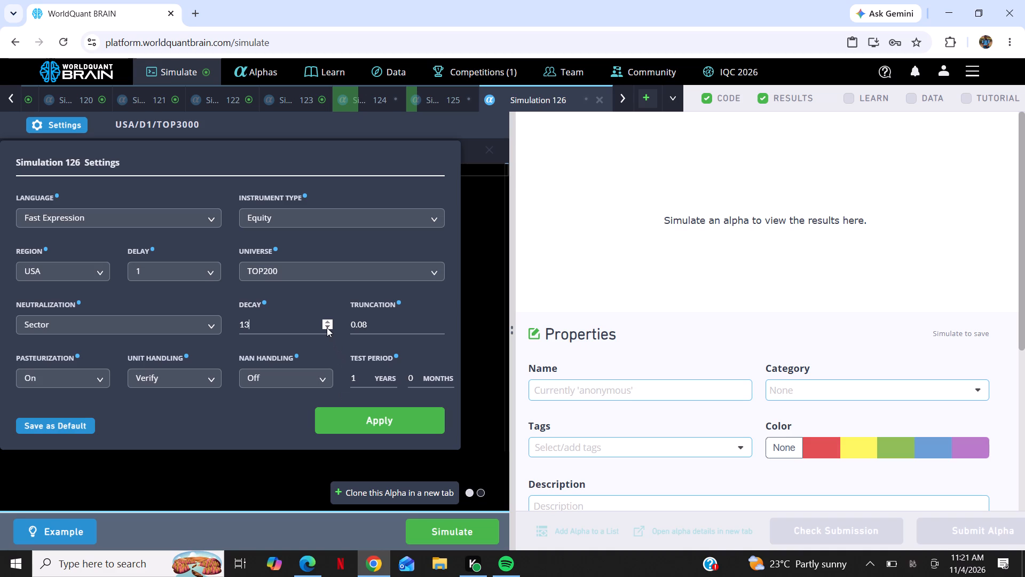
{"action": "double_click", "coordinate": [327, 328]}
{"action": "left_click", "coordinate": [361, 418]}
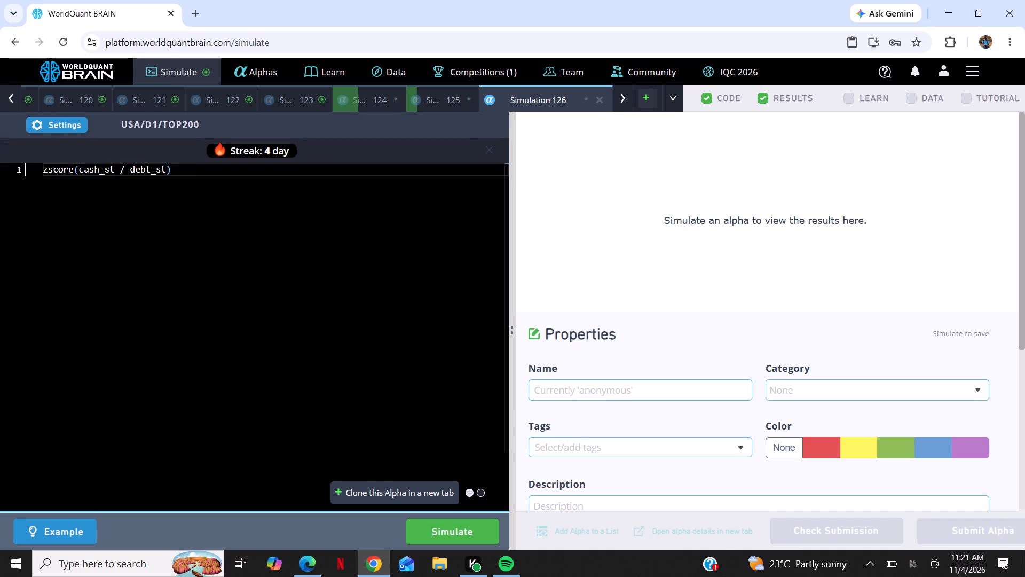
{"action": "left_click", "coordinate": [450, 527]}
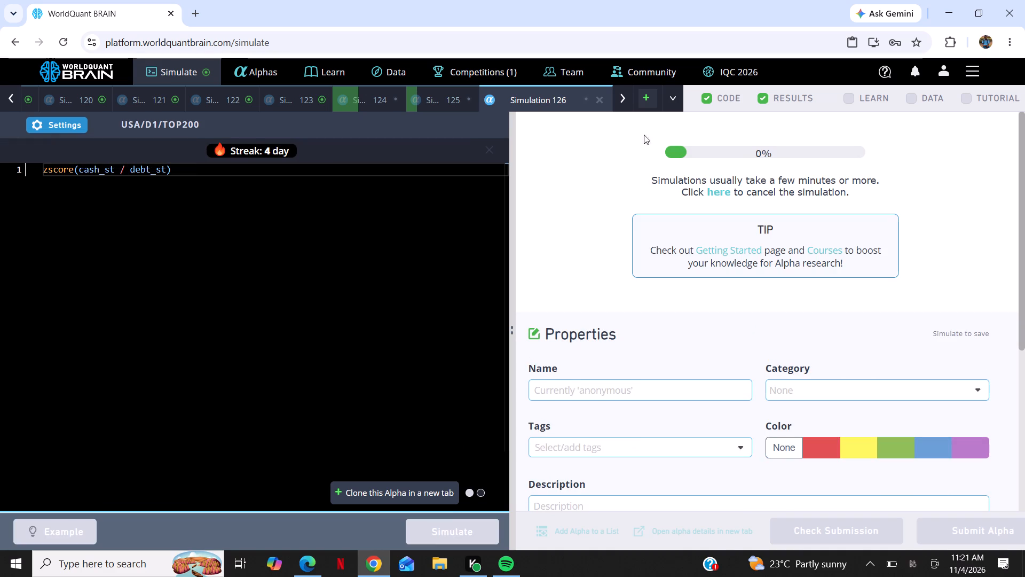
Add a further simulation and paste the expression zscore(cash_st / debt_st) into its editor.
{"action": "left_click", "coordinate": [652, 102]}
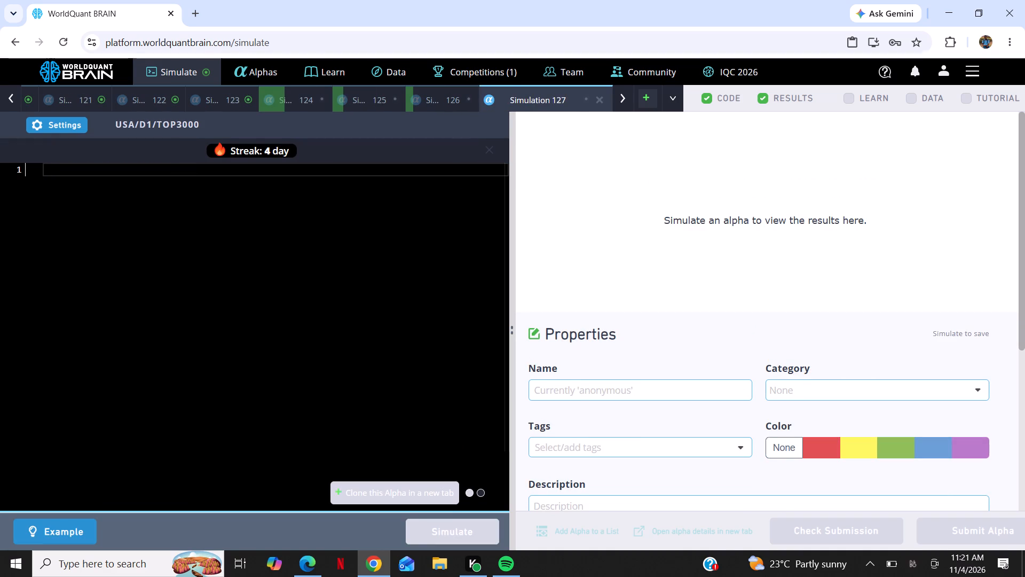
{"action": "right_click", "coordinate": [274, 334]}
{"action": "left_click", "coordinate": [298, 409]}
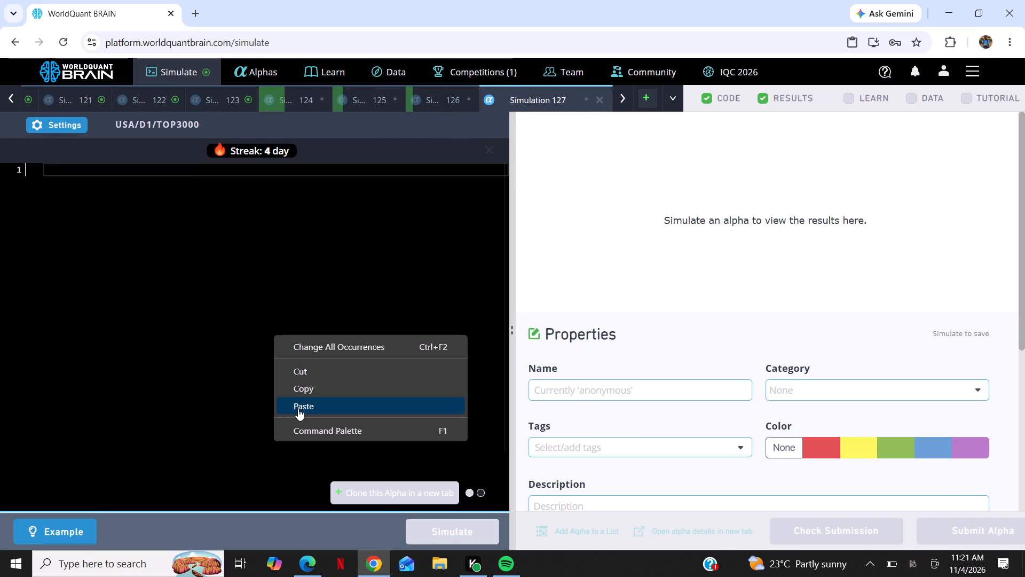
Apply Sector neutralization, universe TOPSP500 and an increased decay to Simulation 127, and run the simulation.
{"action": "left_click", "coordinate": [77, 119]}
{"action": "left_click", "coordinate": [113, 325]}
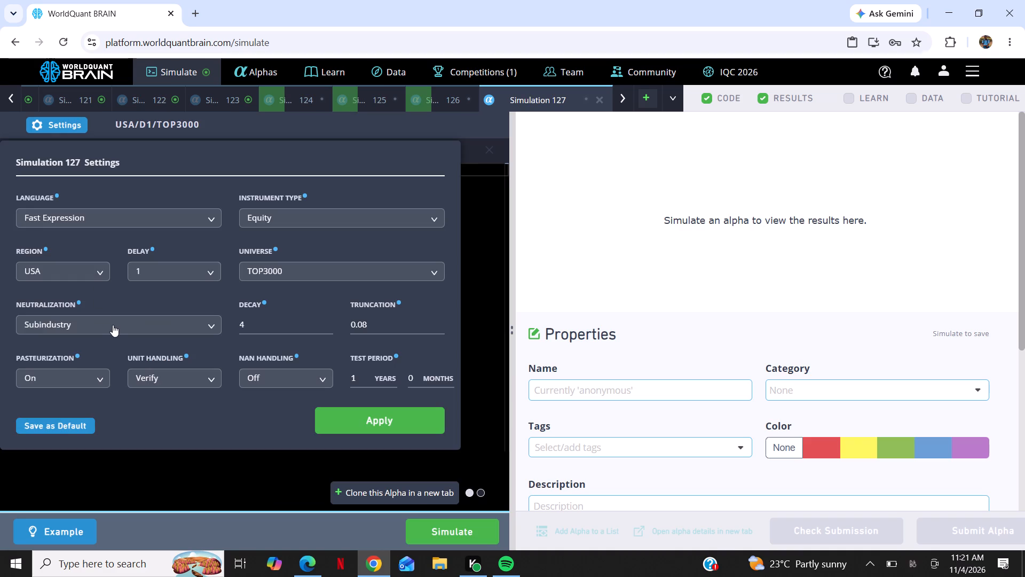
{"action": "left_click", "coordinate": [128, 386]}
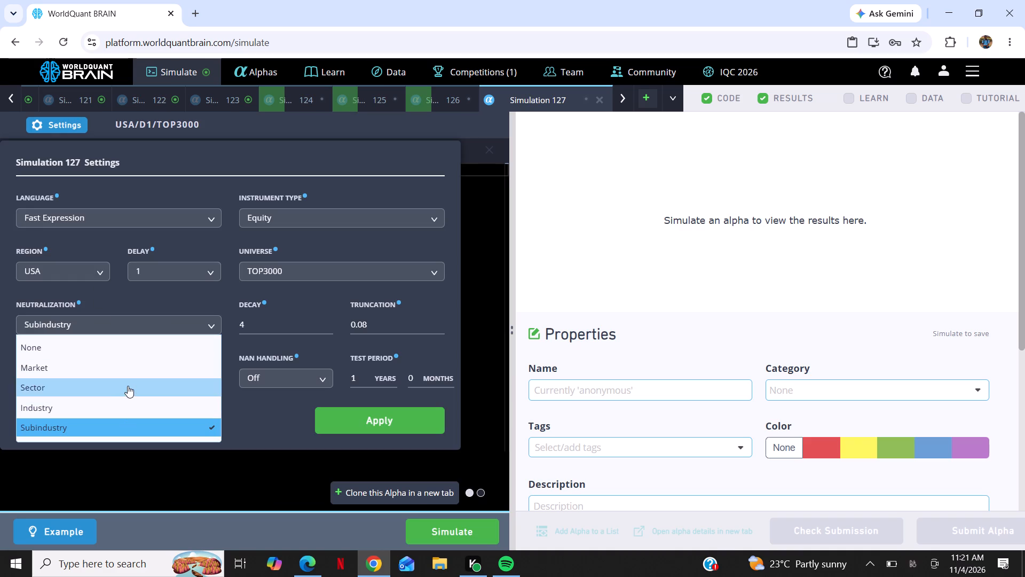
{"action": "left_click", "coordinate": [304, 271]}
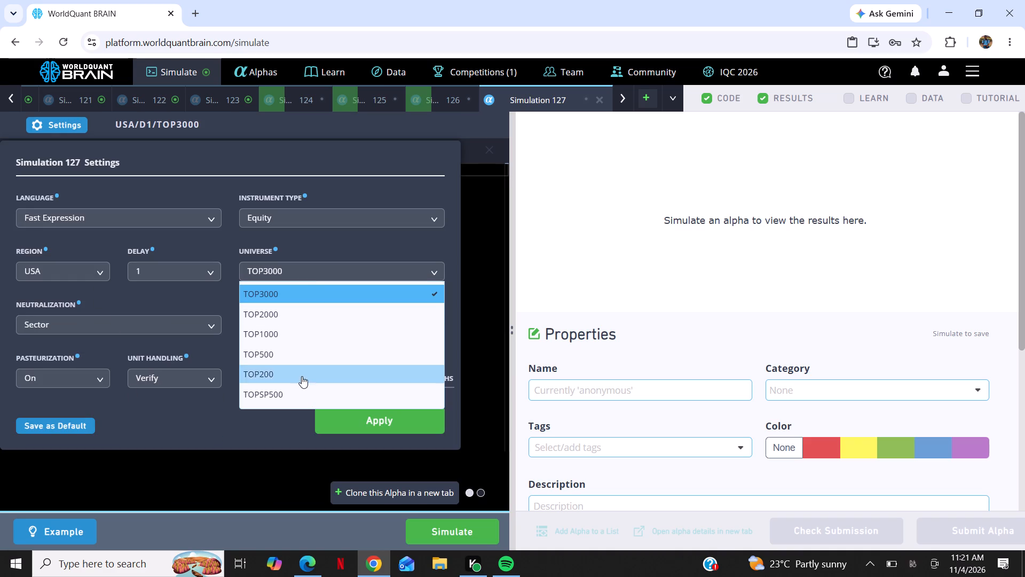
{"action": "left_click", "coordinate": [304, 394]}
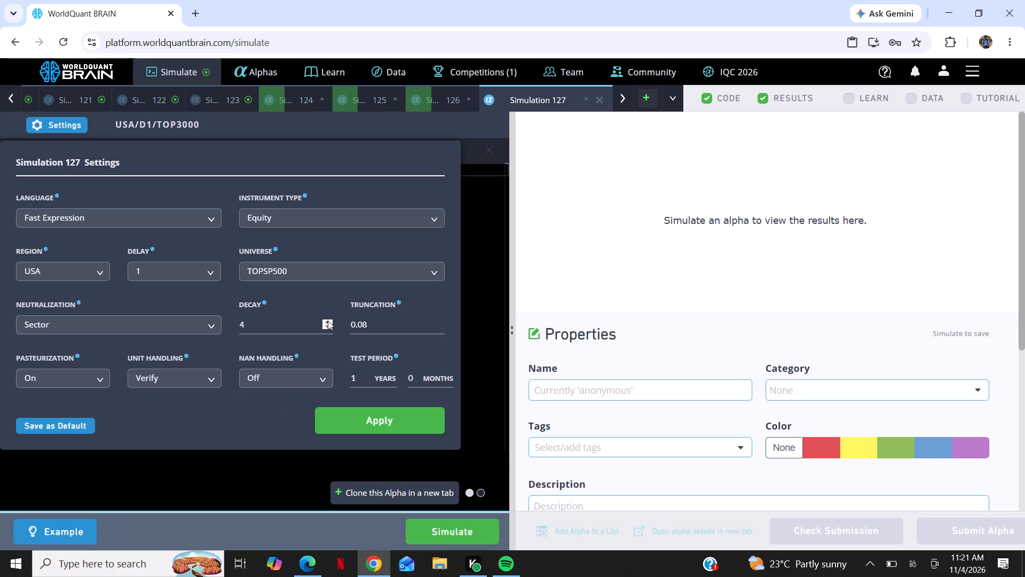
{"action": "double_click", "coordinate": [328, 321]}
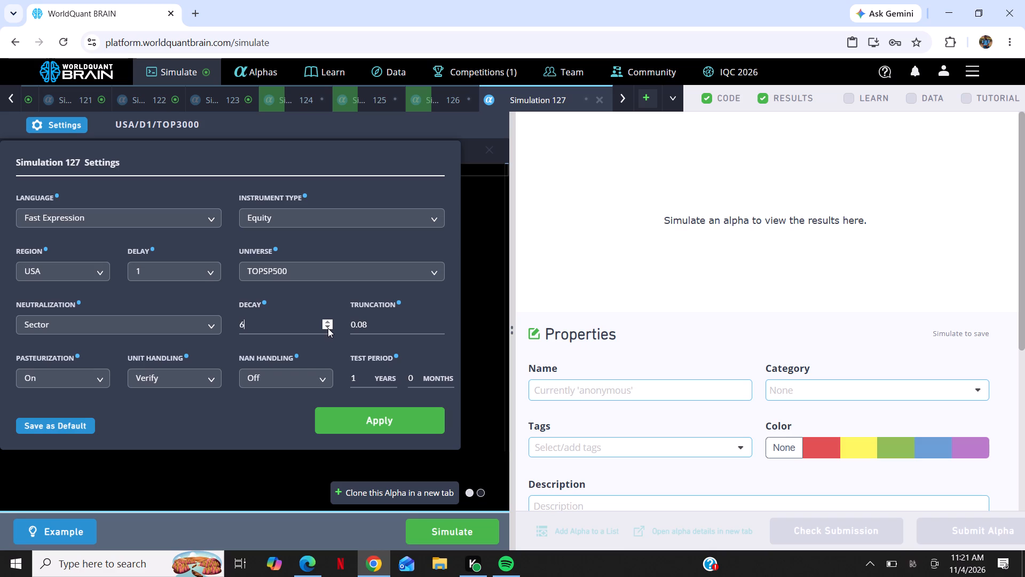
{"action": "double_click", "coordinate": [328, 328]}
{"action": "left_click", "coordinate": [328, 328]}
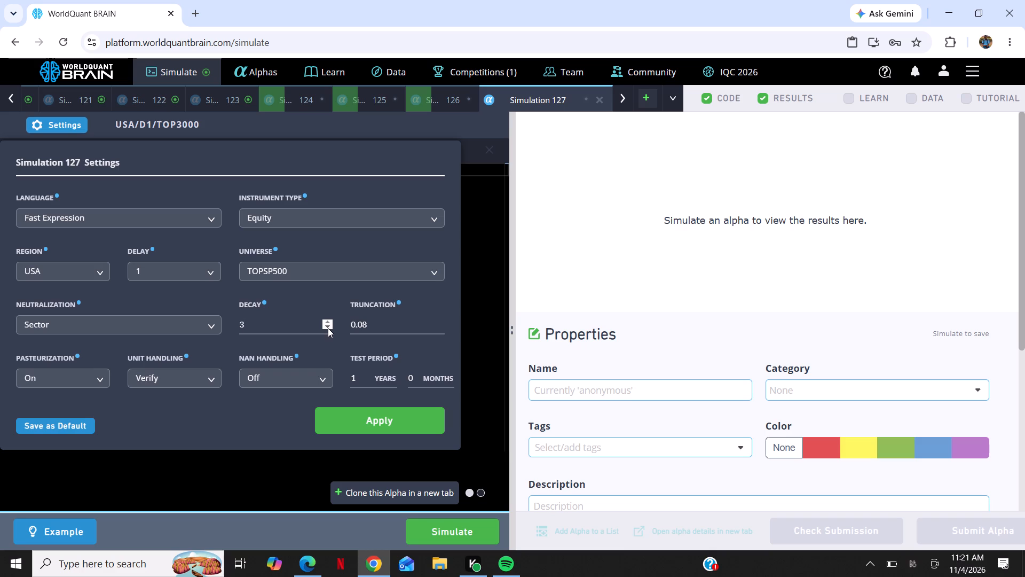
{"action": "triple_click", "coordinate": [328, 319]}
{"action": "triple_click", "coordinate": [328, 319]}
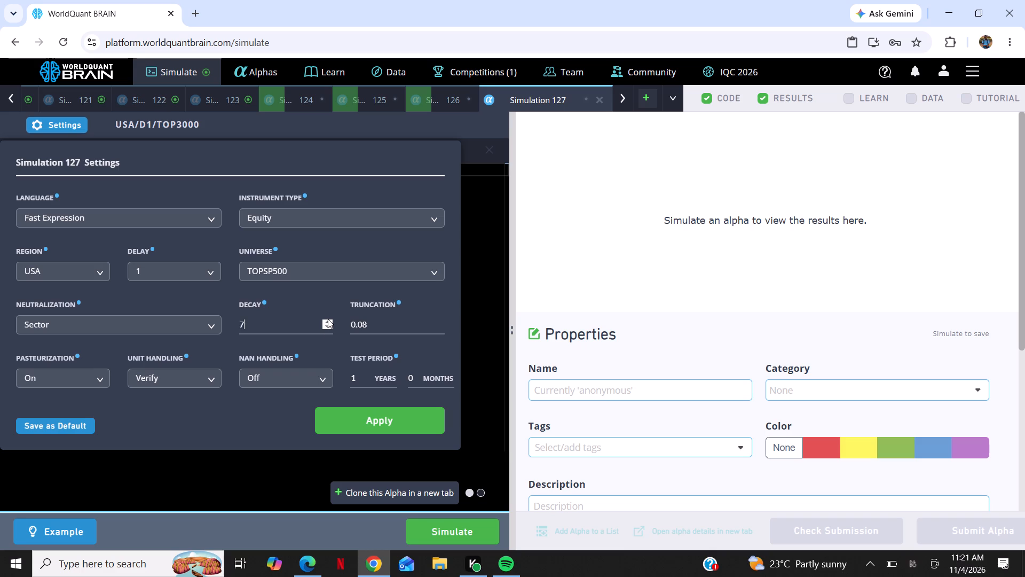
{"action": "left_click", "coordinate": [328, 319]}
{"action": "left_click", "coordinate": [328, 319]}
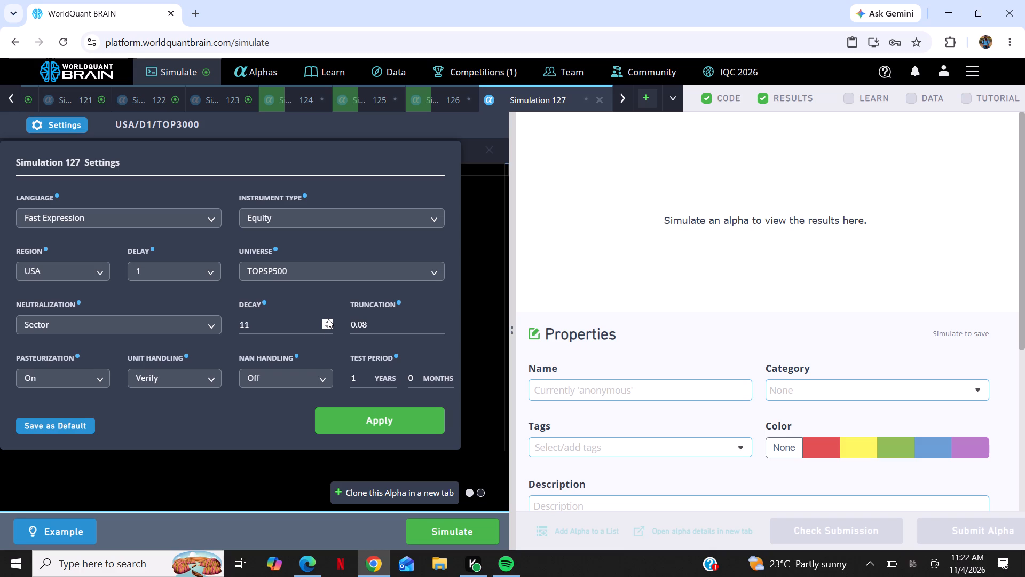
{"action": "left_click", "coordinate": [328, 319]}
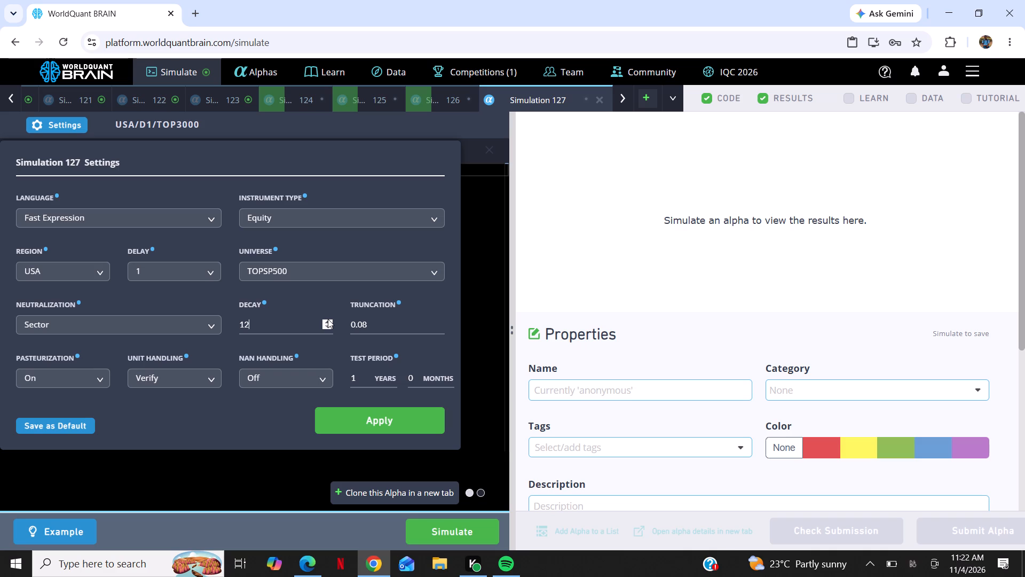
{"action": "left_click", "coordinate": [328, 319]}
{"action": "left_click", "coordinate": [361, 415]}
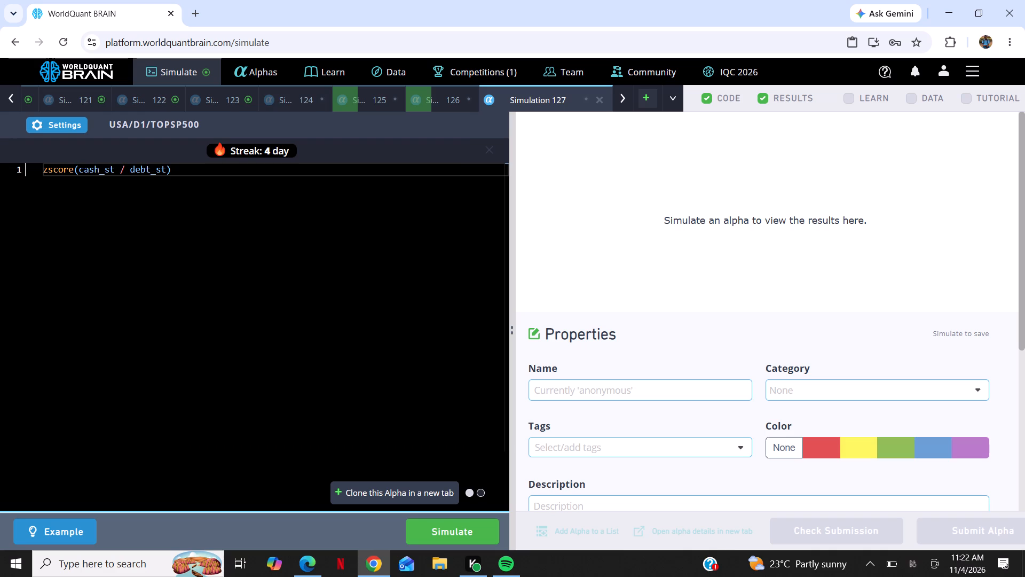
{"action": "left_click", "coordinate": [458, 533]}
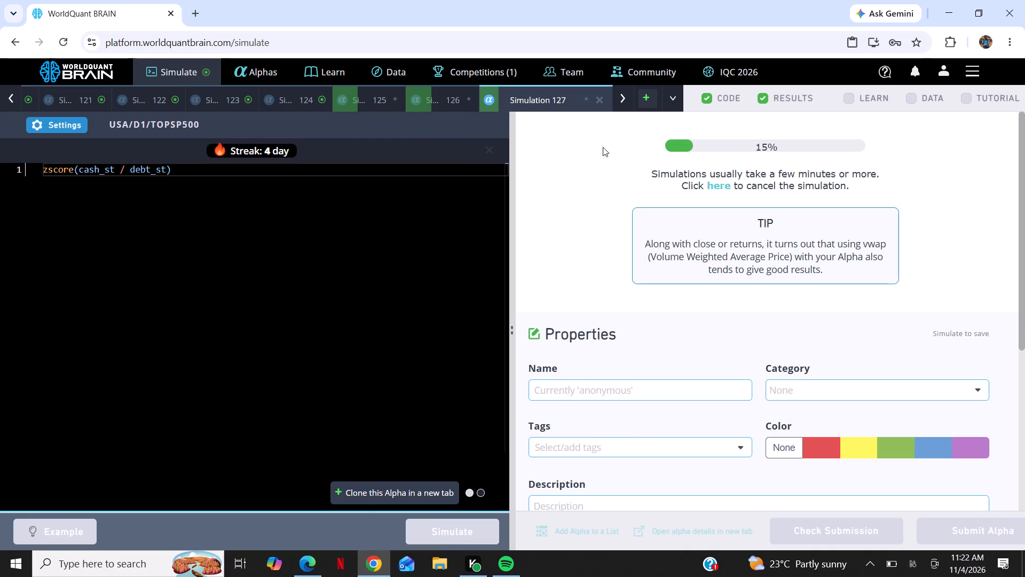
Create another simulation and paste the expression zscore(cash_st / debt_st) into its empty editor.
{"action": "left_click", "coordinate": [649, 98]}
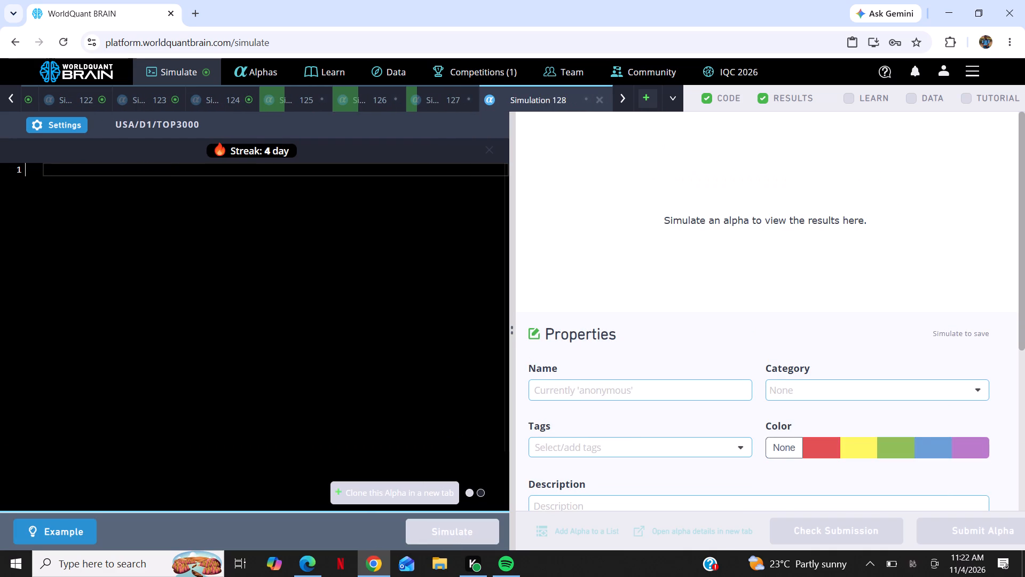
{"action": "right_click", "coordinate": [230, 274]}
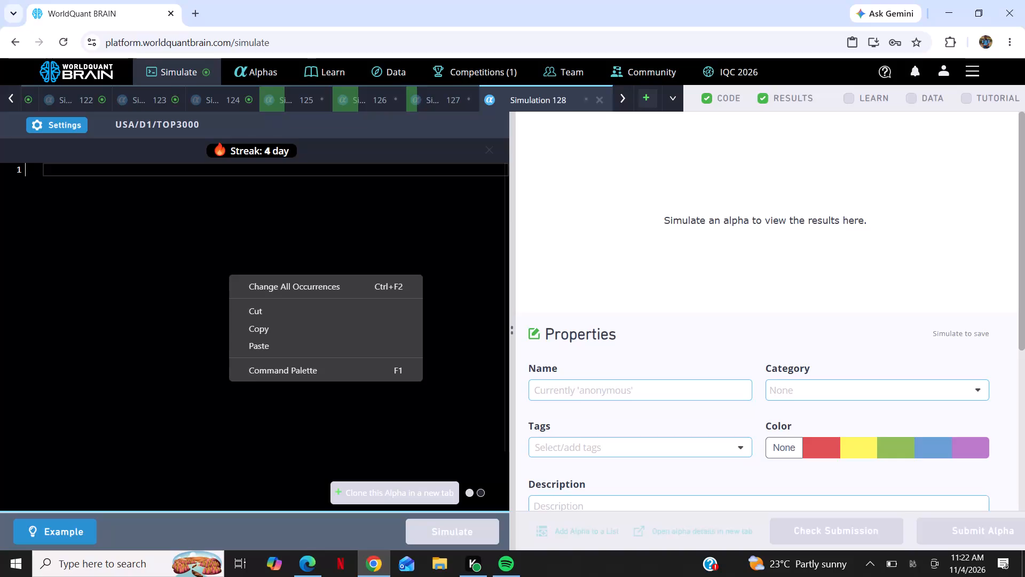
{"action": "left_click", "coordinate": [290, 348]}
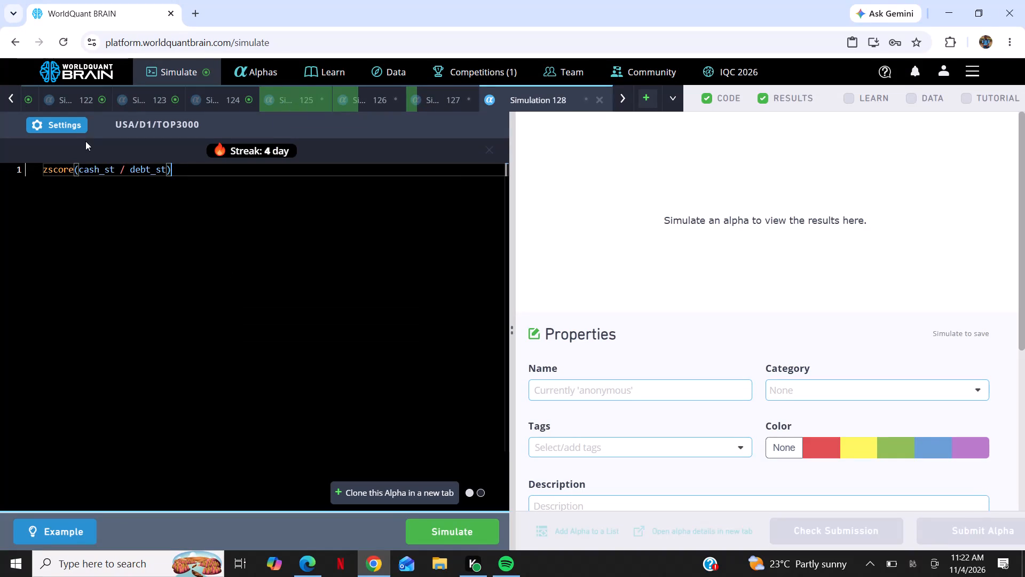
Apply Sector neutralization, universe TOP200 and decay 14 to Simulation 128, and run the simulation.
{"action": "left_click", "coordinate": [68, 127]}
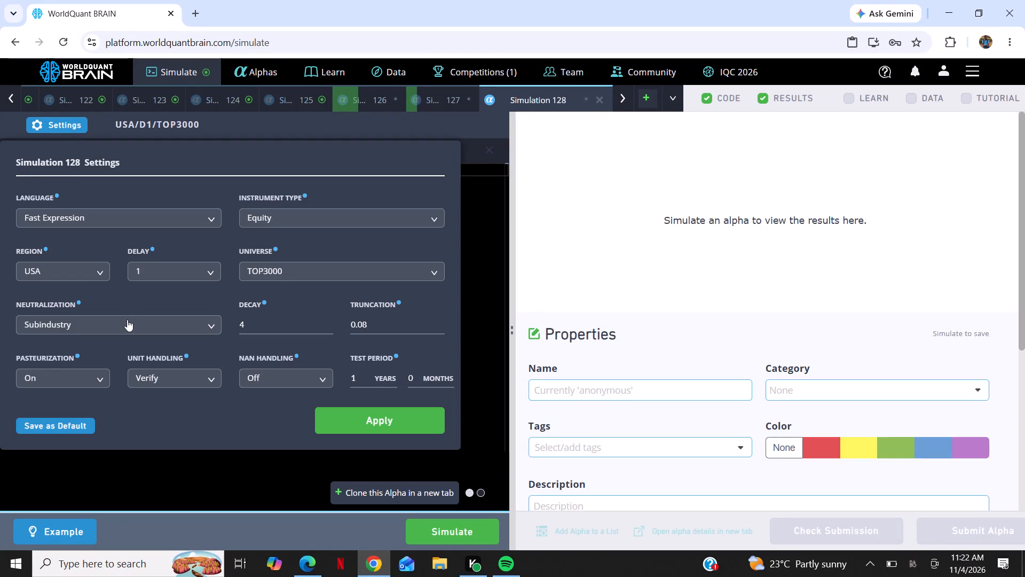
{"action": "left_click", "coordinate": [127, 319]}
{"action": "left_click", "coordinate": [122, 393]}
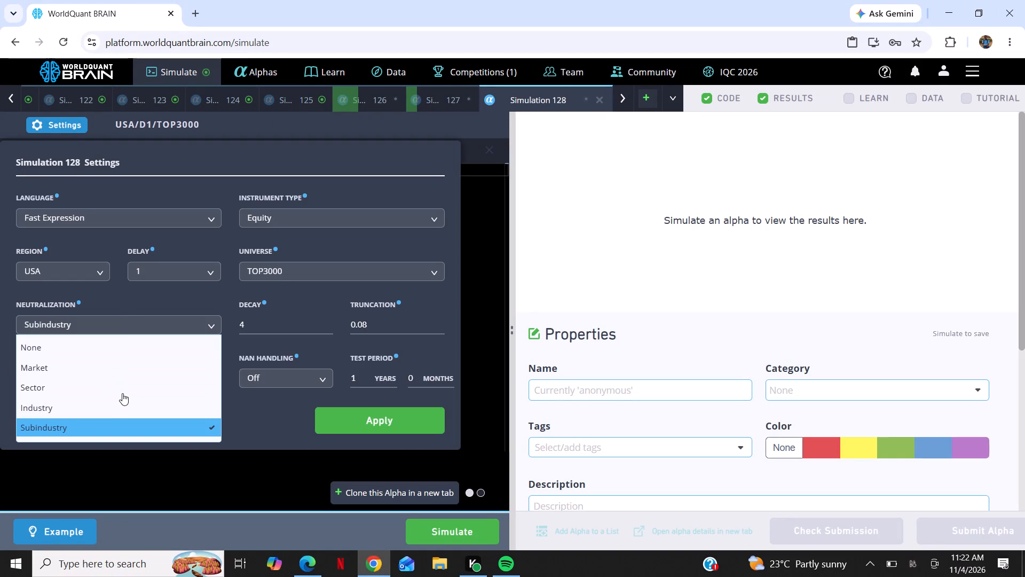
{"action": "left_click", "coordinate": [326, 274]}
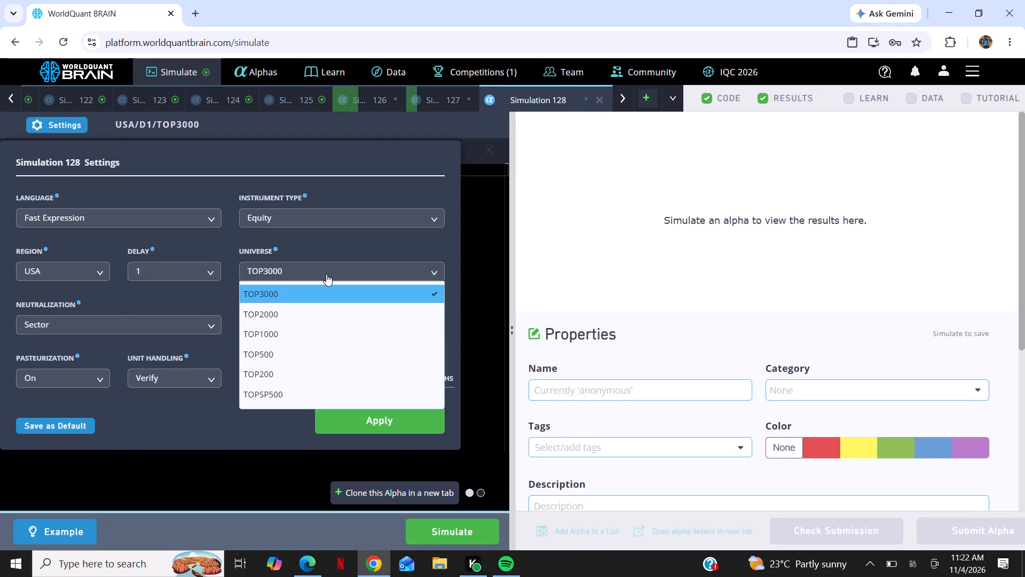
{"action": "left_click", "coordinate": [314, 370]}
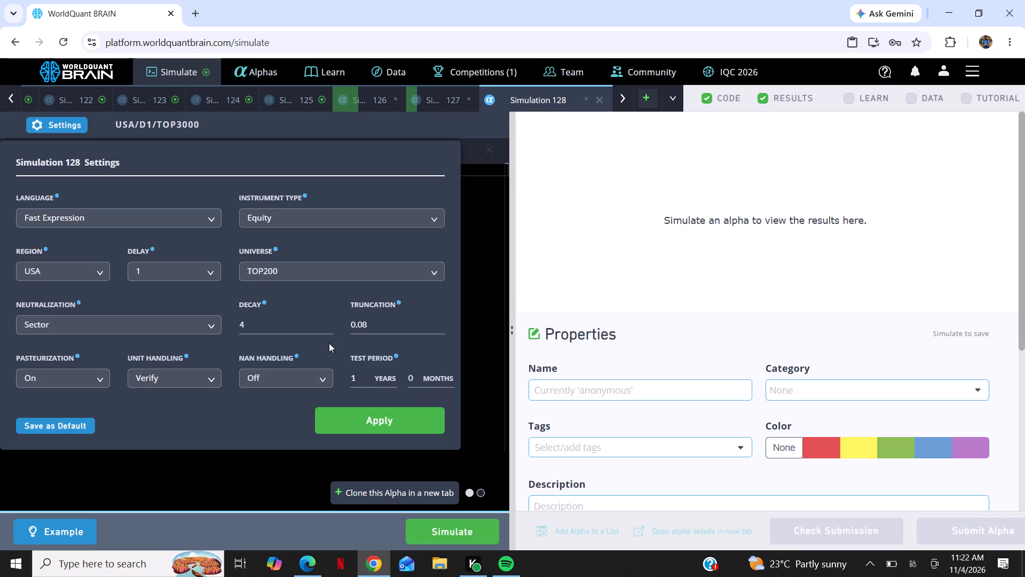
{"action": "triple_click", "coordinate": [329, 320]}
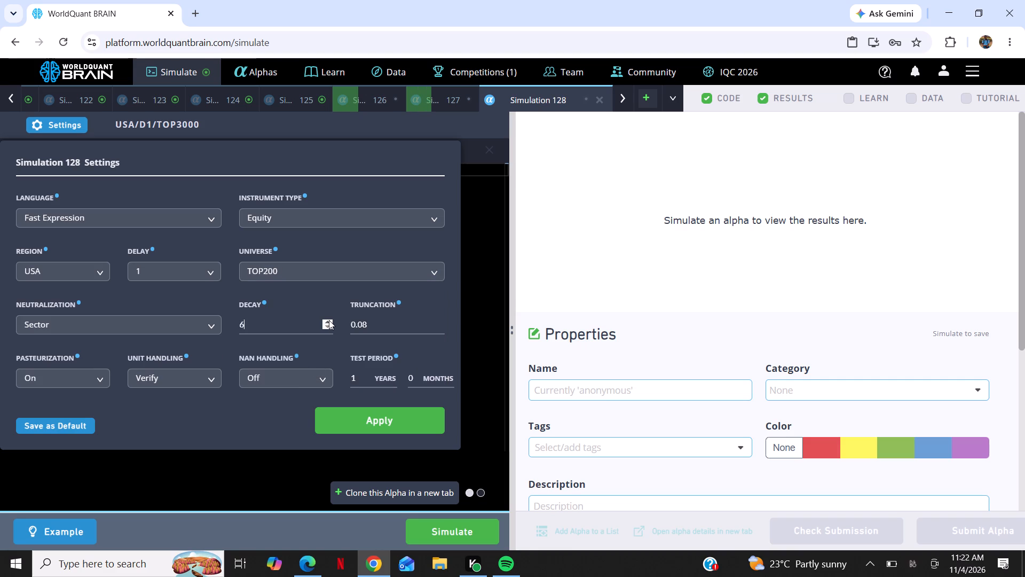
{"action": "triple_click", "coordinate": [329, 320]}
{"action": "left_click", "coordinate": [329, 320]}
{"action": "triple_click", "coordinate": [329, 320]}
{"action": "left_click", "coordinate": [364, 412]}
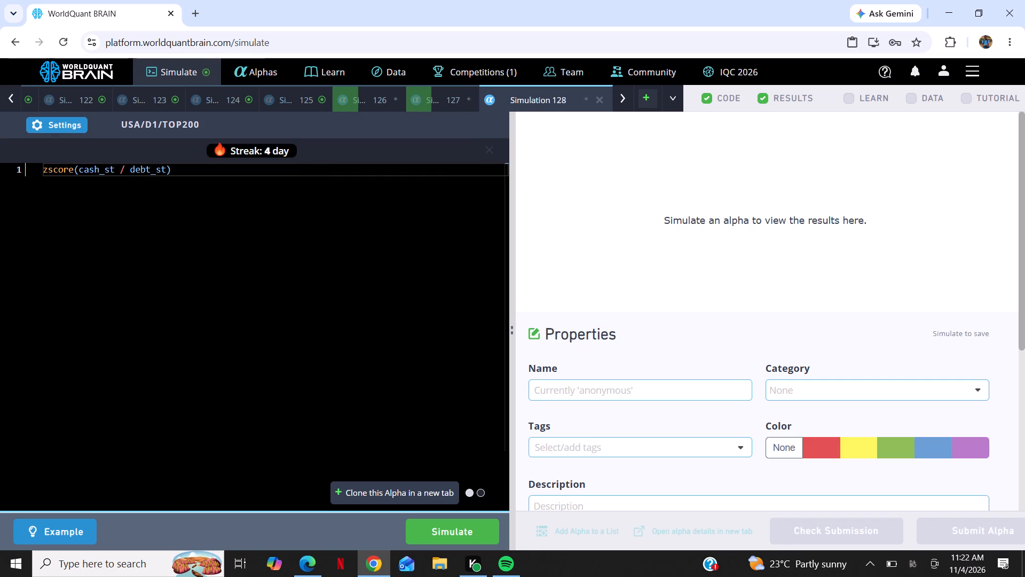
{"action": "left_click", "coordinate": [474, 527]}
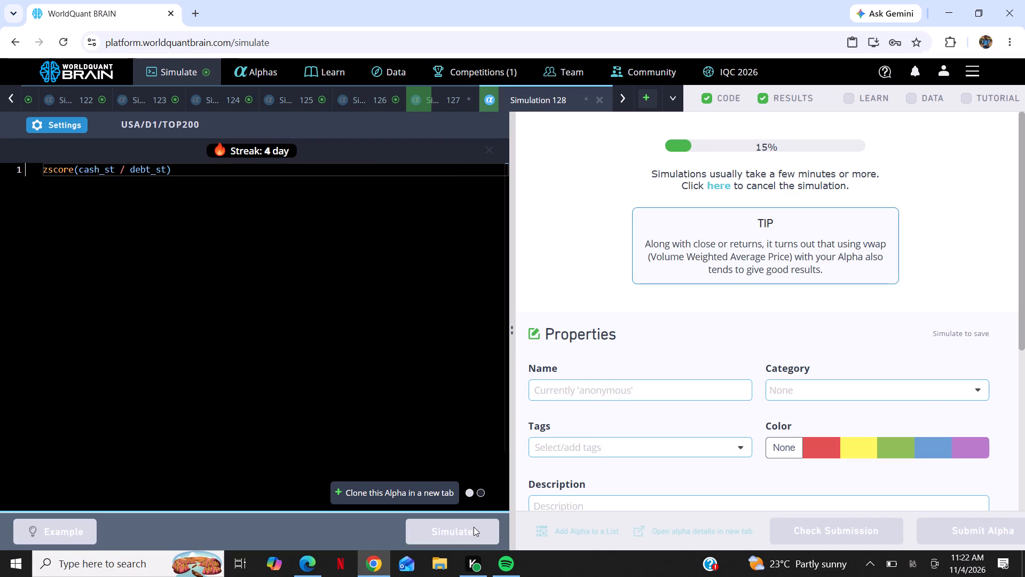
Add one more simulation and paste zscore(cash_st / debt_st) into its editor.
{"action": "left_click", "coordinate": [643, 91]}
{"action": "right_click", "coordinate": [261, 322]}
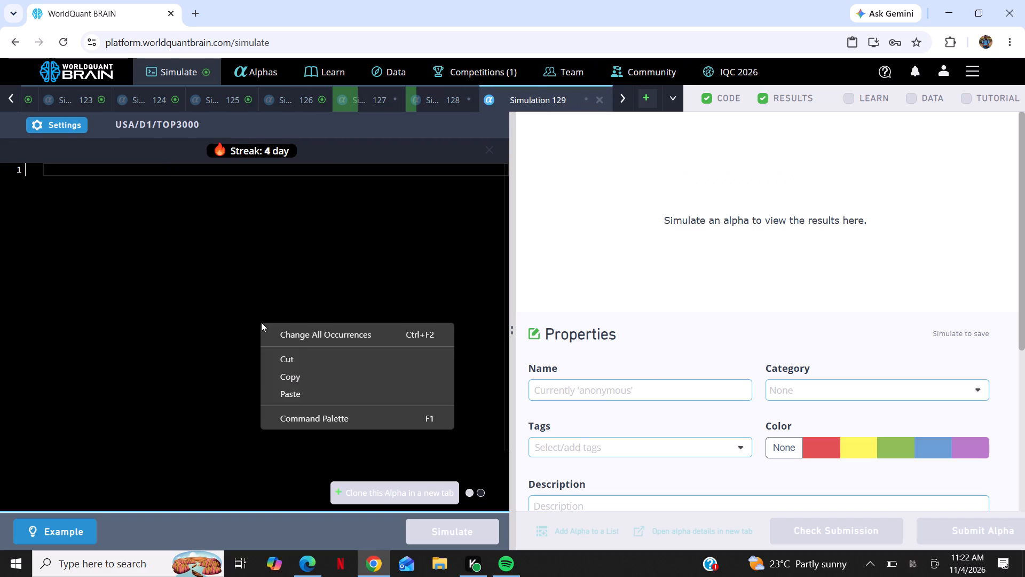
{"action": "left_click", "coordinate": [296, 394]}
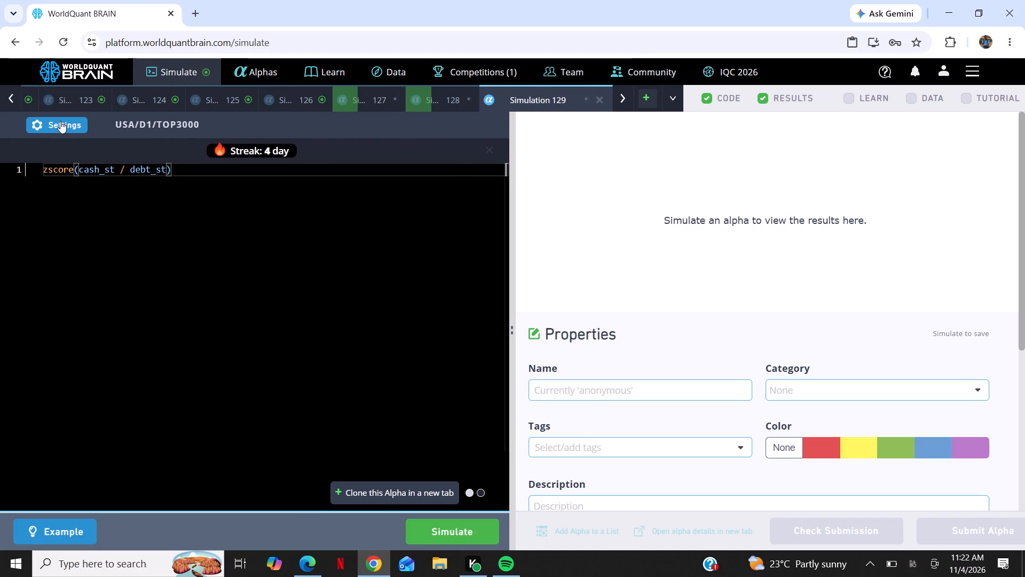
Apply Sector neutralization, universe TOPSP500 and decay 15 to Simulation 129, and run the simulation.
{"action": "left_click", "coordinate": [60, 121]}
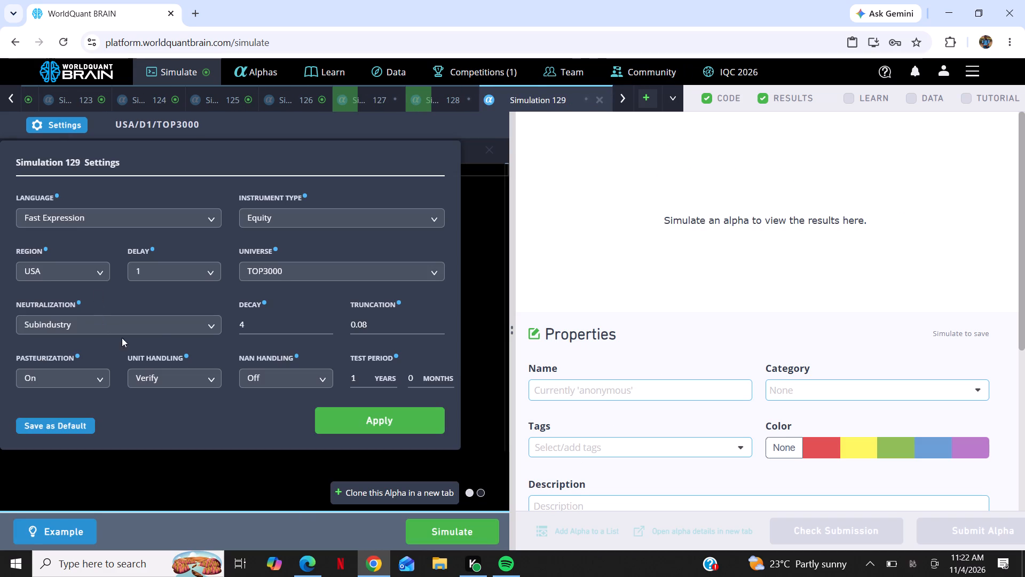
{"action": "left_click", "coordinate": [161, 329]}
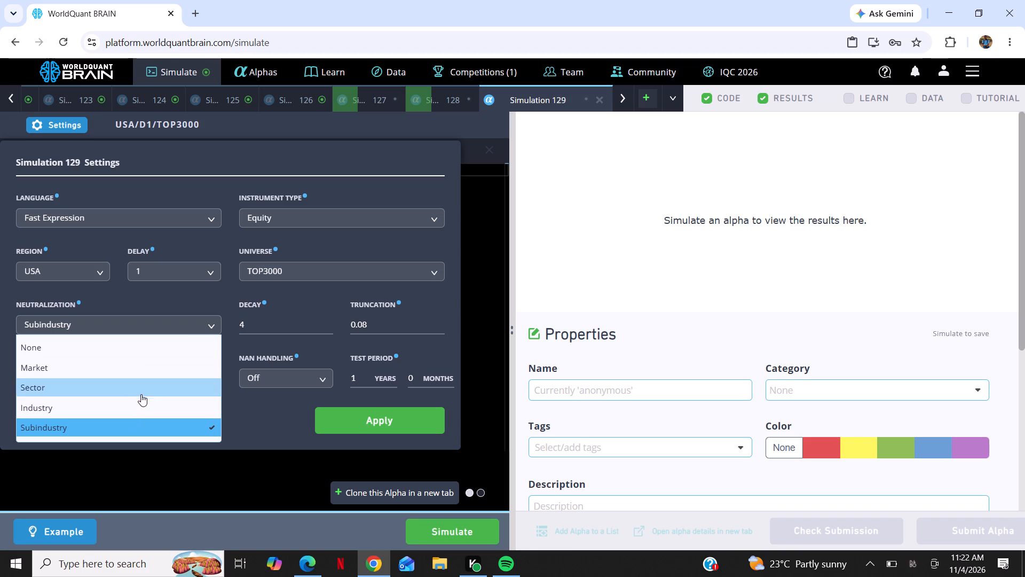
{"action": "left_click", "coordinate": [141, 390]}
{"action": "left_click", "coordinate": [330, 272]}
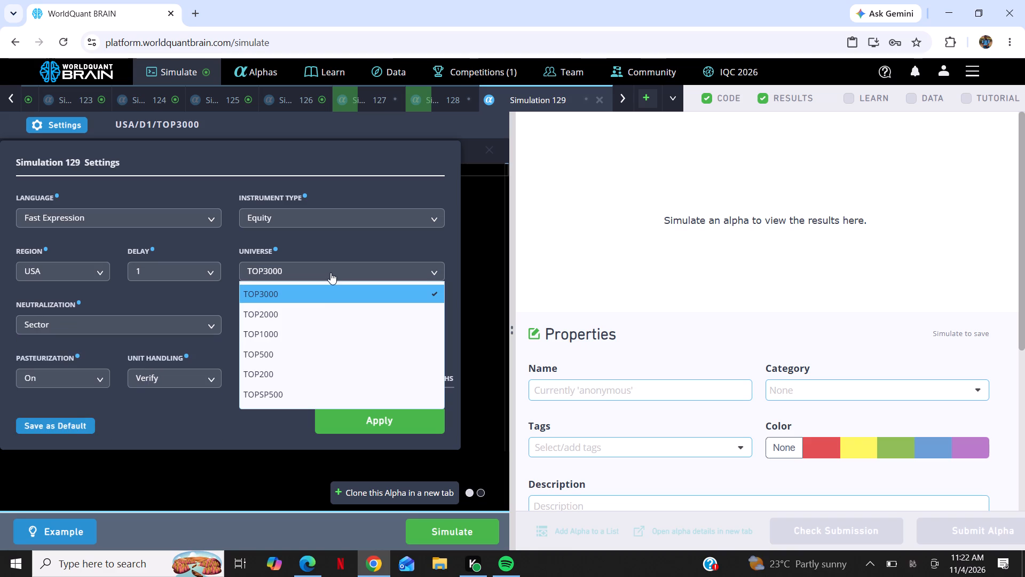
{"action": "left_click", "coordinate": [312, 388]}
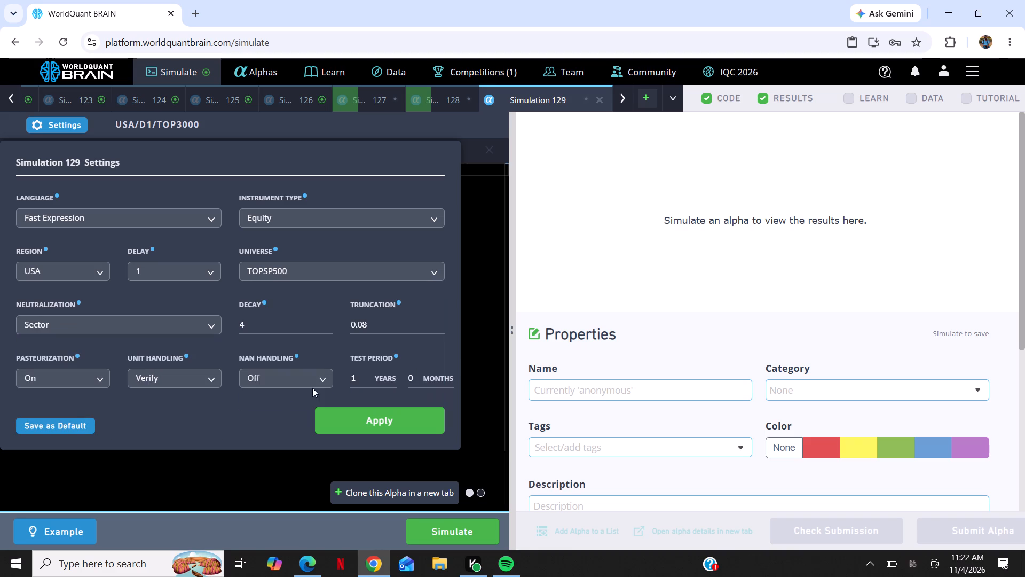
{"action": "triple_click", "coordinate": [325, 321]}
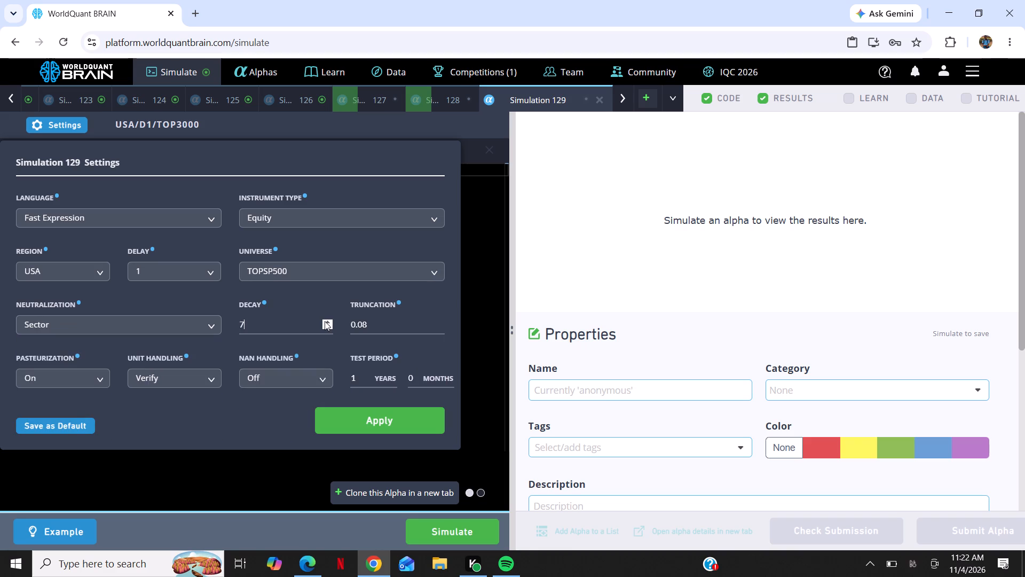
{"action": "triple_click", "coordinate": [325, 321]}
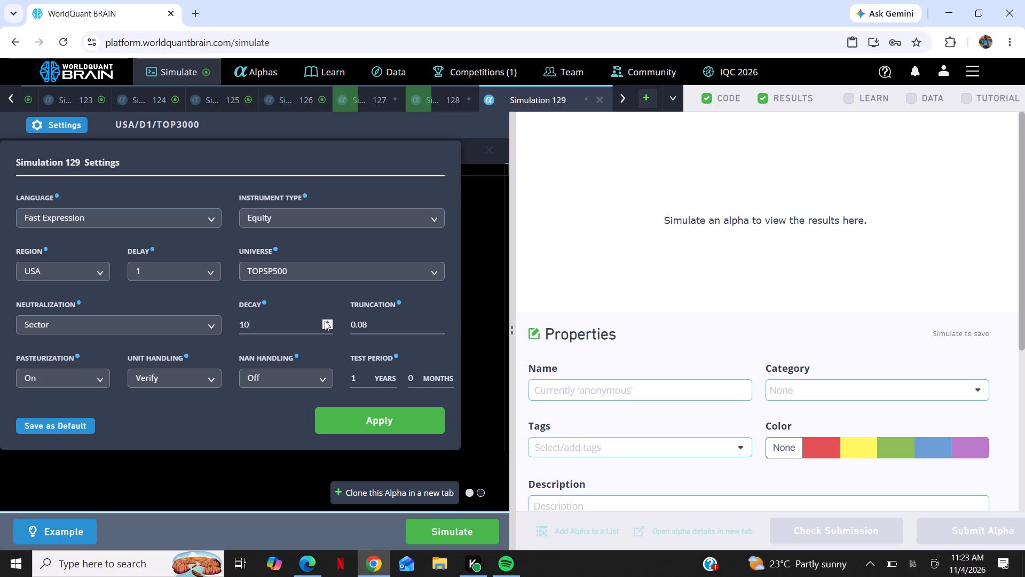
{"action": "left_click", "coordinate": [325, 321]}
{"action": "double_click", "coordinate": [325, 321]}
{"action": "left_click", "coordinate": [325, 321]}
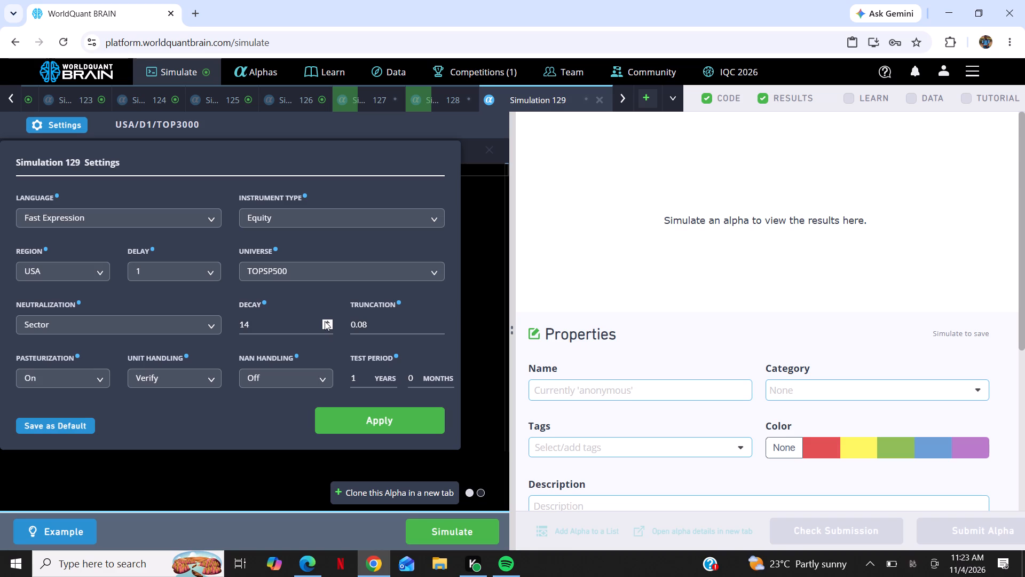
{"action": "left_click", "coordinate": [325, 321]}
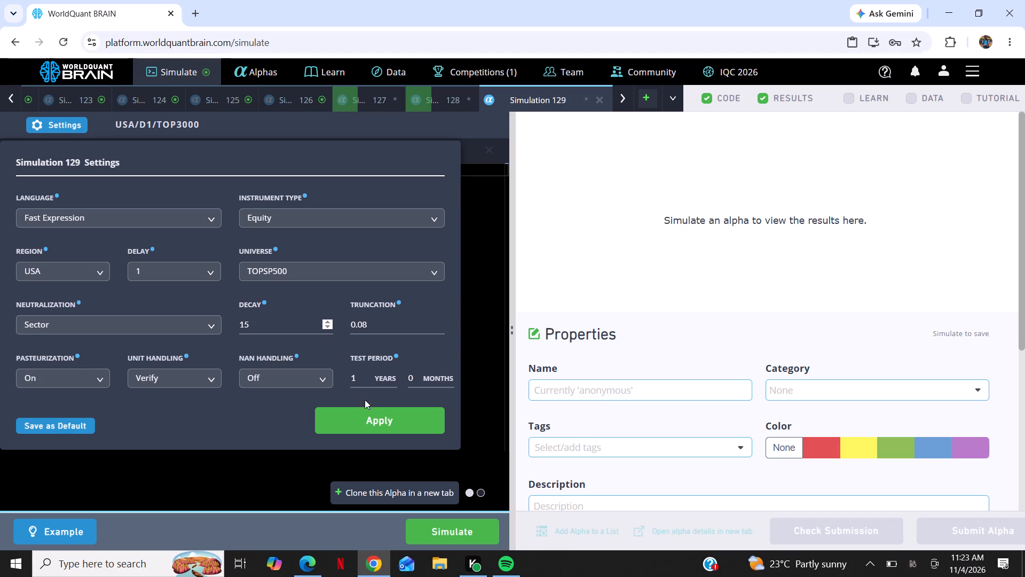
{"action": "left_click", "coordinate": [374, 423]}
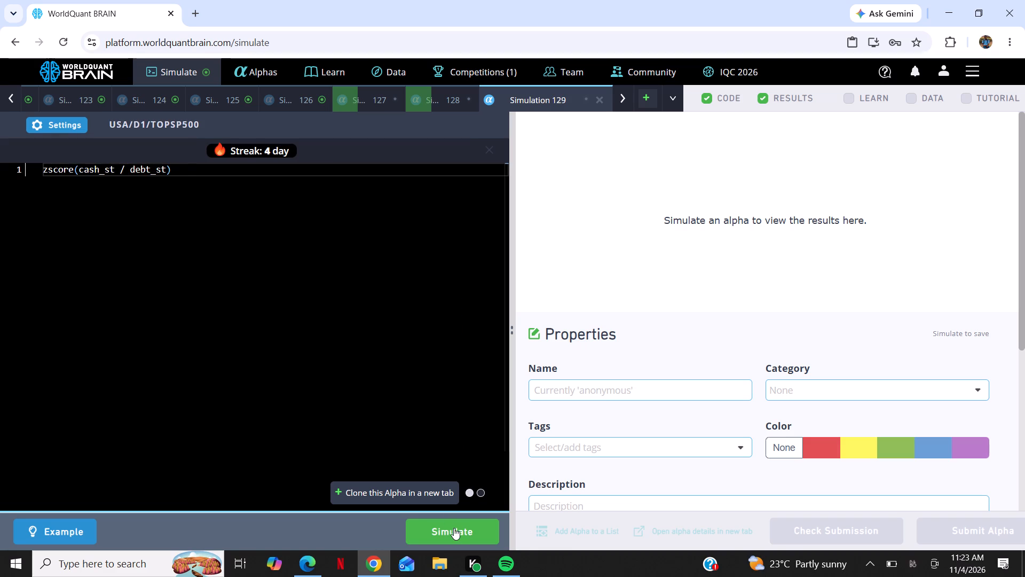
{"action": "left_click", "coordinate": [455, 532]}
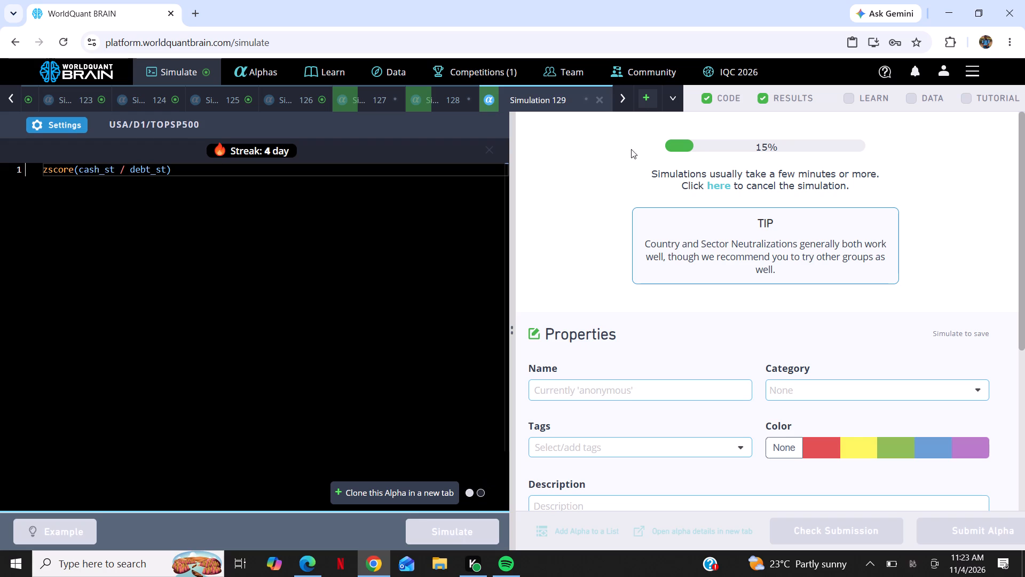
Create a new simulation and paste the expression zscore(cash_st / debt_st) into its empty editor.
{"action": "left_click", "coordinate": [650, 91]}
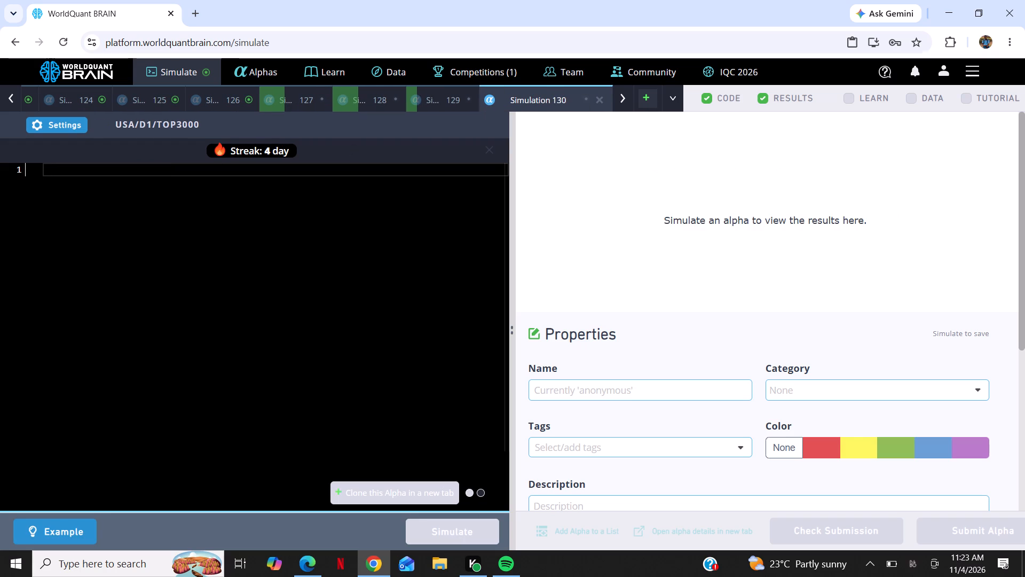
{"action": "right_click", "coordinate": [167, 246]}
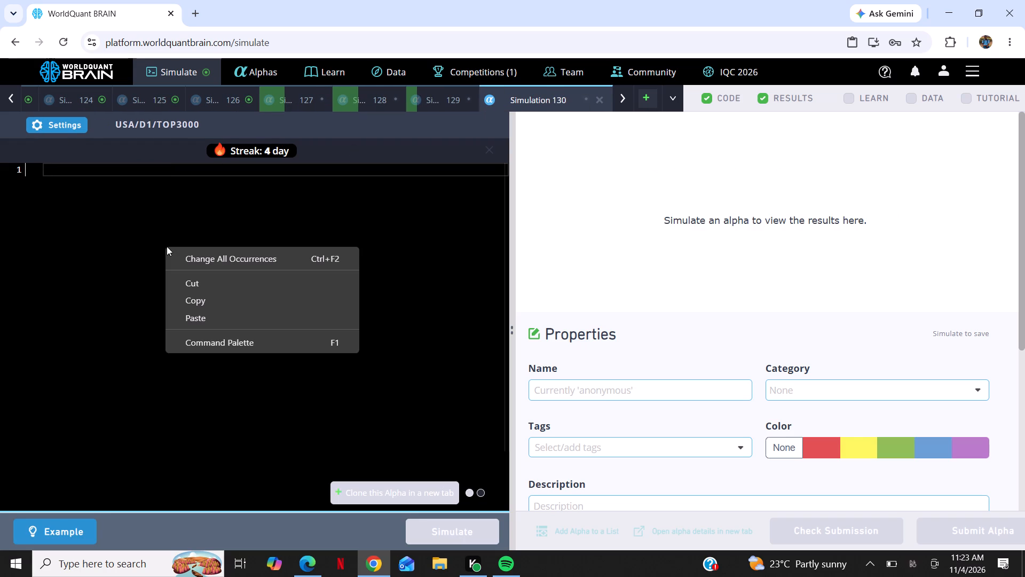
{"action": "left_click", "coordinate": [202, 322]}
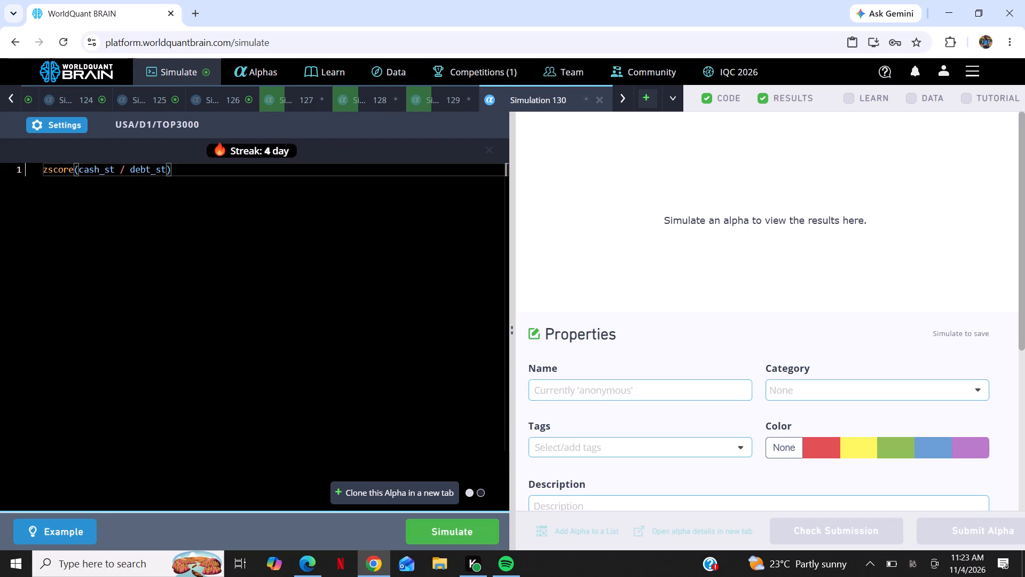
Apply Industry neutralization and decay 5 to Simulation 130, and run the simulation.
{"action": "left_click", "coordinate": [70, 120]}
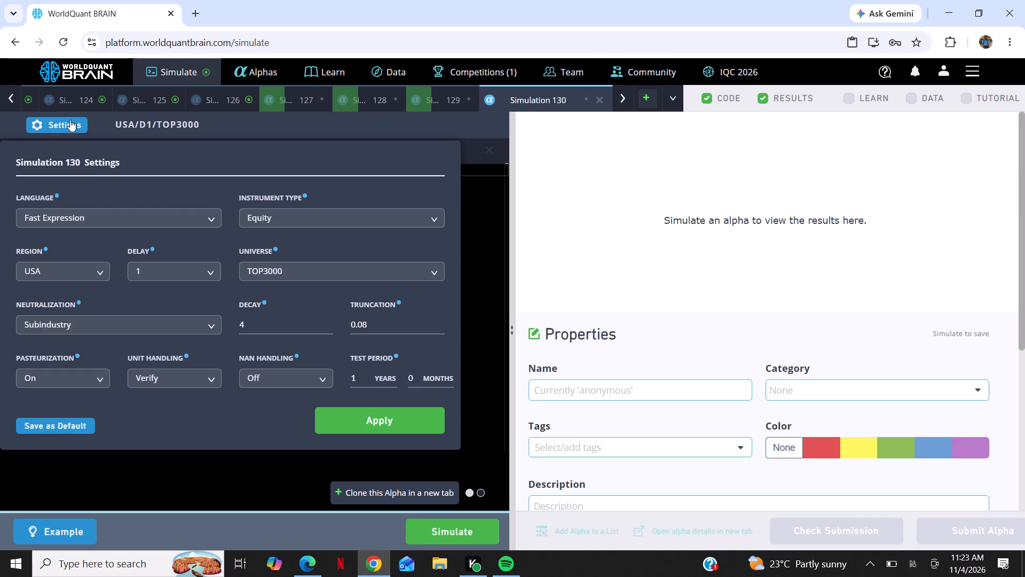
{"action": "left_click", "coordinate": [129, 317]}
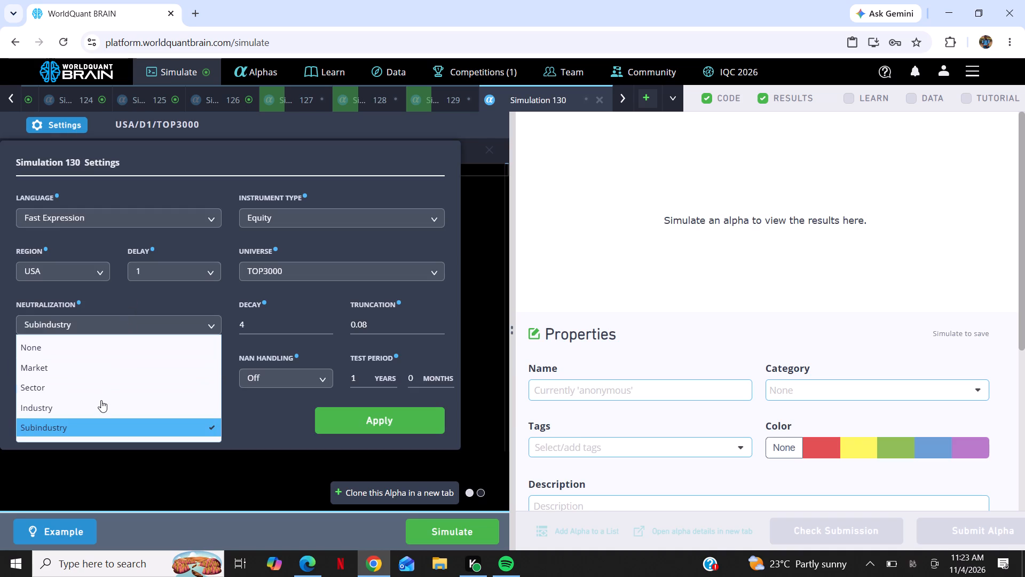
{"action": "left_click", "coordinate": [101, 406]}
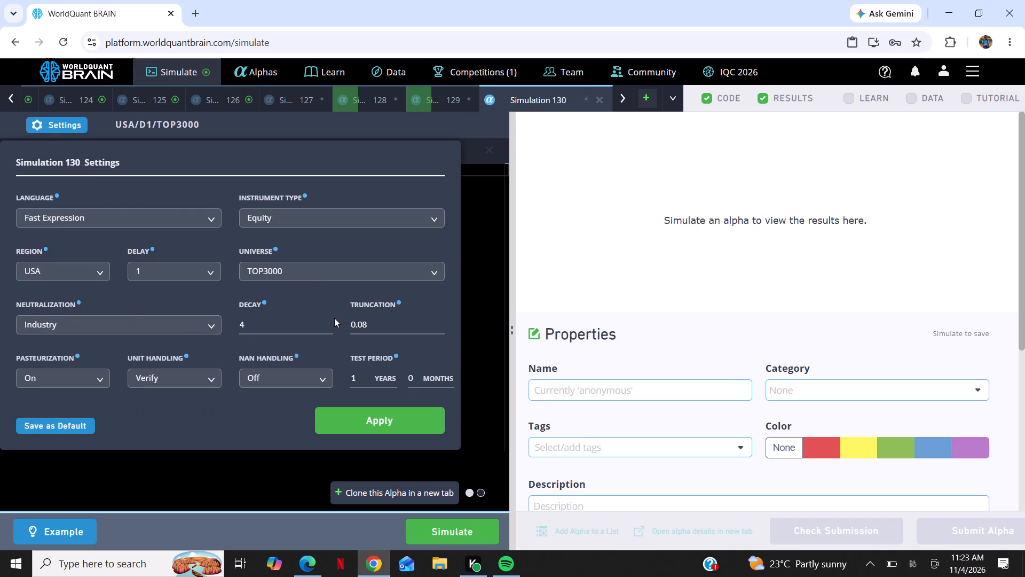
{"action": "left_click", "coordinate": [329, 321]}
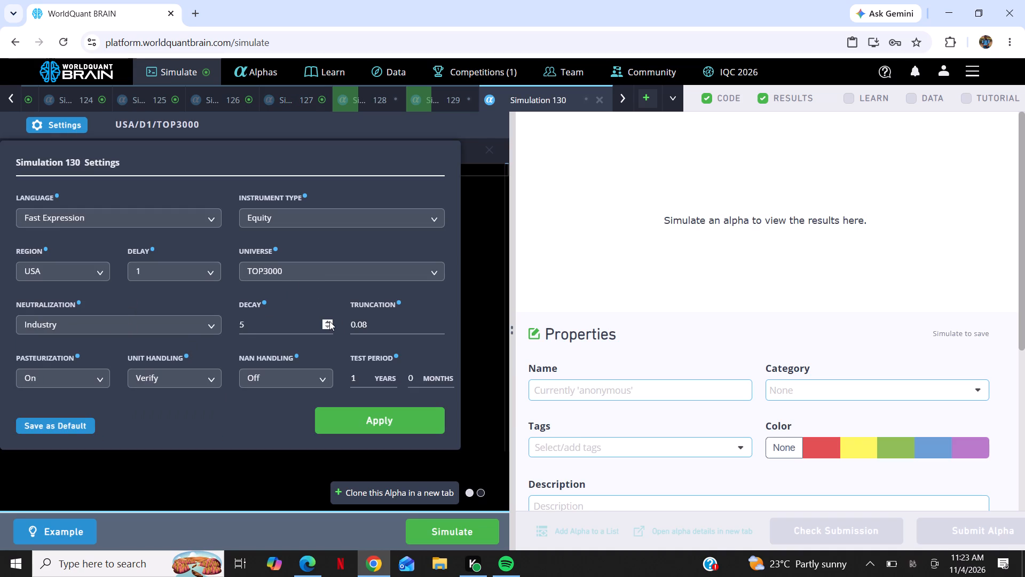
{"action": "left_click", "coordinate": [359, 419]}
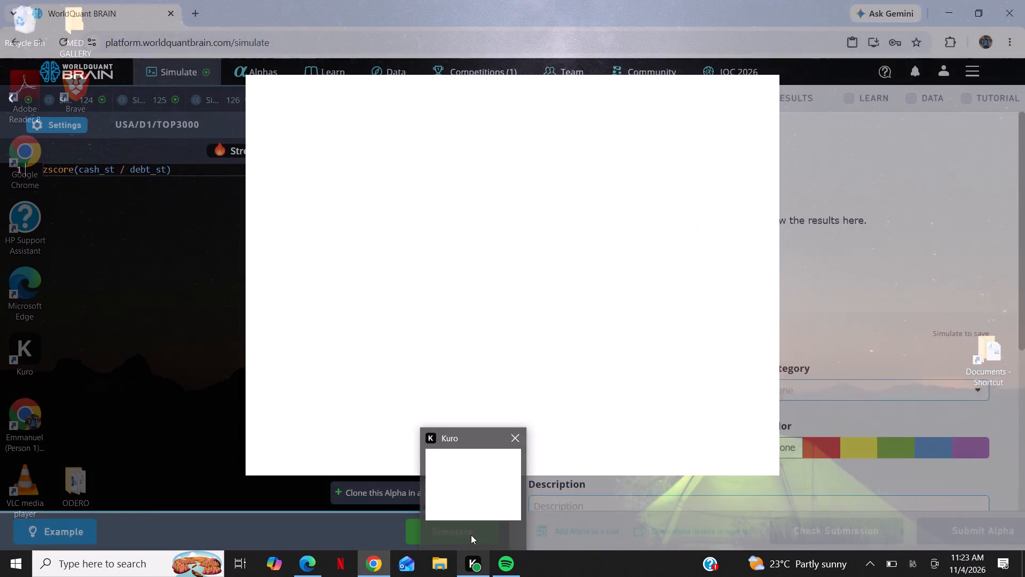
{"action": "left_click", "coordinate": [429, 532]}
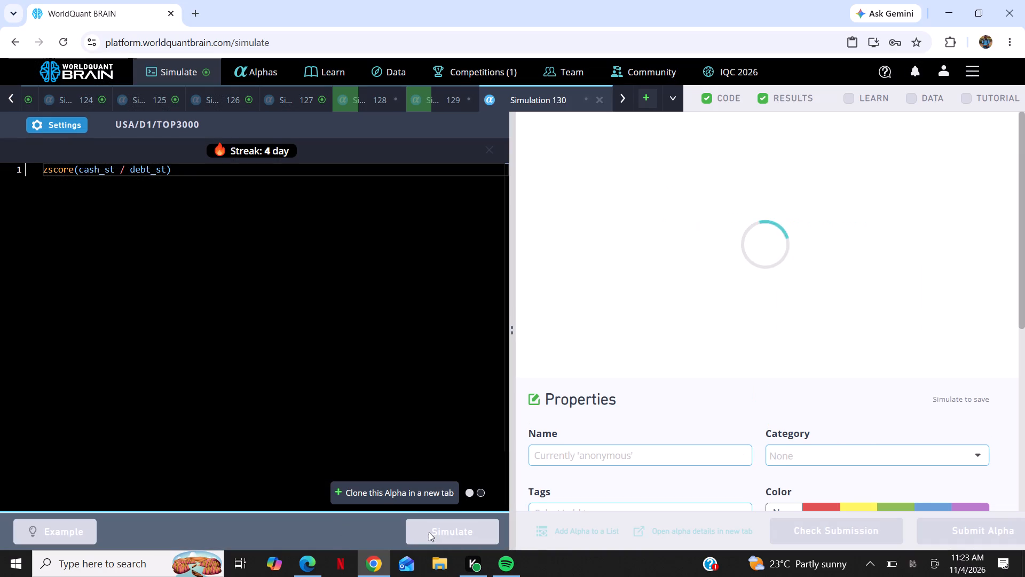
Add another simulation and paste zscore(cash_st / debt_st) into its editor.
{"action": "left_click", "coordinate": [651, 105]}
{"action": "right_click", "coordinate": [284, 264]}
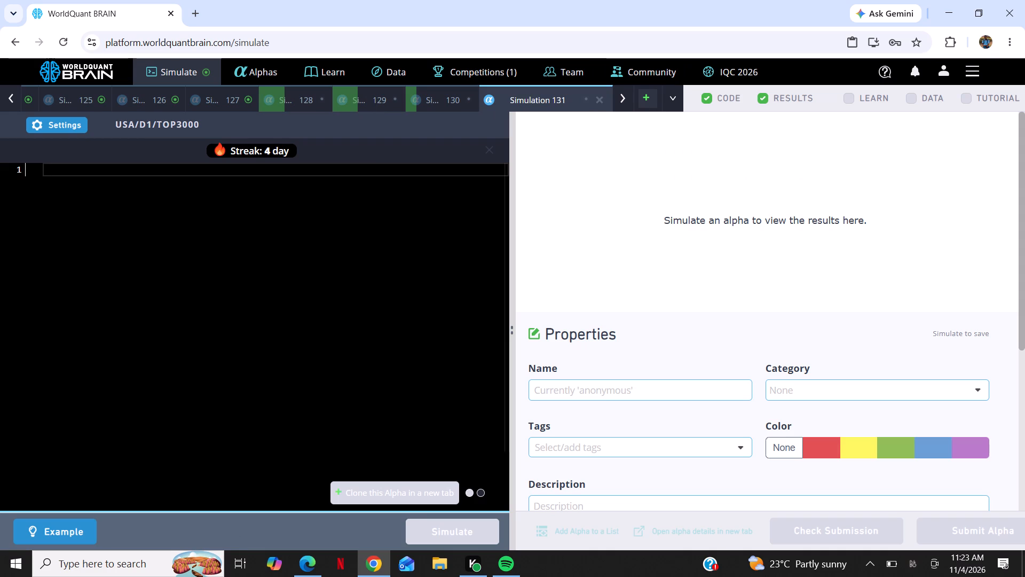
{"action": "left_click", "coordinate": [325, 341]}
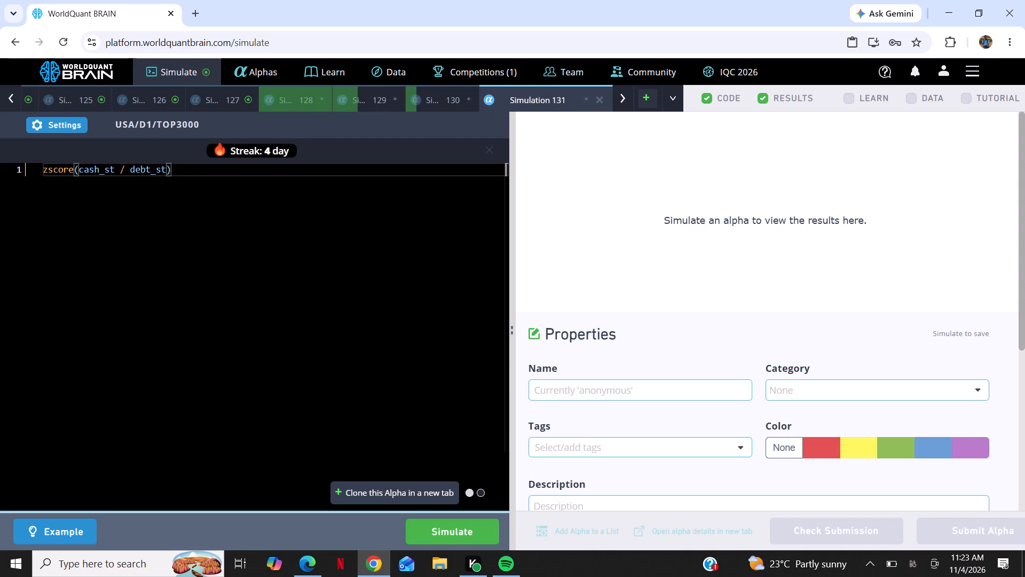
Apply Industry neutralization, decay 6 and universe TOP2000 to Simulation 131, and run the simulation.
{"action": "left_click", "coordinate": [74, 128]}
{"action": "double_click", "coordinate": [140, 332]}
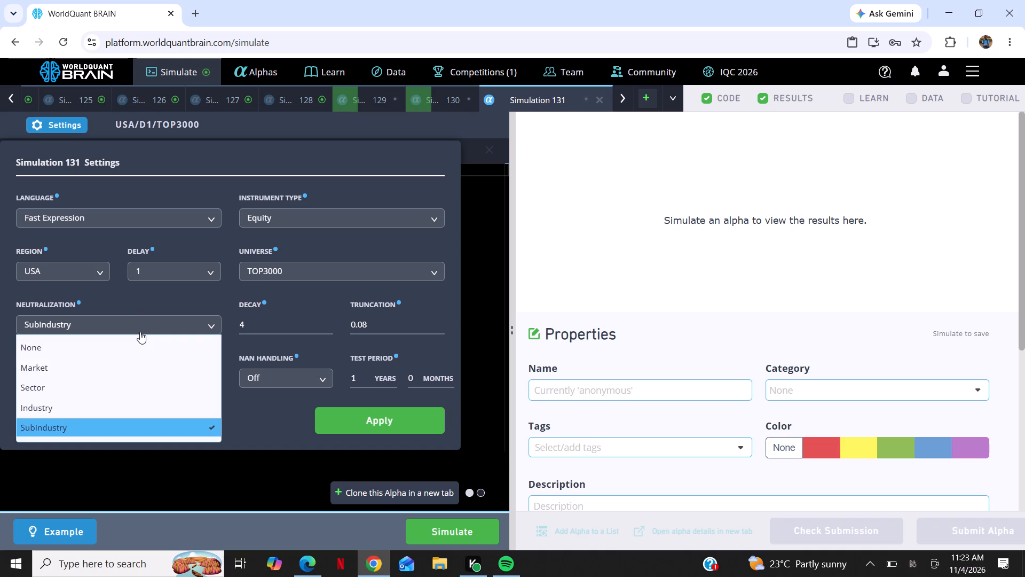
{"action": "left_click", "coordinate": [180, 327]}
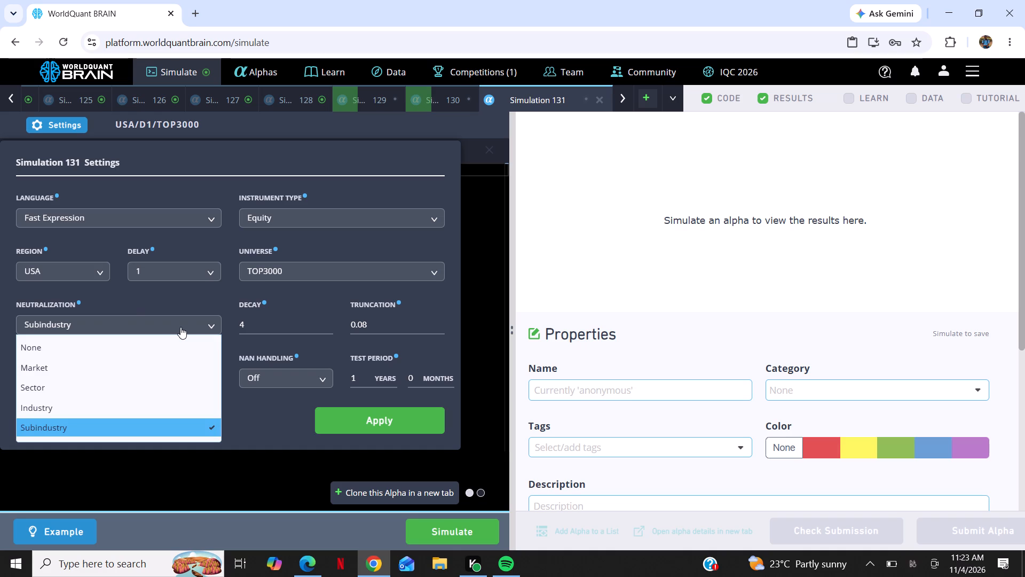
{"action": "left_click", "coordinate": [163, 401]}
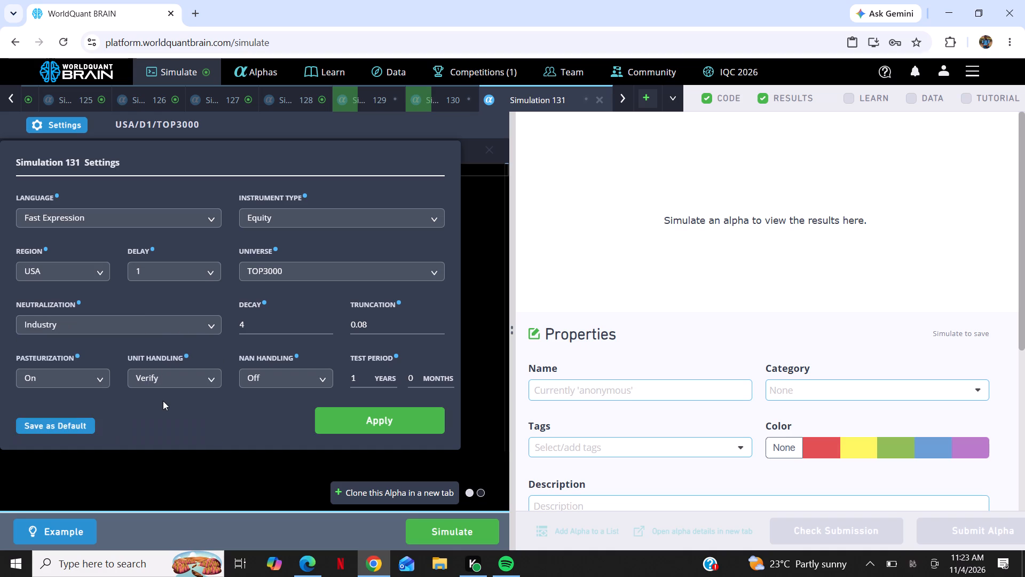
{"action": "left_click", "coordinate": [328, 321]}
{"action": "left_click", "coordinate": [328, 321]}
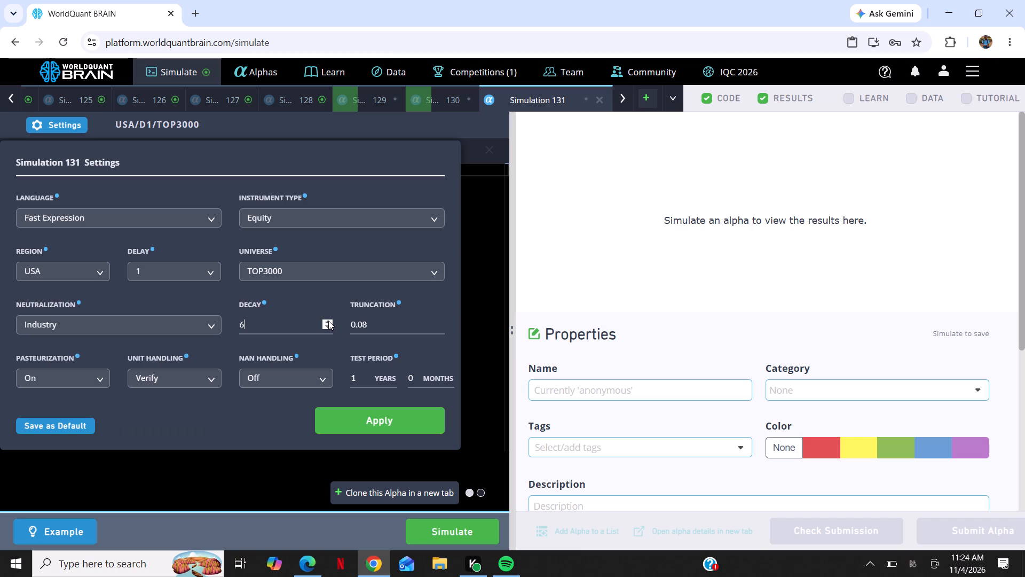
{"action": "left_click", "coordinate": [356, 275]}
{"action": "left_click", "coordinate": [335, 316]}
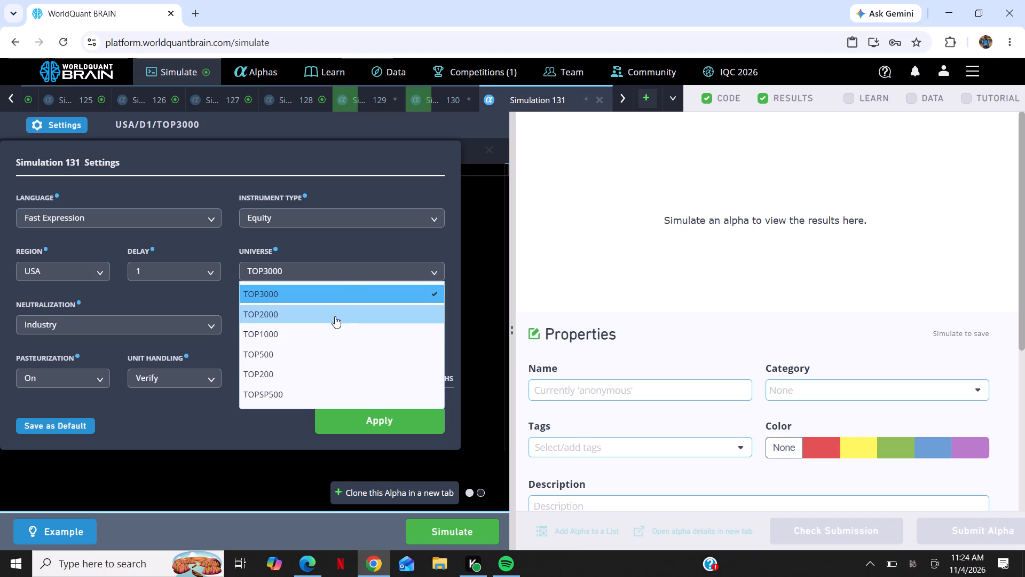
{"action": "left_click", "coordinate": [381, 416]}
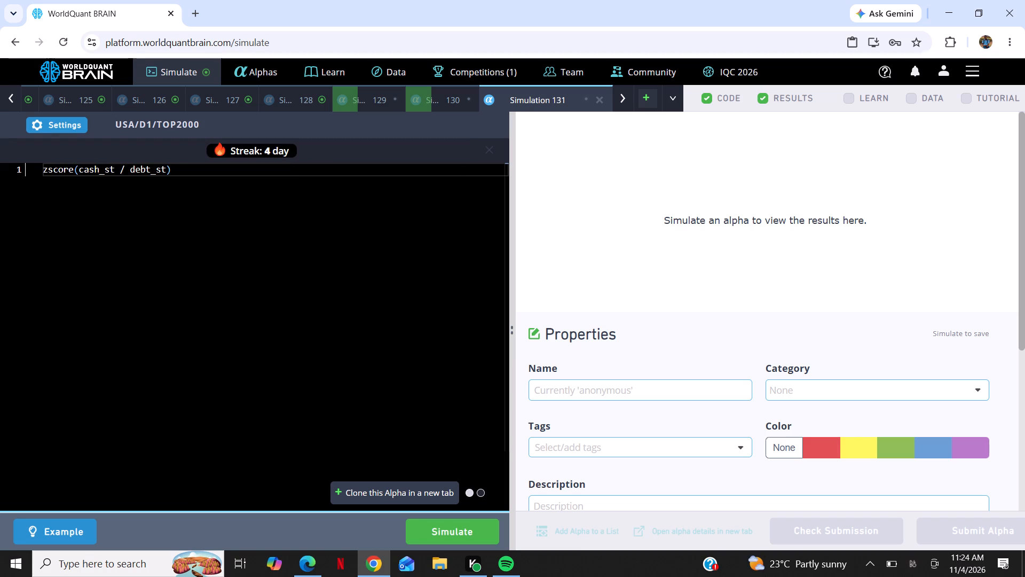
{"action": "left_click", "coordinate": [482, 525]}
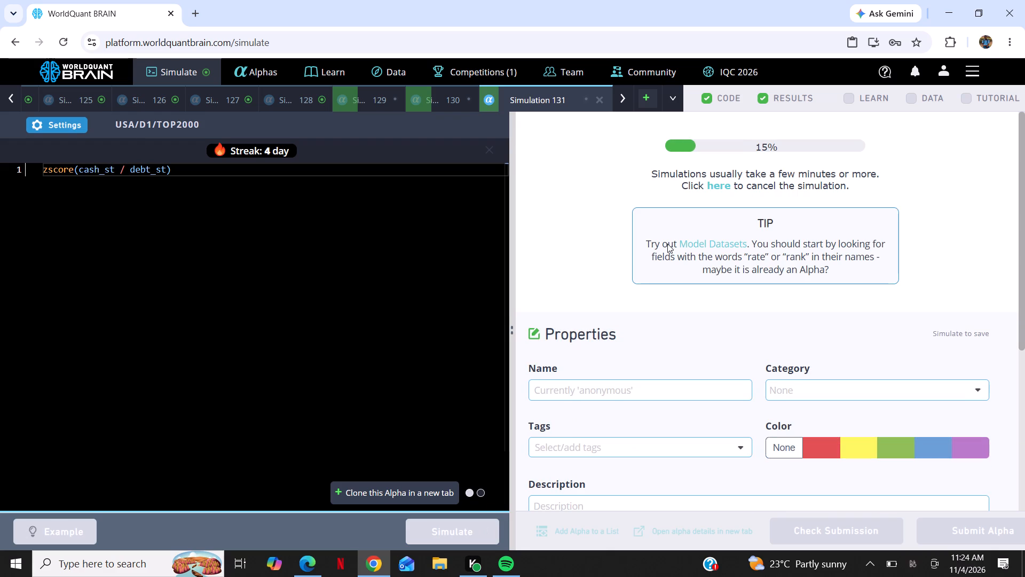
Create one more simulation and paste the expression zscore(cash_st / debt_st) into its empty editor.
{"action": "left_click", "coordinate": [645, 92]}
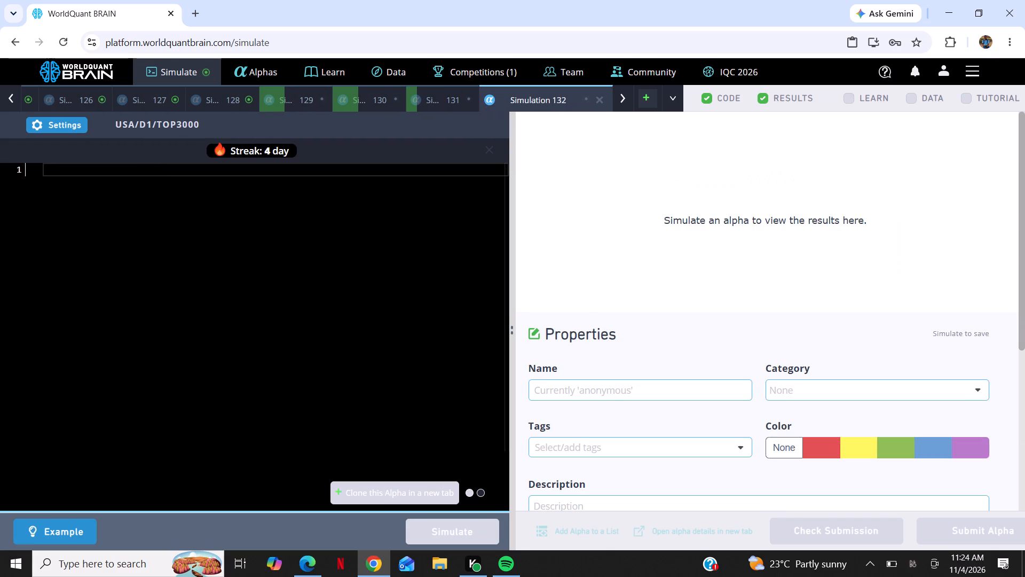
{"action": "right_click", "coordinate": [351, 217]}
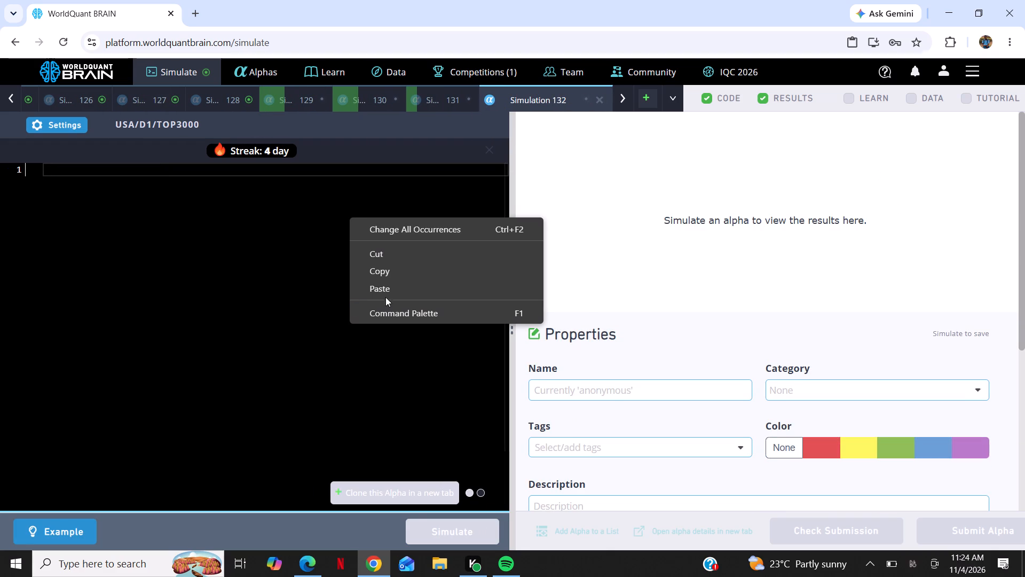
{"action": "left_click", "coordinate": [394, 293]}
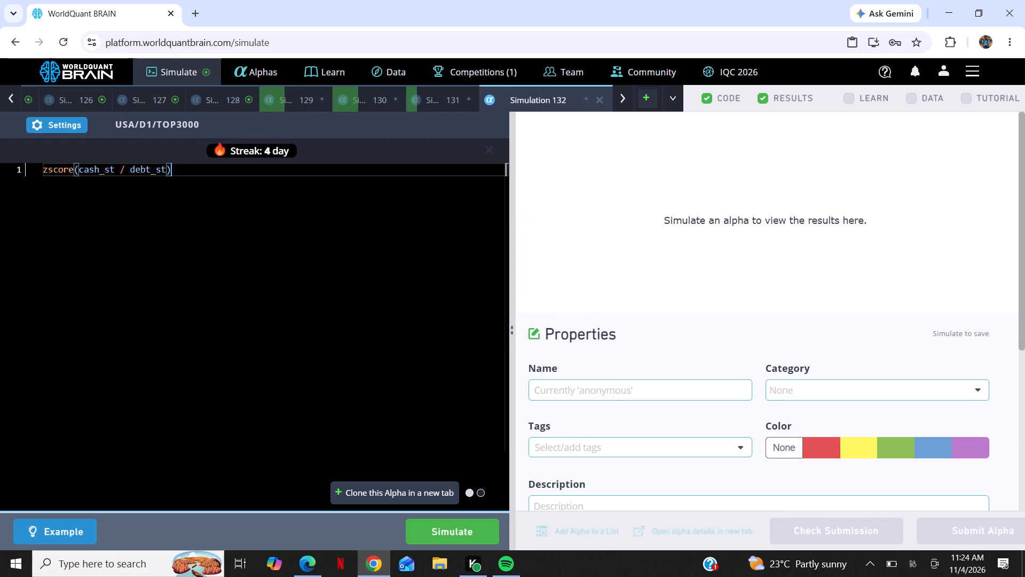
Apply Industry neutralization, decay 7 and universe TOP1000 to Simulation 132, and run the simulation.
{"action": "left_click", "coordinate": [56, 123]}
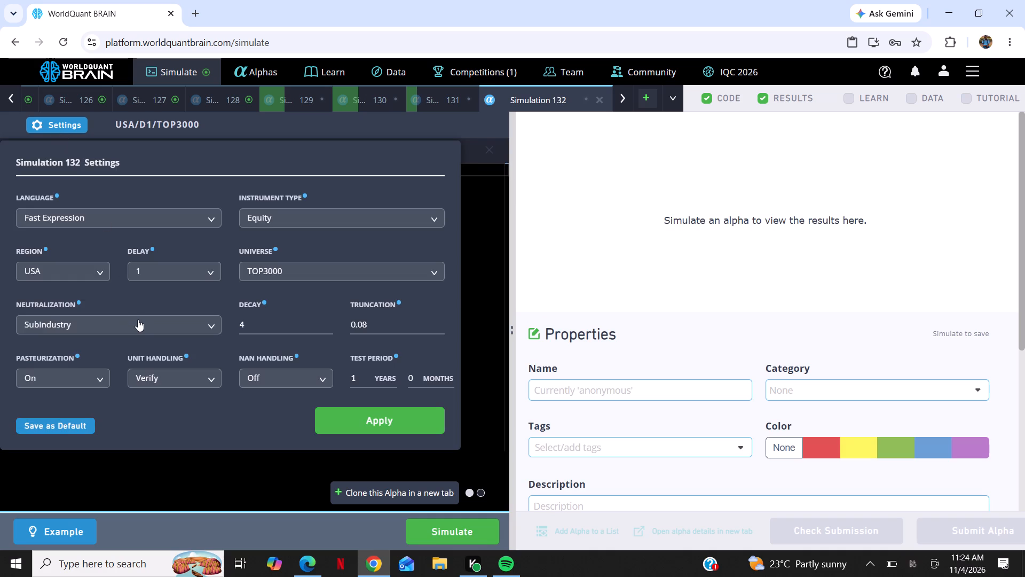
{"action": "left_click", "coordinate": [139, 322]}
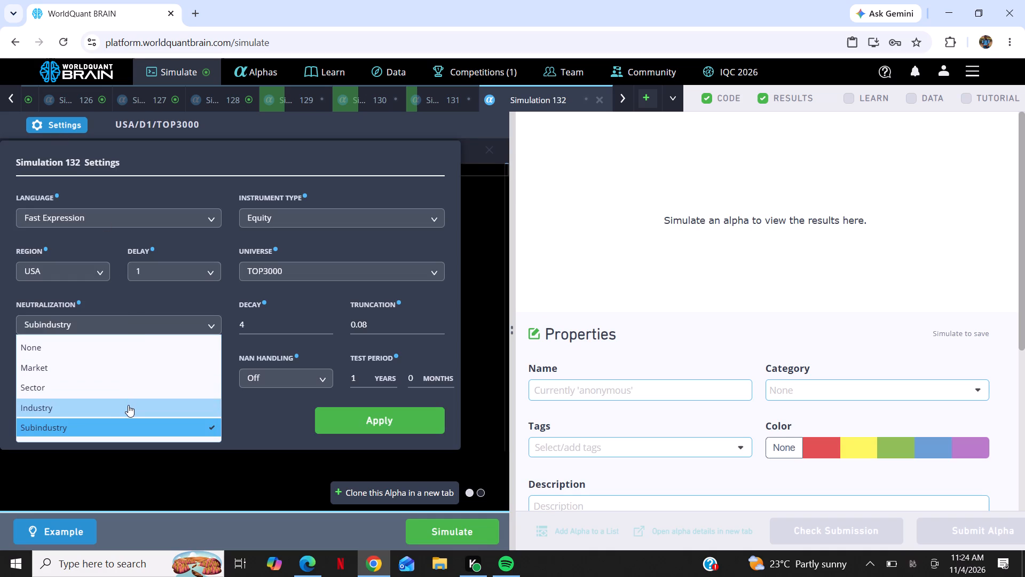
{"action": "left_click", "coordinate": [128, 405]}
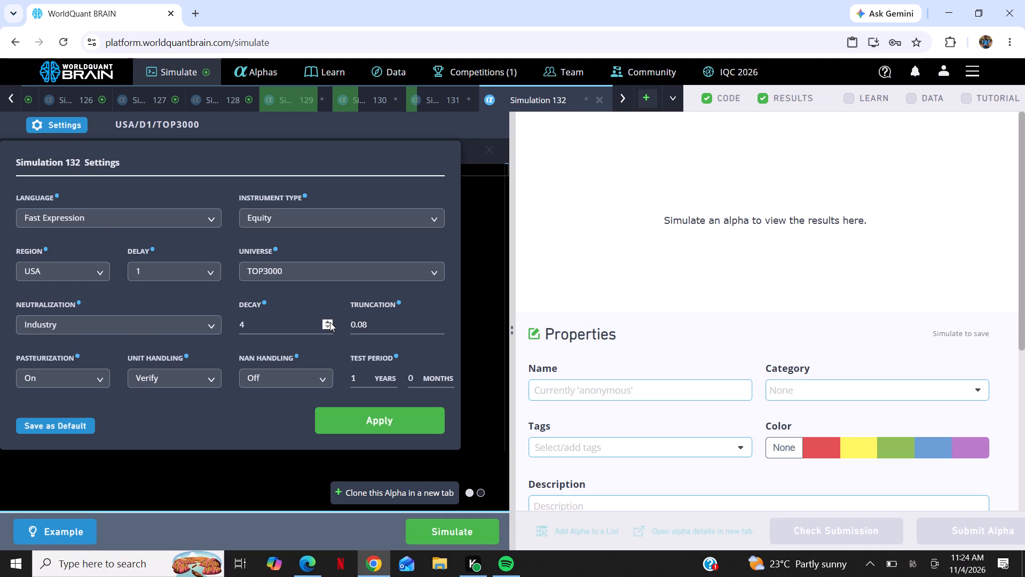
{"action": "double_click", "coordinate": [331, 321]}
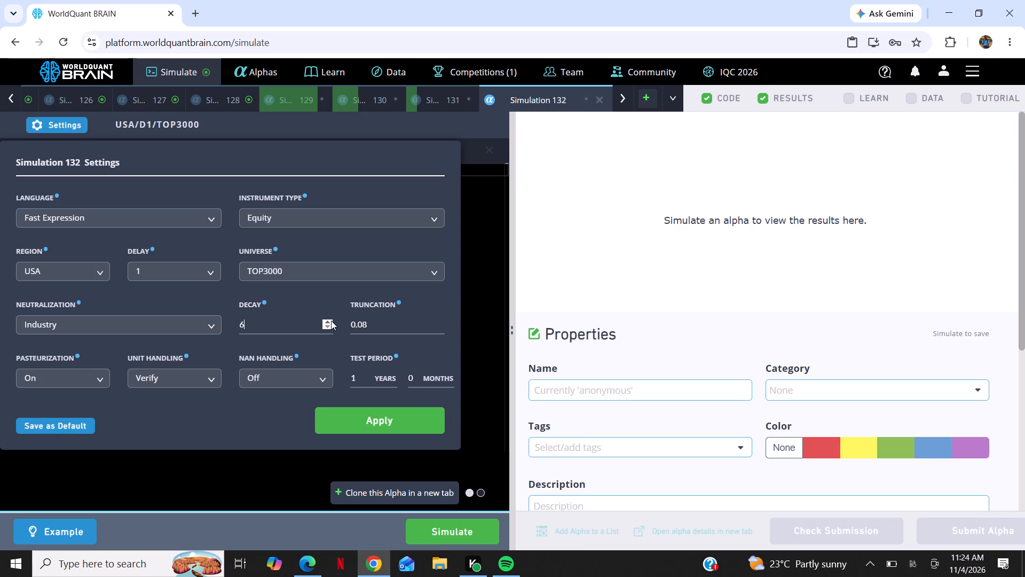
{"action": "left_click", "coordinate": [331, 321]}
{"action": "left_click", "coordinate": [338, 272]}
{"action": "left_click", "coordinate": [318, 327]}
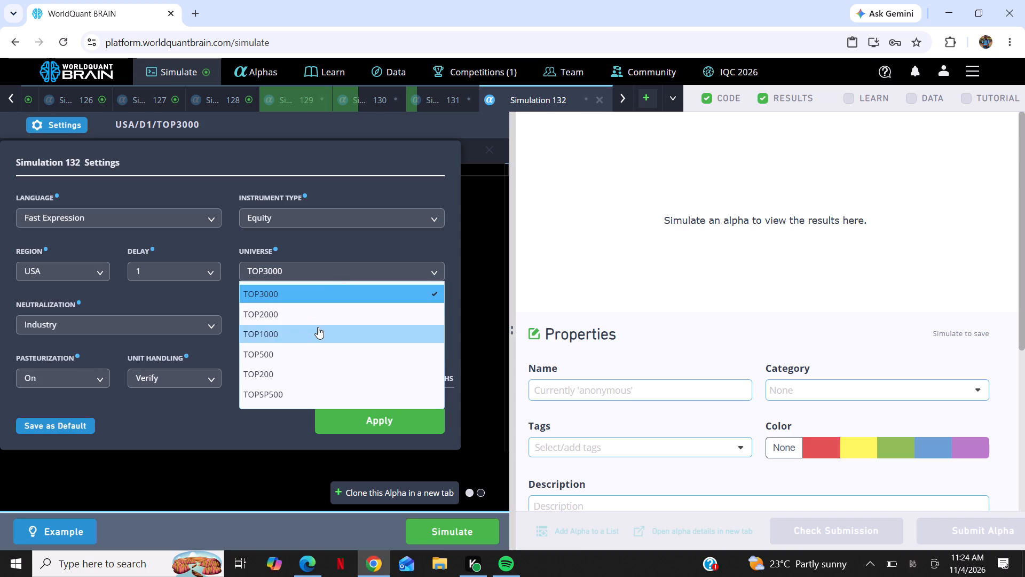
{"action": "left_click", "coordinate": [401, 426]}
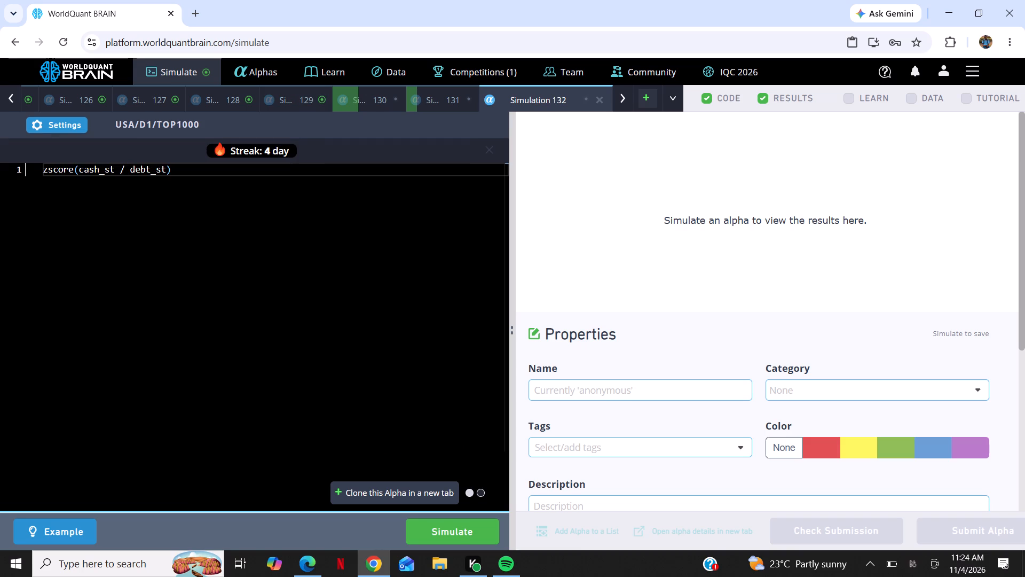
{"action": "left_click", "coordinate": [458, 534]}
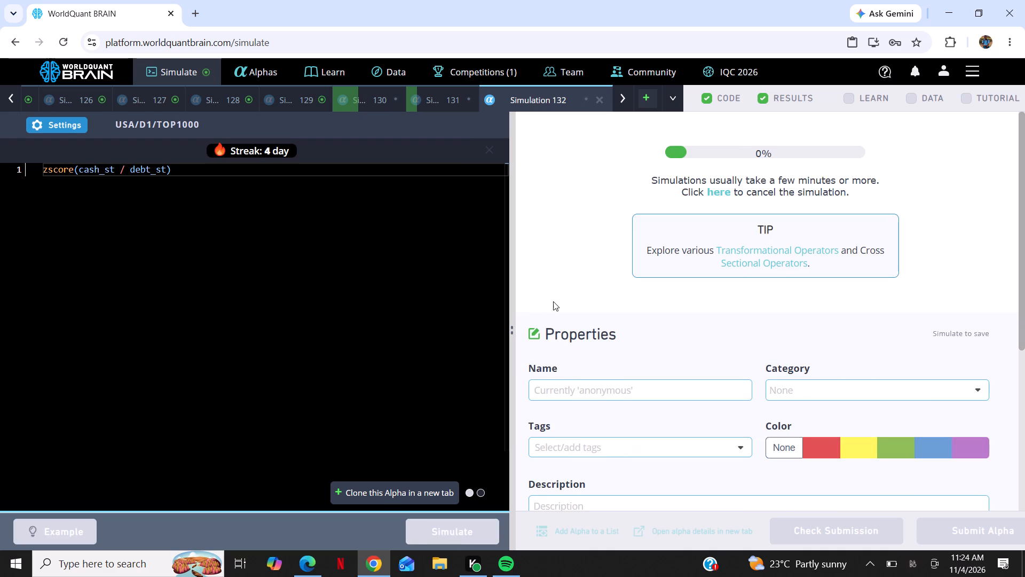
Add a further simulation and paste zscore(cash_st / debt_st) into its editor.
{"action": "left_click", "coordinate": [648, 96]}
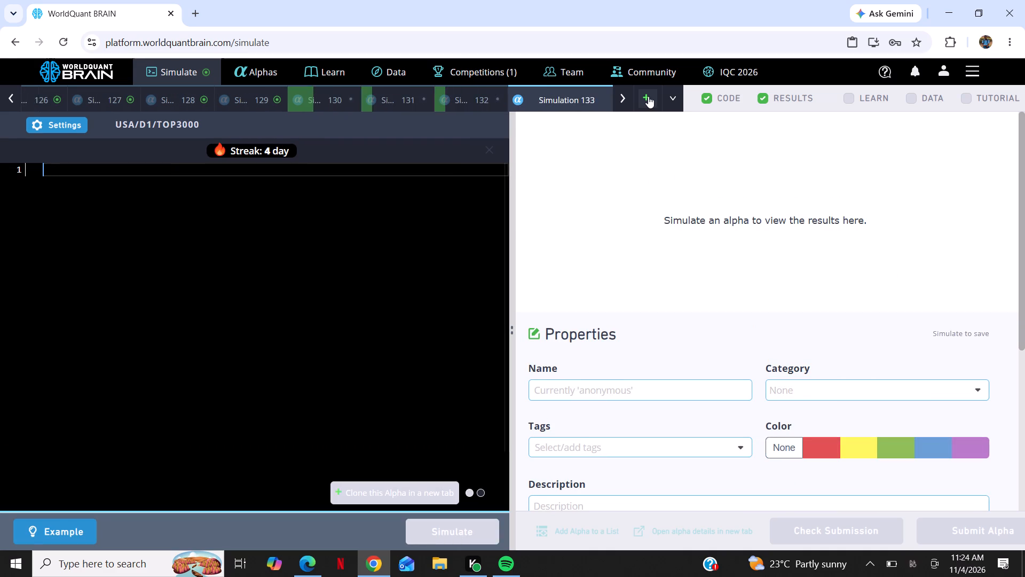
{"action": "right_click", "coordinate": [200, 286]}
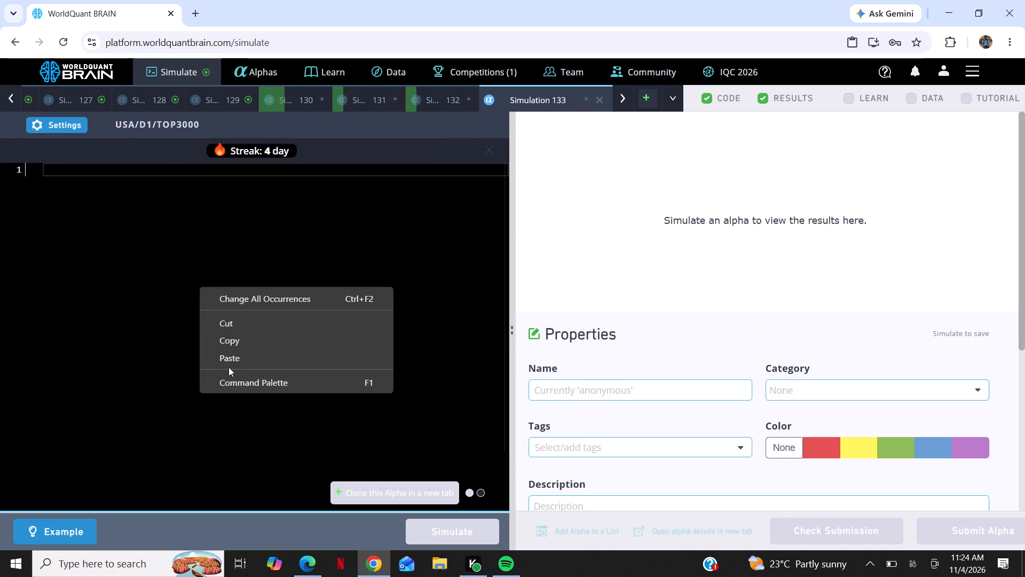
{"action": "left_click", "coordinate": [240, 356]}
Apply decay 8, Industry neutralization and universe TOP500 to Simulation 133, and run the simulation.
{"action": "left_click", "coordinate": [52, 126]}
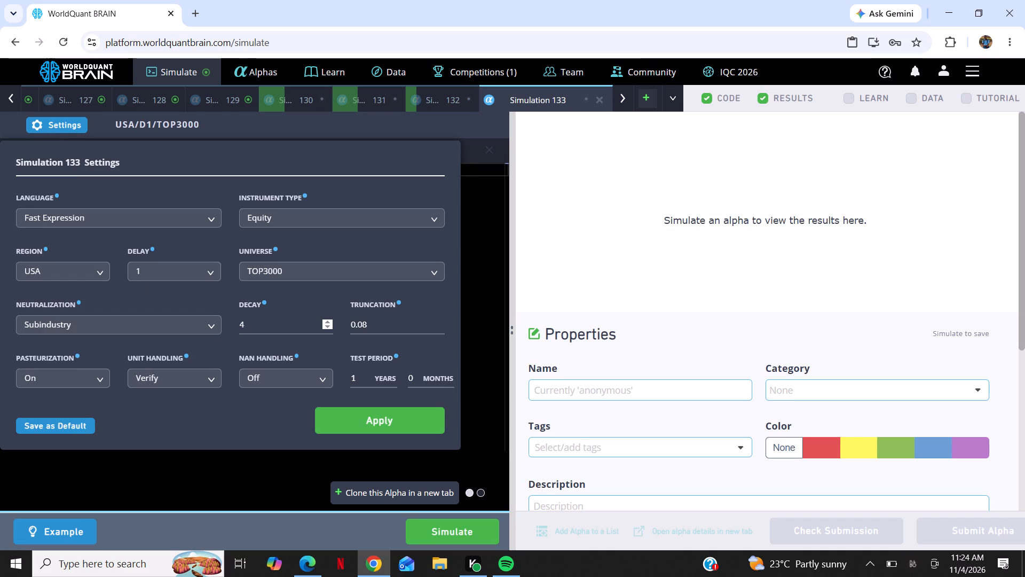
{"action": "triple_click", "coordinate": [327, 321]}
{"action": "left_click", "coordinate": [327, 321]}
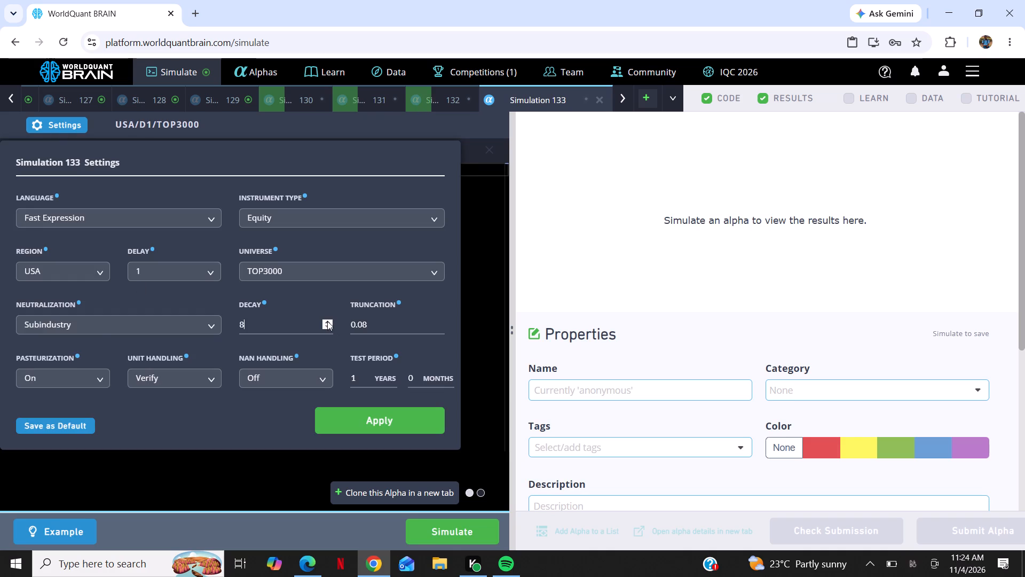
{"action": "left_click", "coordinate": [104, 334]}
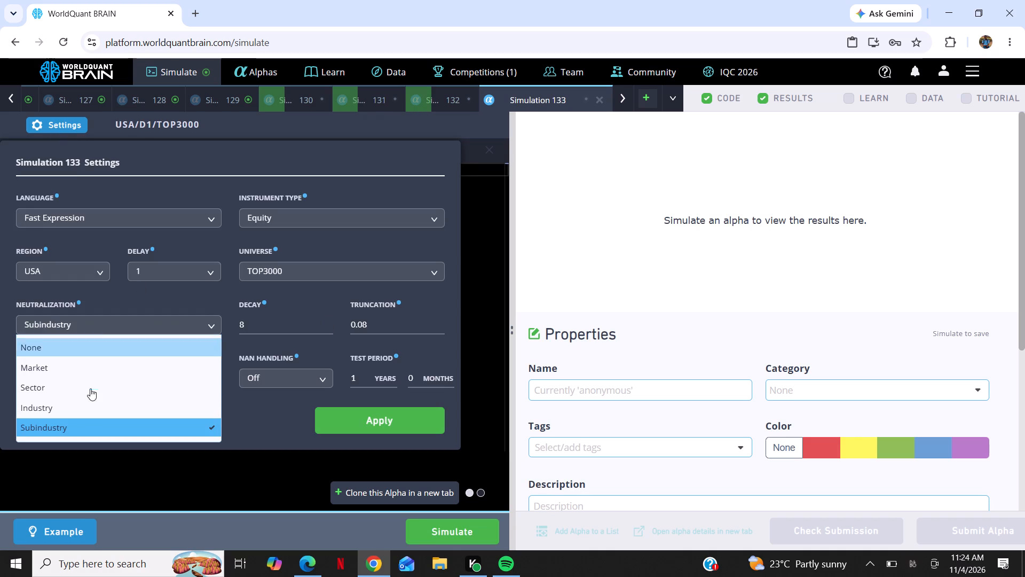
{"action": "left_click", "coordinate": [89, 407]}
{"action": "left_click", "coordinate": [322, 273]}
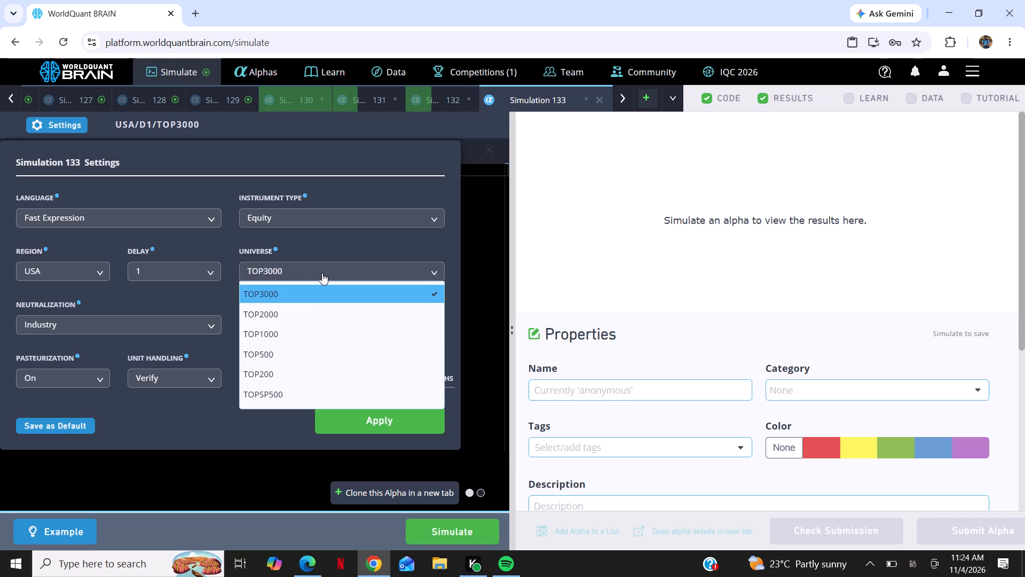
{"action": "left_click", "coordinate": [296, 352]}
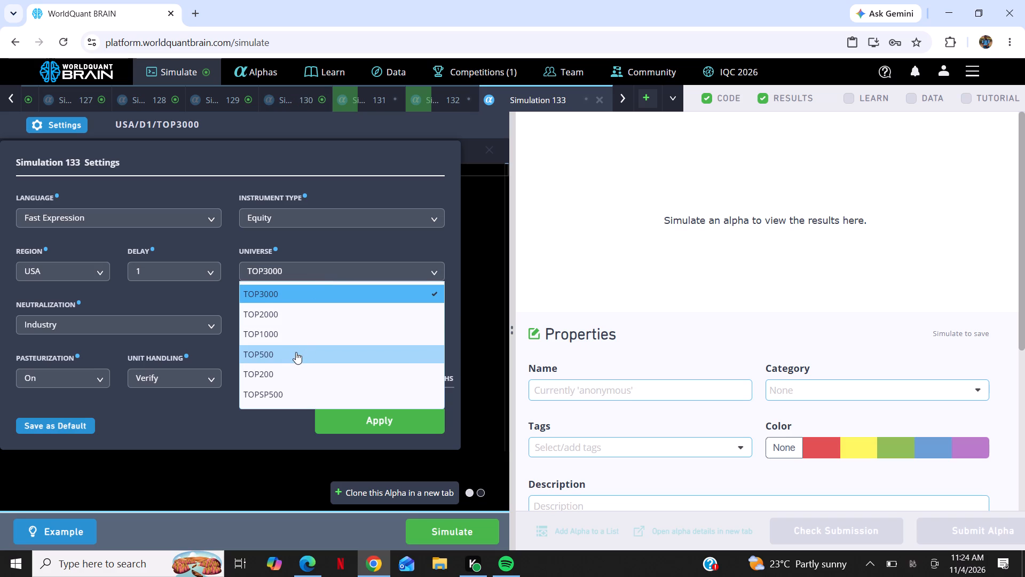
{"action": "left_click", "coordinate": [391, 416]}
{"action": "left_click", "coordinate": [462, 530]}
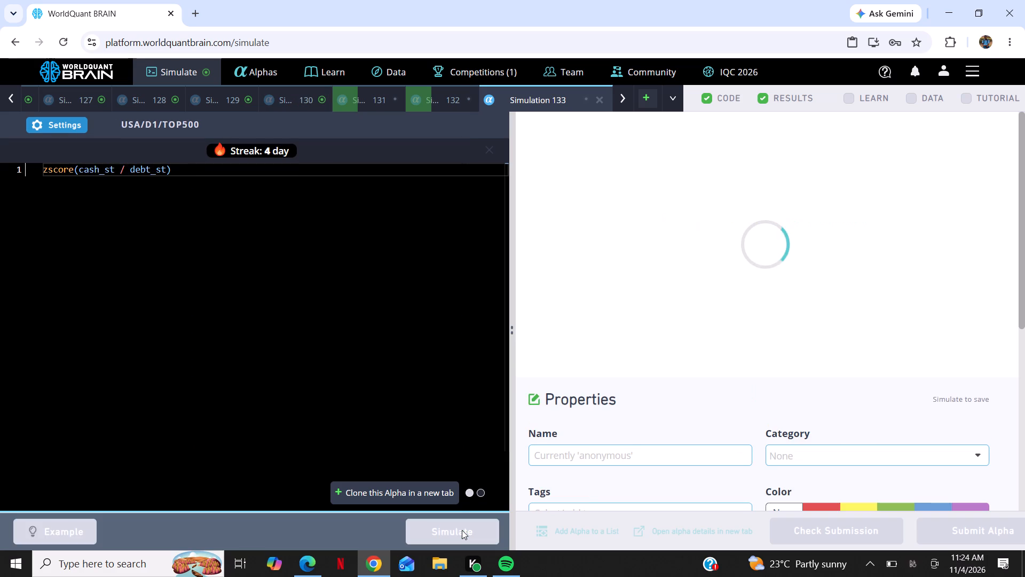
Create another simulation and paste the expression zscore(cash_st / debt_st) into its empty editor.
{"action": "left_click", "coordinate": [649, 106]}
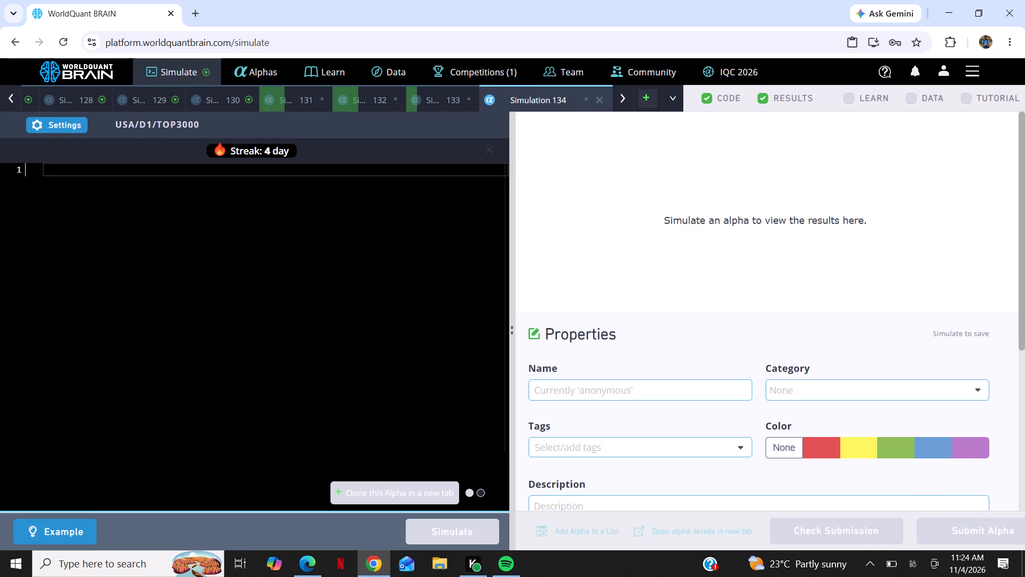
{"action": "right_click", "coordinate": [410, 217]}
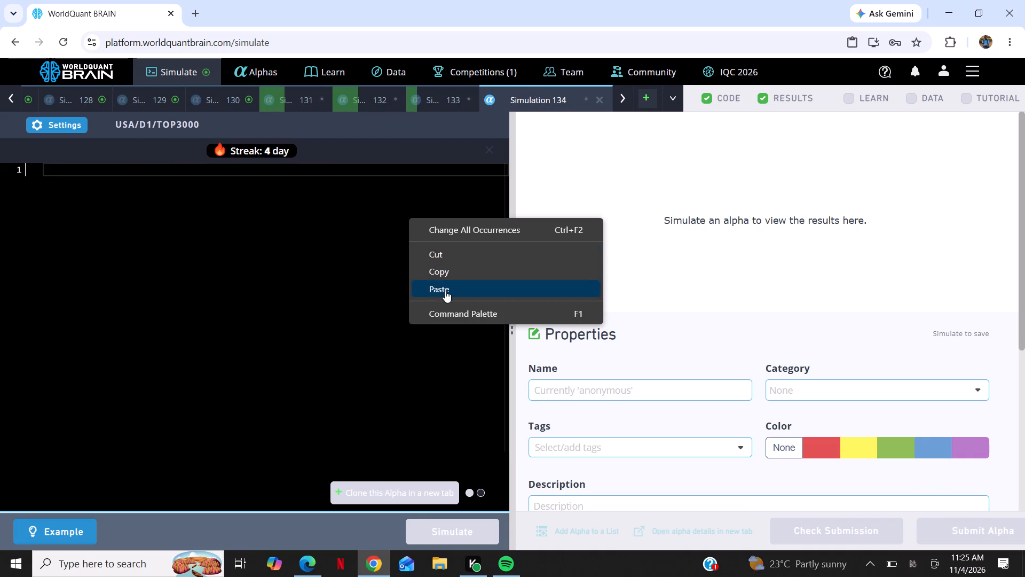
{"action": "left_click", "coordinate": [445, 291]}
Apply decay 9, Industry neutralization and universe TOP200 to Simulation 134, and try to run the simulation.
{"action": "left_click", "coordinate": [58, 120]}
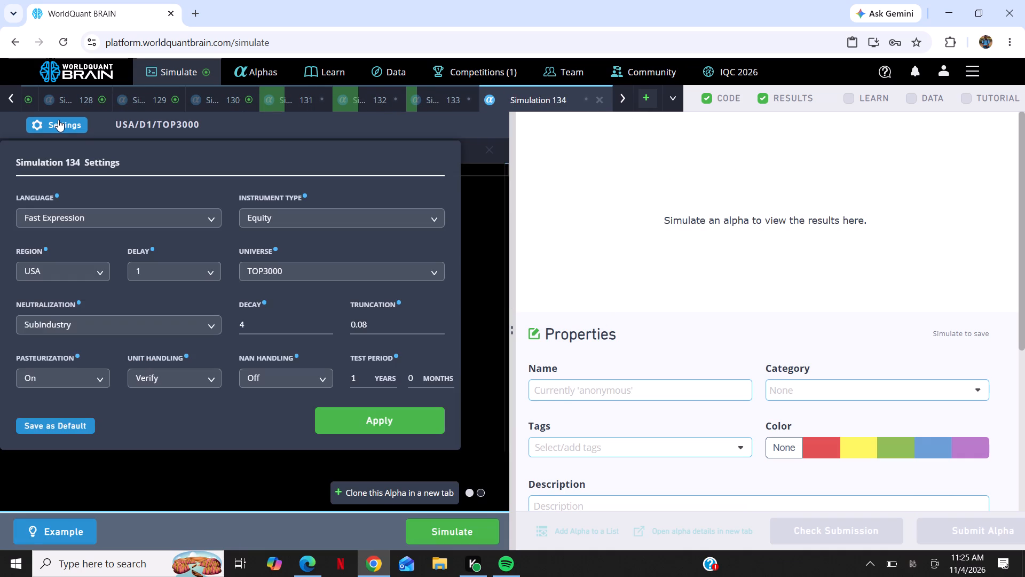
{"action": "triple_click", "coordinate": [327, 320]}
{"action": "double_click", "coordinate": [327, 320]}
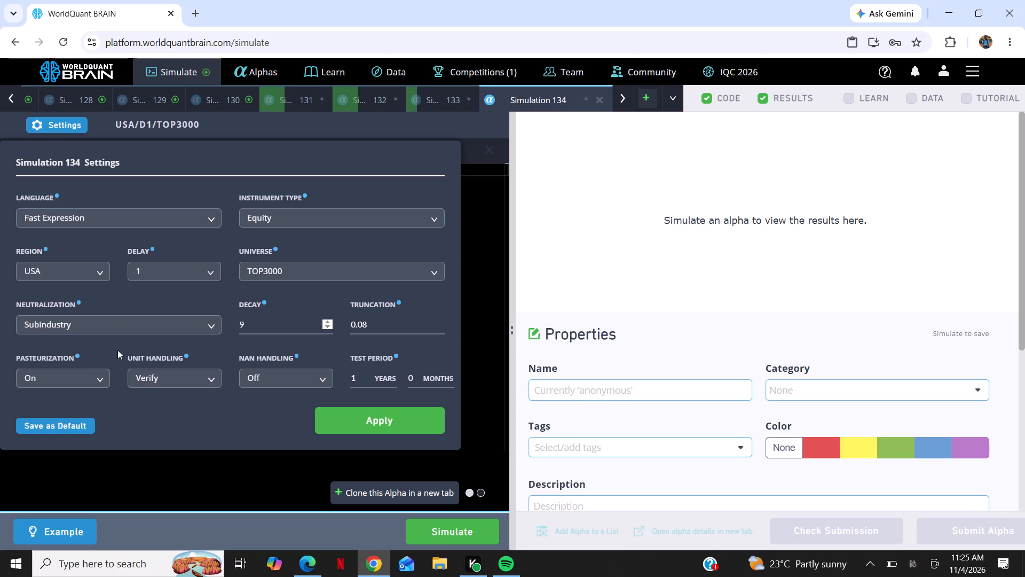
{"action": "left_click", "coordinate": [122, 325]}
{"action": "left_click", "coordinate": [105, 402]}
{"action": "left_click", "coordinate": [297, 276]}
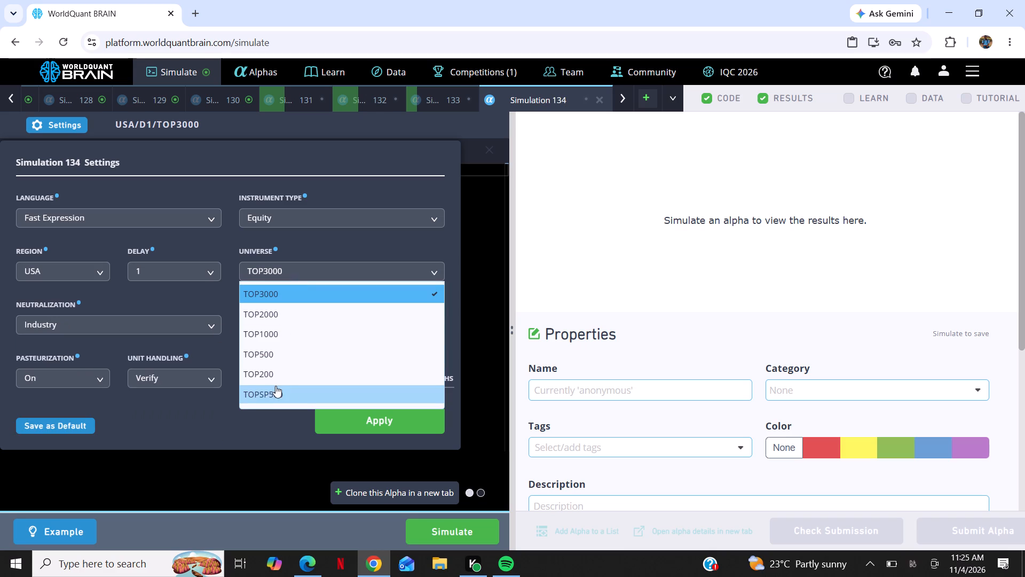
{"action": "left_click", "coordinate": [285, 371]}
{"action": "left_click", "coordinate": [381, 414]}
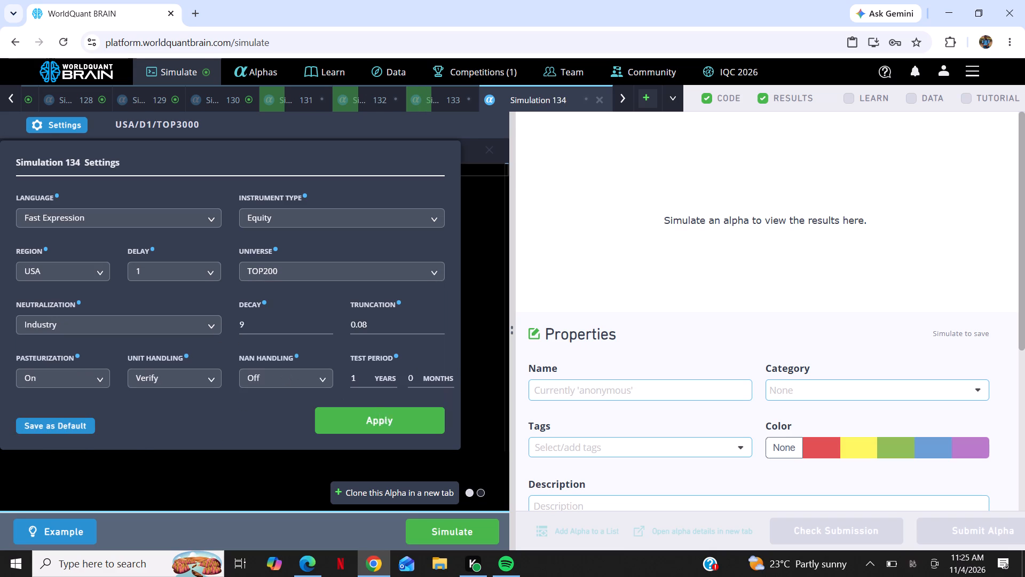
{"action": "left_click", "coordinate": [464, 542]}
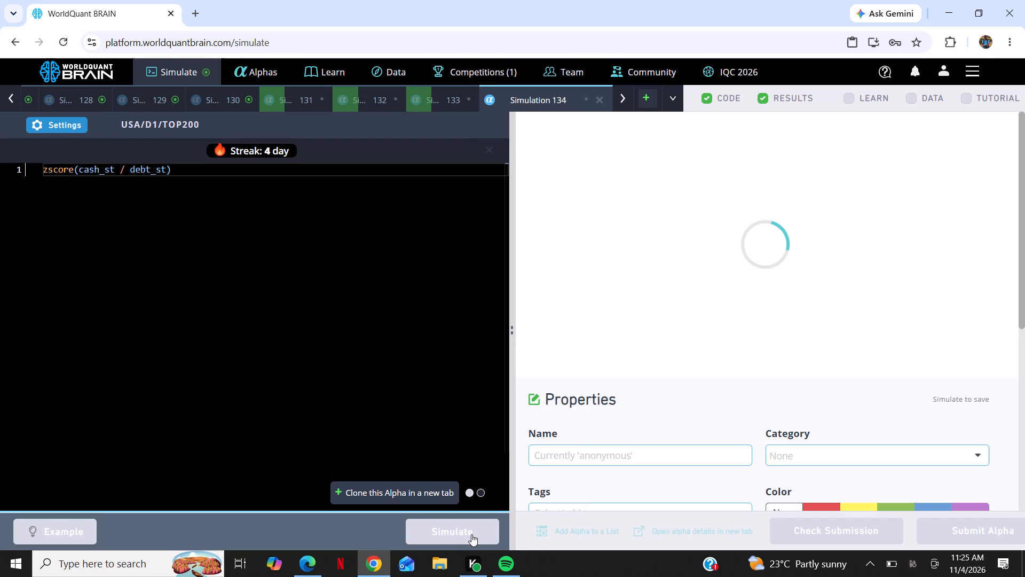
{"action": "left_click", "coordinate": [492, 489]}
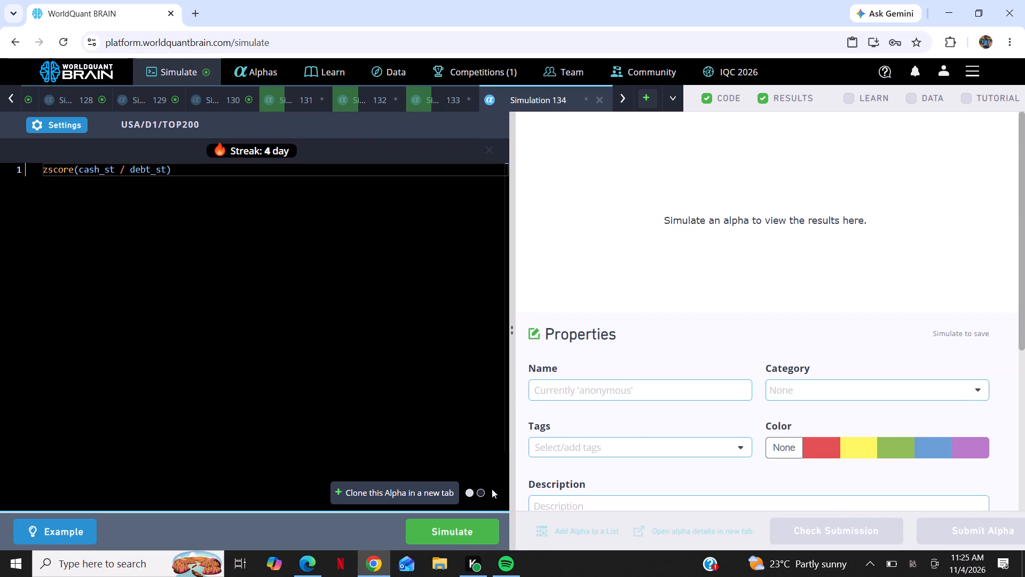
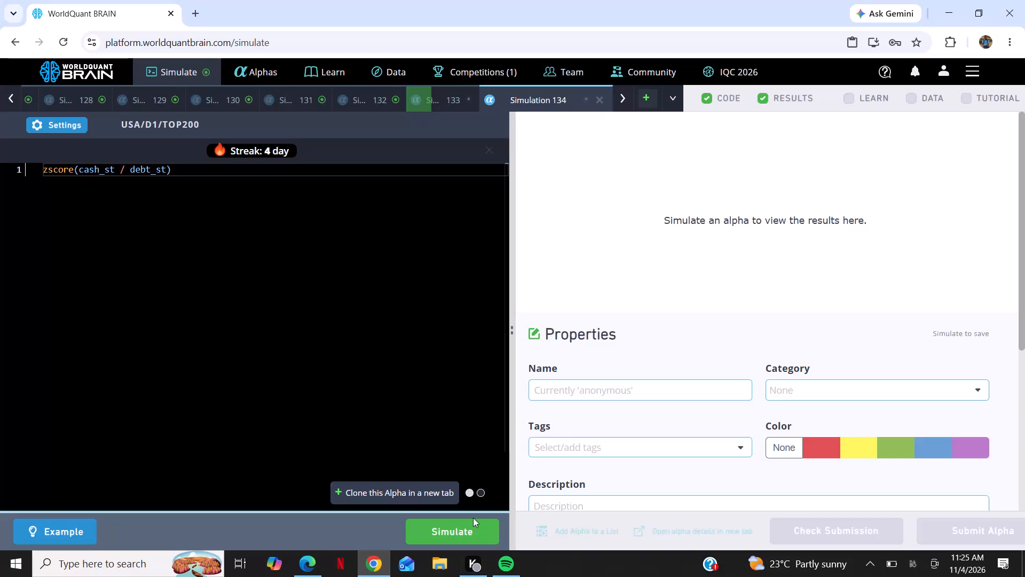
Run the zscore(cash_st / debt_st) simulation in Simulation 134 and review its applied settings.
{"action": "left_click", "coordinate": [471, 532]}
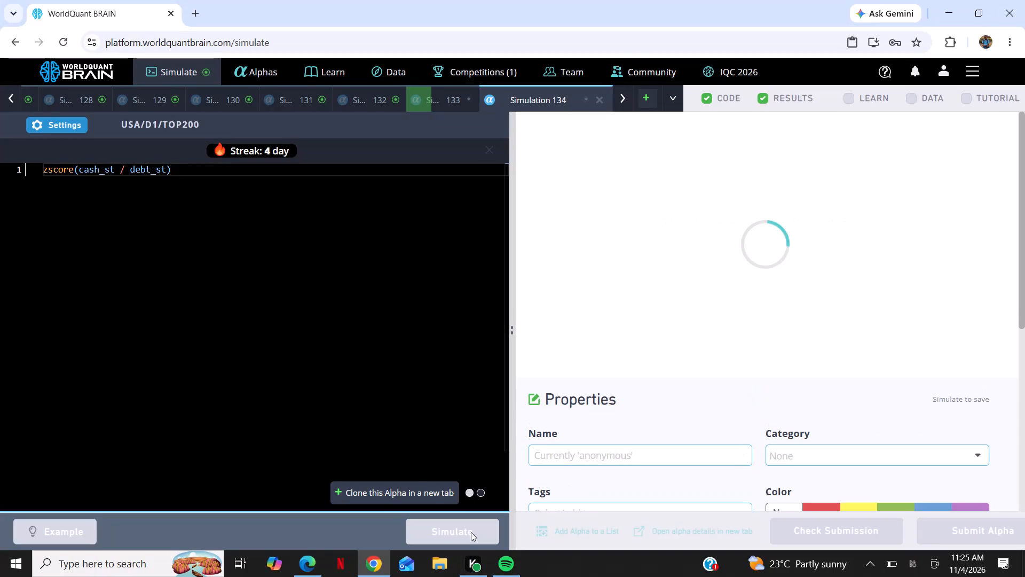
{"action": "left_click", "coordinate": [76, 128]}
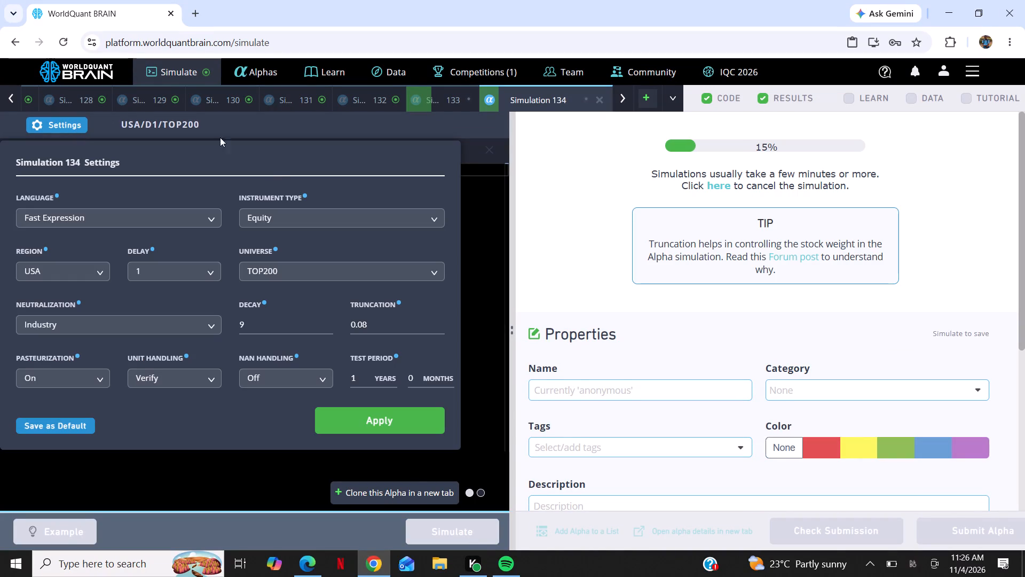
{"action": "left_click", "coordinate": [484, 192]}
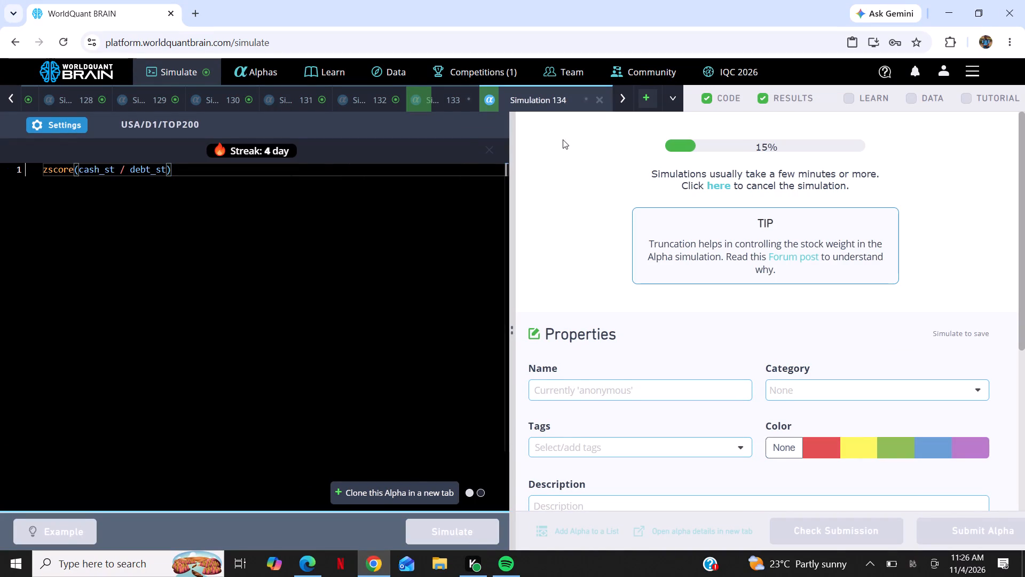
Add another simulation and paste the expression zscore(cash_st / debt_st) into its empty editor.
{"action": "left_click", "coordinate": [645, 99]}
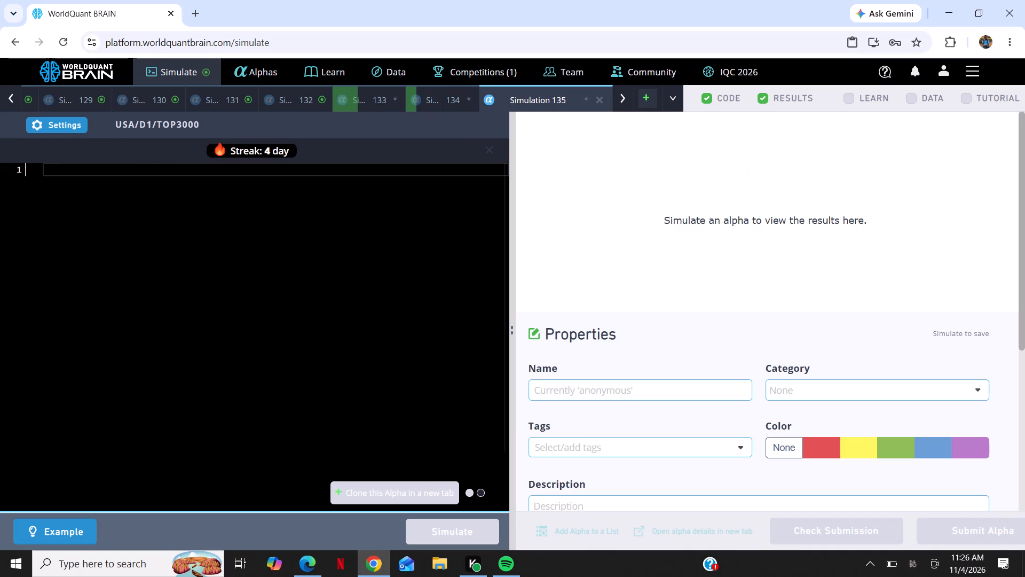
{"action": "right_click", "coordinate": [275, 251]}
{"action": "left_click", "coordinate": [314, 329]}
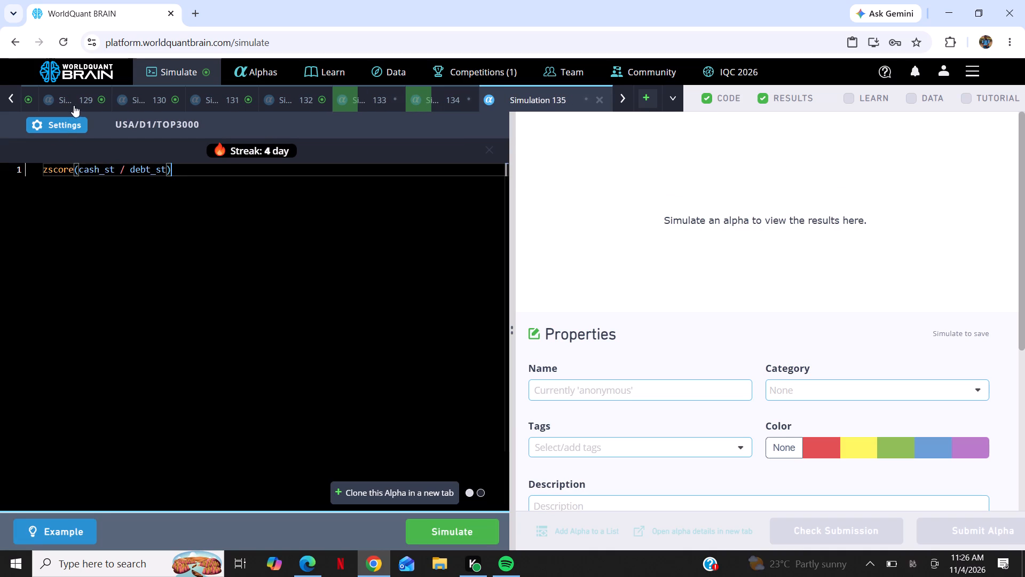
Apply universe TOPSP500, decay 10 and Industry neutralization to Simulation 135, run it, and review its settings.
{"action": "left_click", "coordinate": [74, 129]}
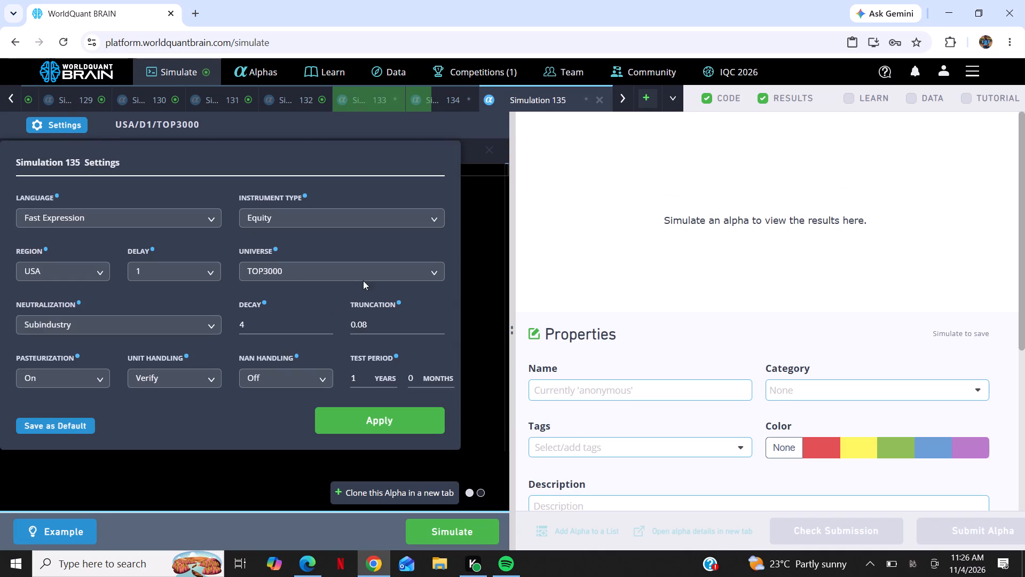
{"action": "left_click", "coordinate": [367, 277]}
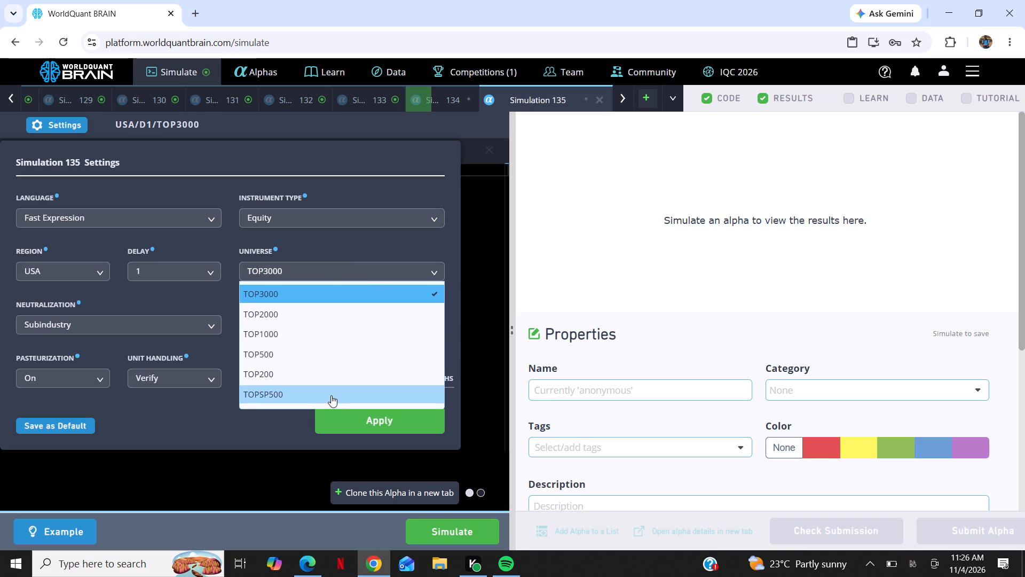
{"action": "left_click", "coordinate": [331, 395]}
{"action": "triple_click", "coordinate": [329, 321]}
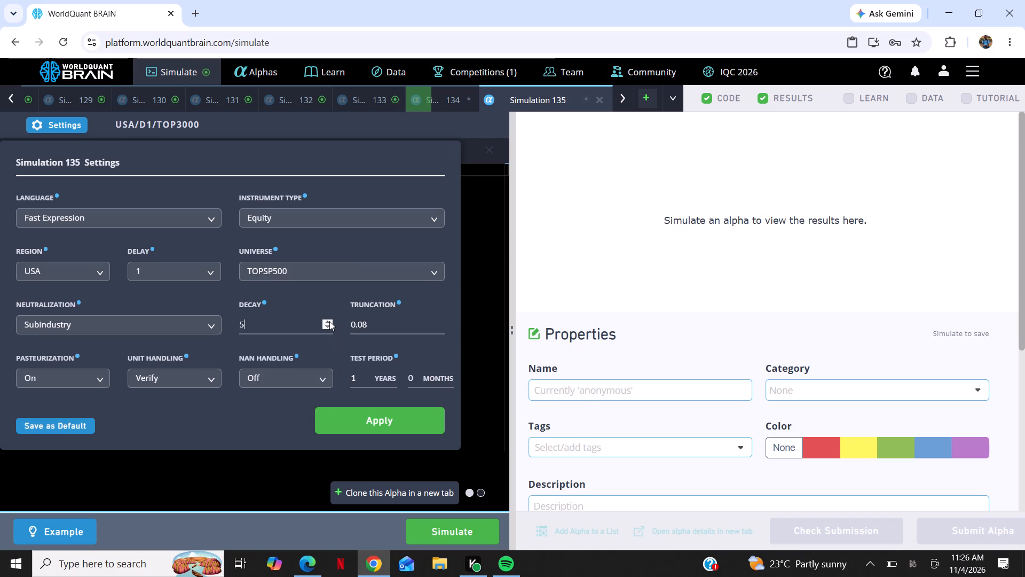
{"action": "triple_click", "coordinate": [329, 321]}
{"action": "left_click", "coordinate": [329, 321]}
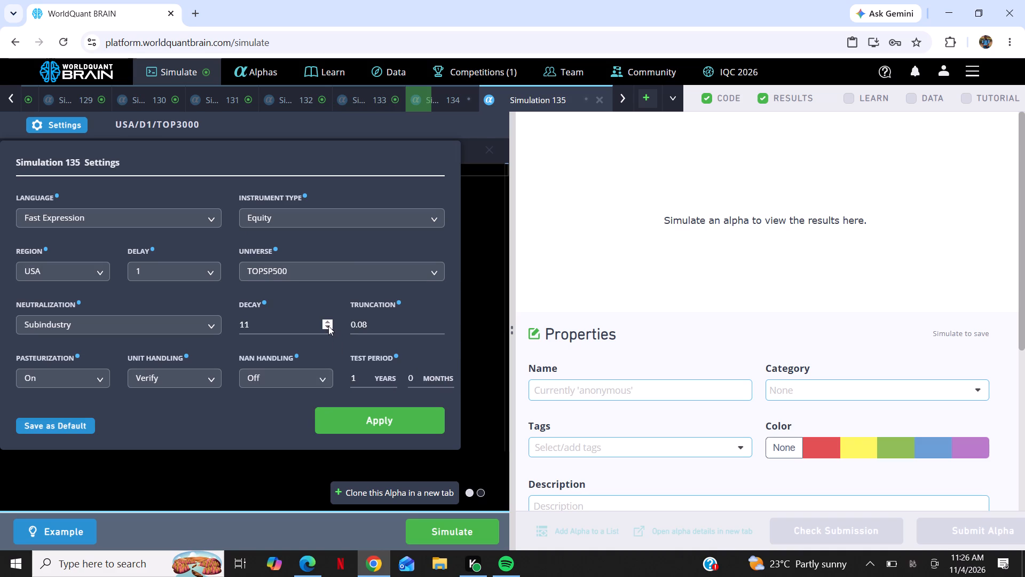
{"action": "left_click", "coordinate": [328, 328]}
{"action": "left_click", "coordinate": [192, 324]}
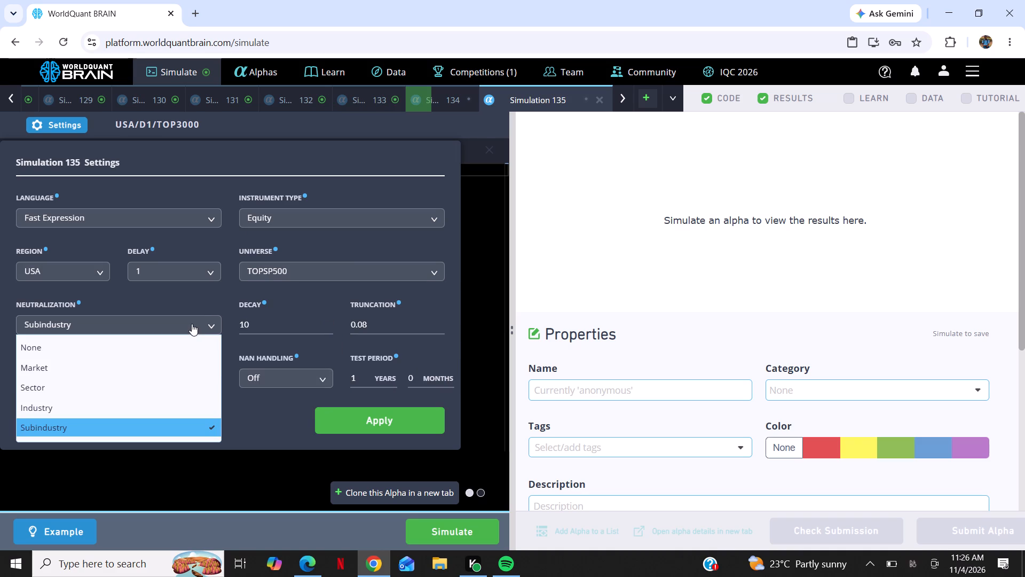
{"action": "left_click", "coordinate": [132, 405]}
{"action": "left_click", "coordinate": [369, 412]}
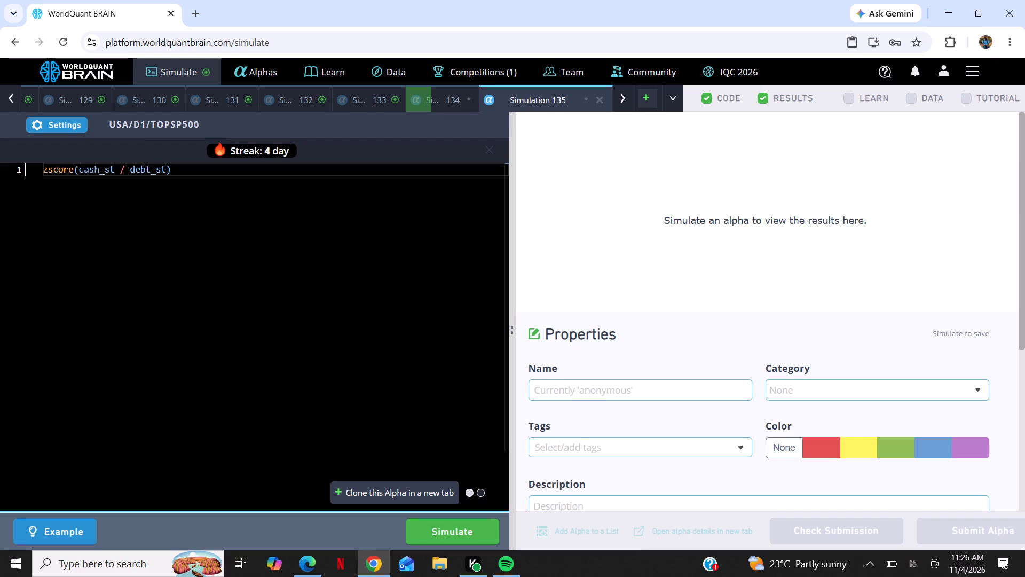
{"action": "left_click", "coordinate": [452, 534]}
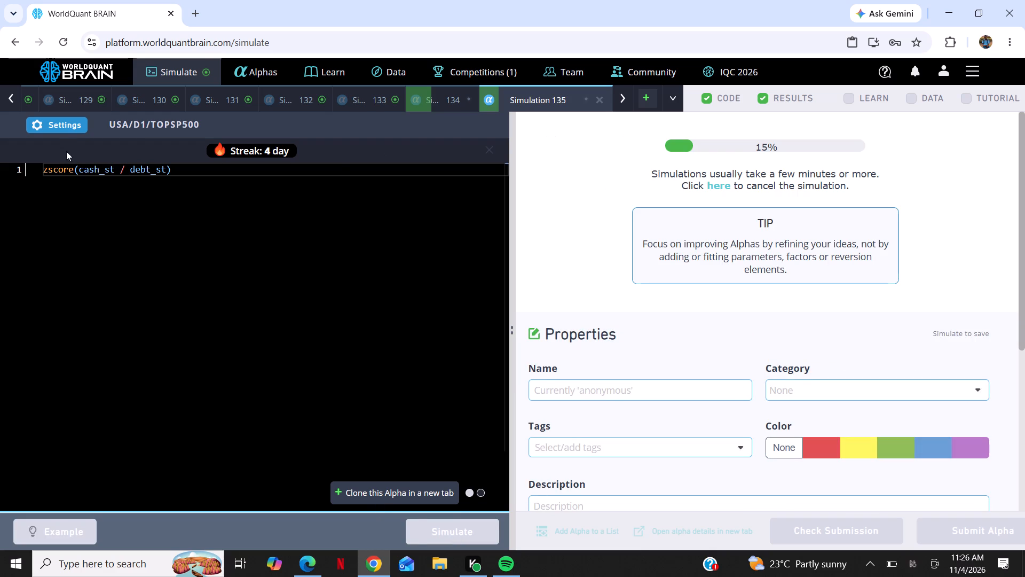
{"action": "left_click", "coordinate": [61, 120]}
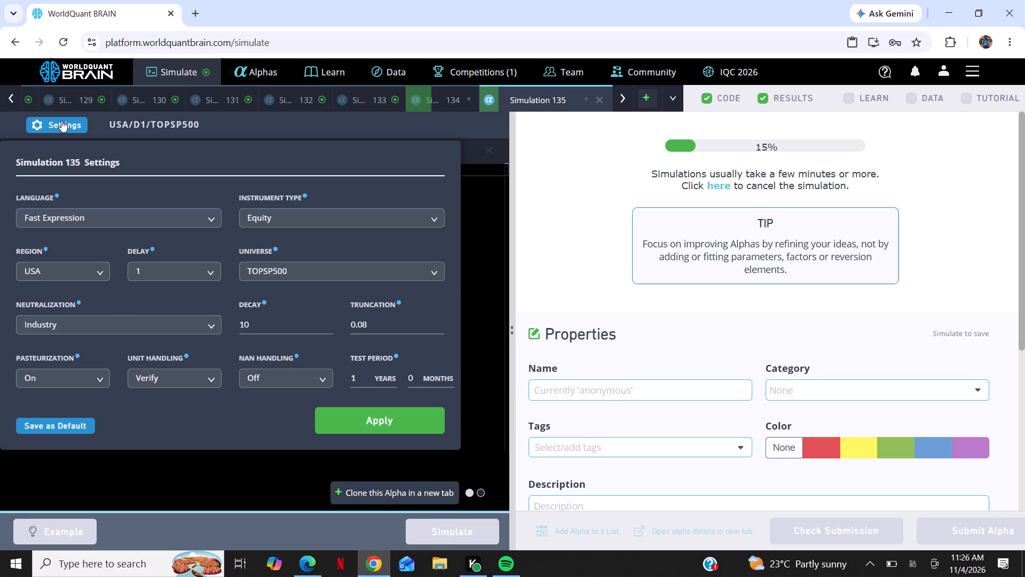
{"action": "left_click", "coordinate": [201, 485]}
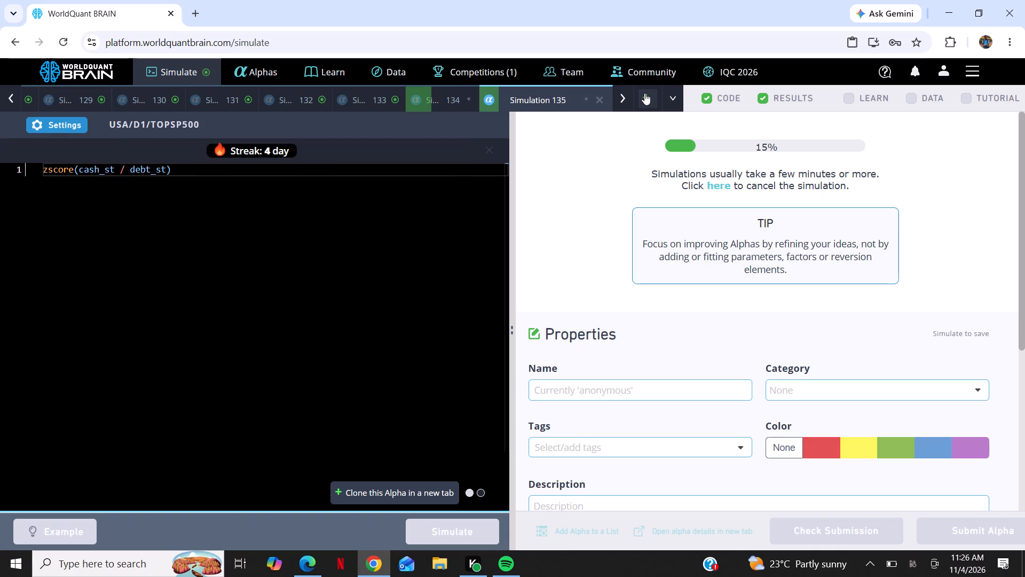
Create a further simulation and paste zscore(cash_st / debt_st) into its editor.
{"action": "left_click", "coordinate": [644, 92]}
{"action": "right_click", "coordinate": [248, 271]}
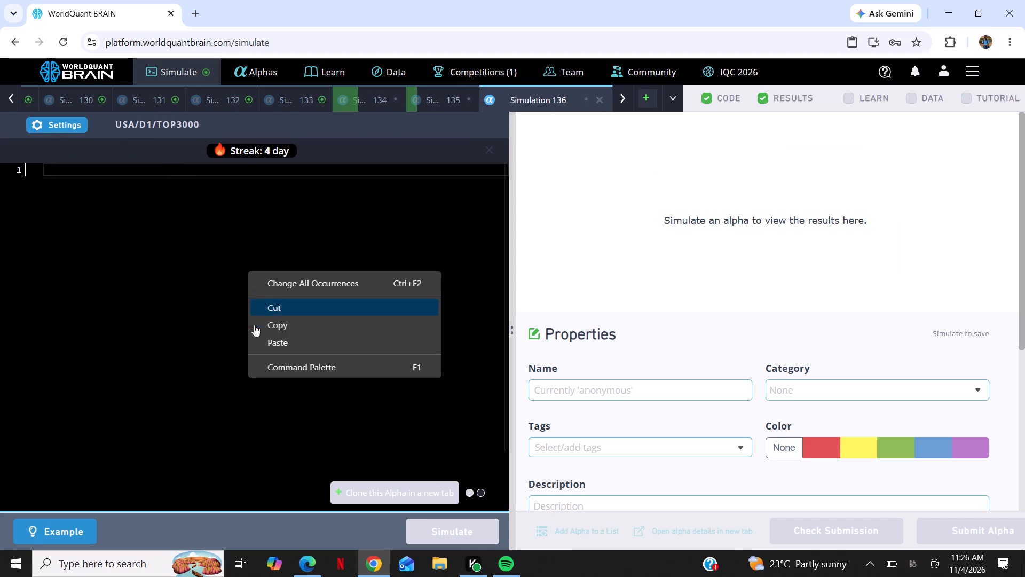
{"action": "left_click", "coordinate": [294, 346]}
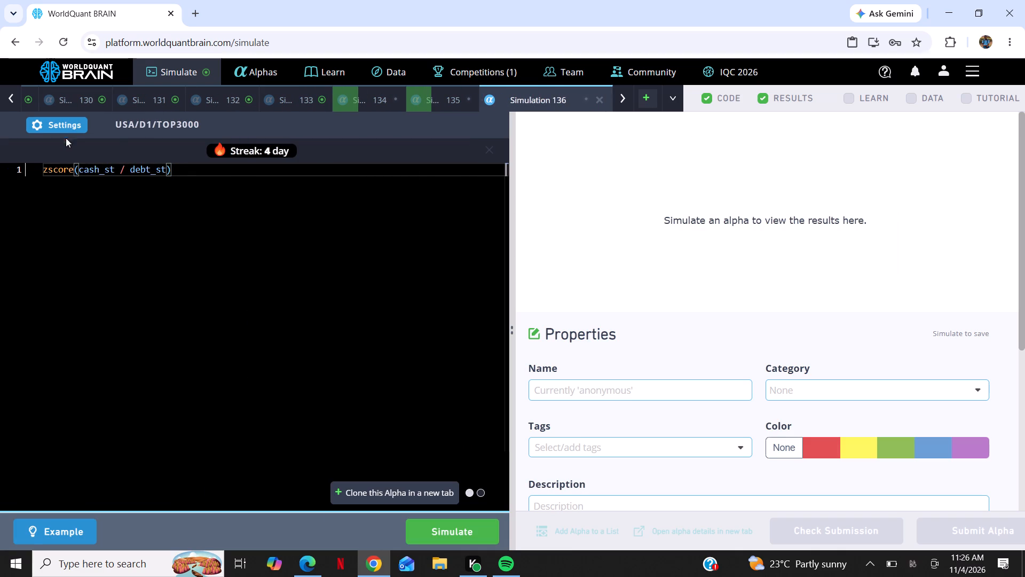
Apply Subindustry neutralization, universe TOP2000 and decay 15 to Simulation 136, and run the simulation.
{"action": "left_click", "coordinate": [71, 118]}
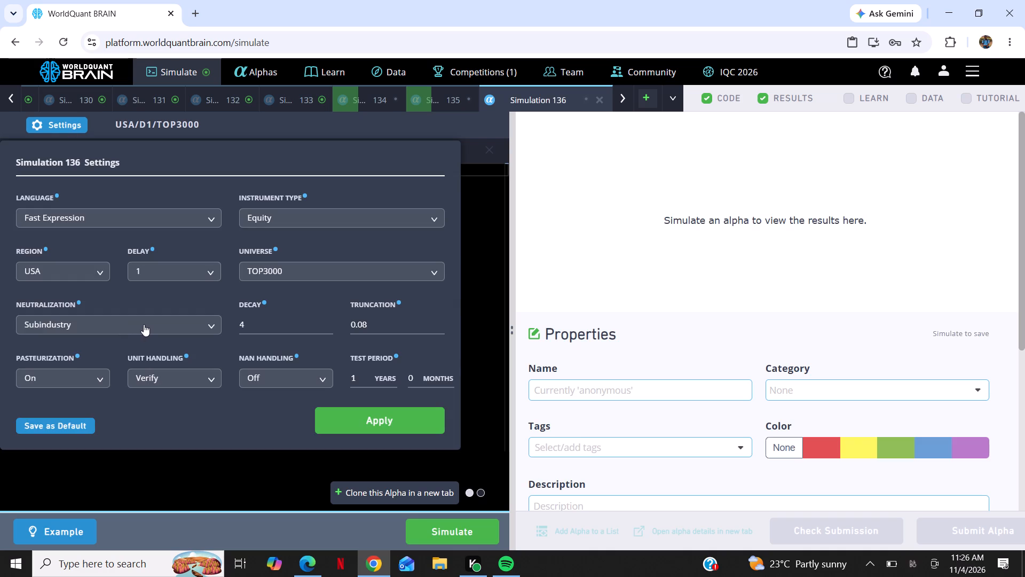
{"action": "left_click", "coordinate": [144, 324]}
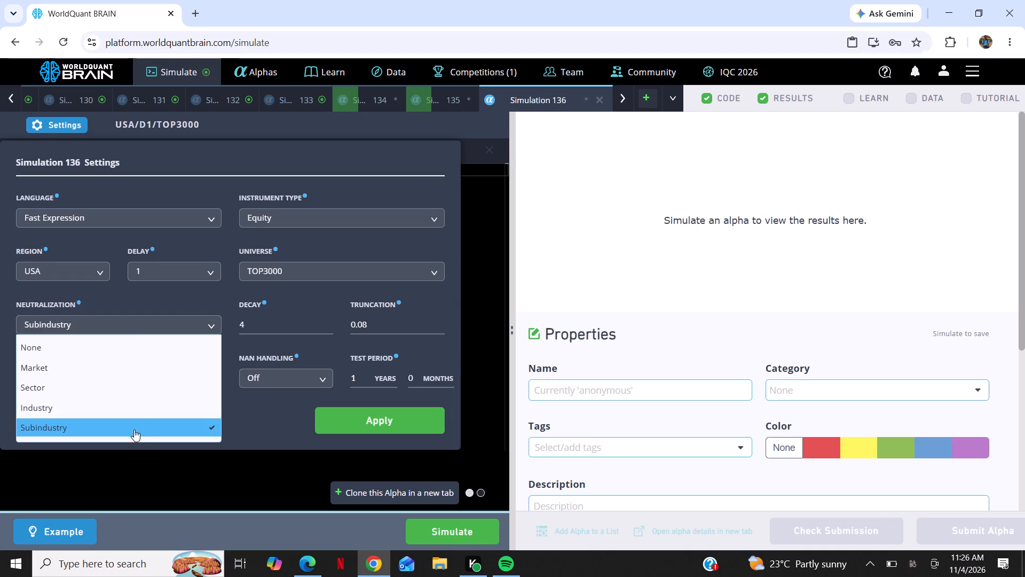
{"action": "left_click", "coordinate": [135, 427]}
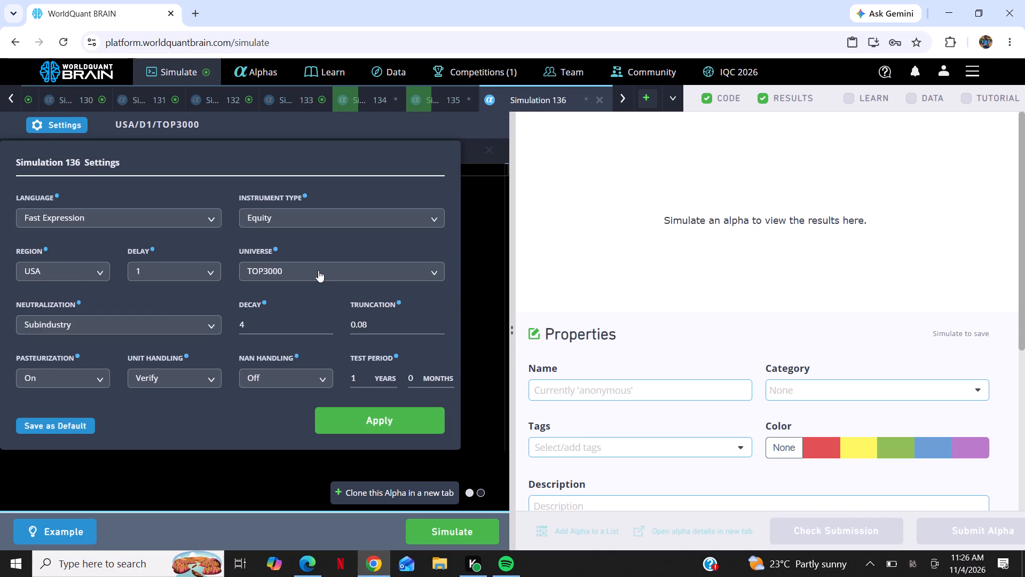
{"action": "left_click", "coordinate": [318, 270]}
{"action": "left_click", "coordinate": [296, 308]}
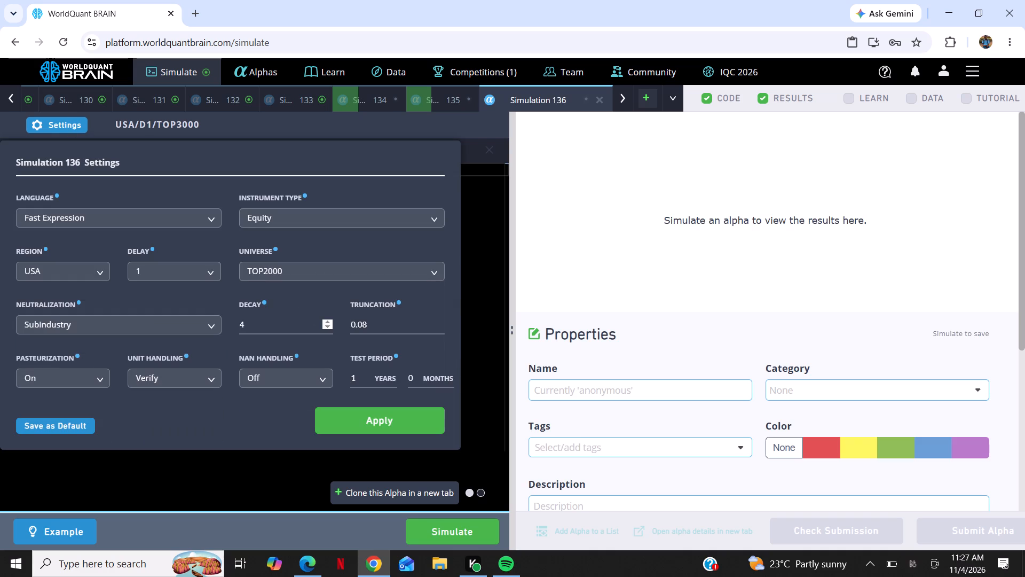
{"action": "triple_click", "coordinate": [326, 322]}
{"action": "double_click", "coordinate": [326, 322]}
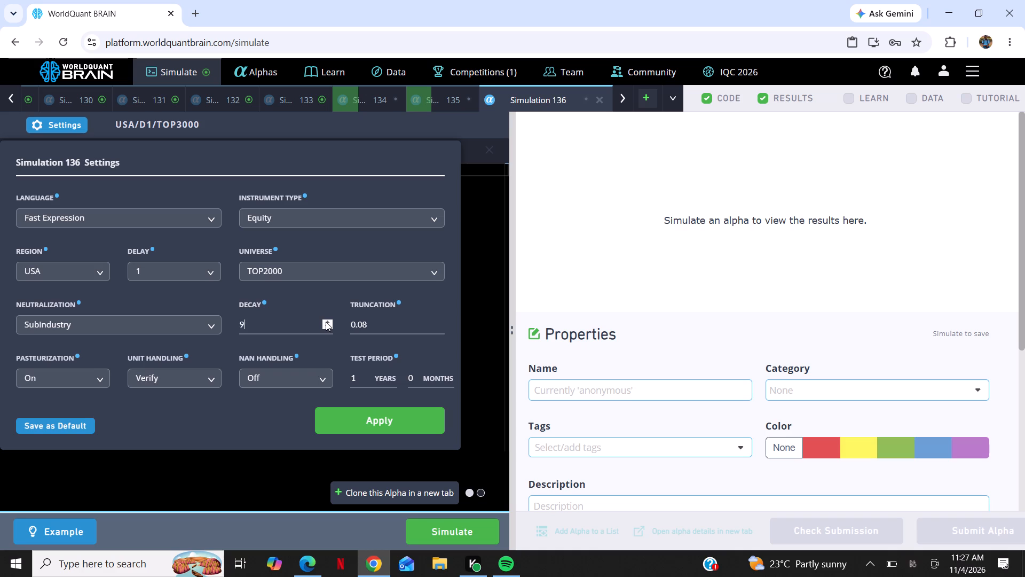
{"action": "double_click", "coordinate": [326, 322]}
{"action": "triple_click", "coordinate": [326, 322]}
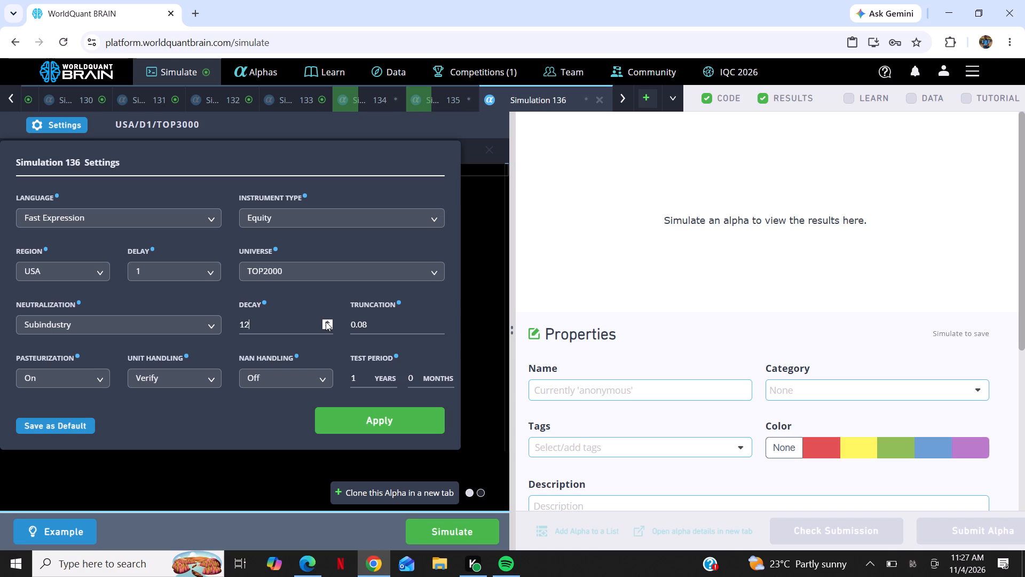
{"action": "left_click", "coordinate": [326, 322]}
{"action": "left_click", "coordinate": [382, 419]}
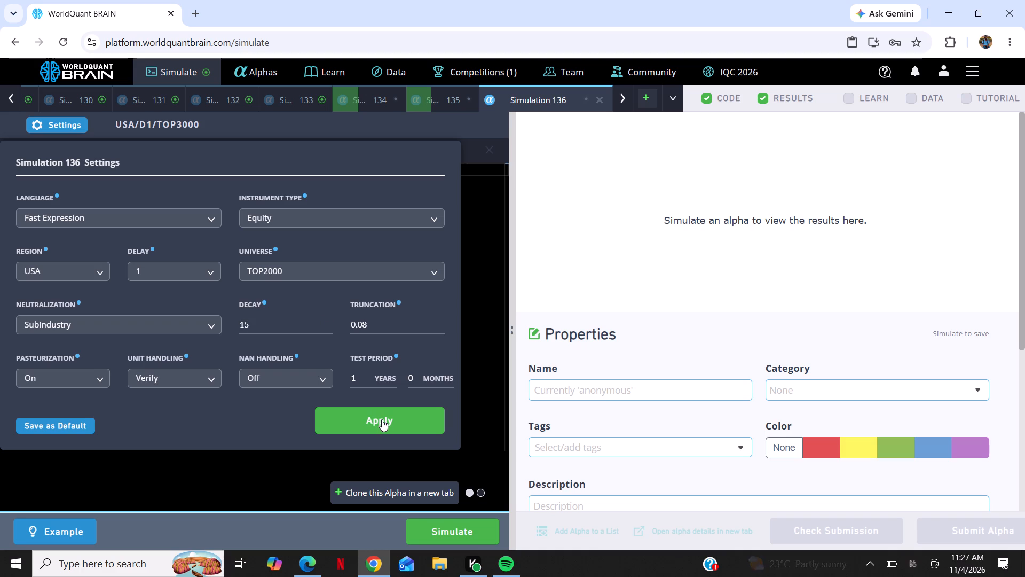
{"action": "left_click", "coordinate": [471, 532]}
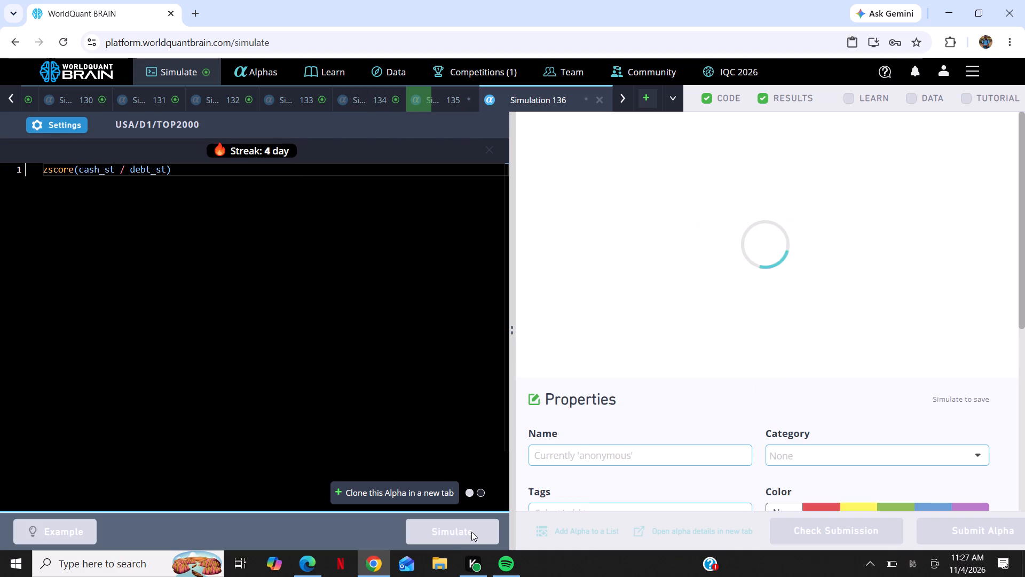
Add a new simulation and paste the expression zscore(cash_st / debt_st) into its editor.
{"action": "left_click", "coordinate": [640, 98]}
{"action": "right_click", "coordinate": [324, 289]}
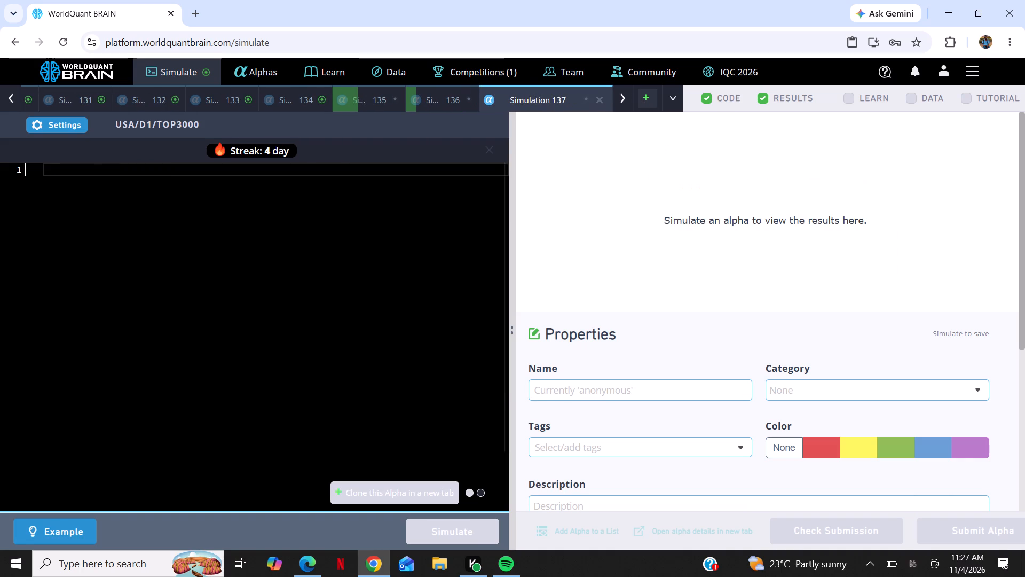
{"action": "left_click", "coordinate": [357, 363]}
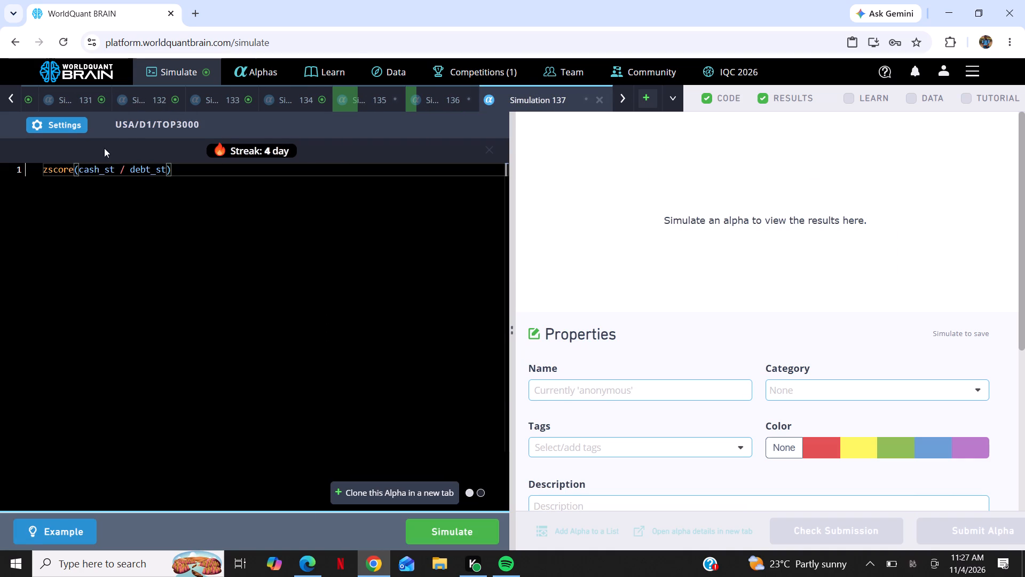
Apply universe TOP1000 and decay 16 to Simulation 137, and run the simulation.
{"action": "left_click", "coordinate": [65, 129]}
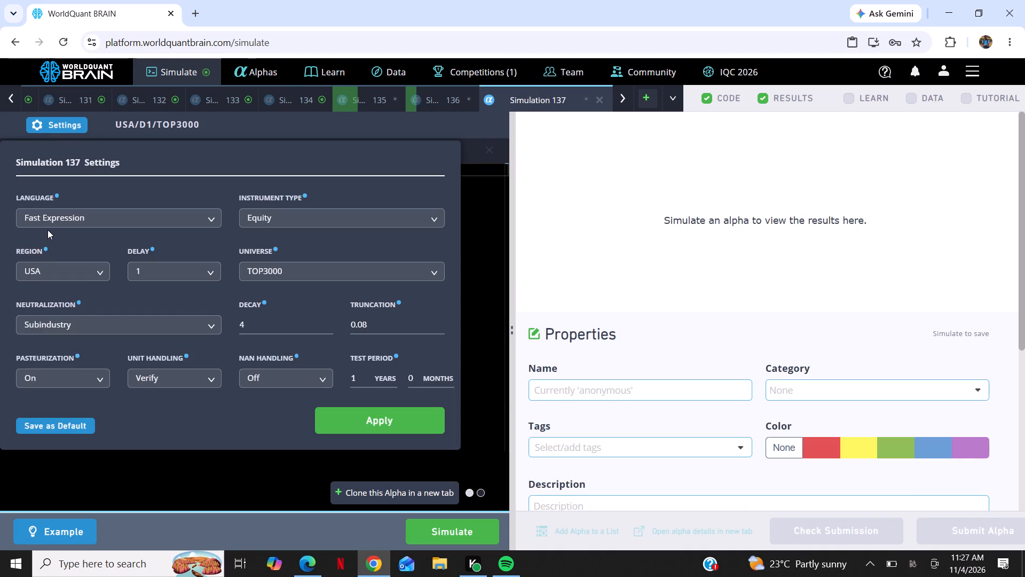
{"action": "left_click", "coordinate": [331, 261]}
{"action": "left_click", "coordinate": [330, 269]}
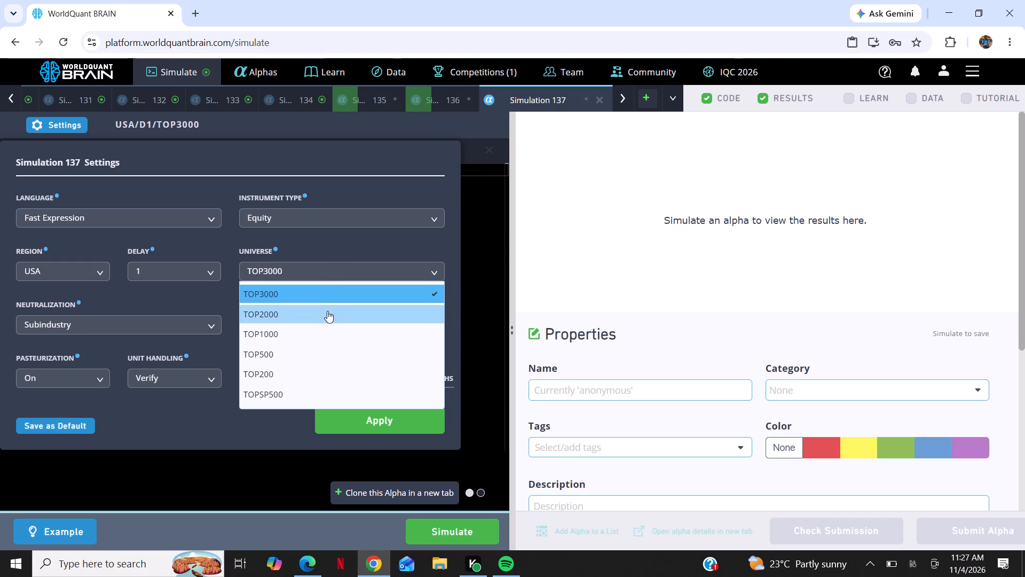
{"action": "left_click", "coordinate": [326, 329]}
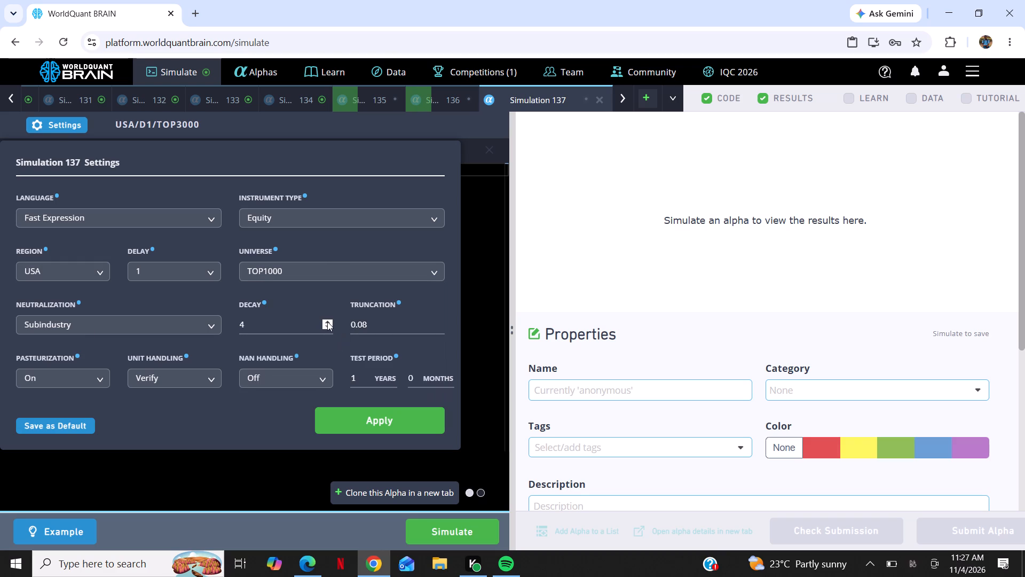
{"action": "double_click", "coordinate": [327, 322]}
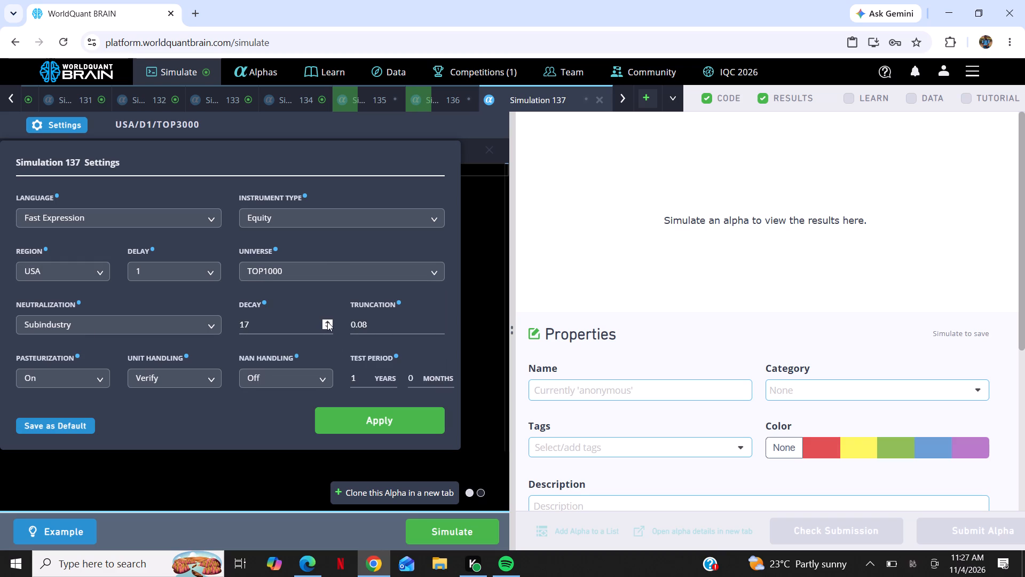
{"action": "left_click", "coordinate": [327, 328]}
{"action": "left_click", "coordinate": [354, 415]}
{"action": "left_click", "coordinate": [455, 532]}
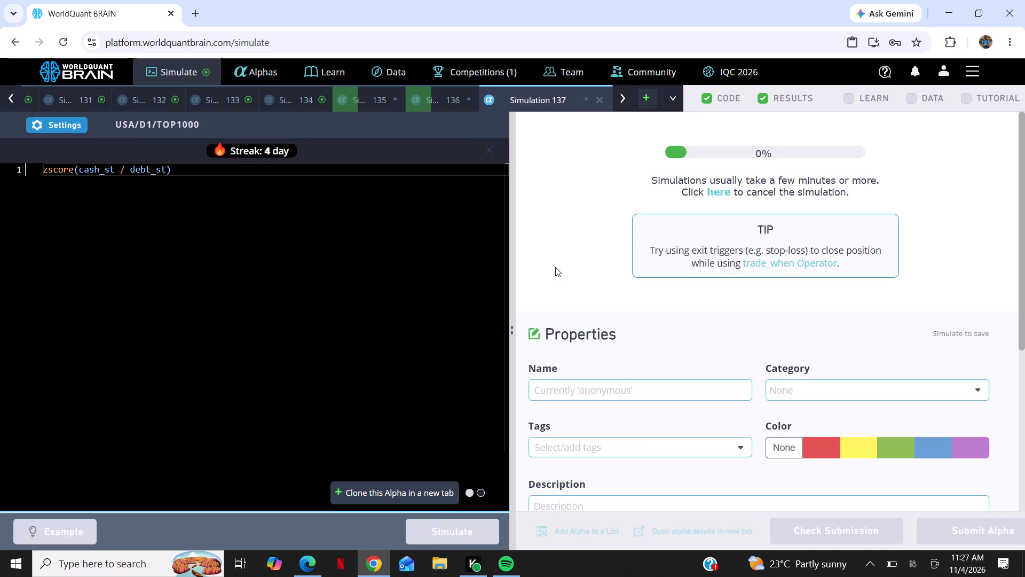
Create another simulation and paste zscore(cash_st / debt_st) into its empty editor.
{"action": "left_click", "coordinate": [650, 99]}
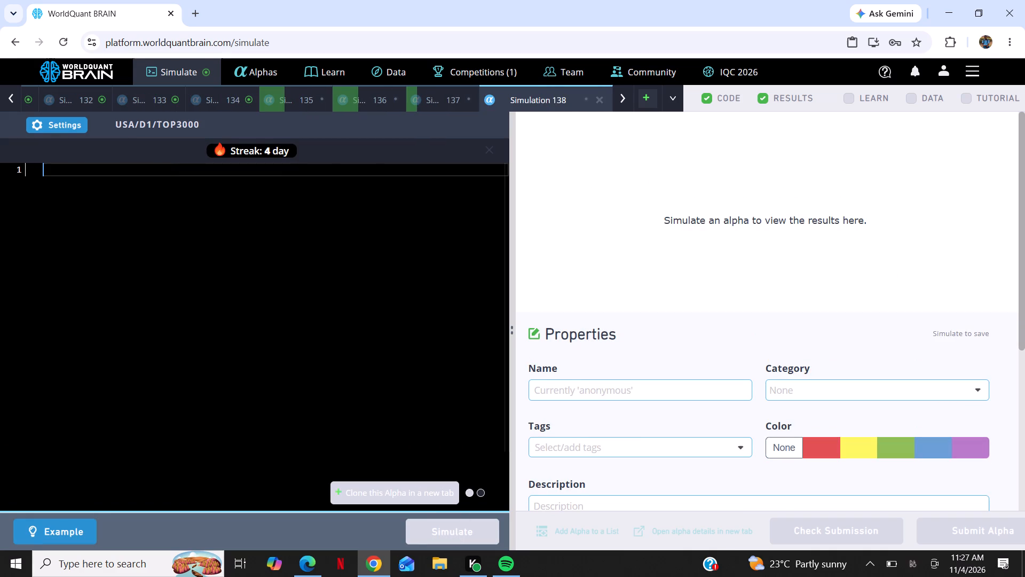
{"action": "right_click", "coordinate": [314, 255]}
{"action": "left_click", "coordinate": [345, 322]}
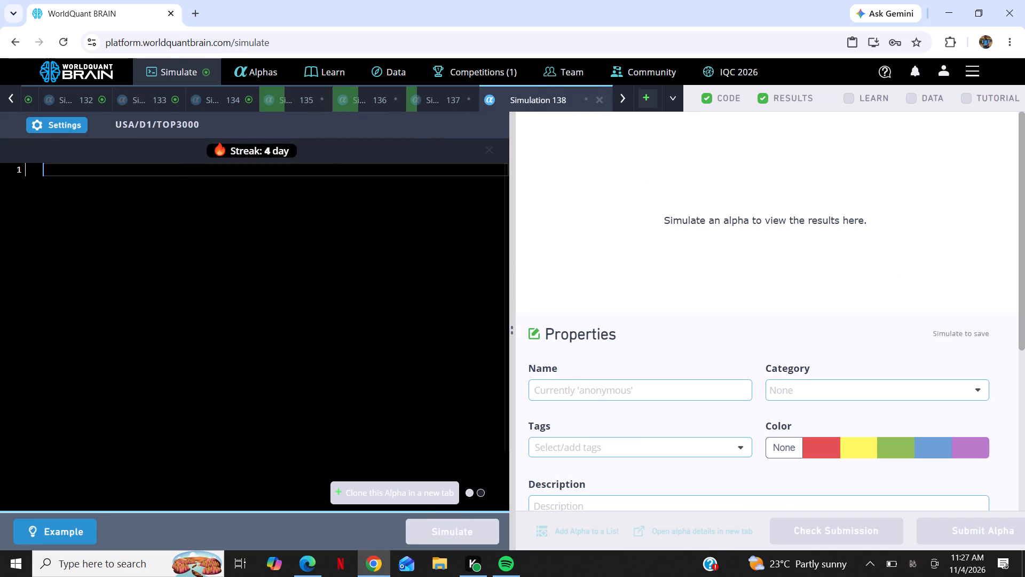
Apply universe TOP500 and decay 17 to Simulation 138, run the simulation, and review its applied settings.
{"action": "left_click", "coordinate": [78, 125]}
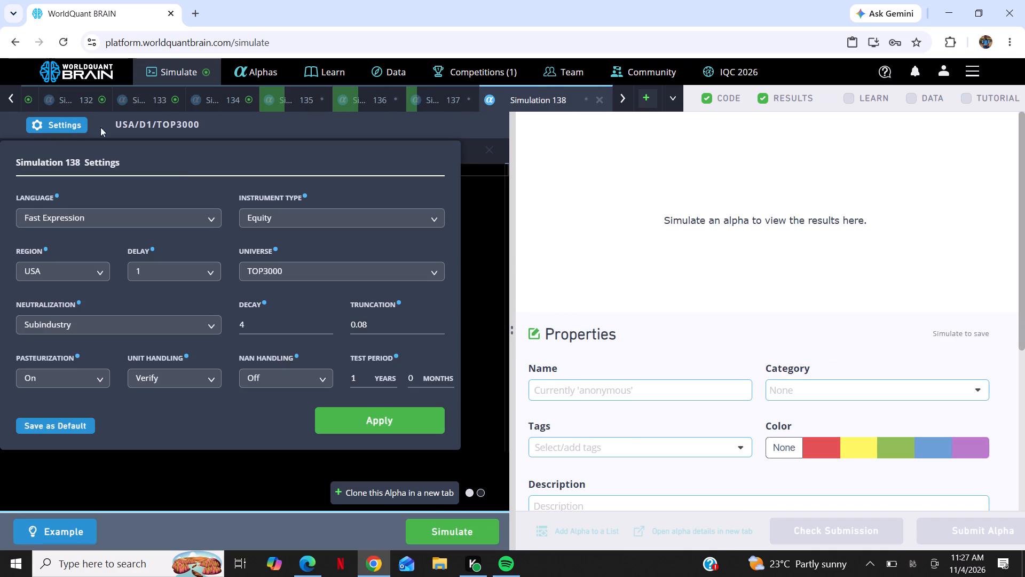
{"action": "left_click", "coordinate": [295, 276]}
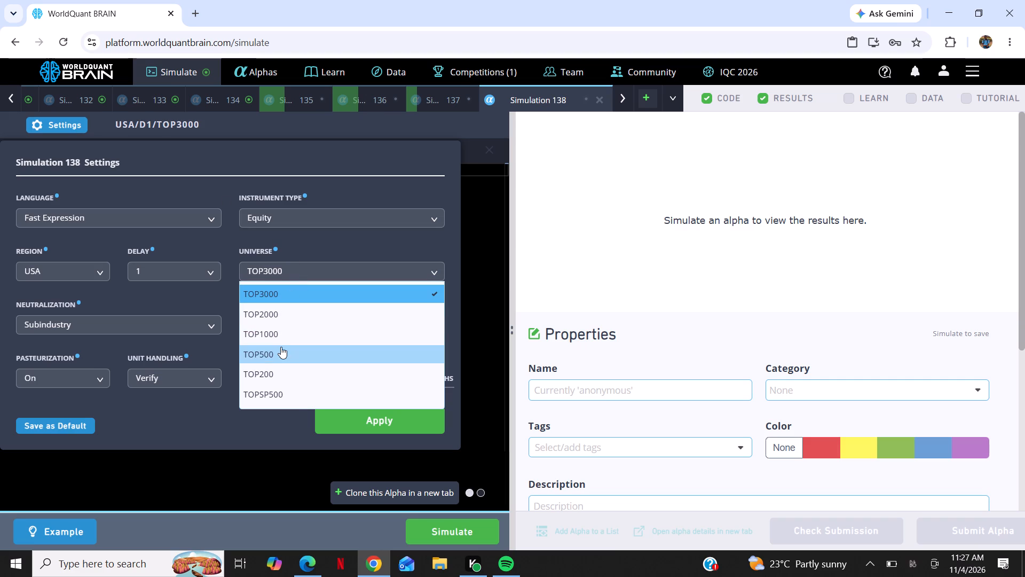
{"action": "left_click", "coordinate": [280, 349]}
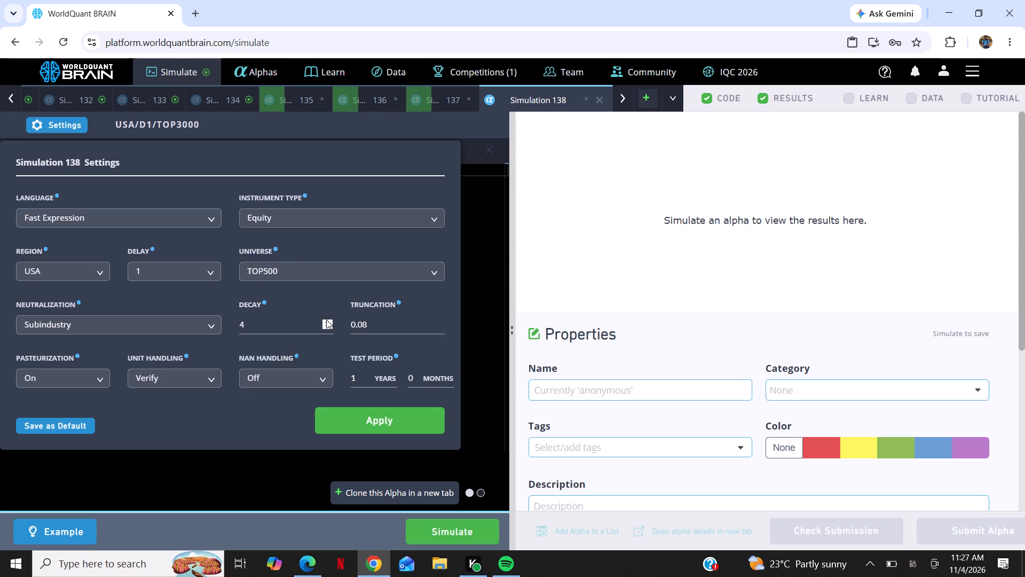
{"action": "triple_click", "coordinate": [326, 319]}
{"action": "triple_click", "coordinate": [326, 319]}
{"action": "triple_click", "coordinate": [326, 319]}
{"action": "left_click", "coordinate": [326, 319]}
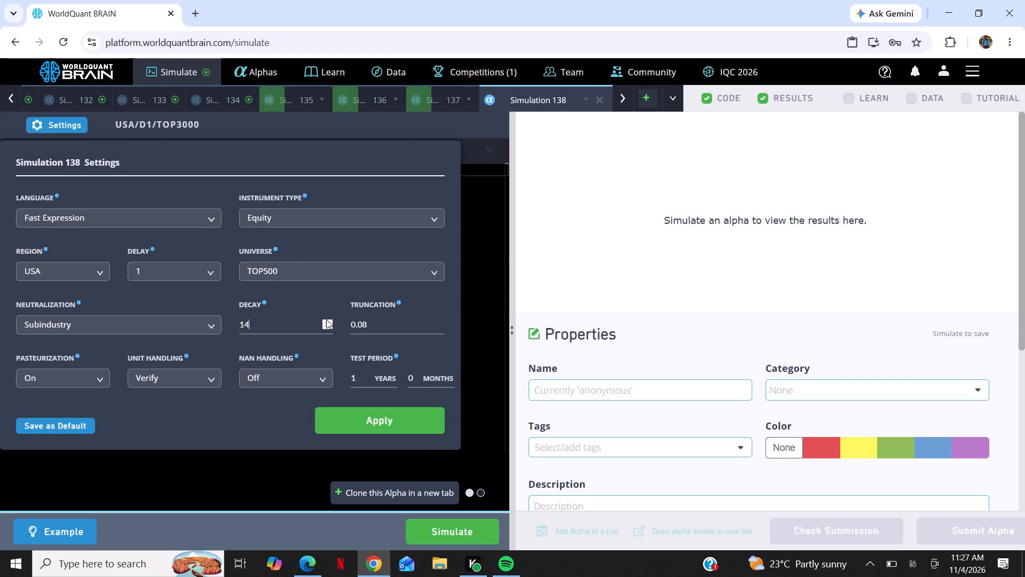
{"action": "double_click", "coordinate": [326, 319]}
{"action": "left_click", "coordinate": [326, 319]}
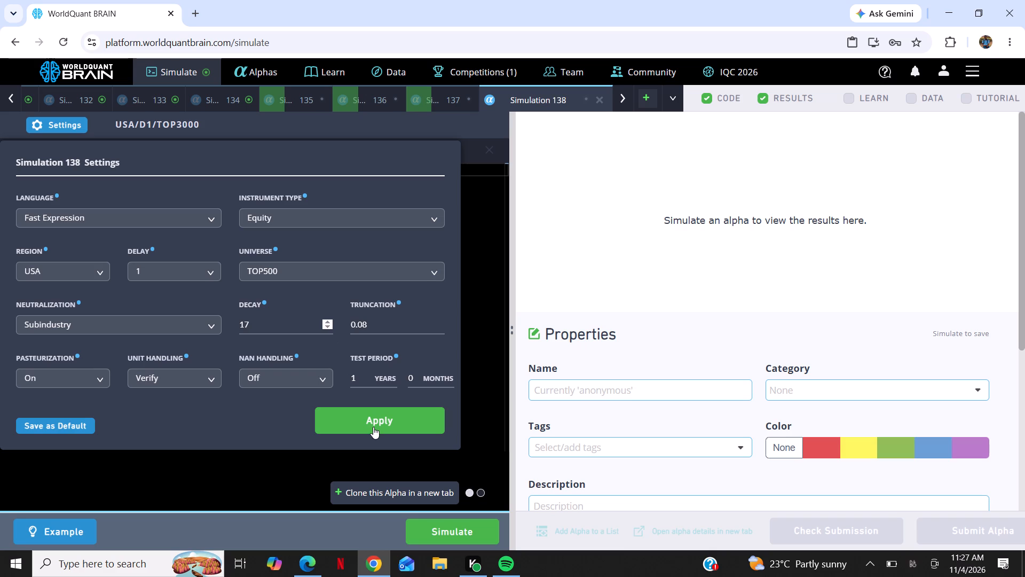
{"action": "left_click", "coordinate": [373, 427]}
{"action": "left_click", "coordinate": [455, 534]}
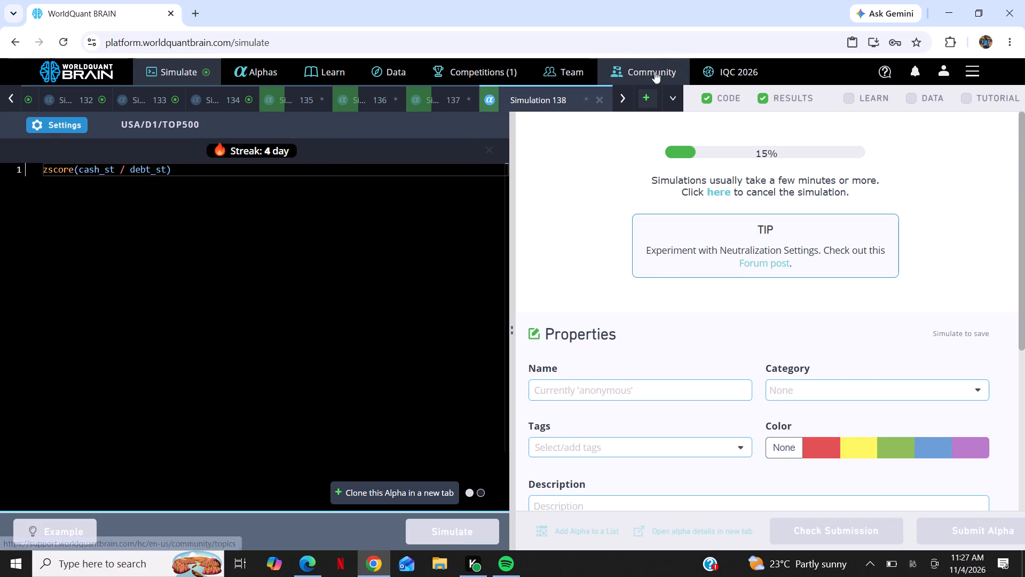
{"action": "left_click", "coordinate": [75, 127]}
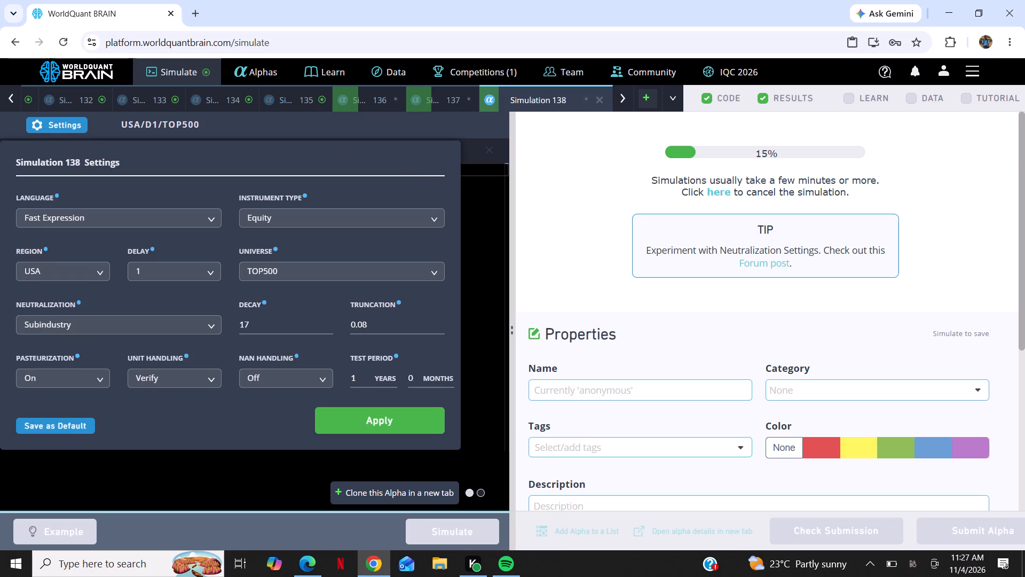
{"action": "left_click", "coordinate": [496, 198]}
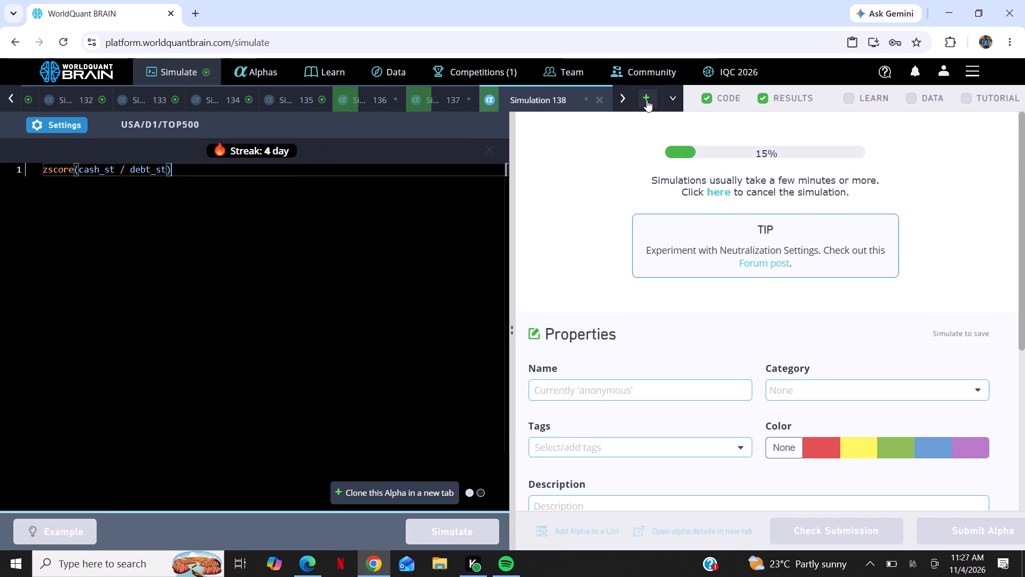
Add a new simulation and paste the expression zscore(cash_st / debt_st) into its editor.
{"action": "left_click", "coordinate": [646, 100]}
{"action": "right_click", "coordinate": [322, 264]}
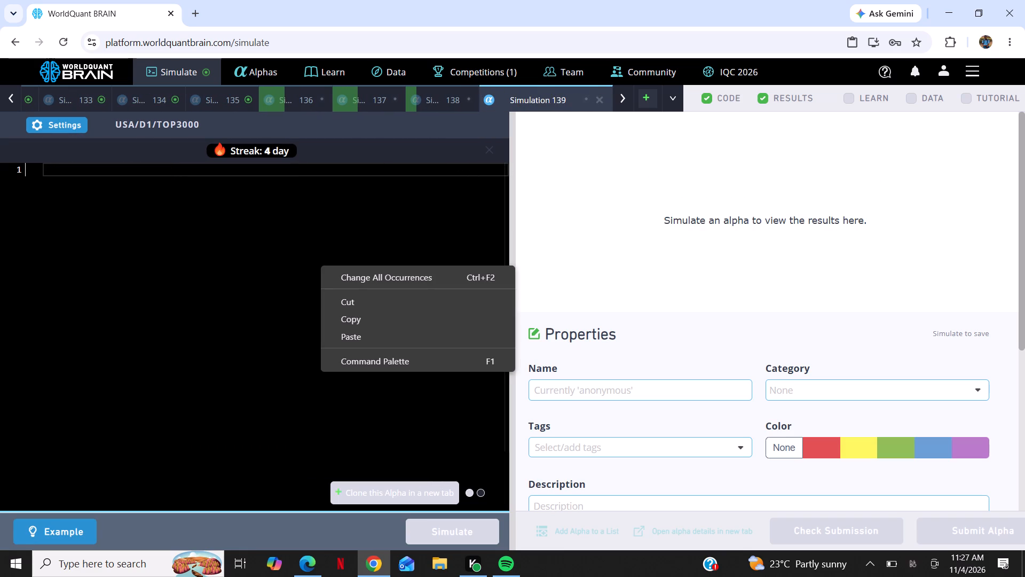
{"action": "left_click", "coordinate": [350, 337]}
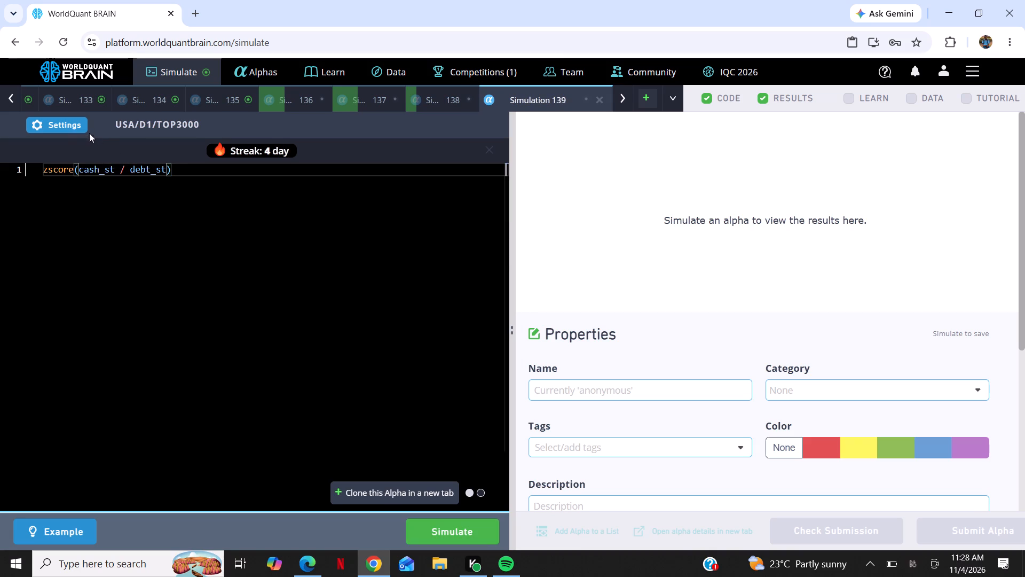
Apply universe TOP200 and decay 18 to Simulation 139, and run the simulation.
{"action": "left_click", "coordinate": [76, 120]}
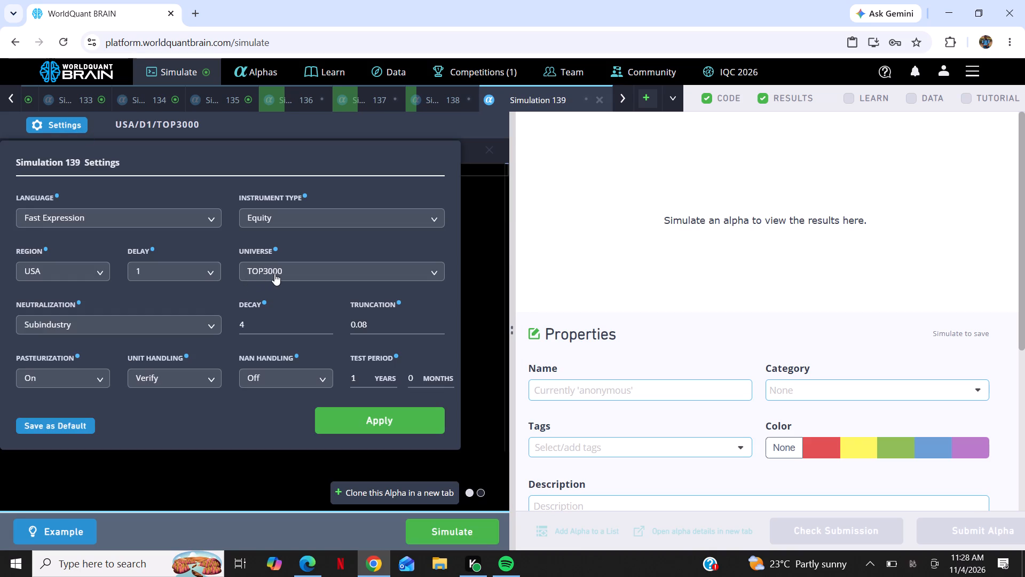
{"action": "left_click", "coordinate": [274, 274]}
{"action": "left_click", "coordinate": [273, 373]}
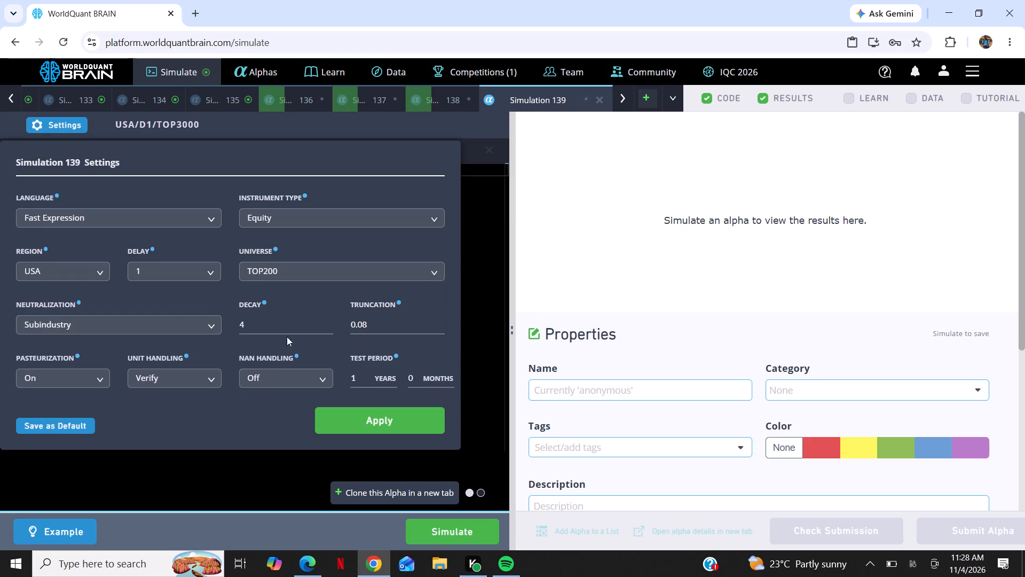
{"action": "left_click_drag", "start_coordinate": [331, 319], "coordinate": [323, 321]}
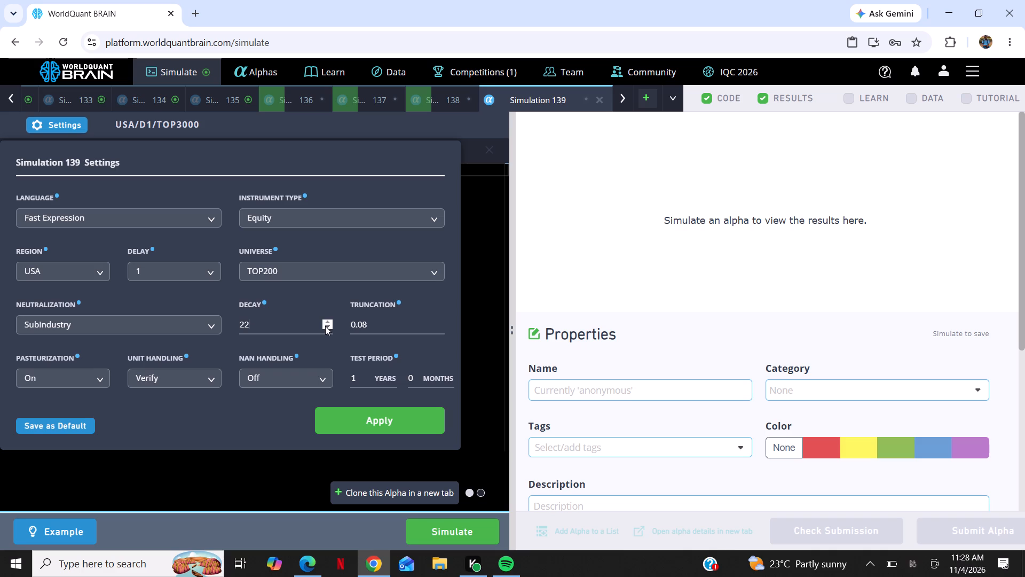
{"action": "triple_click", "coordinate": [325, 326]}
{"action": "left_click", "coordinate": [325, 326]}
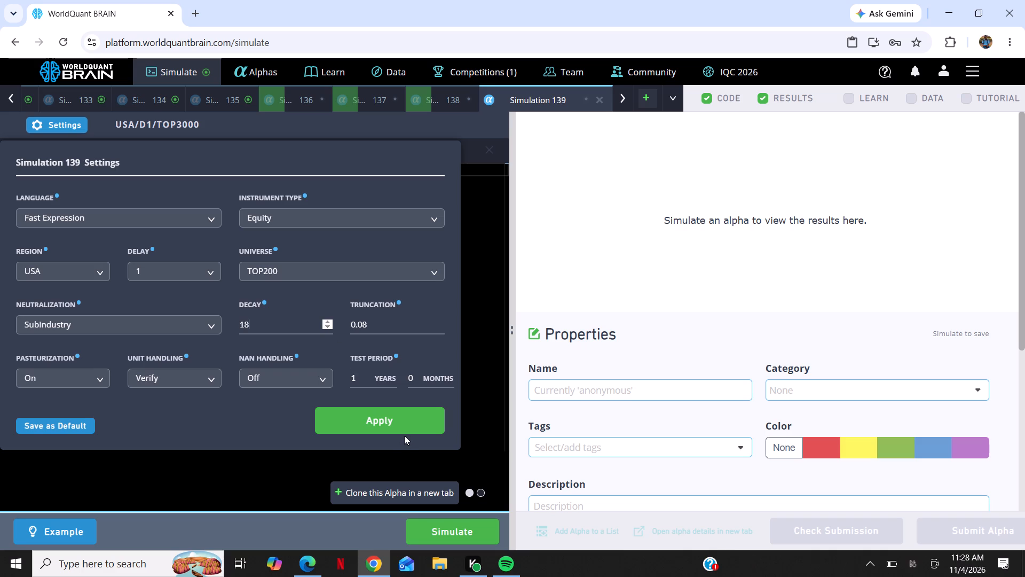
{"action": "left_click", "coordinate": [409, 428]}
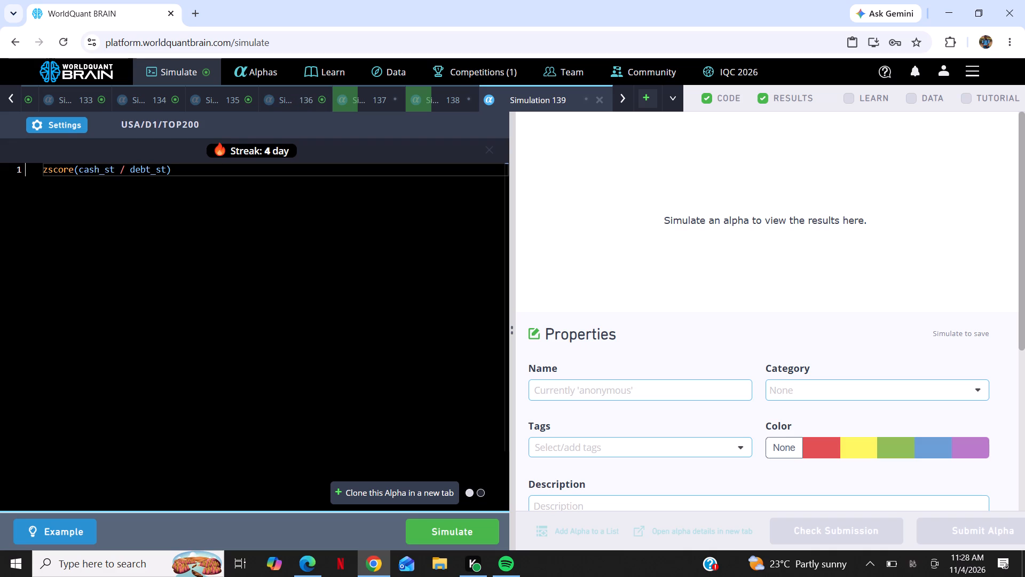
{"action": "left_click", "coordinate": [442, 528]}
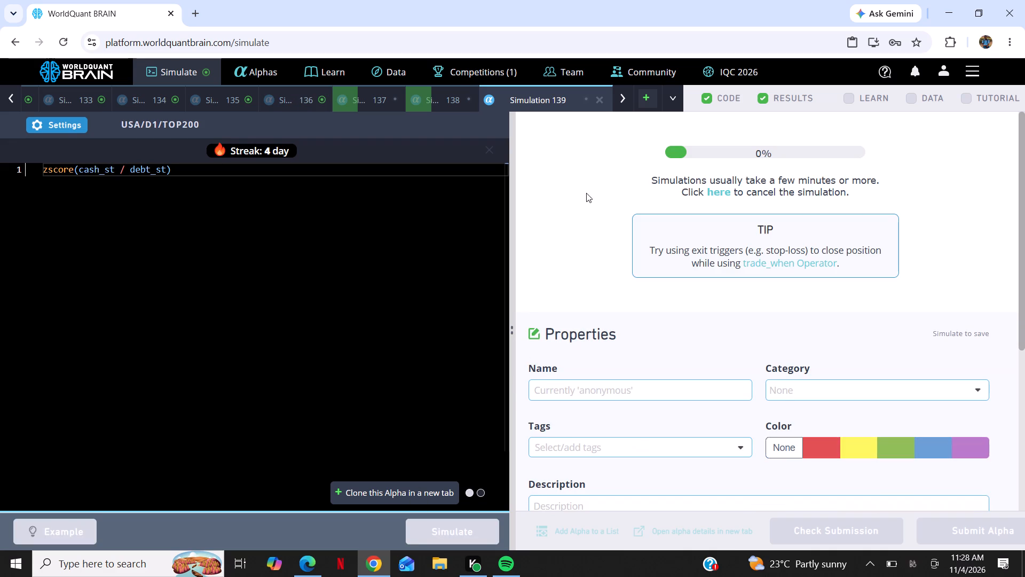
Create another simulation and paste zscore(cash_st / debt_st) into its empty editor.
{"action": "left_click", "coordinate": [648, 99]}
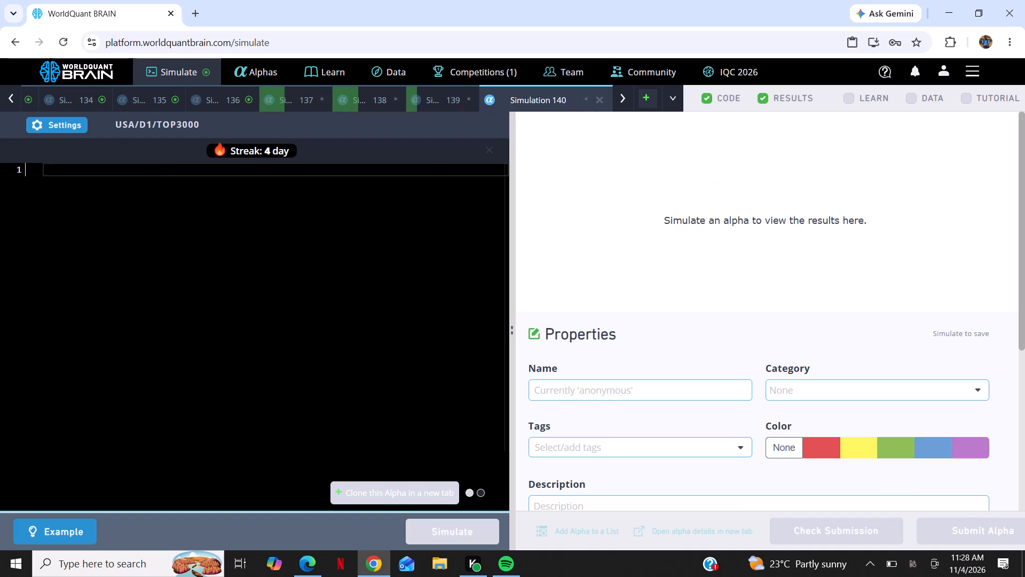
{"action": "right_click", "coordinate": [318, 205]}
{"action": "left_click", "coordinate": [333, 270]}
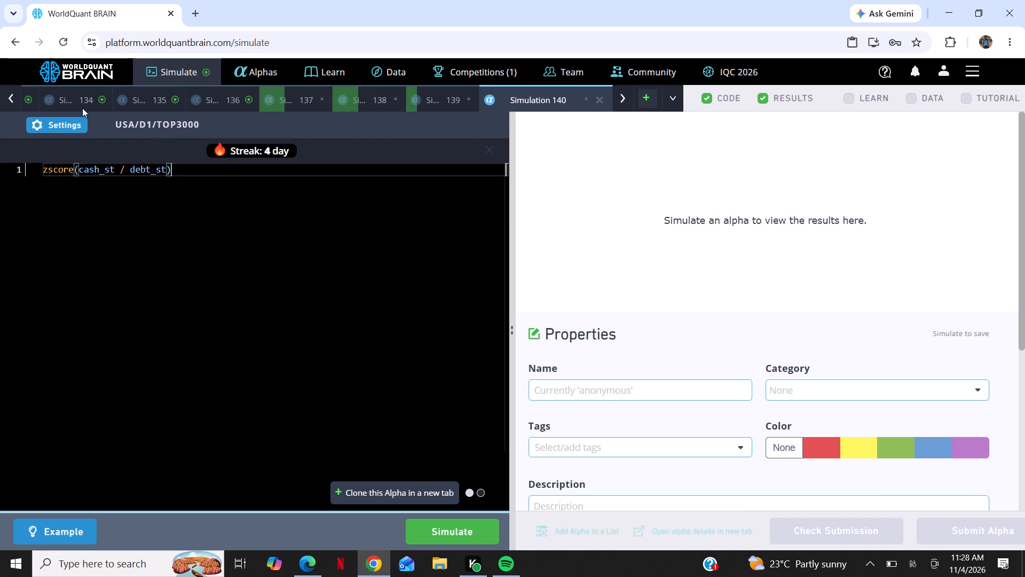
Apply decay 19 and universe TOPSP500 to Simulation 140, and run the simulation.
{"action": "left_click", "coordinate": [58, 120]}
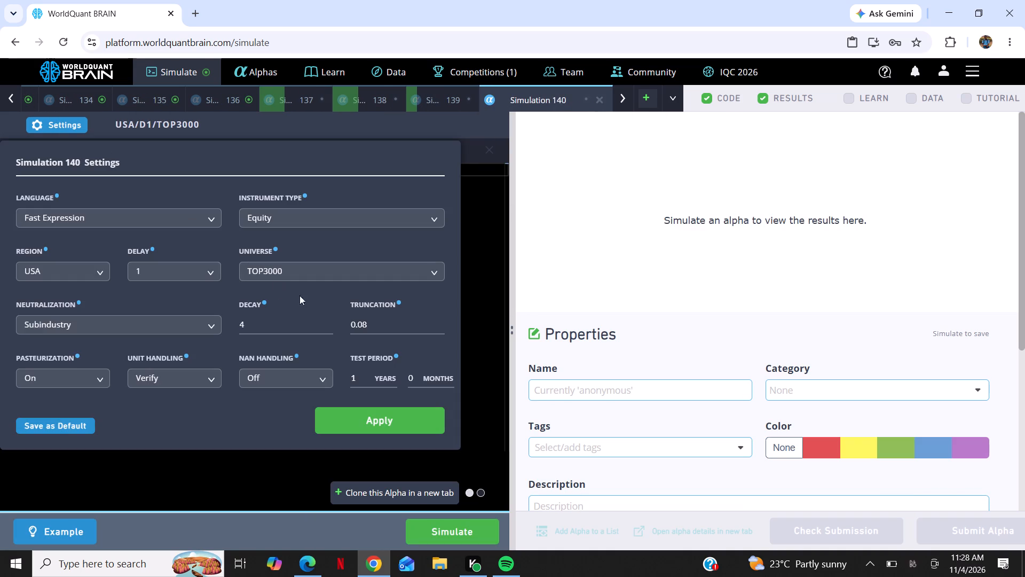
{"action": "left_click", "coordinate": [326, 323]}
{"action": "left_click", "coordinate": [346, 271]}
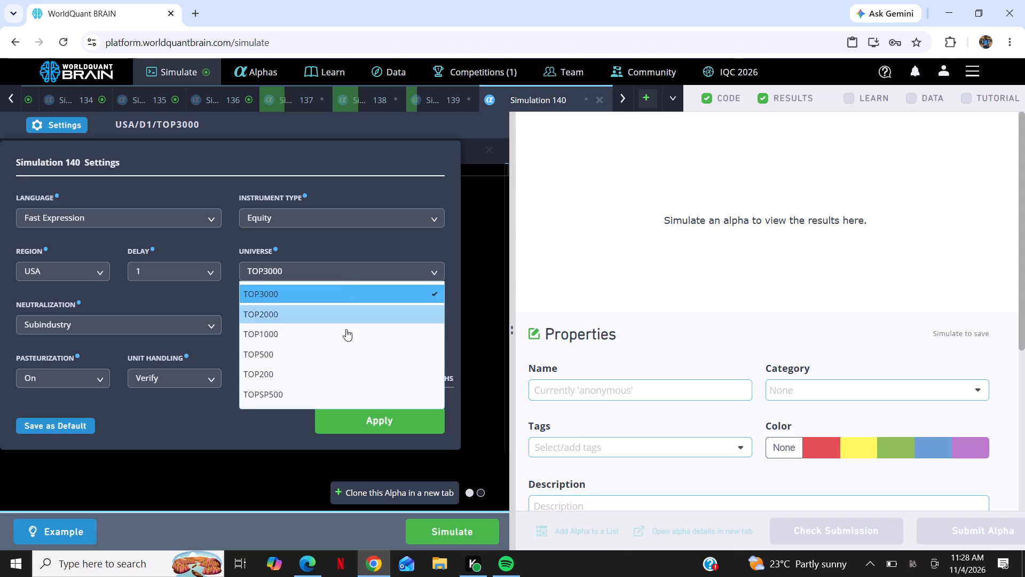
{"action": "left_click", "coordinate": [336, 387]}
{"action": "left_click", "coordinate": [381, 418]}
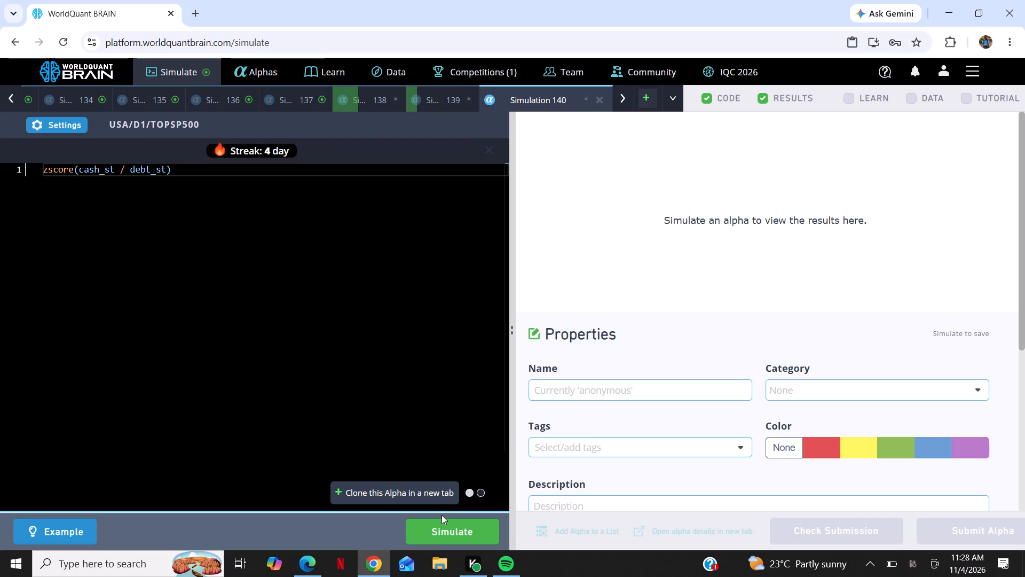
{"action": "left_click", "coordinate": [456, 541]}
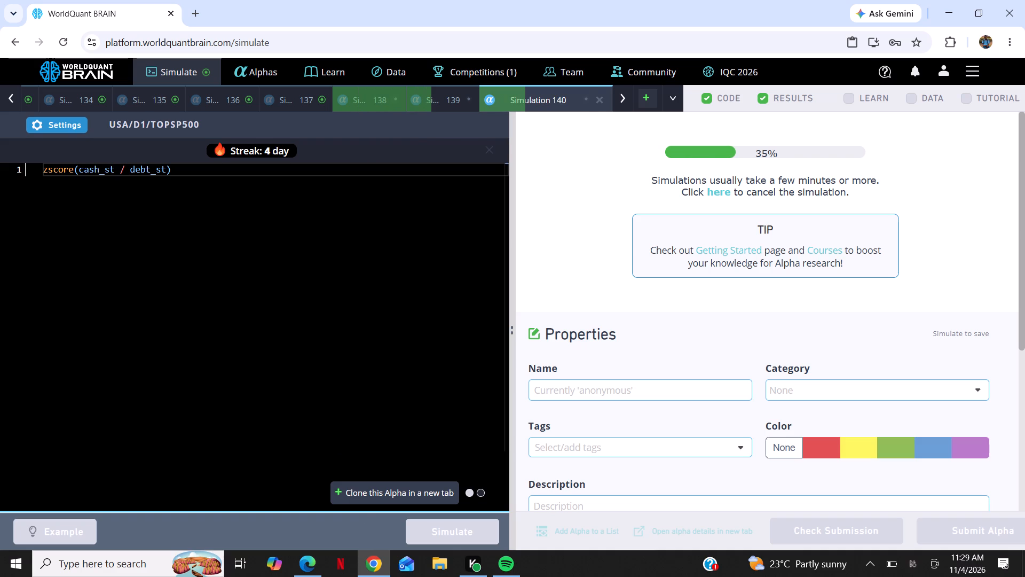
Add a new simulation after Simulation 140 and paste zscore(cash_st / debt_st) as its expression.
{"action": "left_click", "coordinate": [650, 101]}
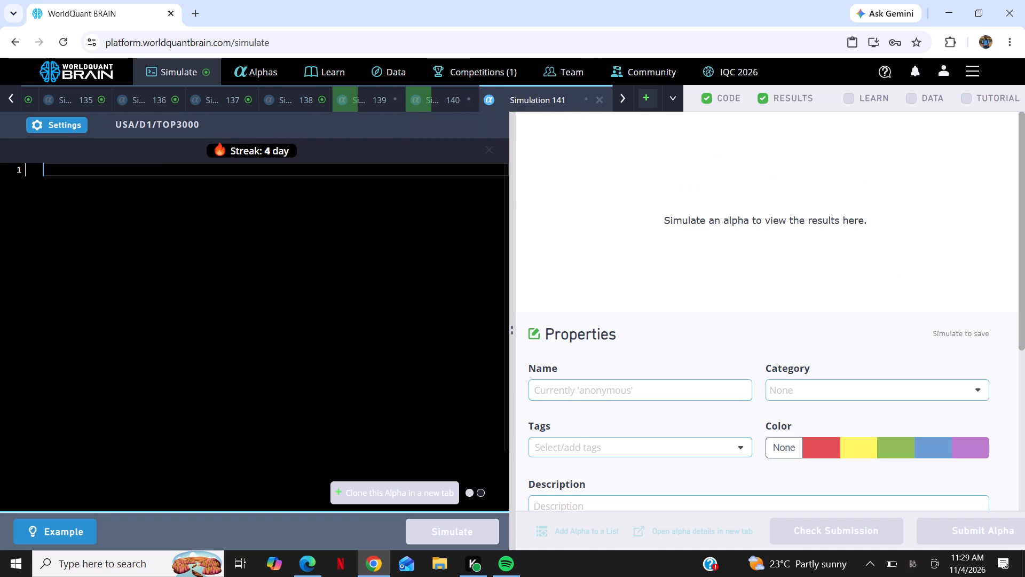
{"action": "right_click", "coordinate": [266, 236]}
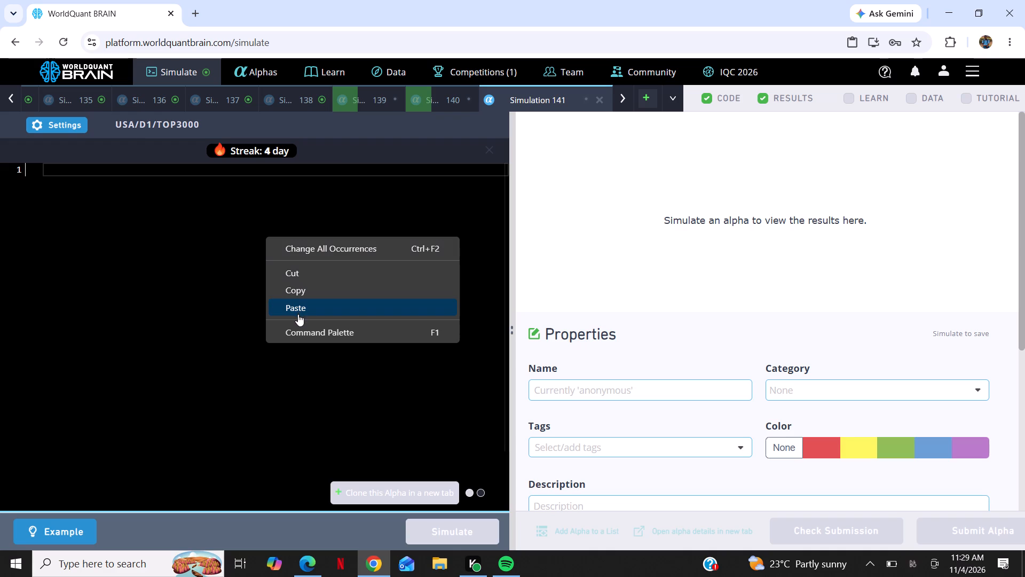
{"action": "left_click", "coordinate": [298, 314]}
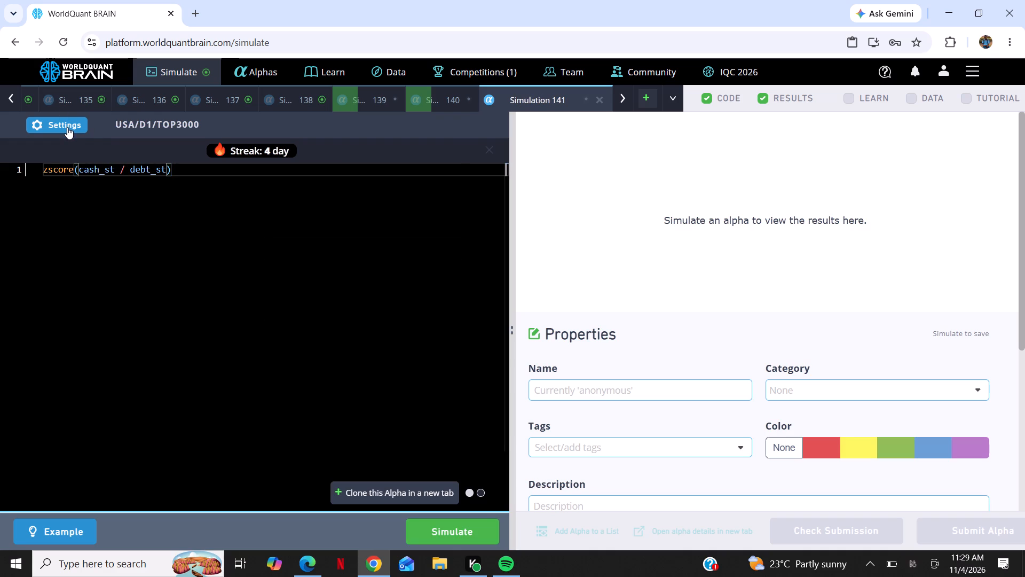
Apply neutralization None, universe TOPSP500 and decay 5 to Simulation 141, and run the simulation.
{"action": "left_click", "coordinate": [67, 127]}
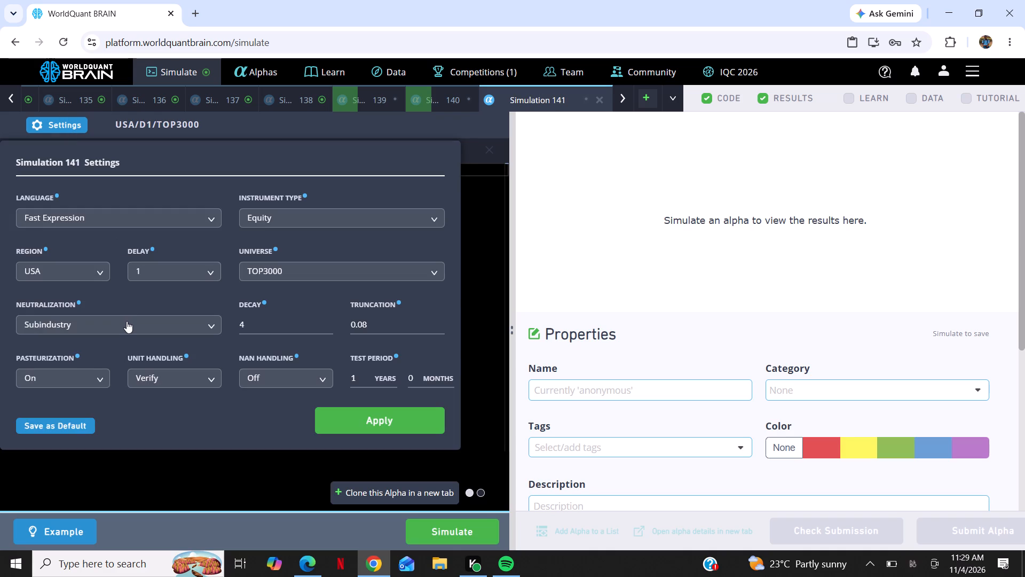
{"action": "left_click", "coordinate": [127, 321]}
{"action": "left_click", "coordinate": [119, 352]}
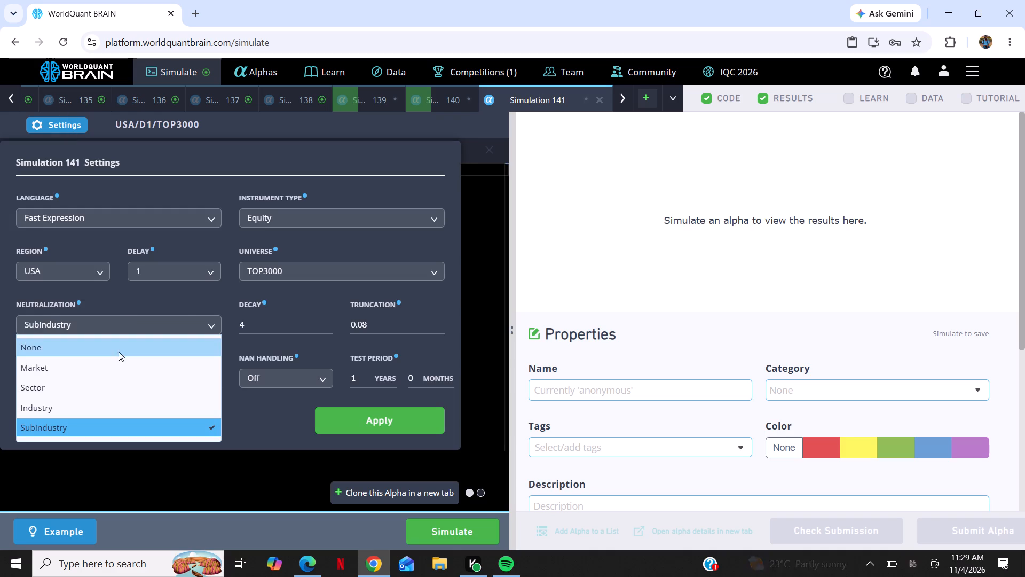
{"action": "left_click", "coordinate": [279, 263]}
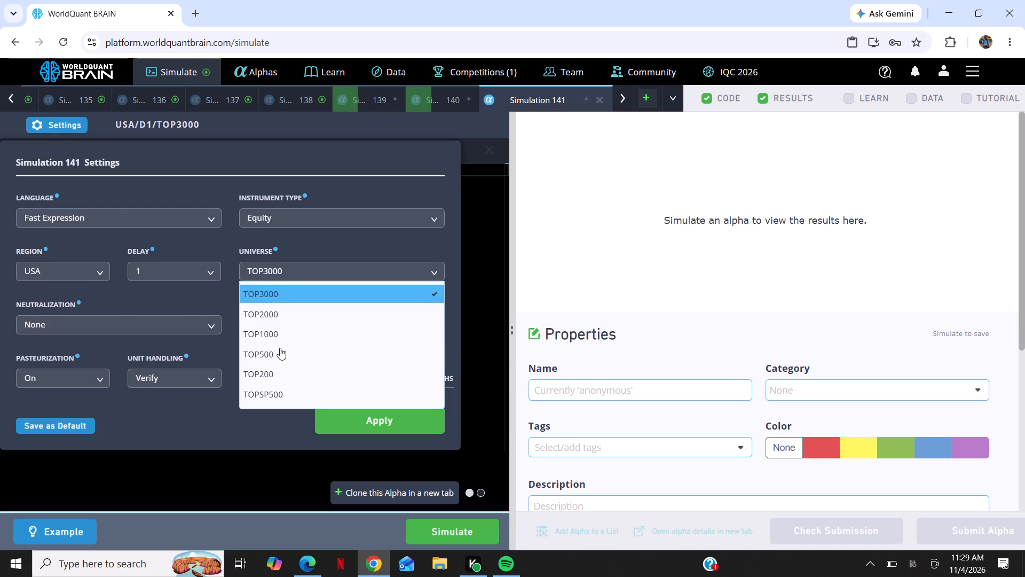
{"action": "left_click", "coordinate": [282, 392]}
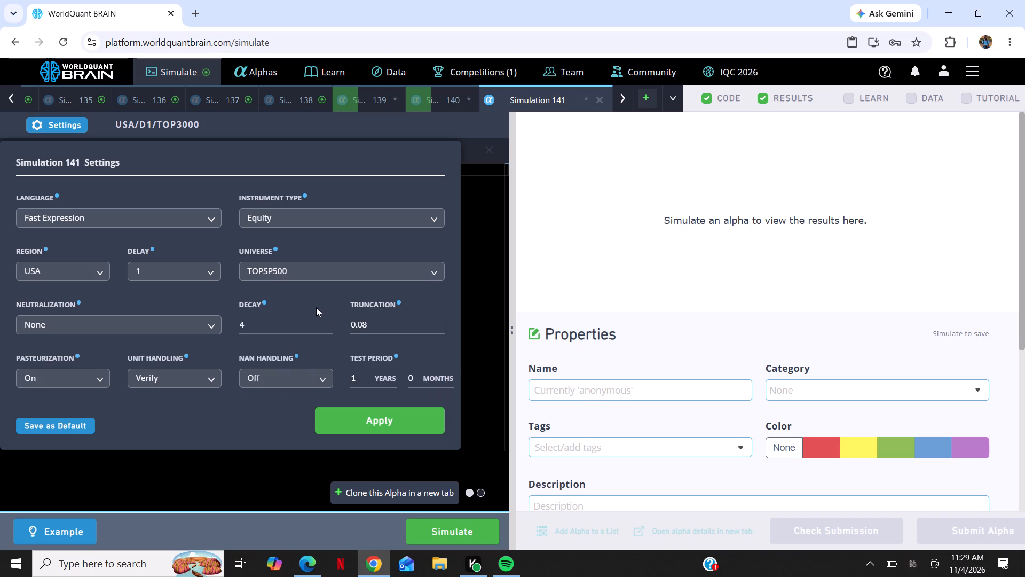
{"action": "left_click", "coordinate": [327, 321]}
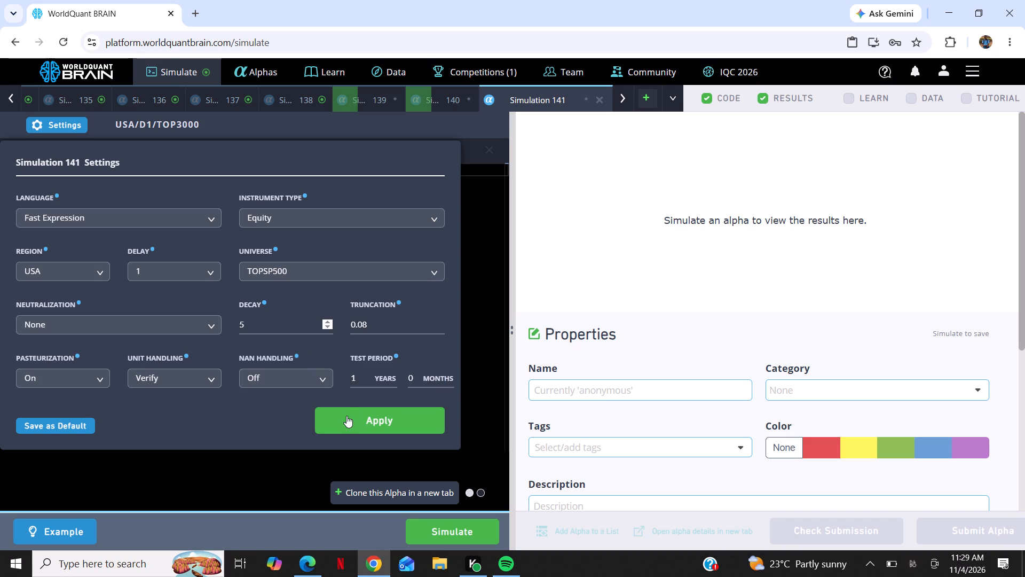
{"action": "left_click", "coordinate": [346, 416]}
{"action": "left_click", "coordinate": [455, 540]}
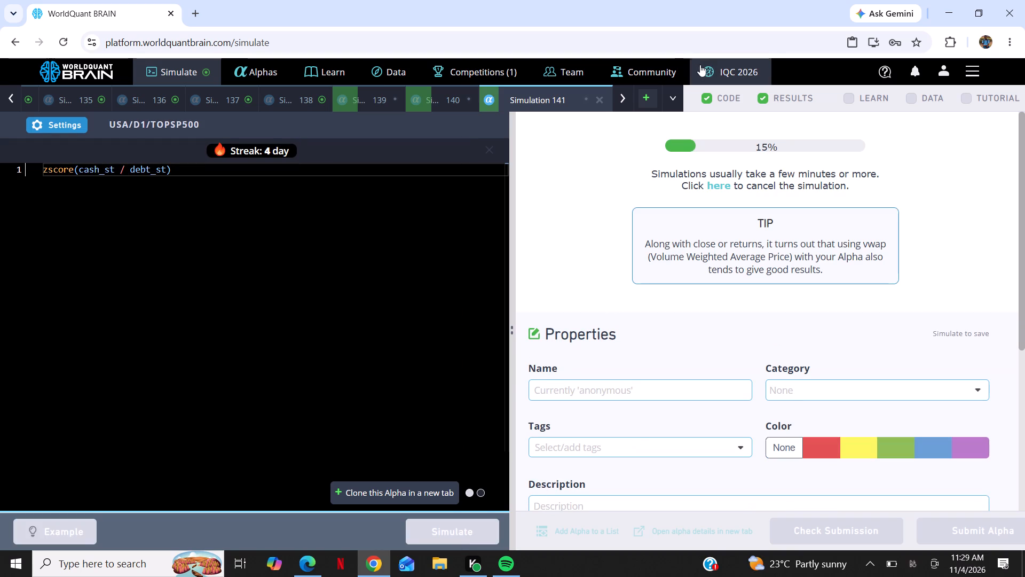
Add one more simulation and paste the expression zscore(cash_st / debt_st) into its editor.
{"action": "left_click", "coordinate": [652, 102]}
{"action": "right_click", "coordinate": [429, 226]}
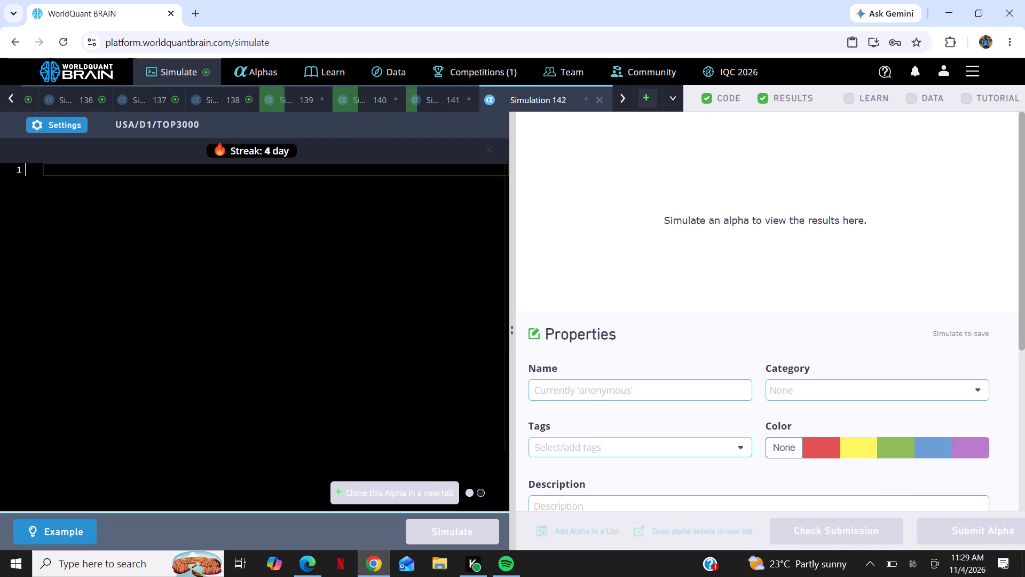
{"action": "left_click", "coordinate": [501, 297]}
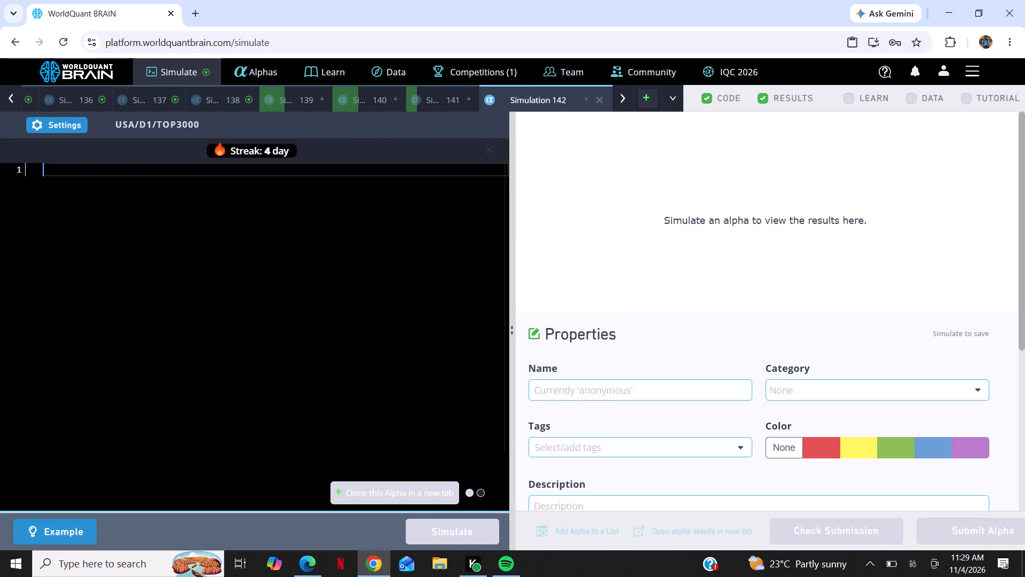
Apply neutralization None, decay 7 and universe TOP200 to Simulation 142, and run the simulation.
{"action": "left_click", "coordinate": [72, 120]}
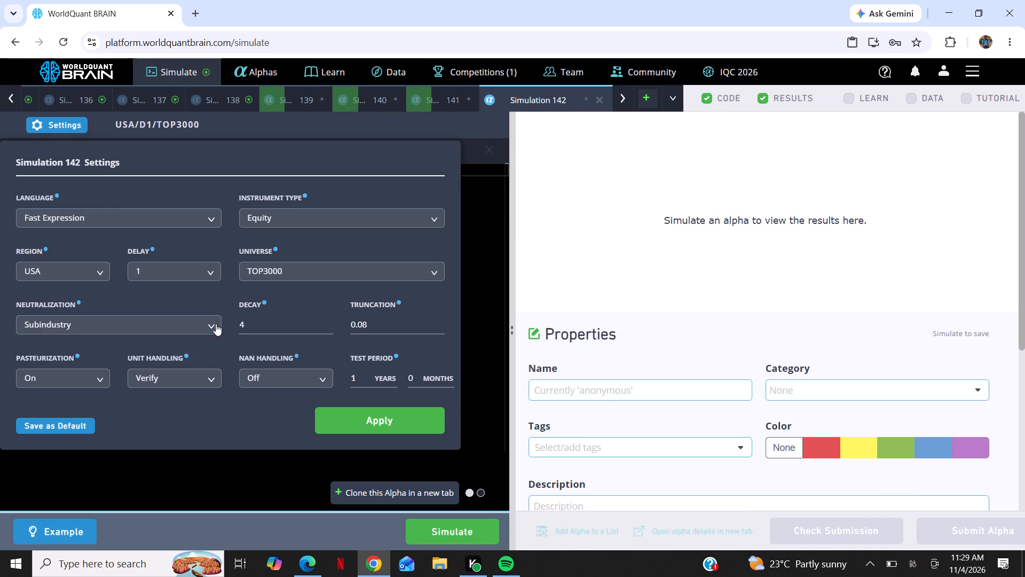
{"action": "left_click", "coordinate": [215, 324]}
{"action": "left_click", "coordinate": [191, 349]}
{"action": "triple_click", "coordinate": [326, 322]}
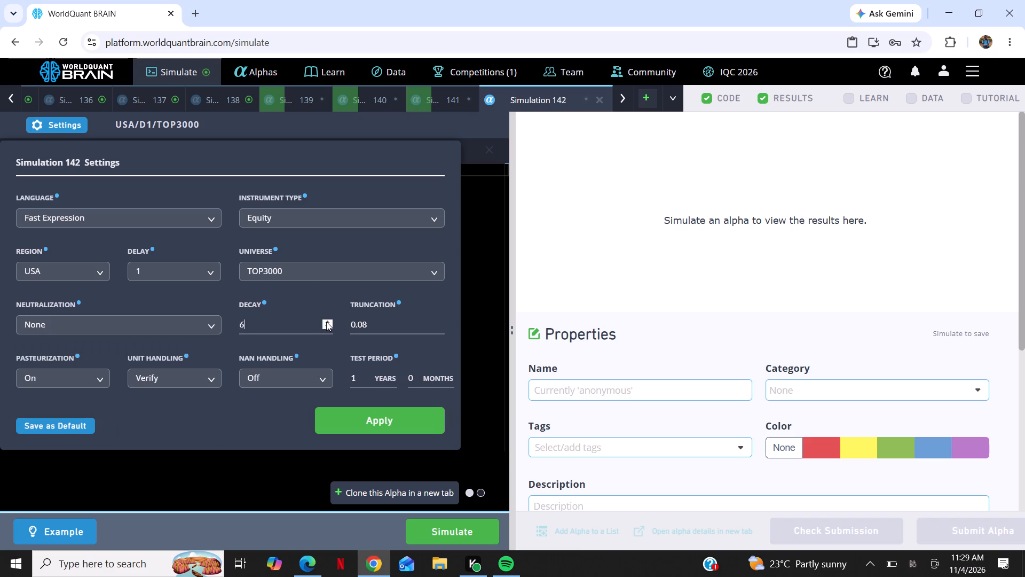
{"action": "left_click", "coordinate": [326, 322]}
{"action": "left_click", "coordinate": [326, 326]}
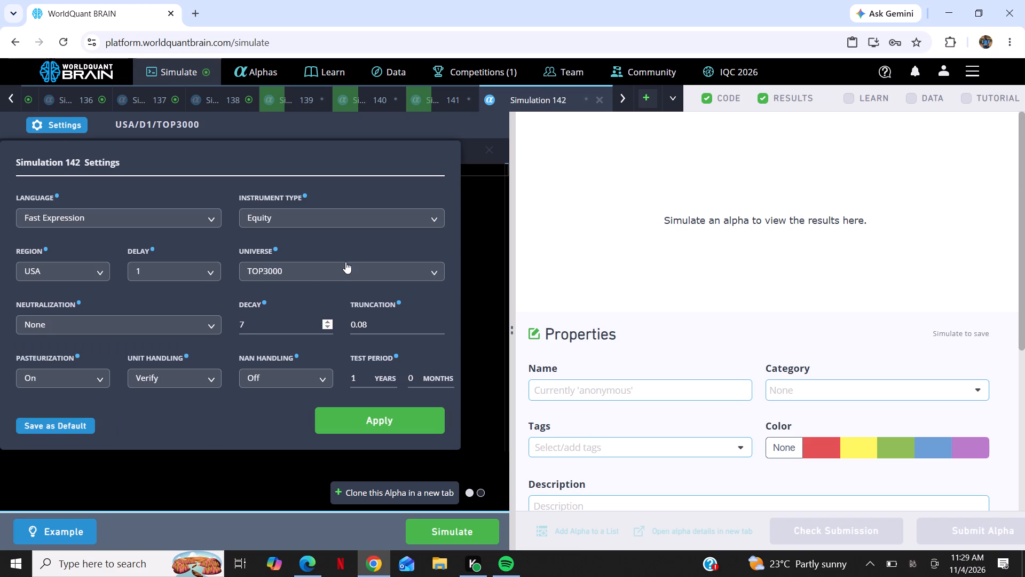
{"action": "left_click", "coordinate": [345, 274]}
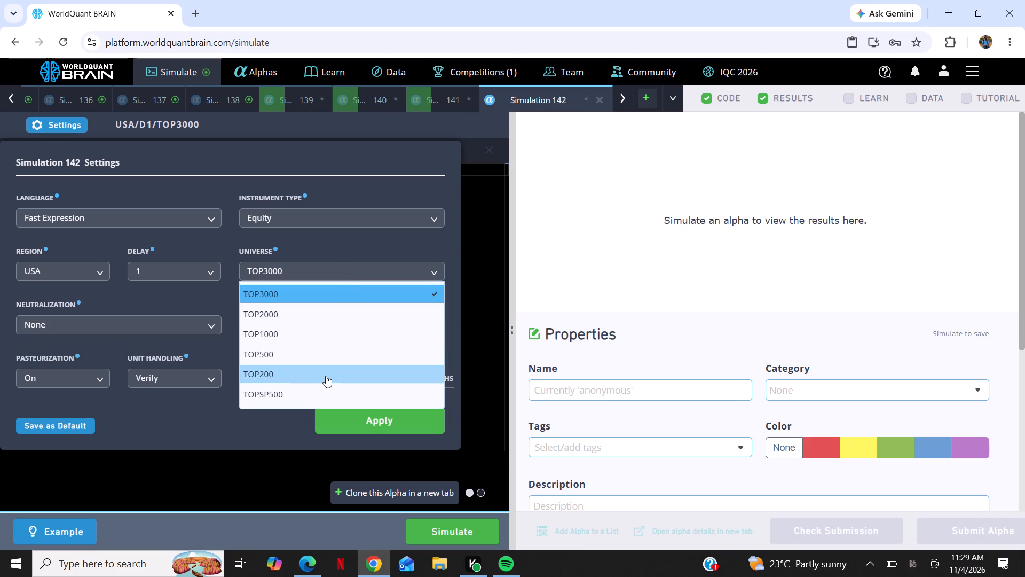
{"action": "left_click", "coordinate": [326, 376]}
{"action": "left_click", "coordinate": [372, 424]}
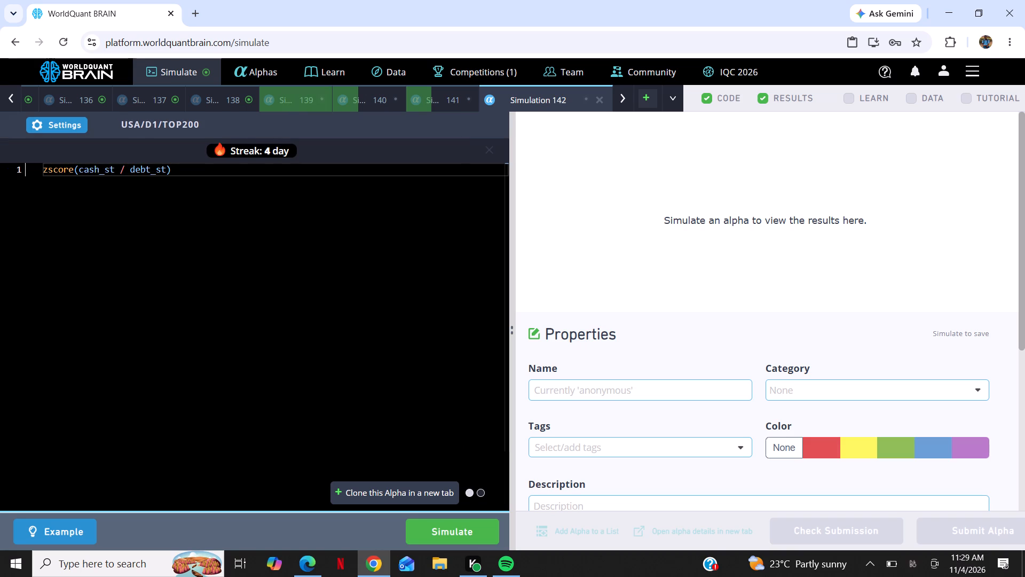
{"action": "left_click", "coordinate": [460, 528]}
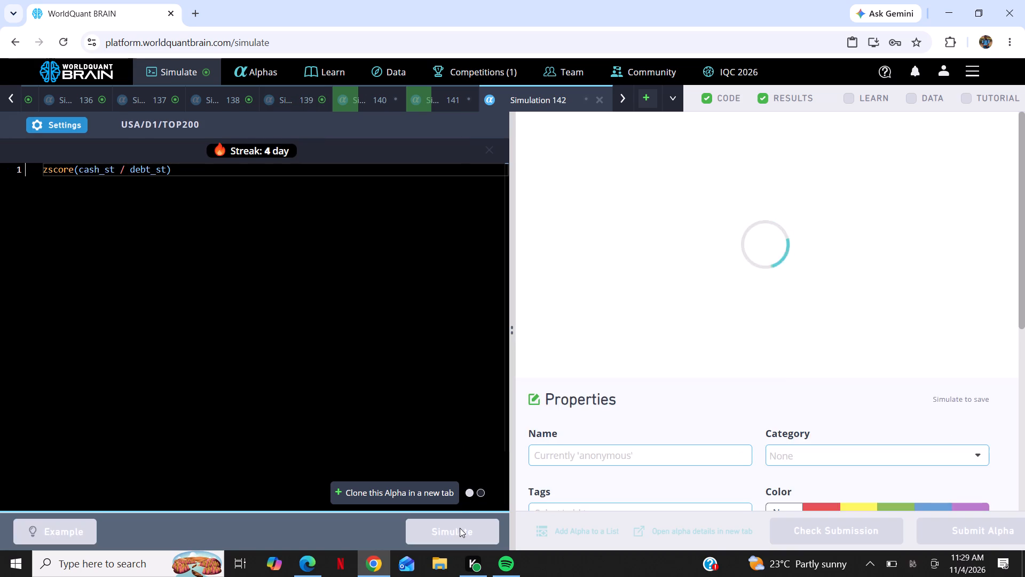
Add a new simulation after Simulation 142 and paste zscore(cash_st / debt_st) as its expression.
{"action": "left_click", "coordinate": [649, 99]}
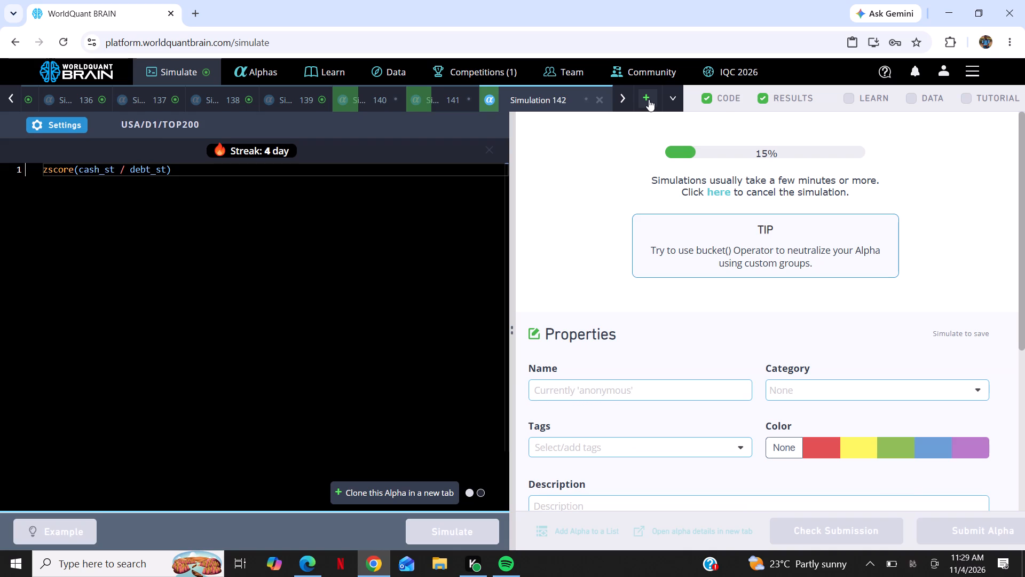
{"action": "right_click", "coordinate": [412, 213]}
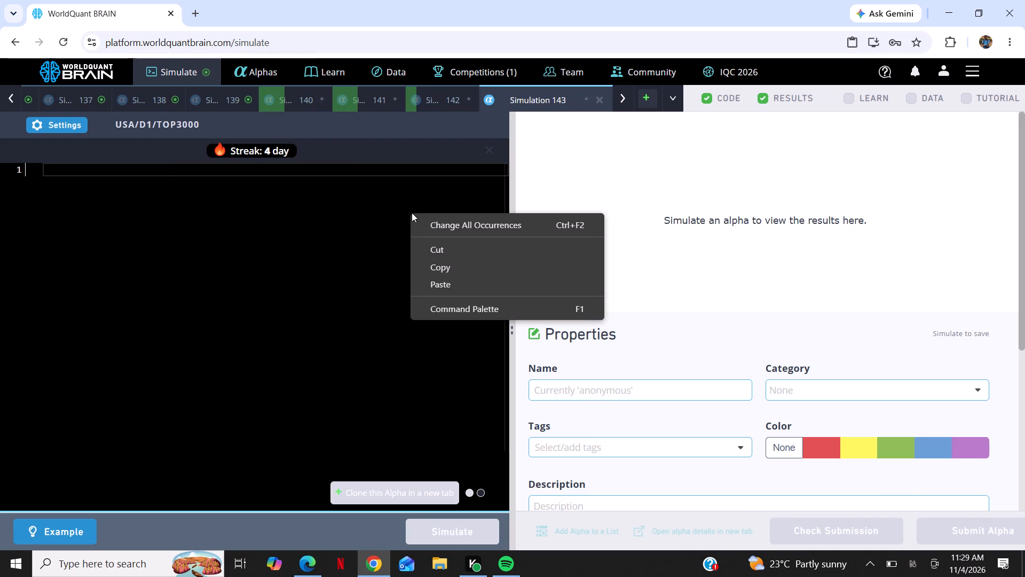
{"action": "left_click", "coordinate": [469, 278]}
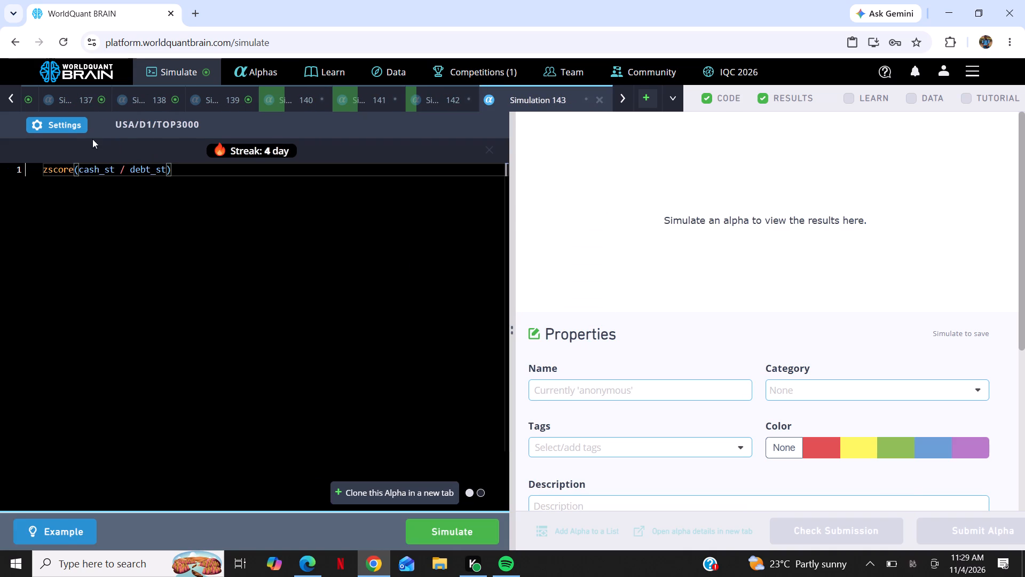
Apply neutralization None, universe TOP500 and decay 8 to Simulation 143, and run the simulation.
{"action": "left_click", "coordinate": [70, 126]}
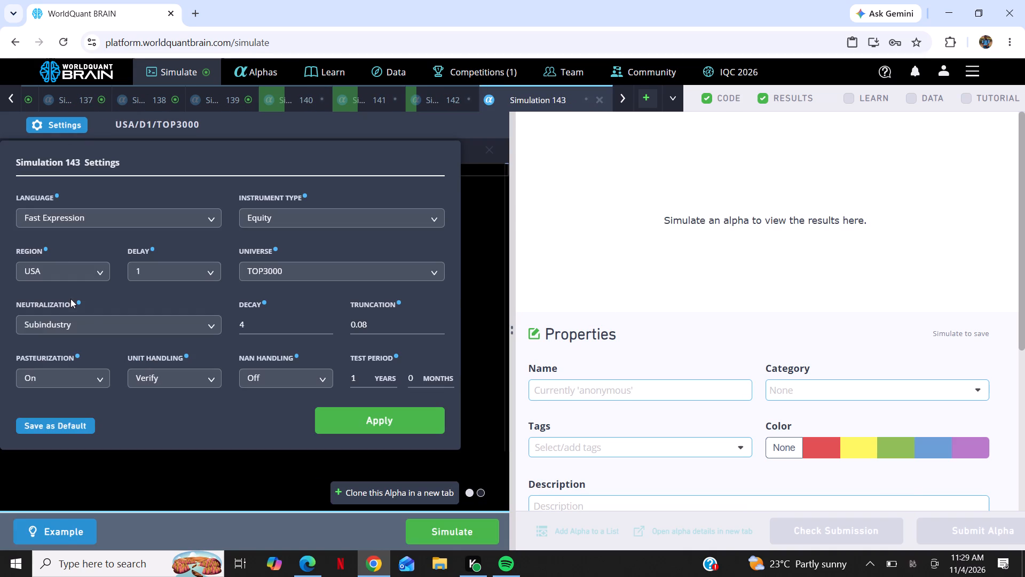
{"action": "left_click", "coordinate": [91, 320]}
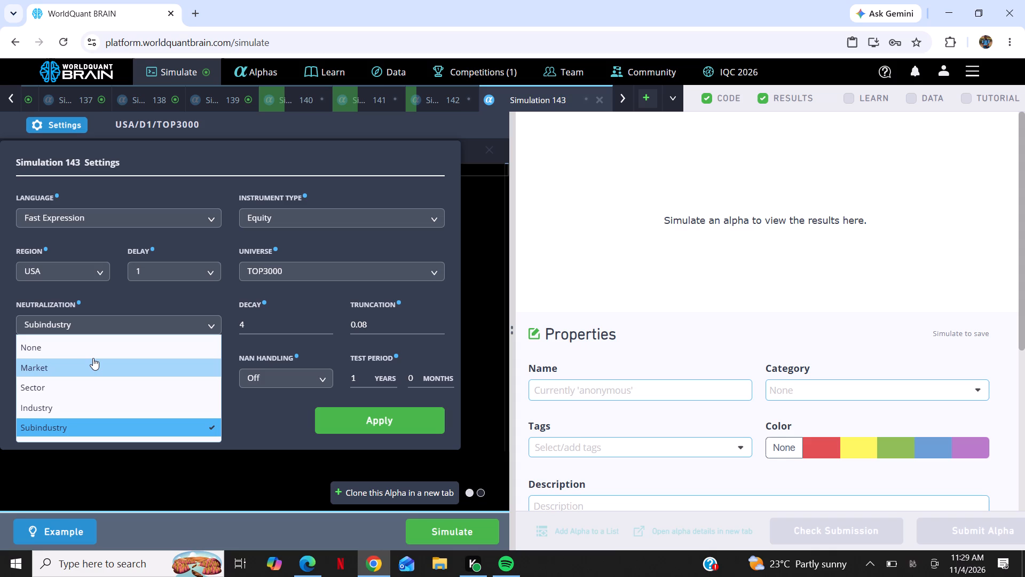
{"action": "left_click", "coordinate": [95, 352]}
{"action": "left_click", "coordinate": [278, 265]}
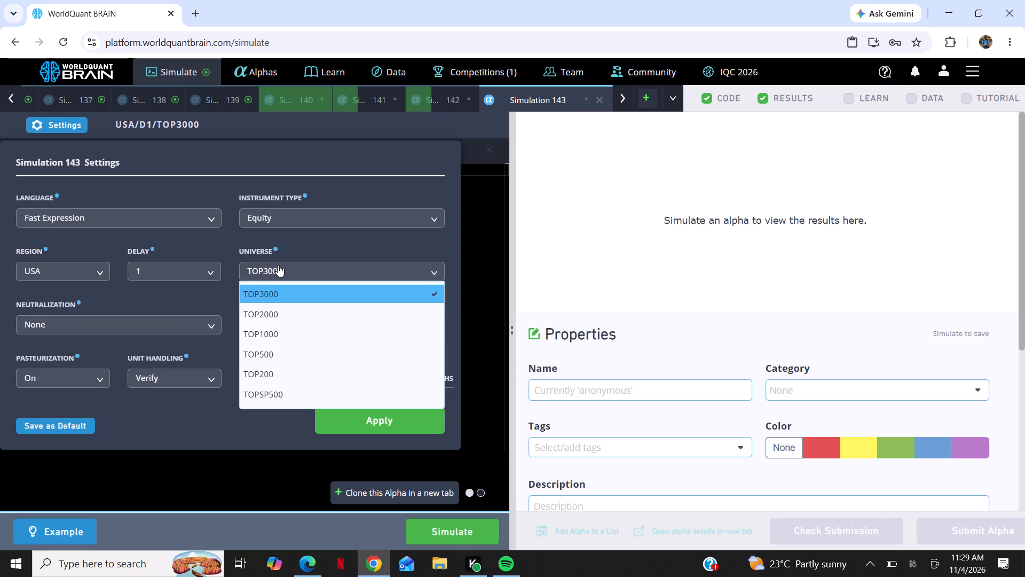
{"action": "left_click", "coordinate": [288, 352]}
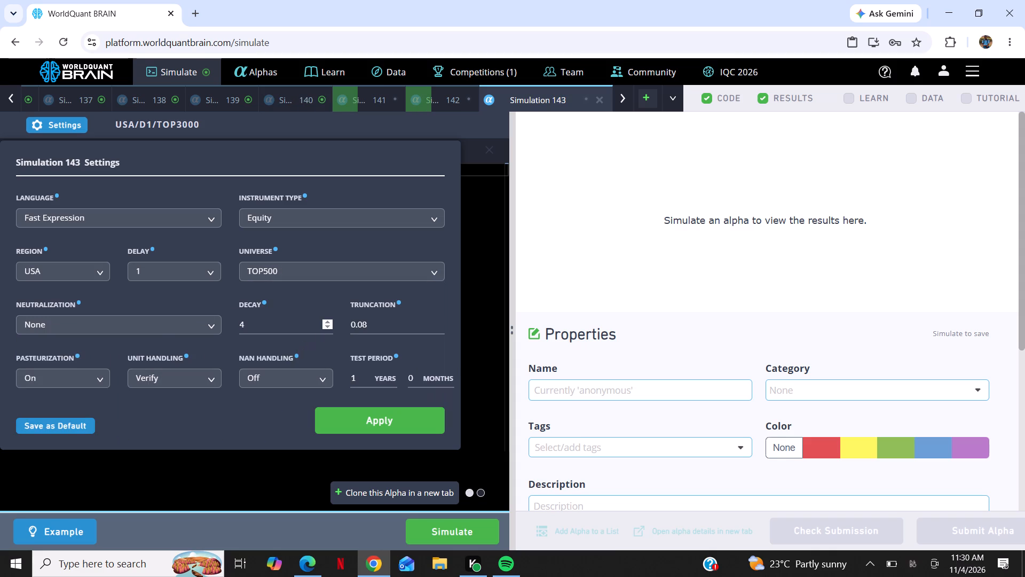
{"action": "triple_click", "coordinate": [326, 322]}
{"action": "left_click", "coordinate": [326, 322]}
{"action": "left_click", "coordinate": [376, 420]}
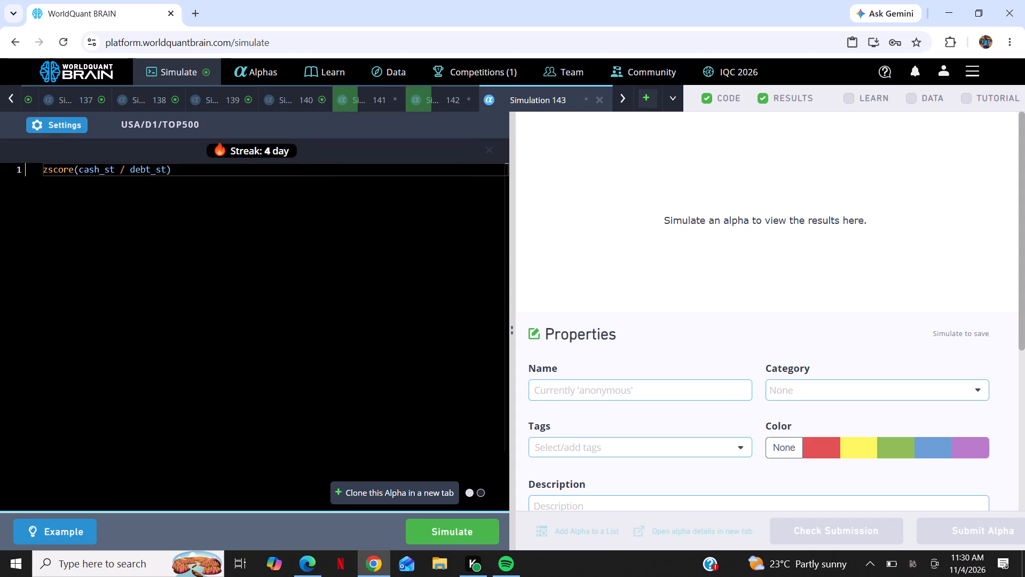
{"action": "left_click", "coordinate": [437, 533]}
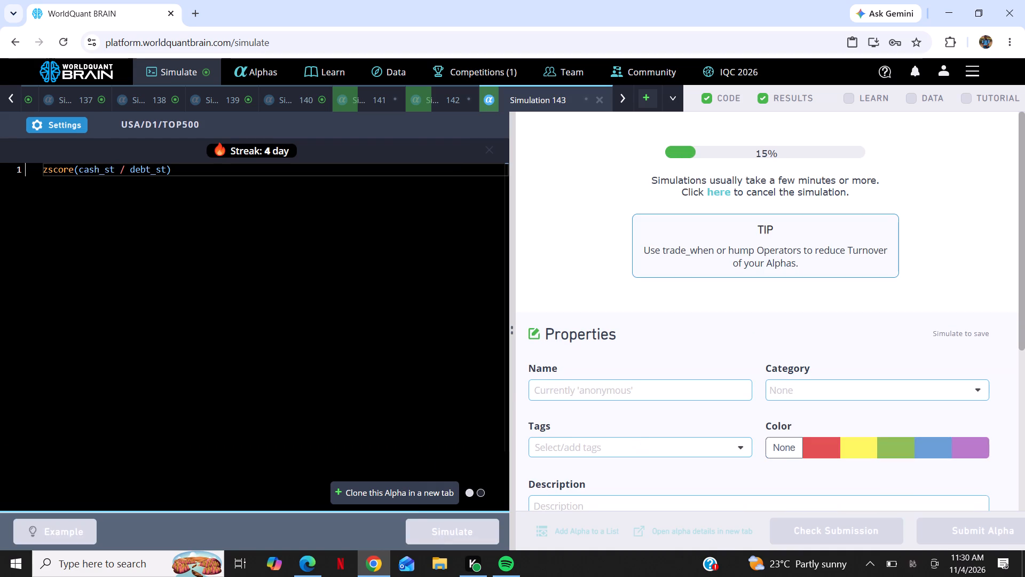
Add another simulation after Simulation 143 and paste the expression zscore(cash_st / debt_st) into it.
{"action": "left_click", "coordinate": [657, 95]}
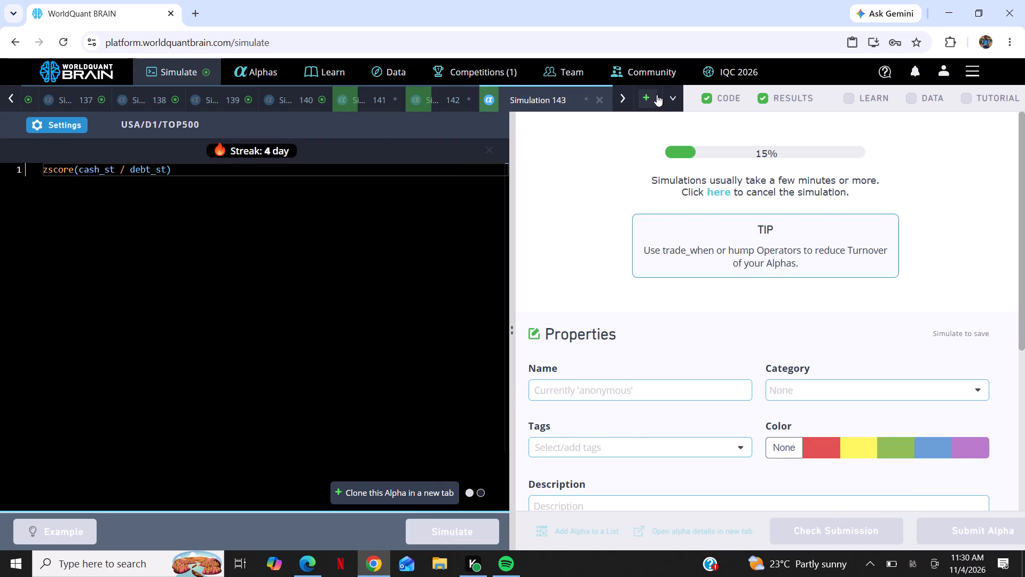
{"action": "right_click", "coordinate": [341, 229]}
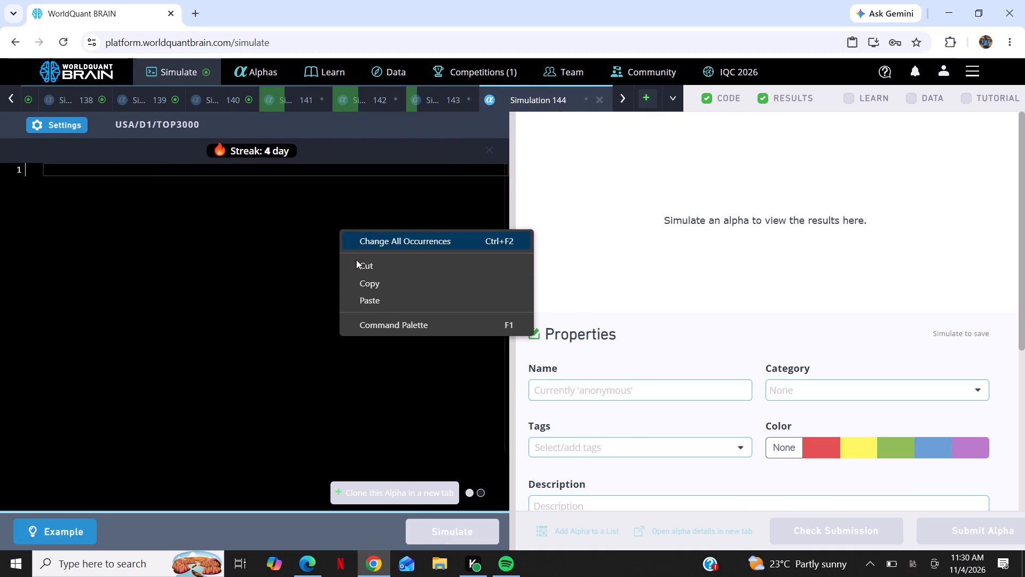
{"action": "left_click", "coordinate": [407, 300]}
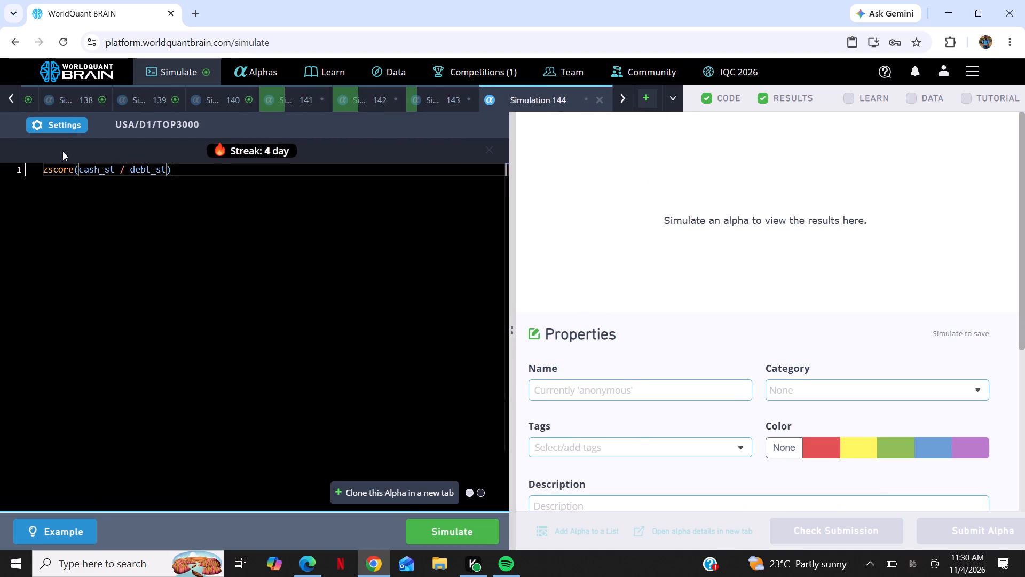
Apply neutralization None, universe TOP500 and decay 10 to Simulation 144, and run the simulation.
{"action": "left_click", "coordinate": [65, 127]}
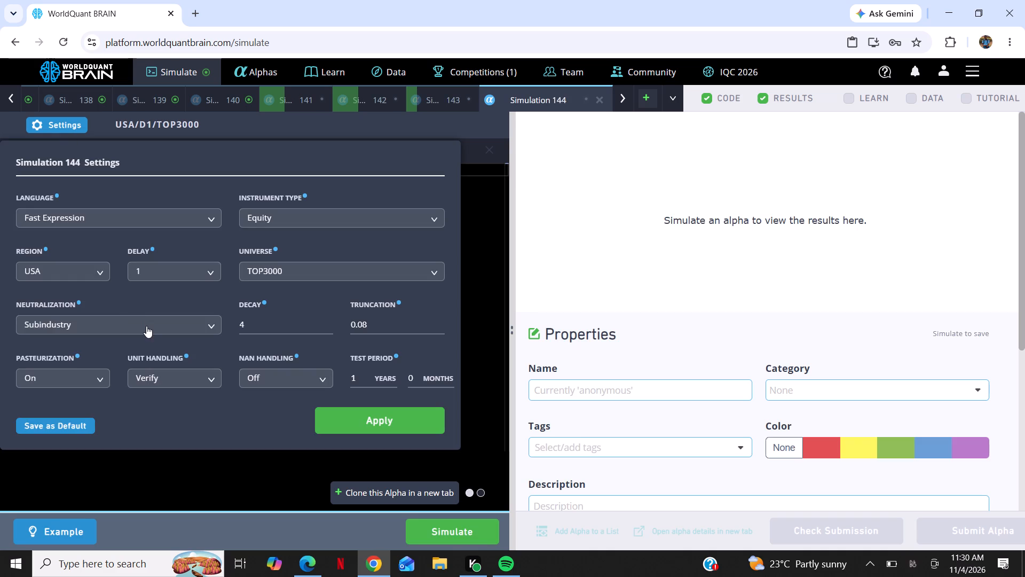
{"action": "left_click", "coordinate": [146, 326]}
{"action": "left_click", "coordinate": [143, 352]}
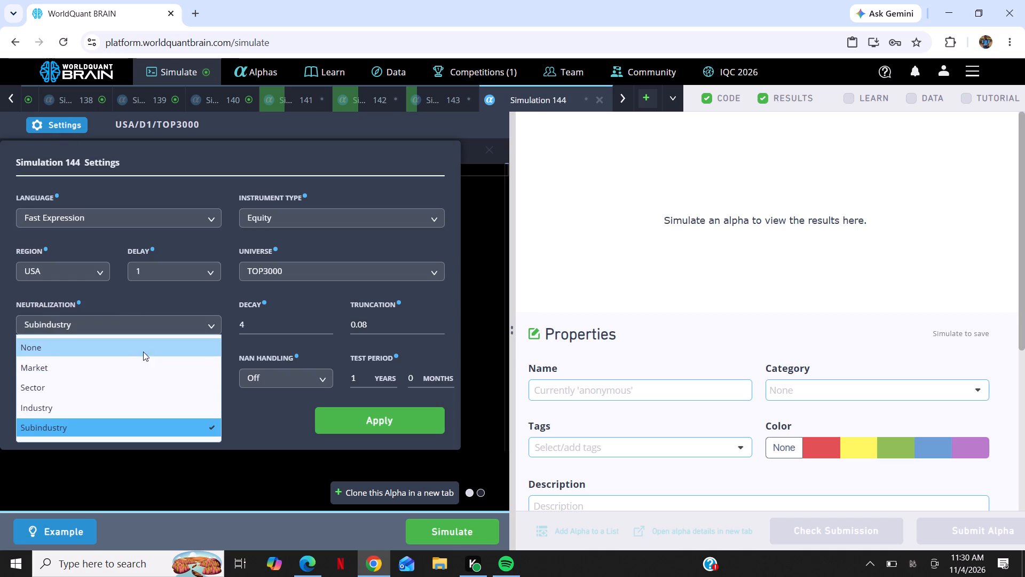
{"action": "left_click", "coordinate": [272, 270]}
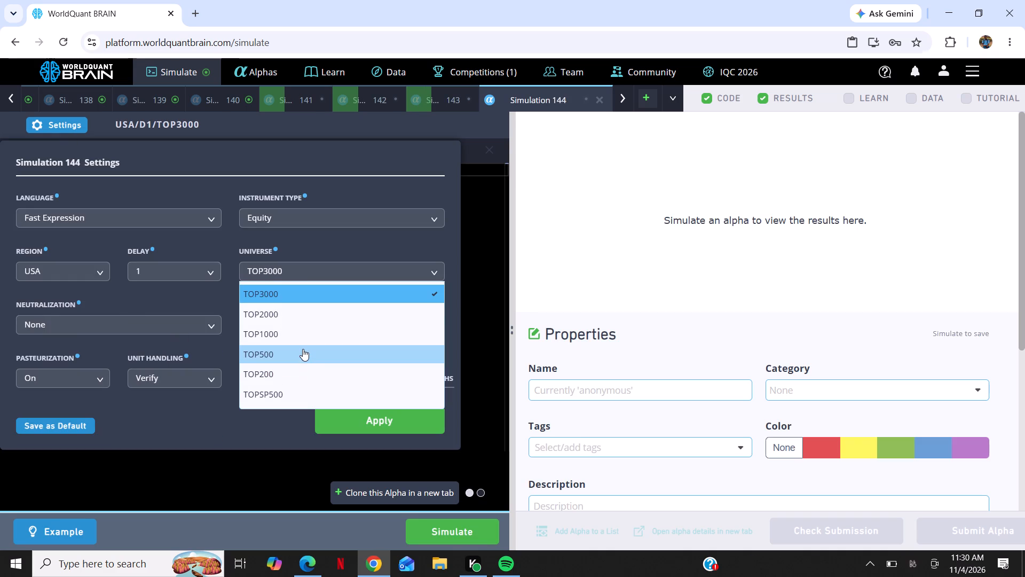
{"action": "left_click", "coordinate": [303, 348]}
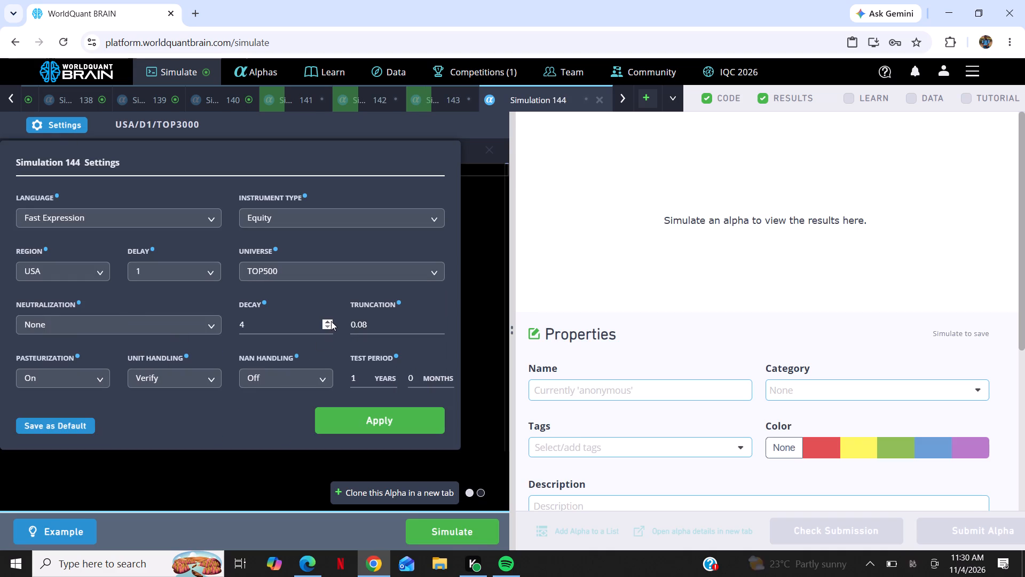
{"action": "triple_click", "coordinate": [329, 322]}
{"action": "triple_click", "coordinate": [329, 322]}
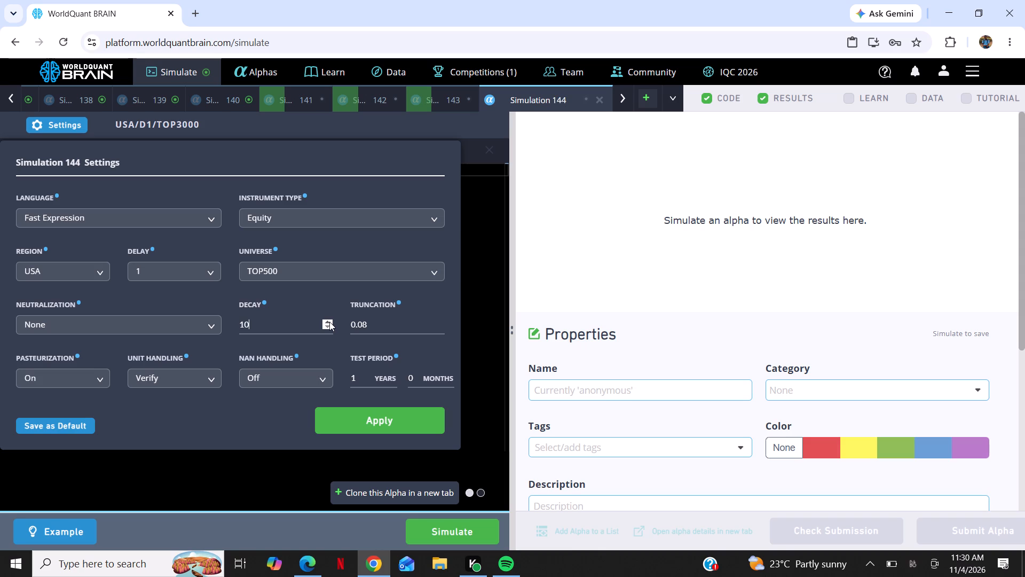
{"action": "left_click", "coordinate": [385, 418]}
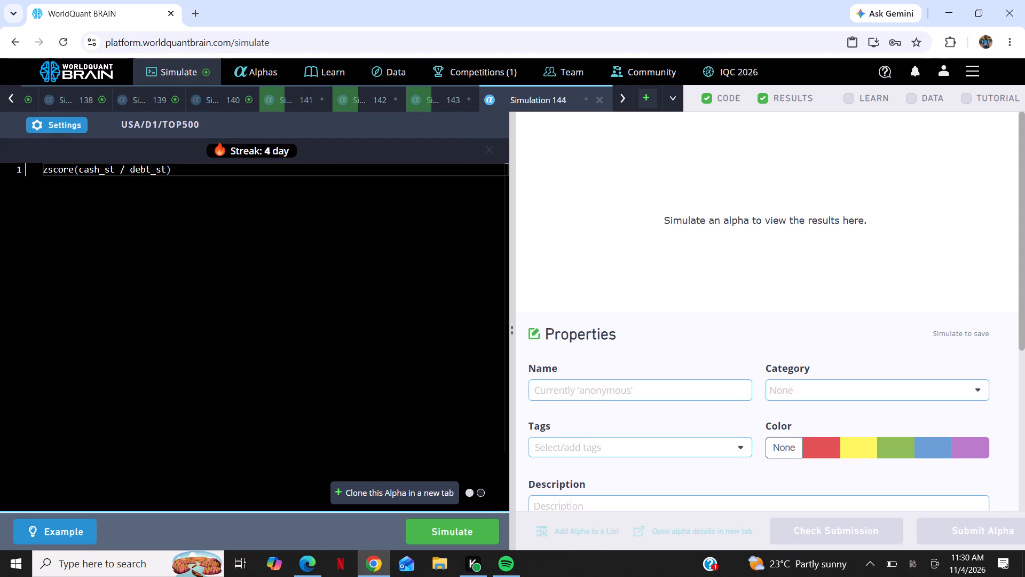
{"action": "left_click", "coordinate": [471, 526]}
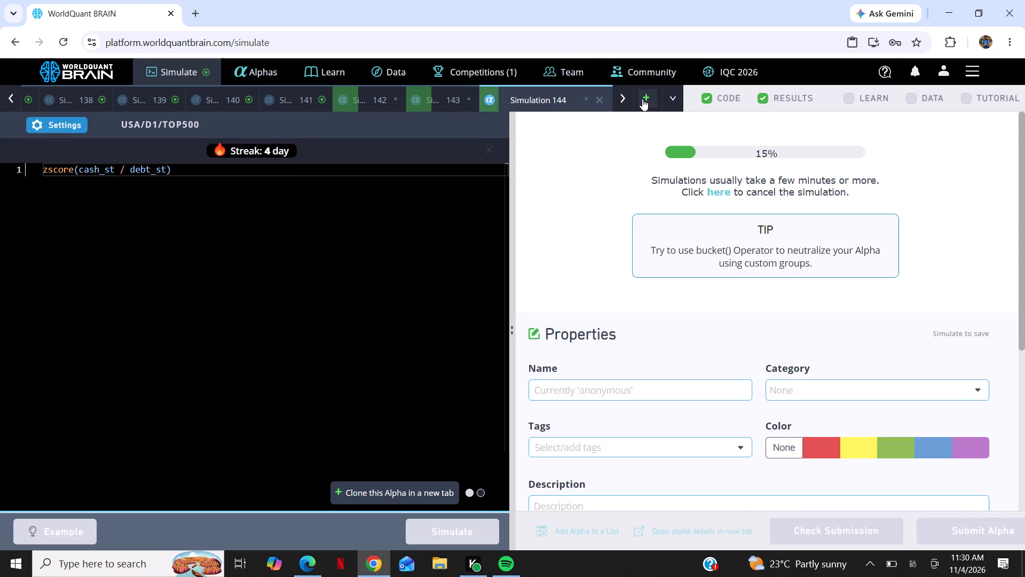
Add a new simulation after Simulation 144 and paste zscore(cash_st / debt_st) into its editor.
{"action": "left_click", "coordinate": [642, 99]}
{"action": "right_click", "coordinate": [250, 254]}
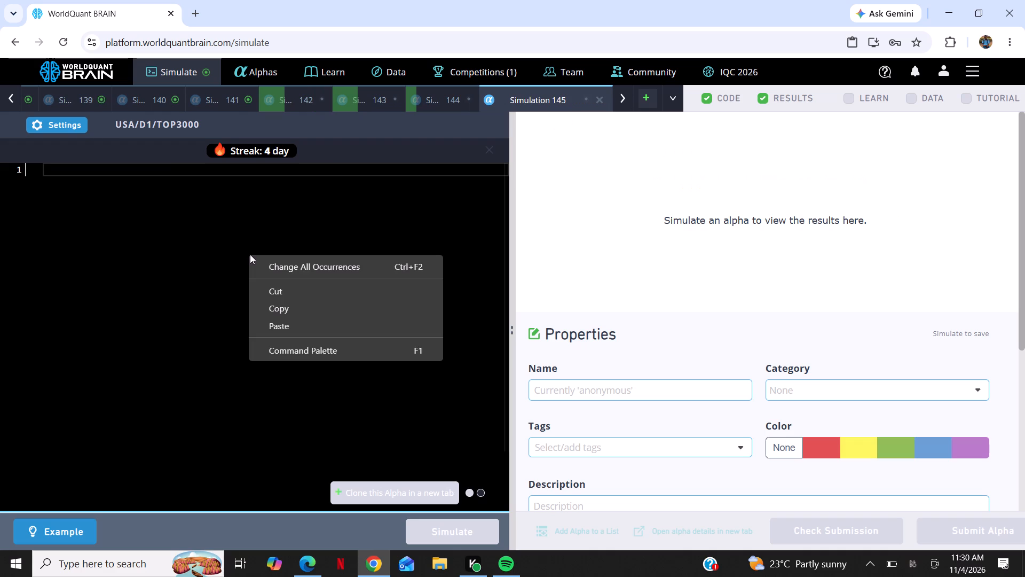
{"action": "left_click", "coordinate": [288, 326]}
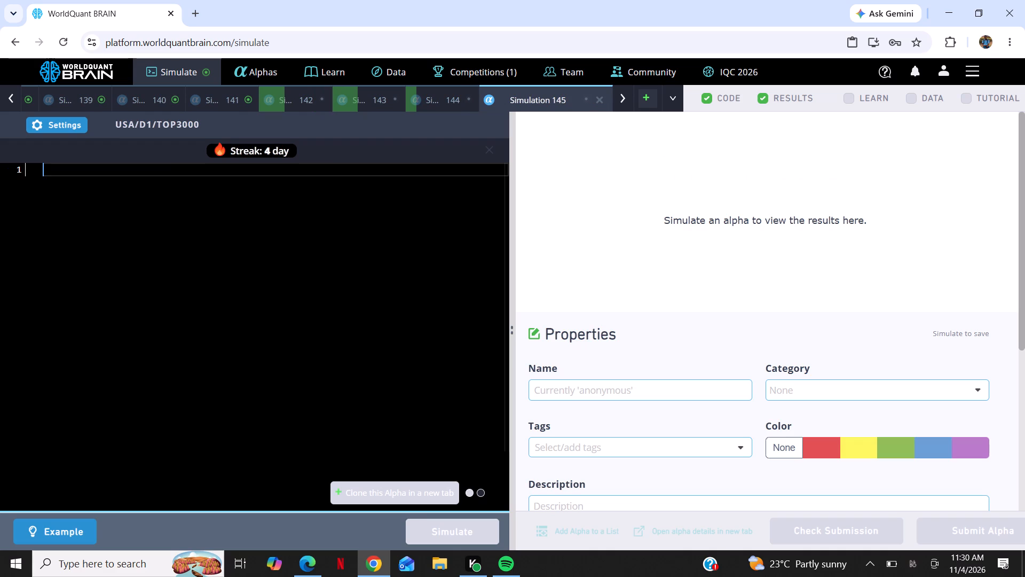
Apply neutralization None, universe TOP1000 and decay 5 to Simulation 145, and run the simulation.
{"action": "left_click", "coordinate": [56, 123]}
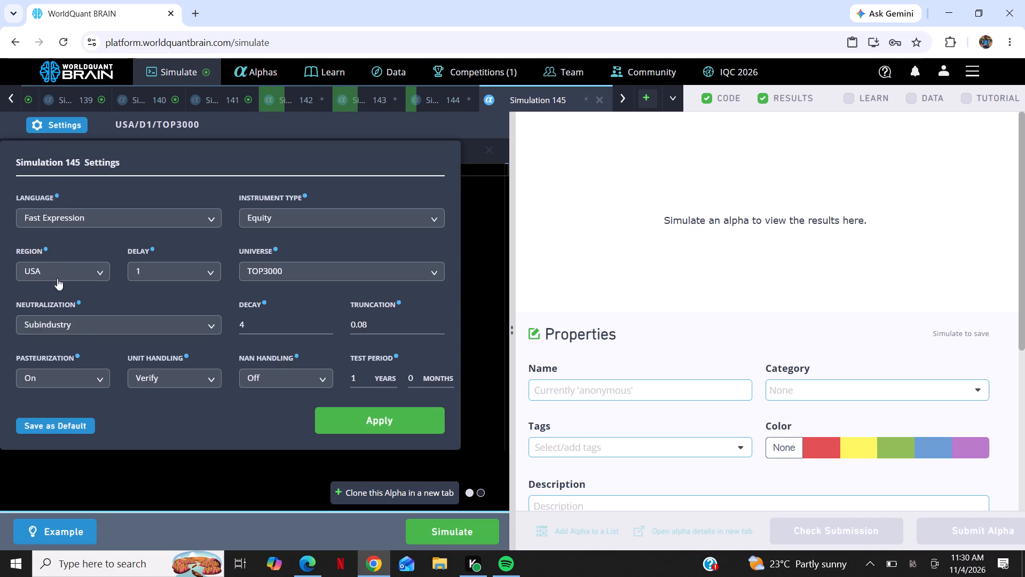
{"action": "left_click", "coordinate": [89, 325]}
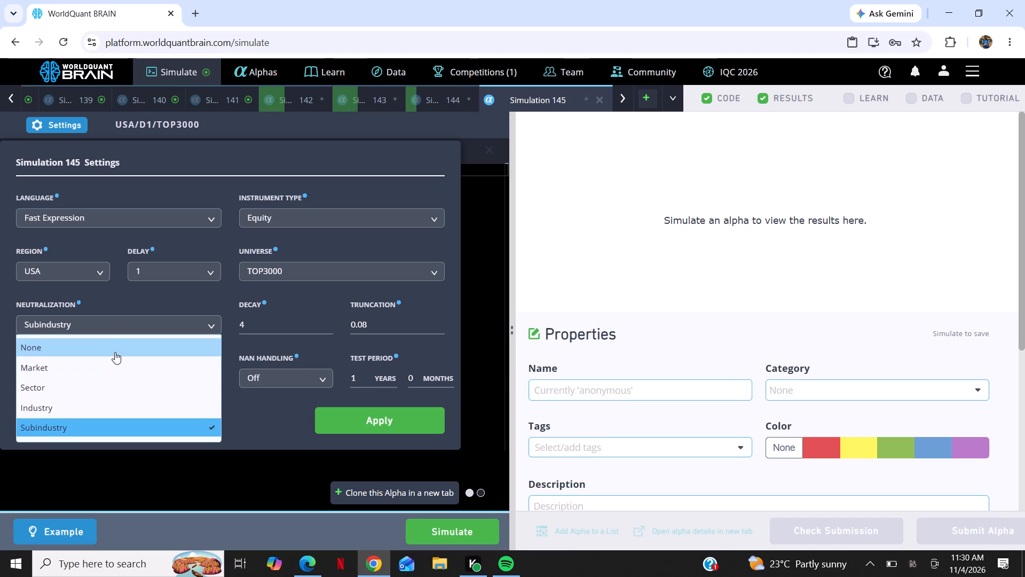
{"action": "left_click", "coordinate": [115, 352]}
{"action": "left_click", "coordinate": [302, 269]}
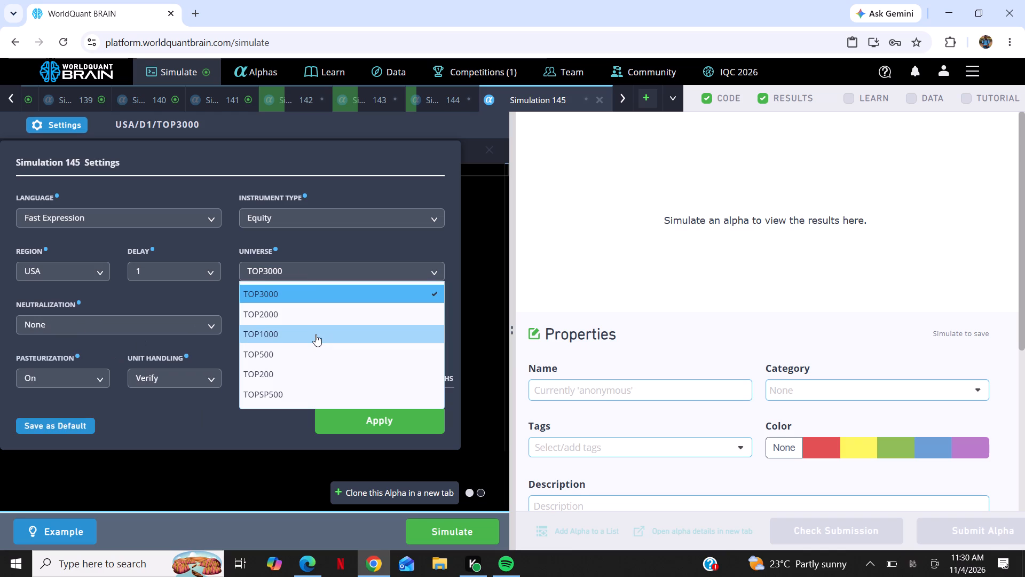
{"action": "left_click", "coordinate": [316, 334]}
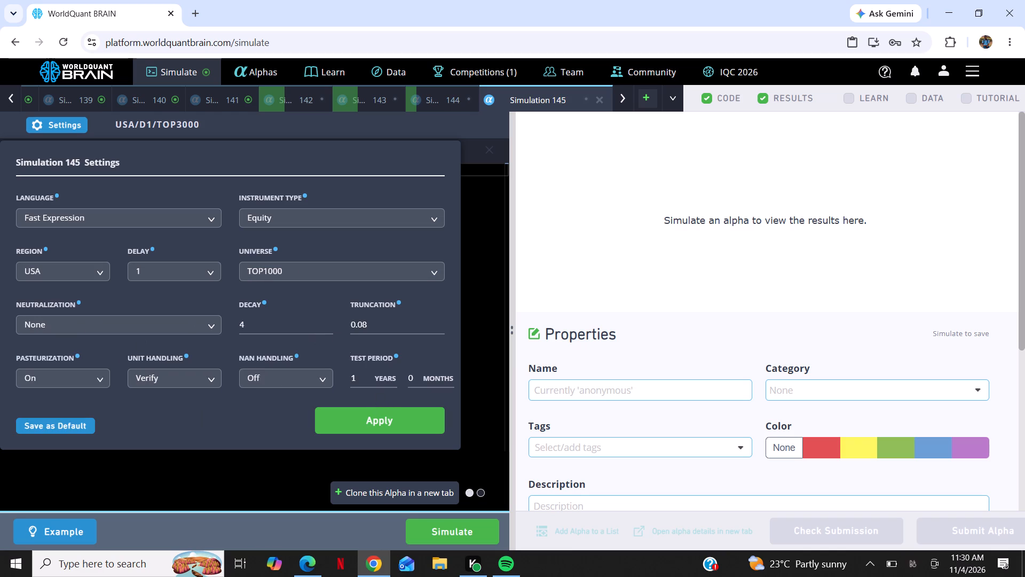
{"action": "left_click", "coordinate": [328, 320]}
{"action": "left_click", "coordinate": [387, 414]}
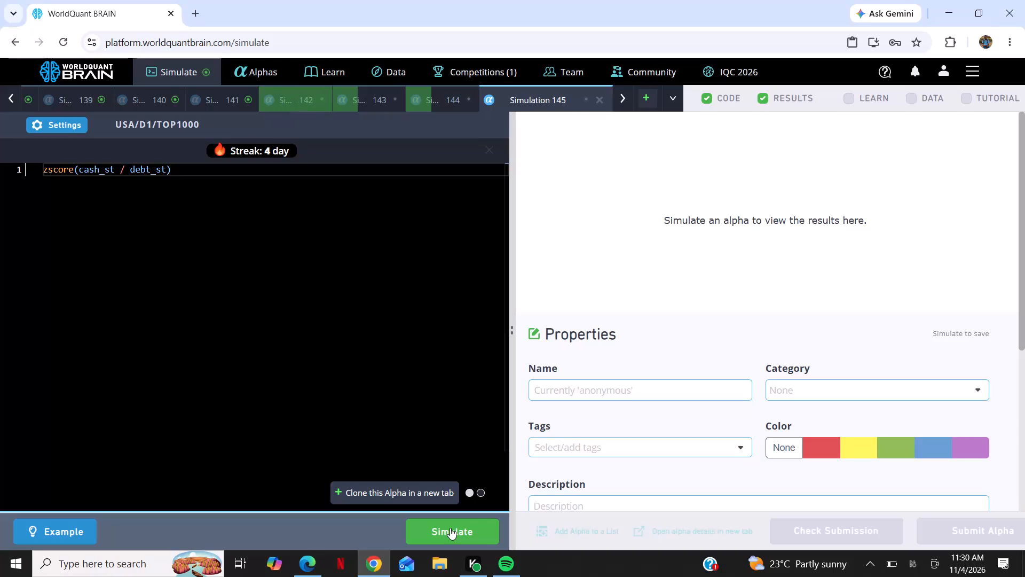
{"action": "left_click", "coordinate": [450, 528]}
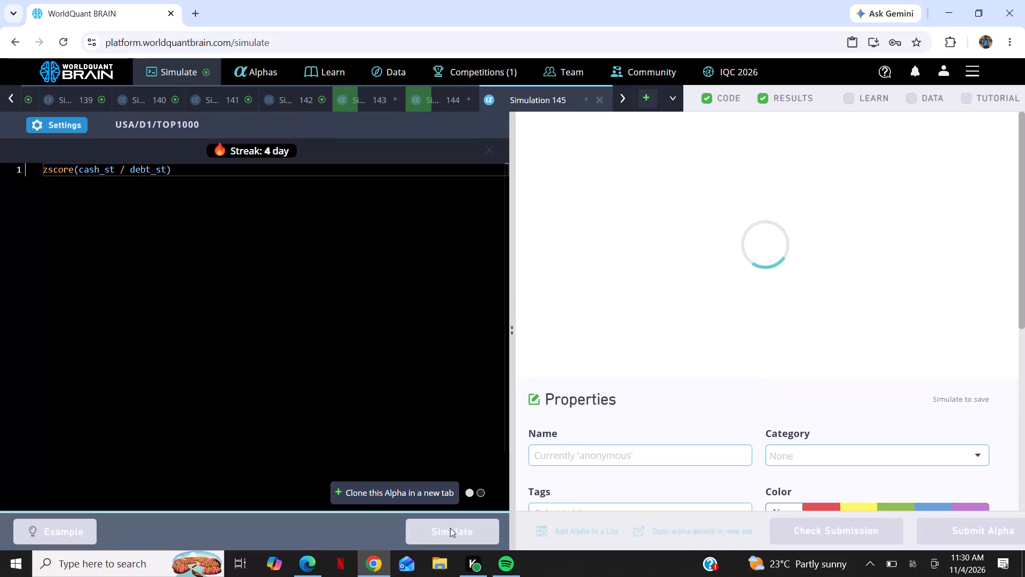
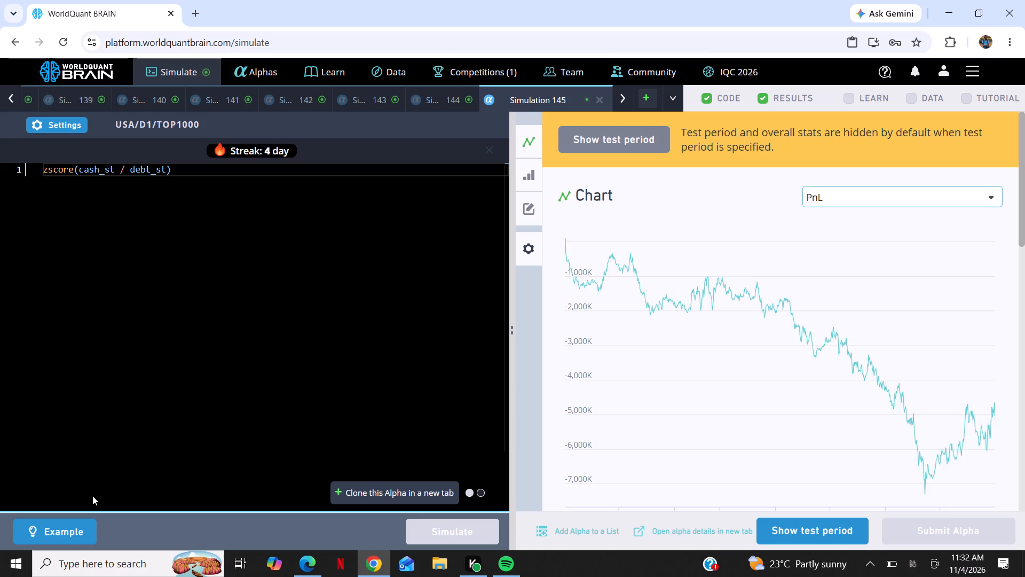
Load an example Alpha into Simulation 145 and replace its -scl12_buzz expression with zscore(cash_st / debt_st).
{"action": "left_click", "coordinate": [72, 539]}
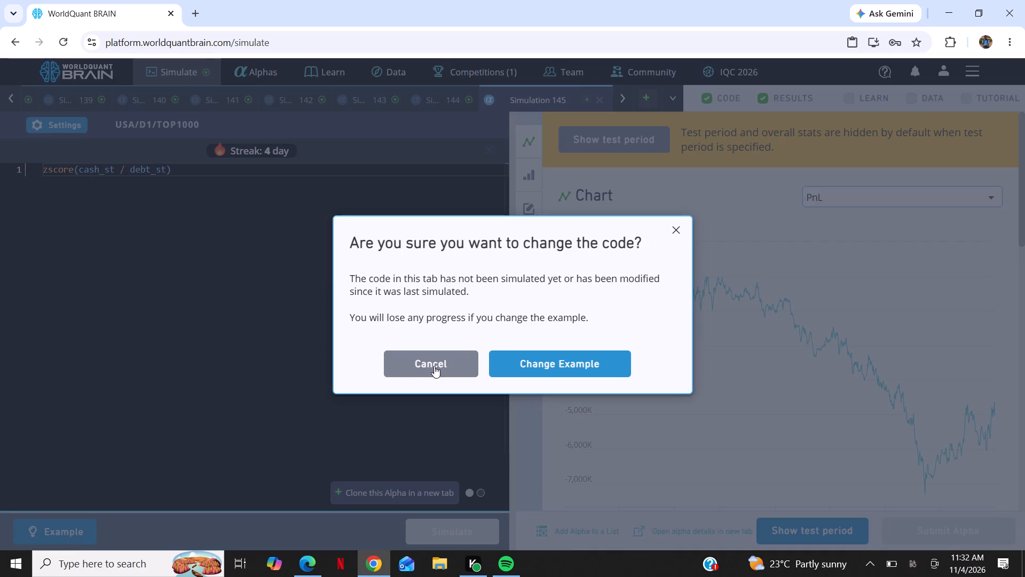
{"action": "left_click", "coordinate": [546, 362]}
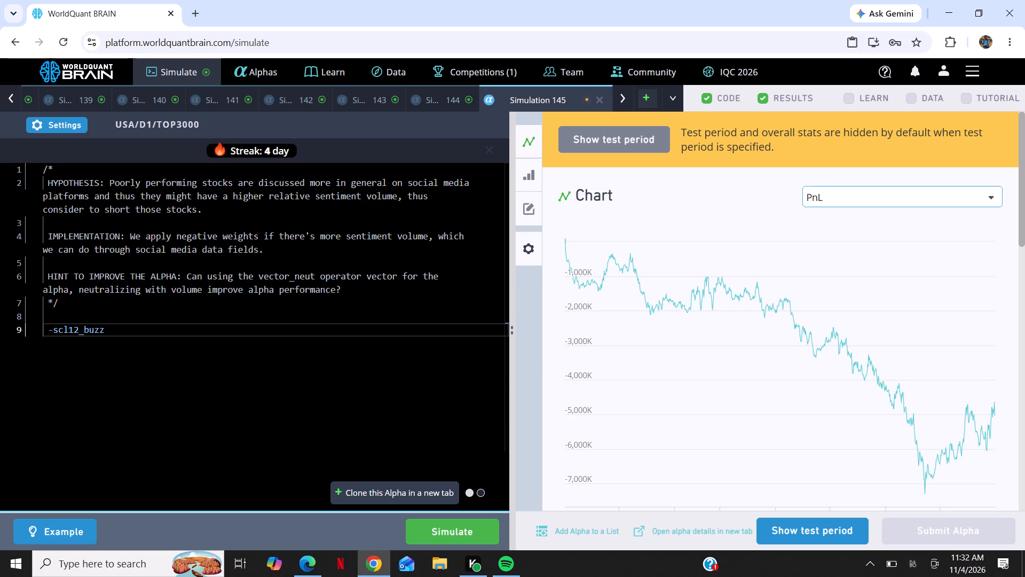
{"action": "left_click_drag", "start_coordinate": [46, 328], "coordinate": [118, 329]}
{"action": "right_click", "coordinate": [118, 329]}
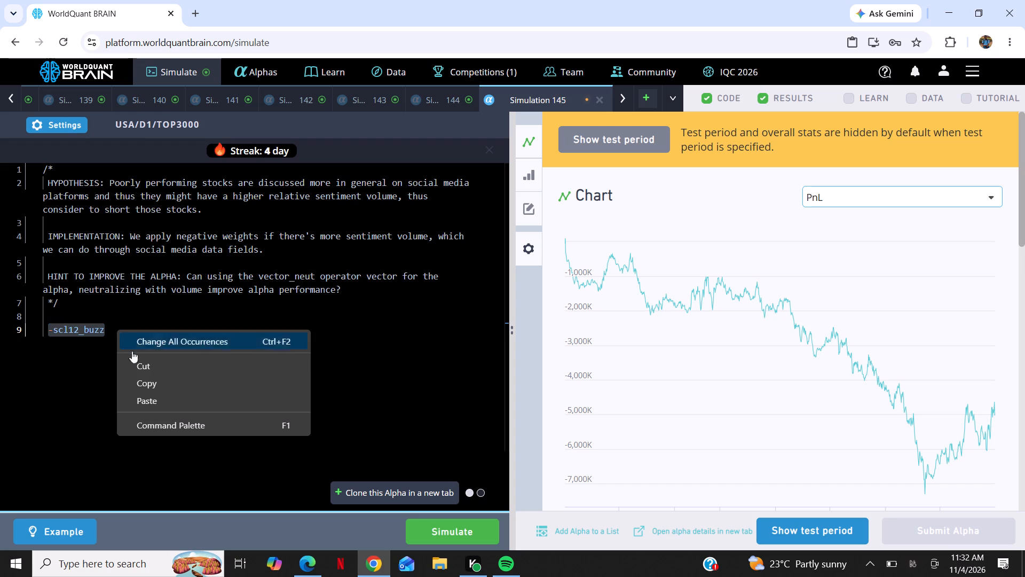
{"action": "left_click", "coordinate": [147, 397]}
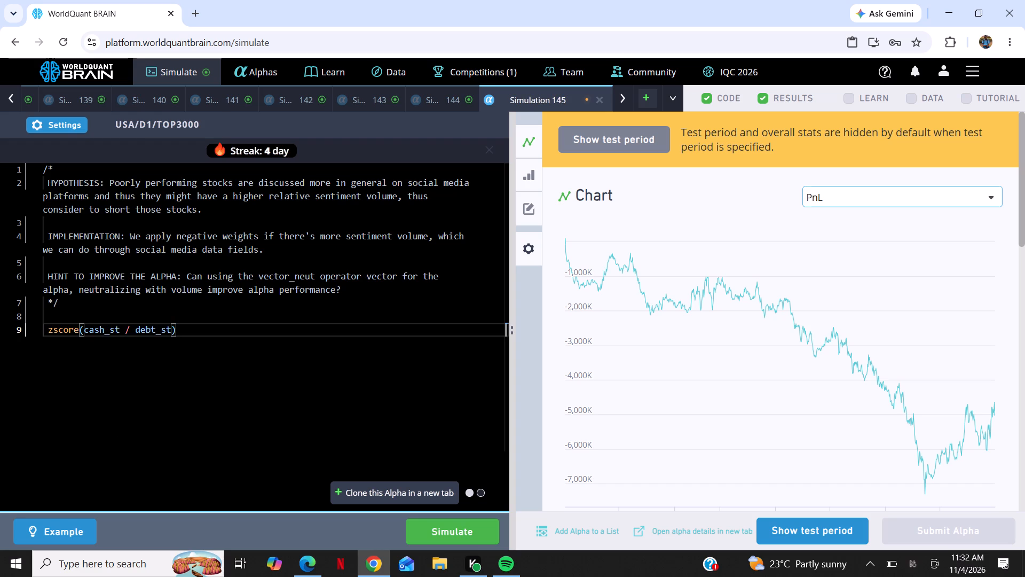
Cycle through the example Alphas in Simulation 145 to the foreign currency gain hypothesis and copy its expression fn_oth_income_loss_fx_transaction_and_tax_translation_adj_a.
{"action": "left_click", "coordinate": [82, 536]}
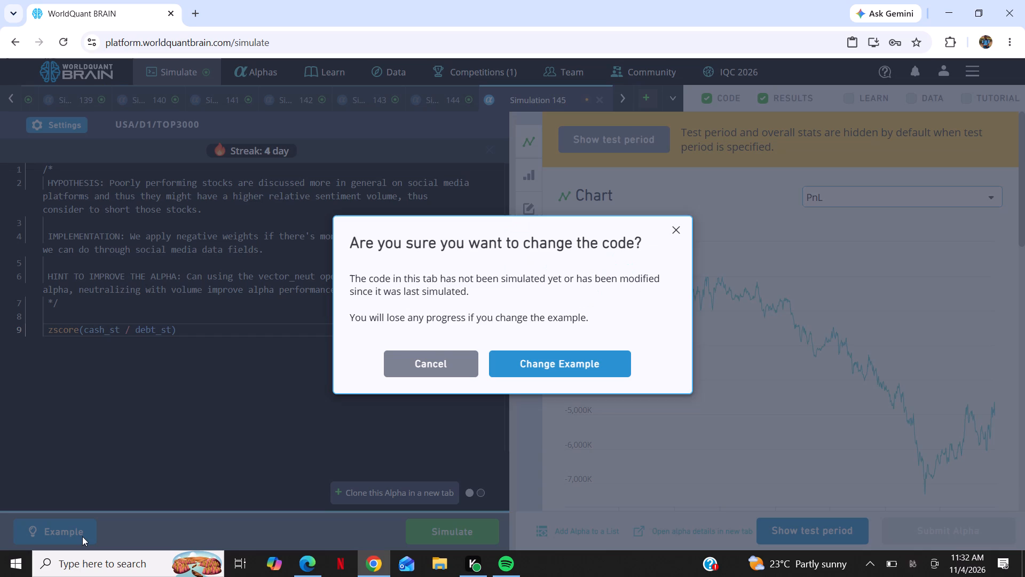
{"action": "left_click", "coordinate": [576, 361]}
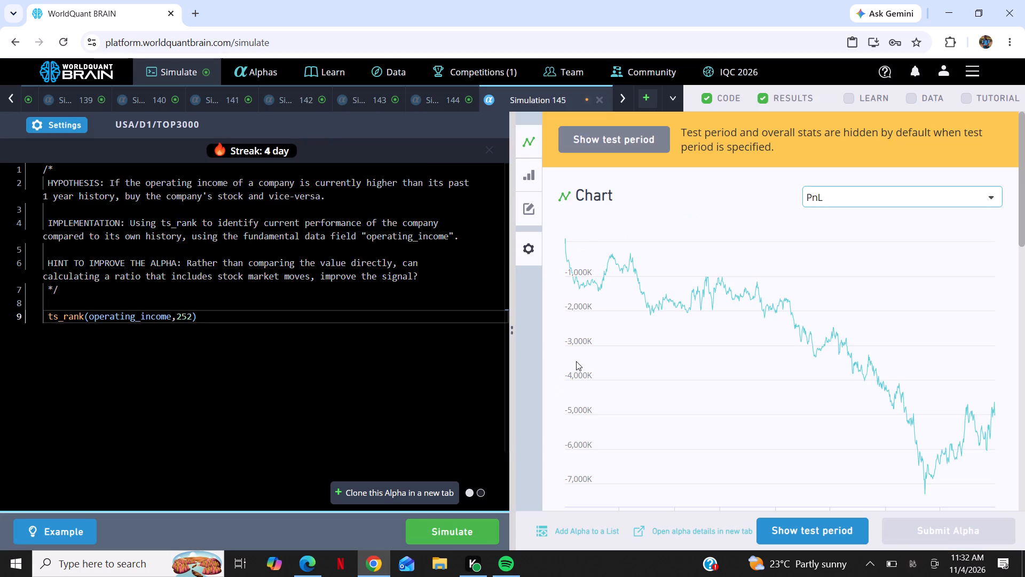
{"action": "left_click", "coordinate": [64, 541]}
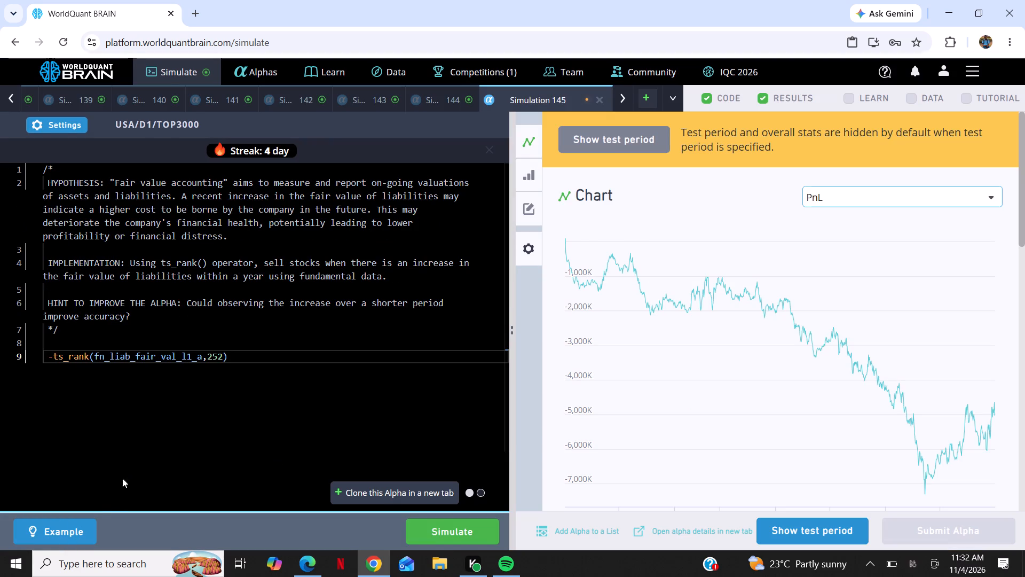
{"action": "left_click", "coordinate": [73, 539]}
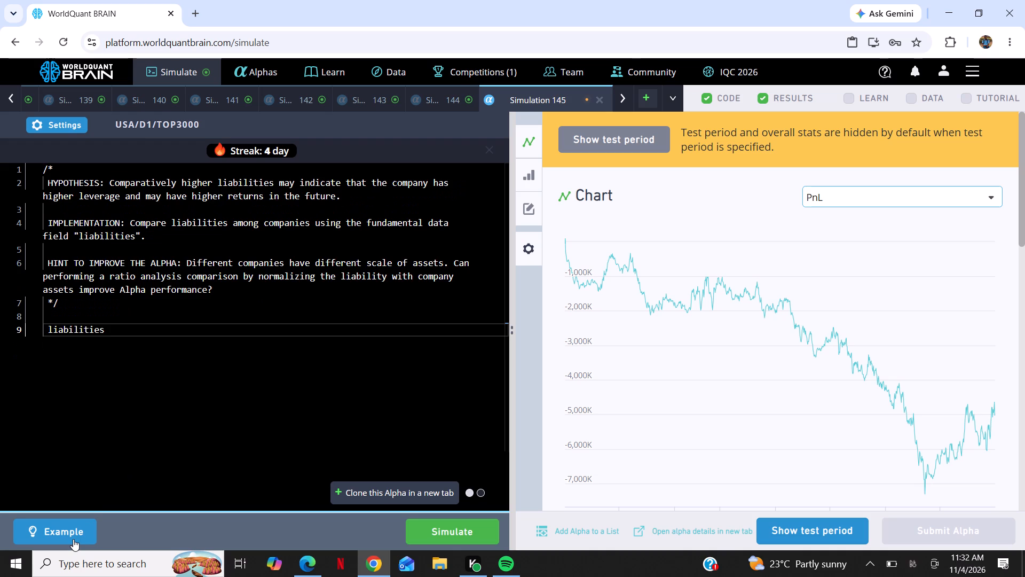
{"action": "left_click", "coordinate": [73, 539]}
{"action": "left_click", "coordinate": [73, 539]}
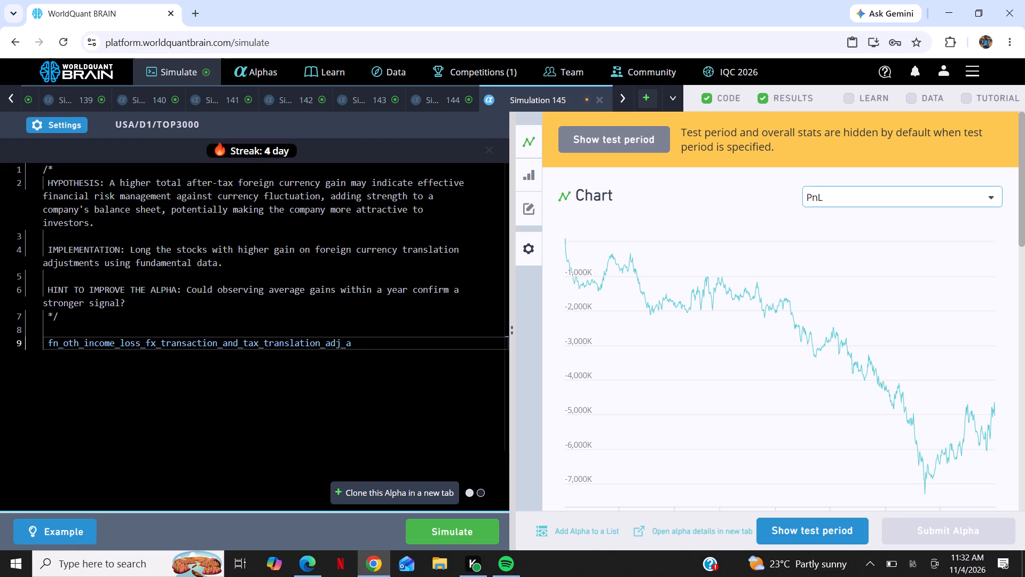
{"action": "left_click_drag", "start_coordinate": [47, 345], "coordinate": [358, 360]}
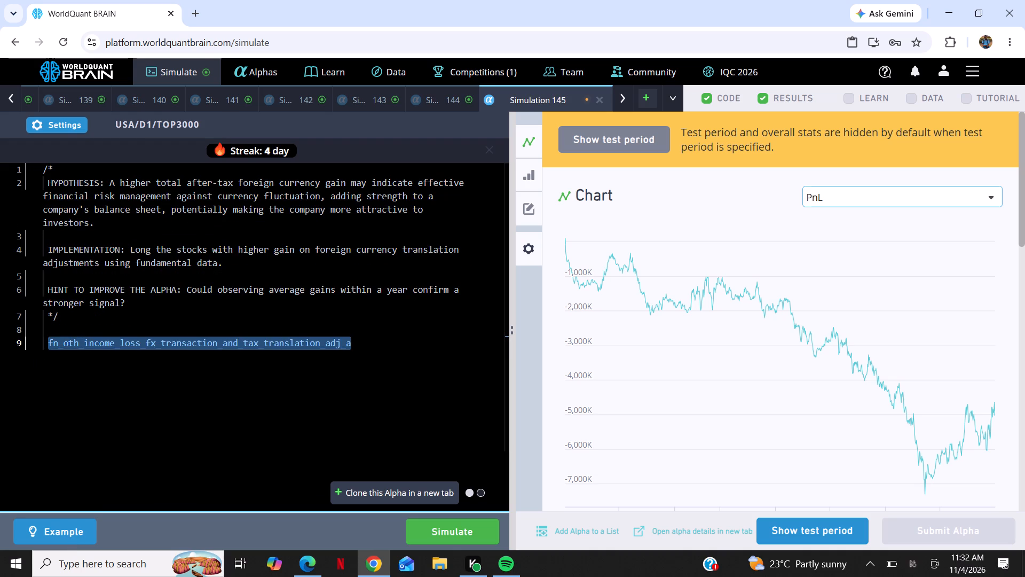
{"action": "right_click", "coordinate": [358, 360]}
{"action": "left_click", "coordinate": [407, 410]}
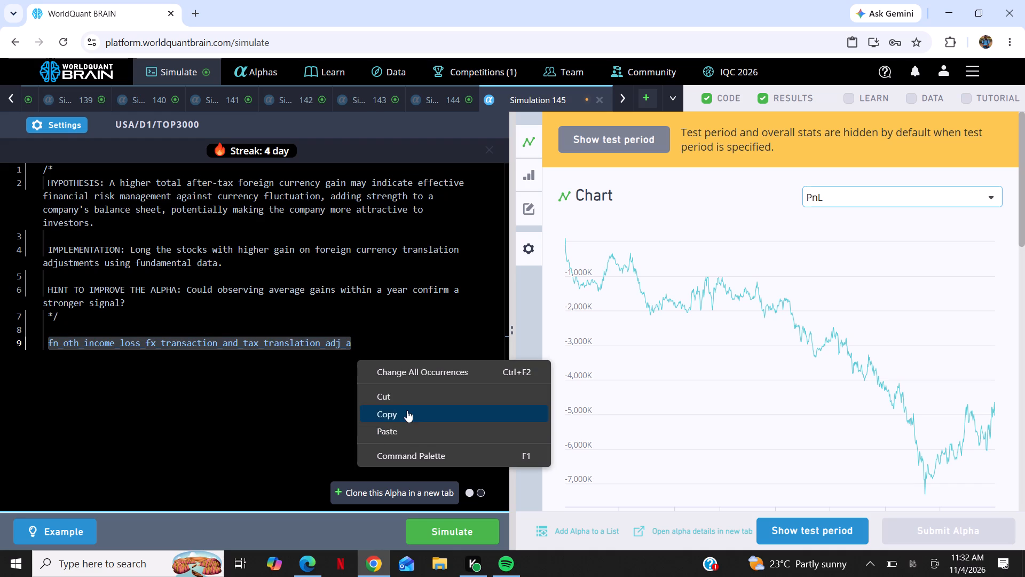
Add a new simulation after Simulation 145 and paste fn_oth_income_loss_fx_transaction_and_tax_translation_adj_a into its editor.
{"action": "left_click", "coordinate": [652, 102]}
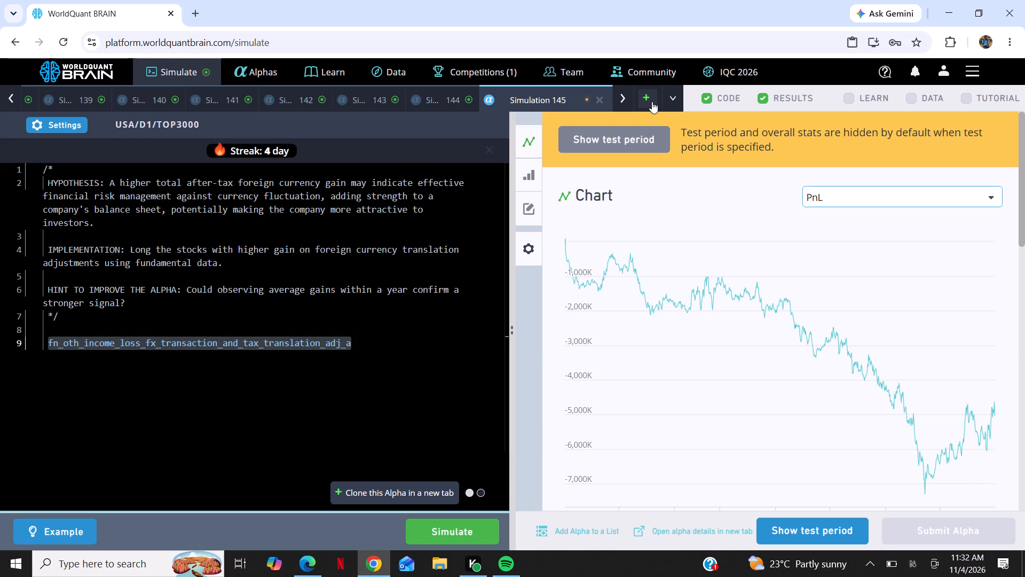
{"action": "right_click", "coordinate": [255, 322]}
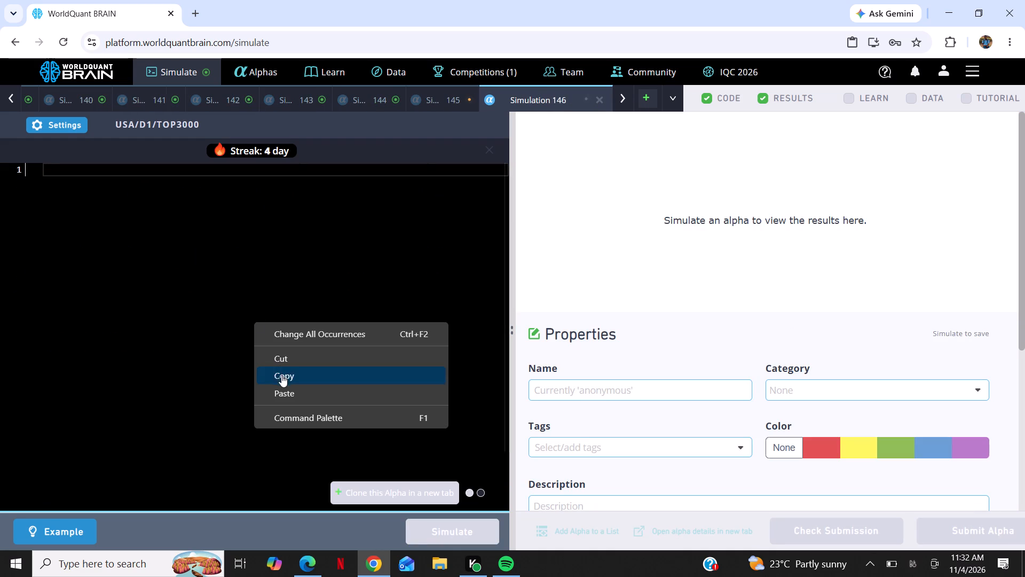
{"action": "left_click", "coordinate": [291, 402]}
{"action": "left_click", "coordinate": [305, 393]}
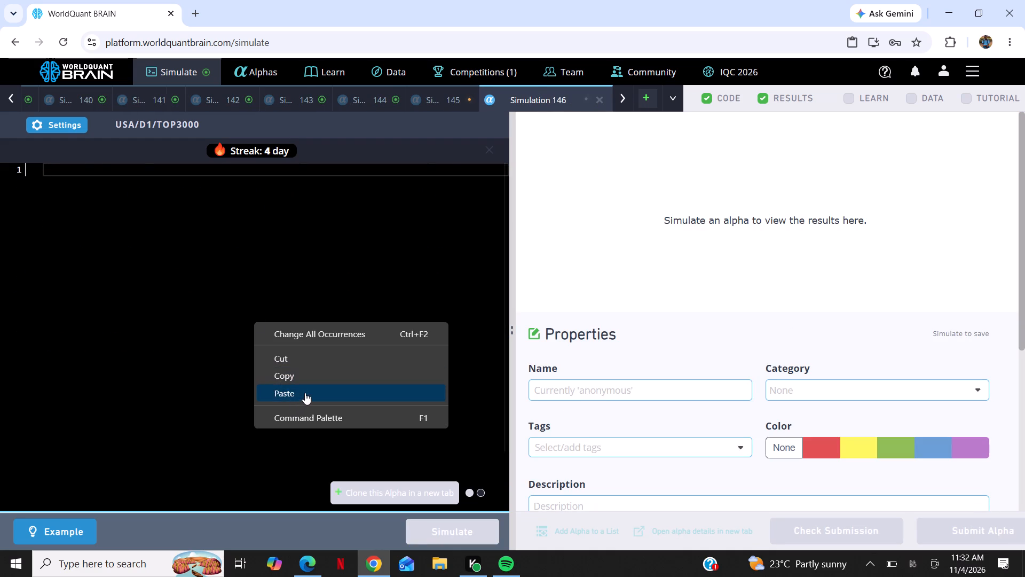
Apply neutralization Market and decay 5 to Simulation 146, and run the simulation.
{"action": "left_click", "coordinate": [57, 125]}
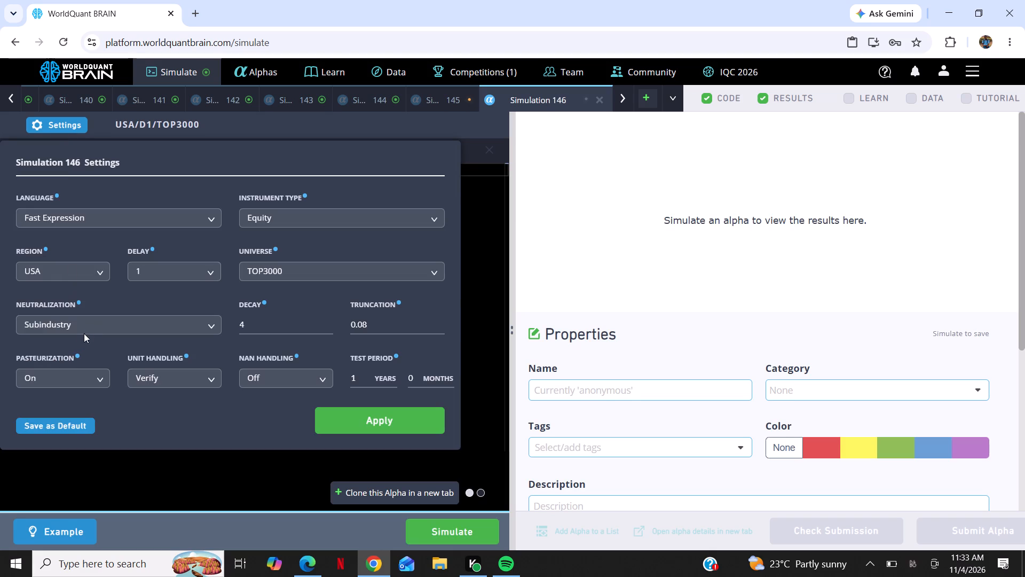
{"action": "left_click", "coordinate": [92, 324]}
{"action": "left_click", "coordinate": [84, 364]}
{"action": "left_click", "coordinate": [332, 322]}
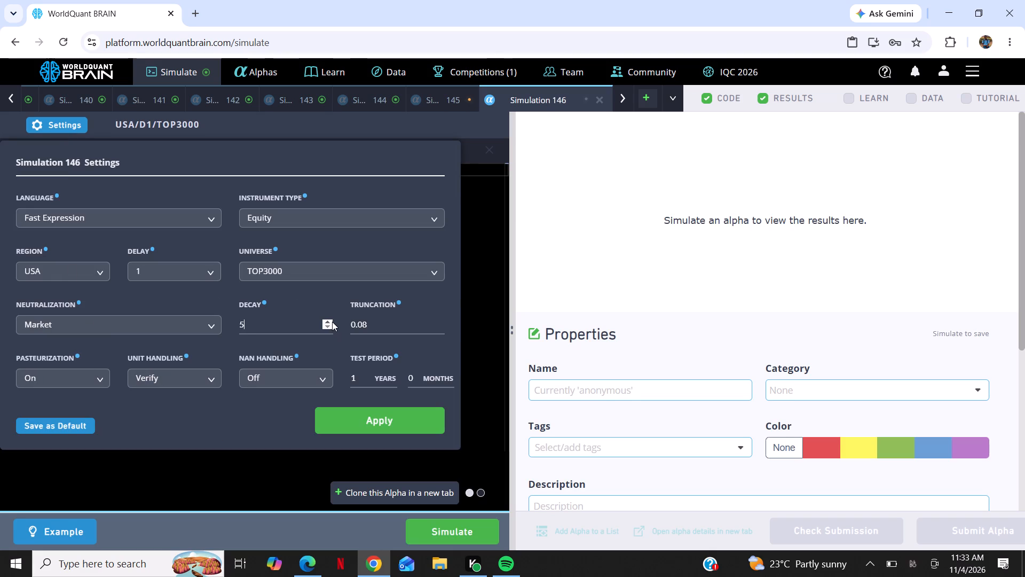
{"action": "left_click", "coordinate": [374, 415]}
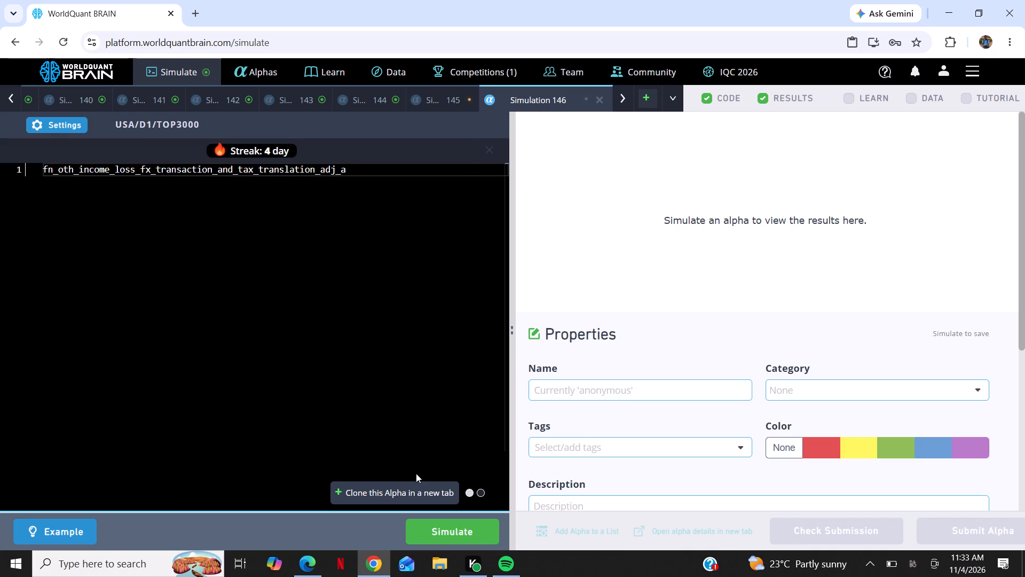
{"action": "left_click", "coordinate": [448, 532]}
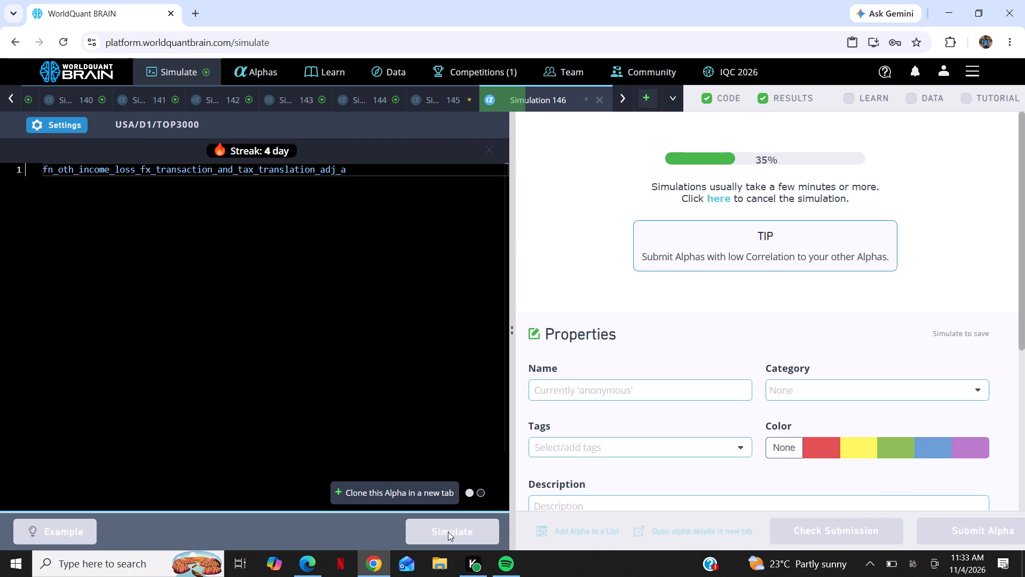
Add a new simulation after Simulation 146 and apply neutralization Market, universe TOP2000 and decay 6 to it.
{"action": "left_click", "coordinate": [649, 94]}
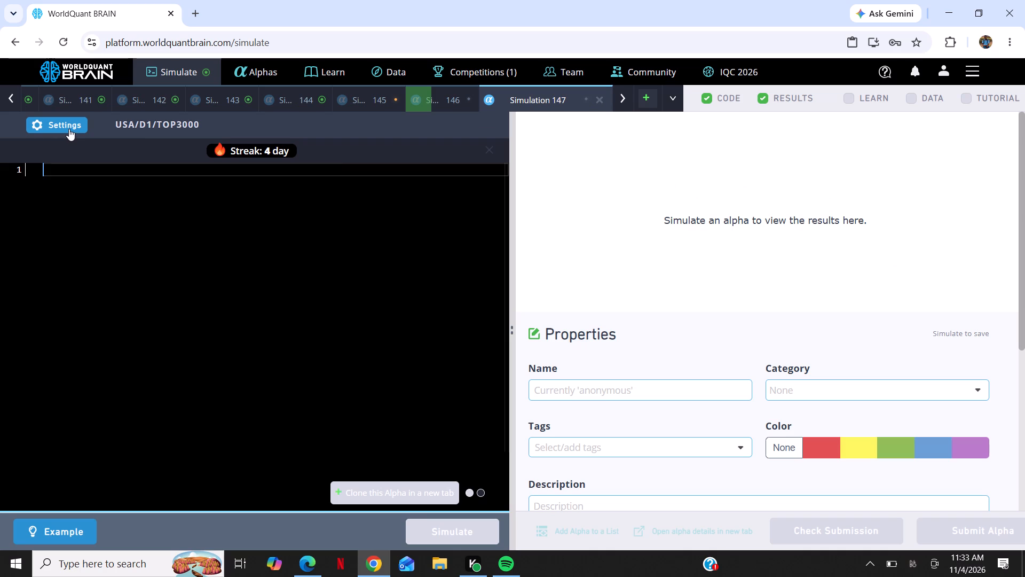
{"action": "left_click", "coordinate": [69, 123]}
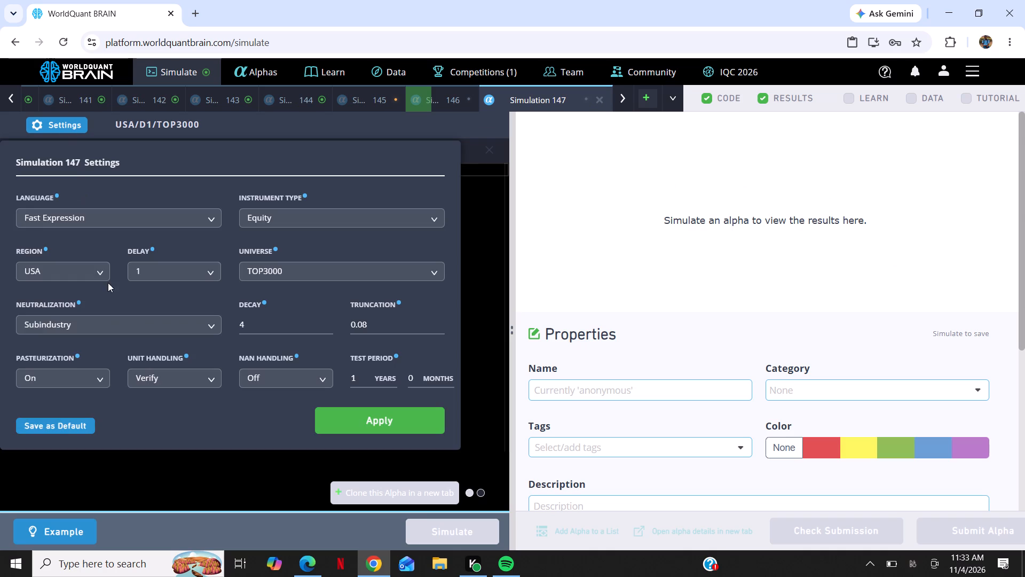
{"action": "left_click", "coordinate": [119, 322]}
{"action": "left_click", "coordinate": [114, 359]}
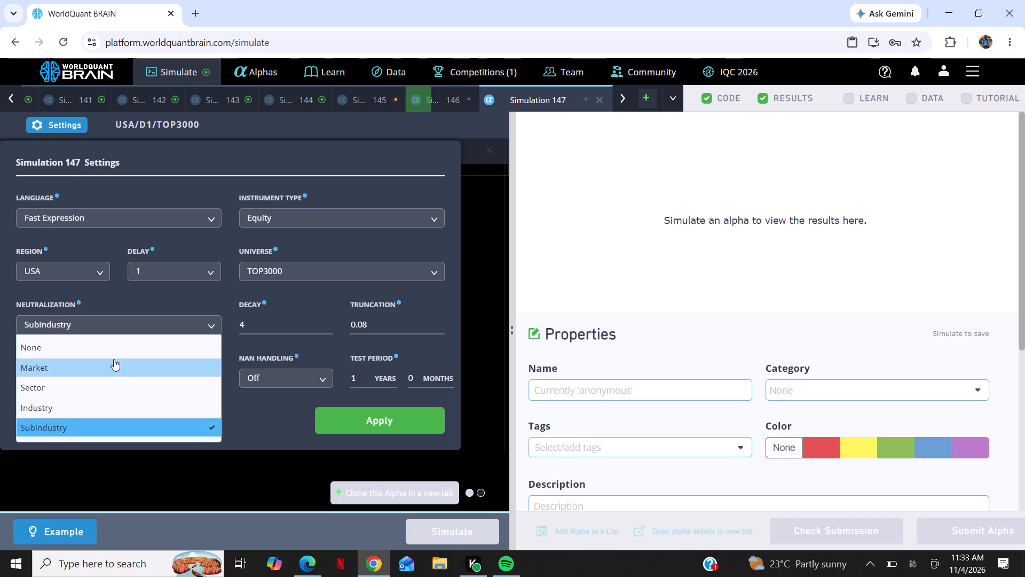
{"action": "left_click", "coordinate": [286, 270]}
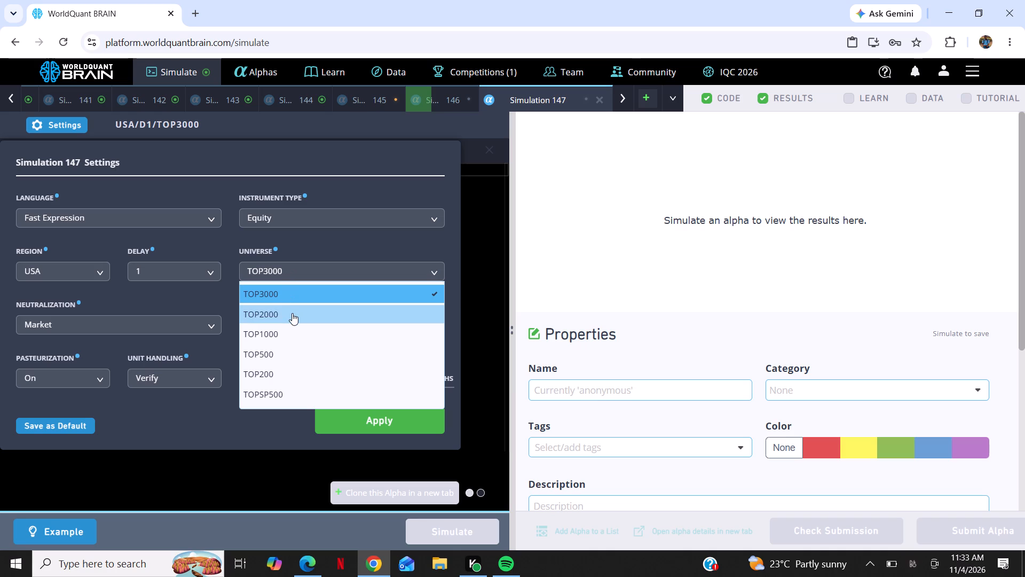
{"action": "left_click", "coordinate": [292, 313]}
{"action": "double_click", "coordinate": [328, 321]}
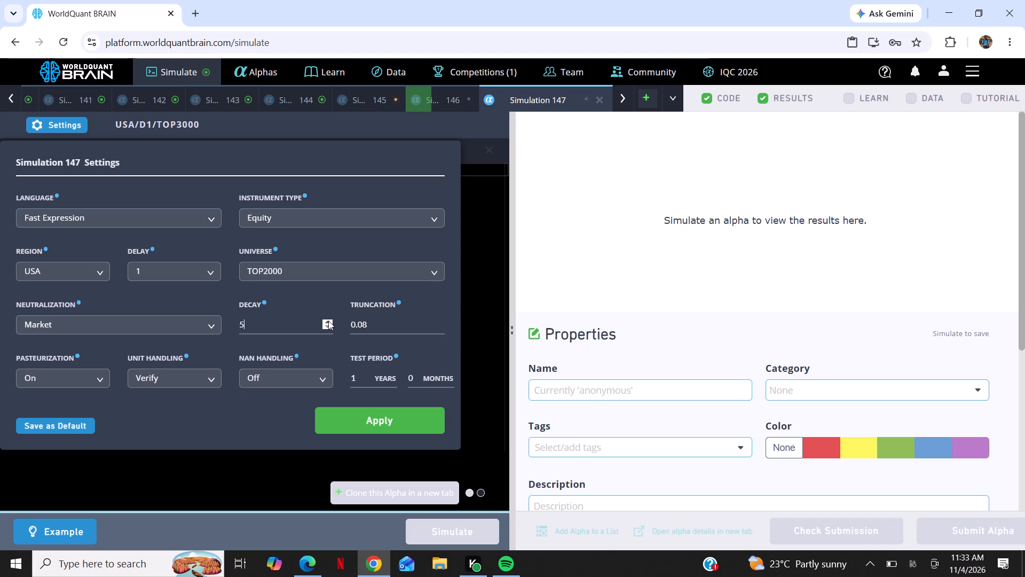
{"action": "left_click", "coordinate": [344, 414]}
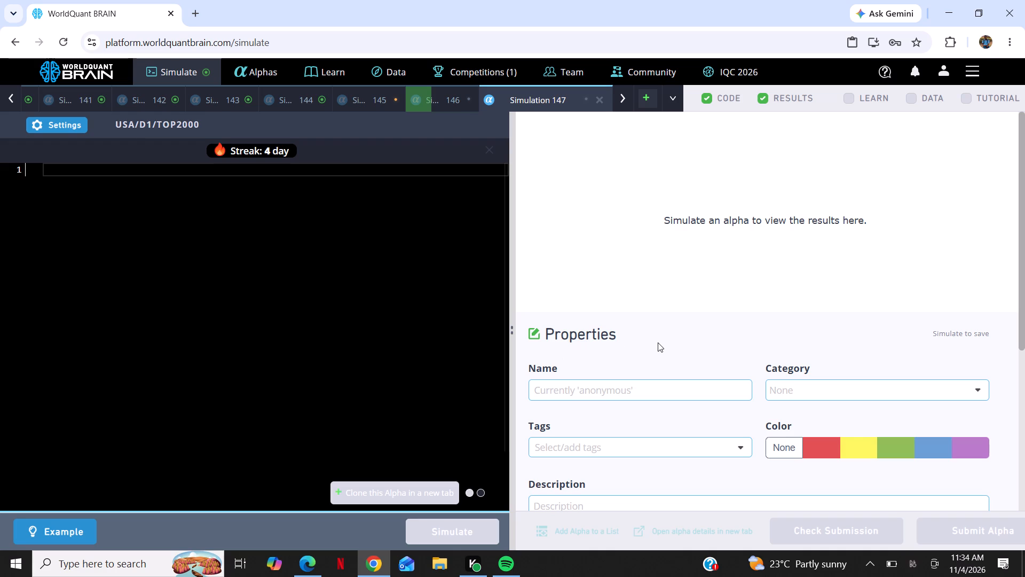
Check on the Simulation 146 run and return to Simulation 147.
{"action": "scroll", "coordinate": [658, 342], "scroll_direction": "up", "scroll_amount": 3}
{"action": "scroll", "coordinate": [658, 342], "scroll_direction": "down", "scroll_amount": 3}
{"action": "scroll", "coordinate": [658, 342], "scroll_direction": "up", "scroll_amount": 6}
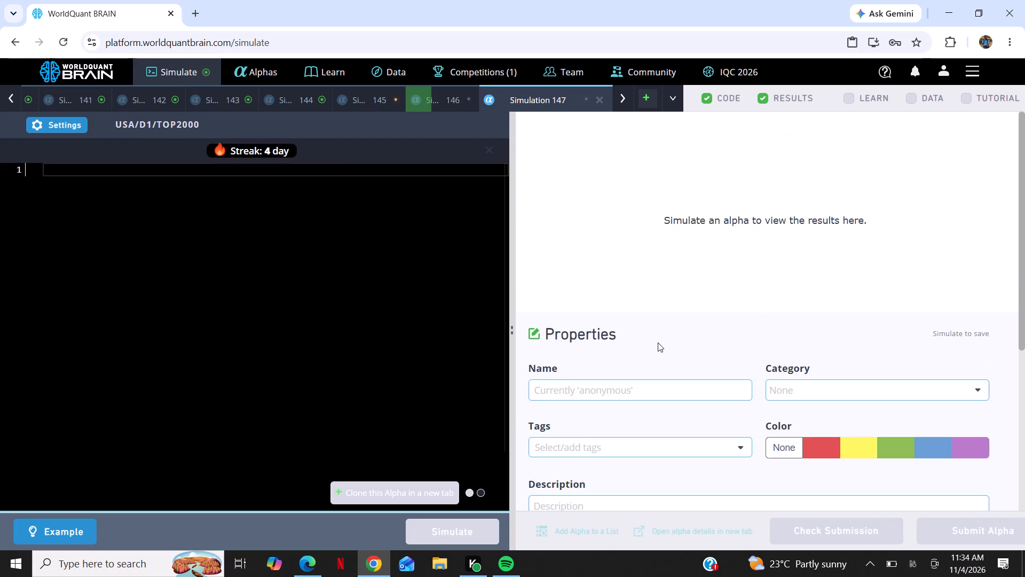
{"action": "left_click", "coordinate": [440, 100]}
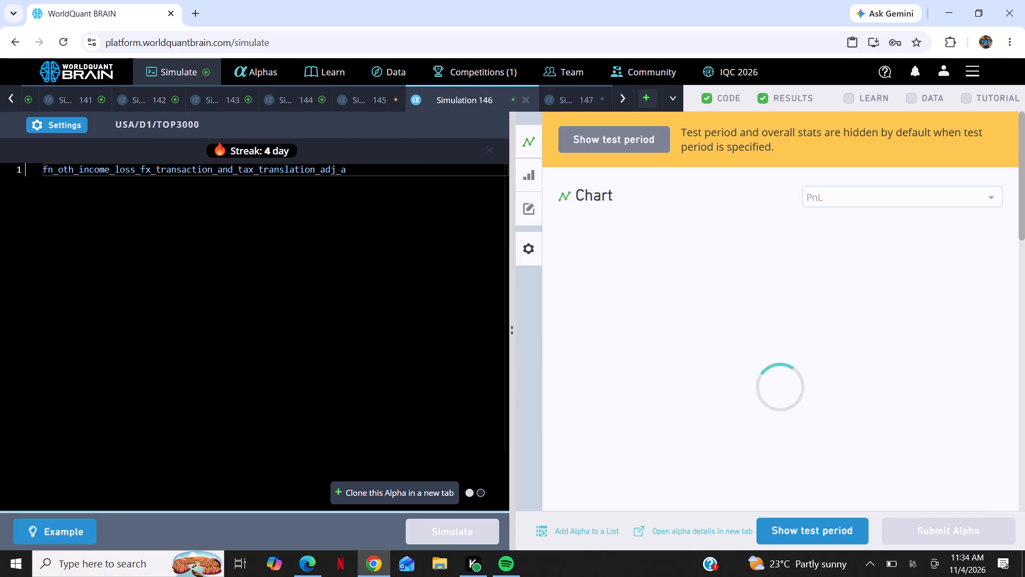
{"action": "left_click", "coordinate": [585, 96]}
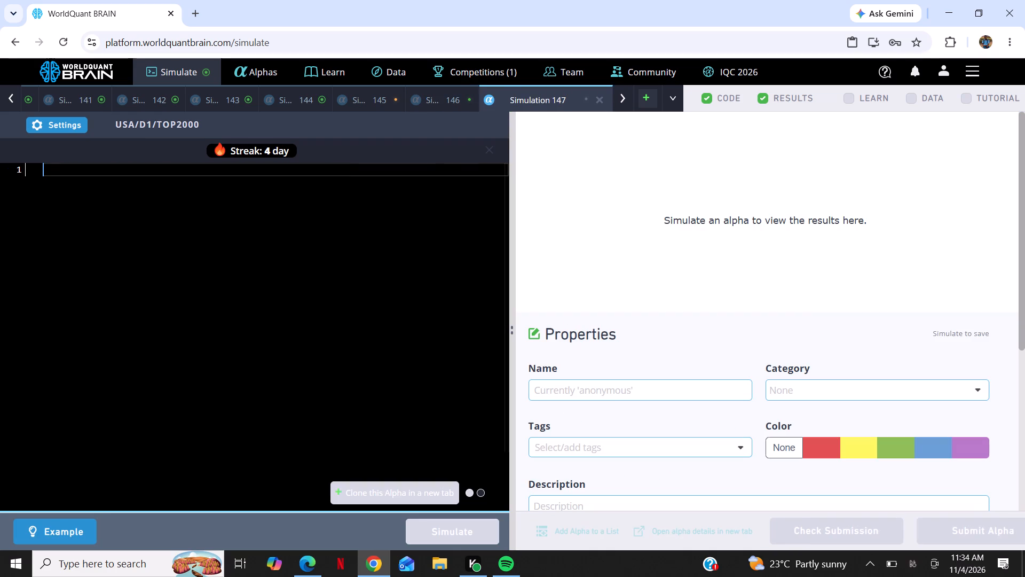
Paste fn_oth_income_loss_fx_transaction_and_tax_translation_adj_a into Simulation 147, reapply its settings and run the simulation.
{"action": "right_click", "coordinate": [213, 318]}
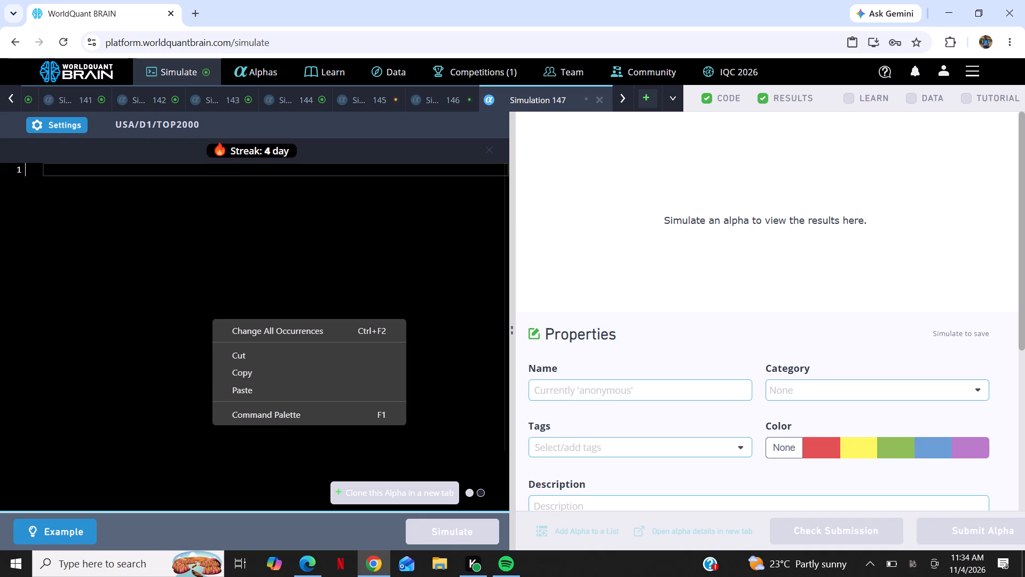
{"action": "left_click", "coordinate": [275, 390]}
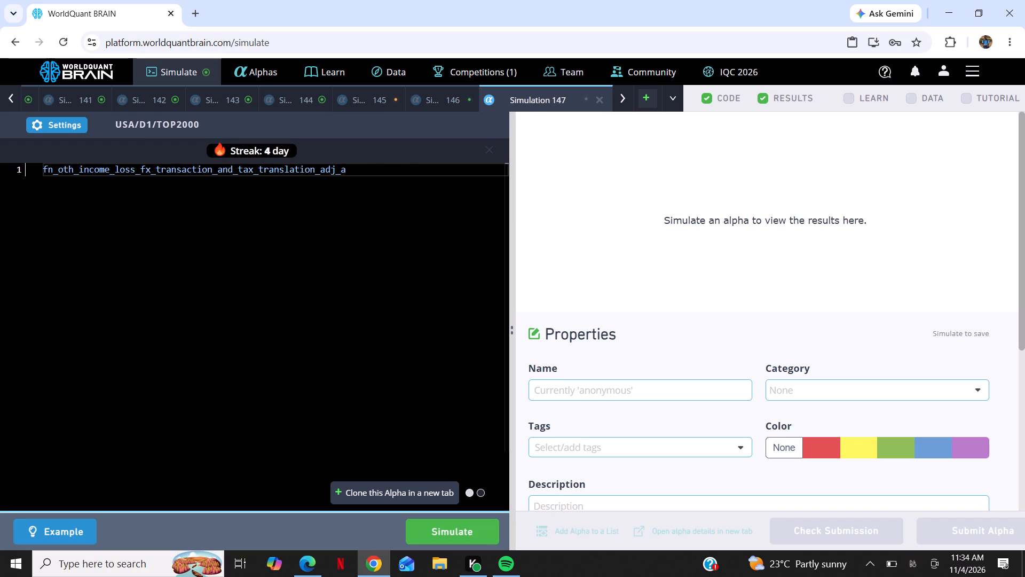
{"action": "left_click", "coordinate": [80, 119]}
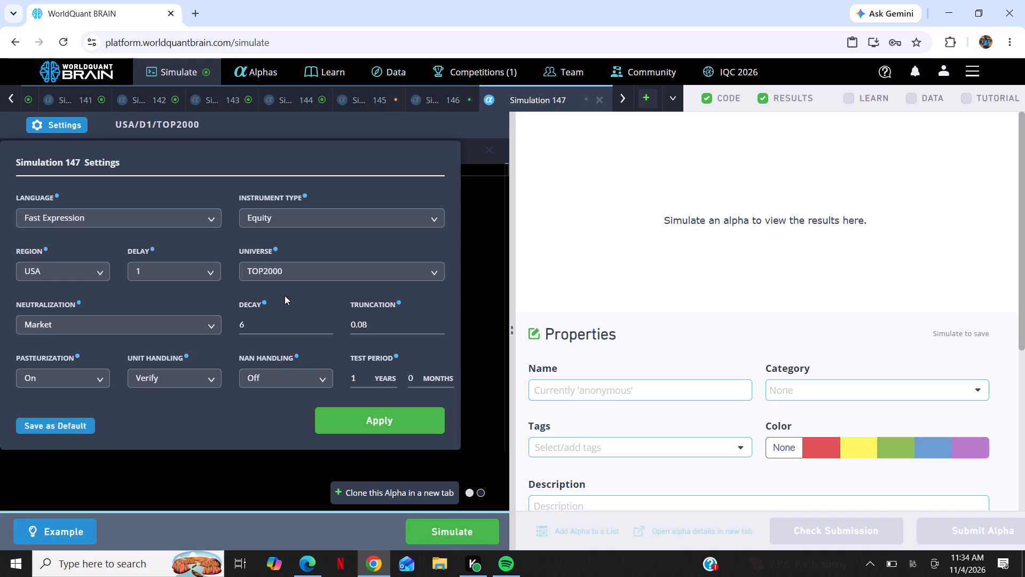
{"action": "left_click", "coordinate": [404, 424]}
{"action": "left_click", "coordinate": [457, 534]}
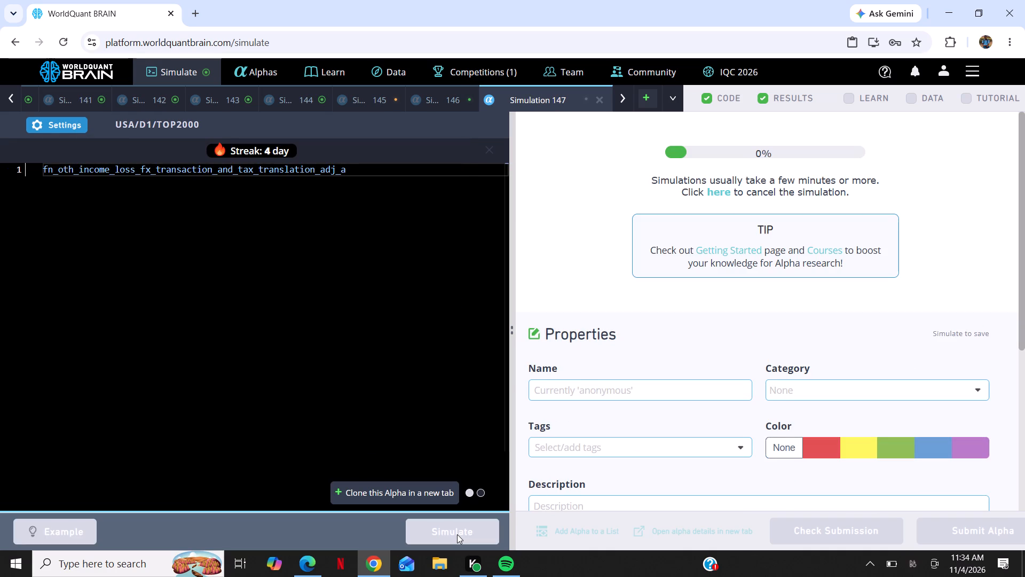
Add a new simulation after Simulation 147 and paste fn_oth_income_loss_fx_transaction_and_tax_translation_adj_a into its editor.
{"action": "left_click", "coordinate": [646, 100]}
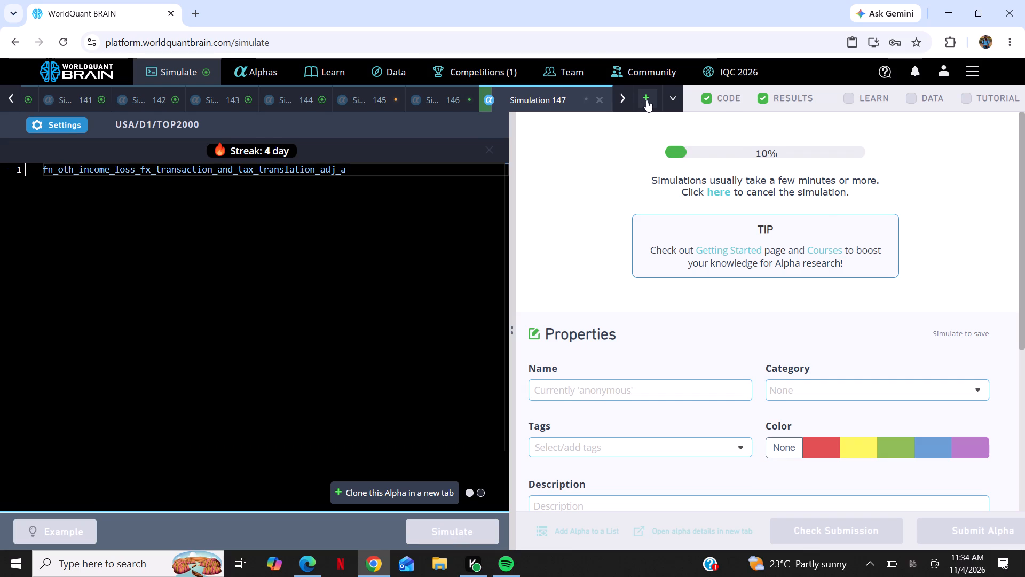
{"action": "right_click", "coordinate": [268, 251]}
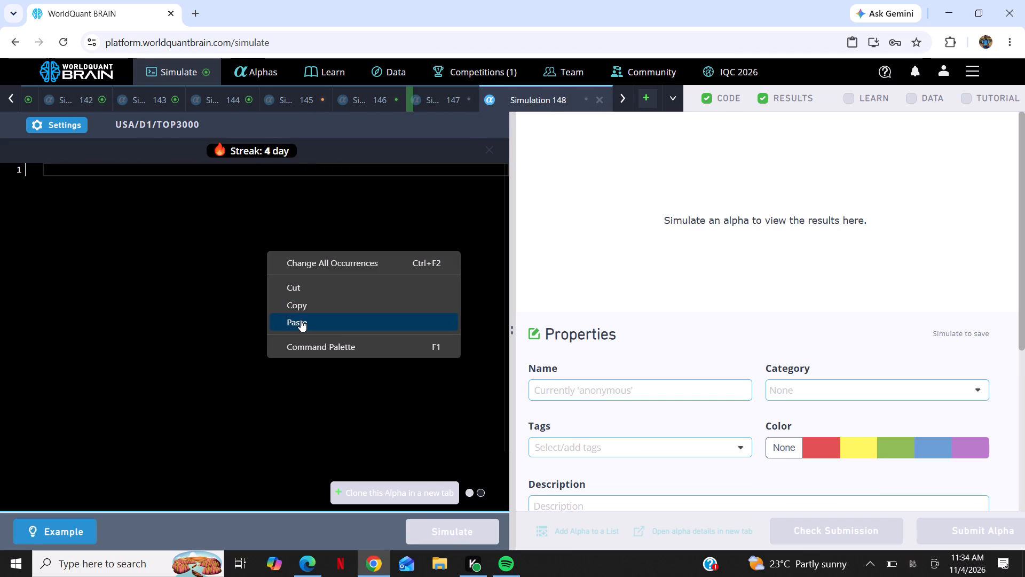
{"action": "left_click", "coordinate": [301, 320]}
Apply universe TOP1000, decay 7 and neutralization Market to Simulation 148 and run the simulation.
{"action": "left_click", "coordinate": [81, 123]}
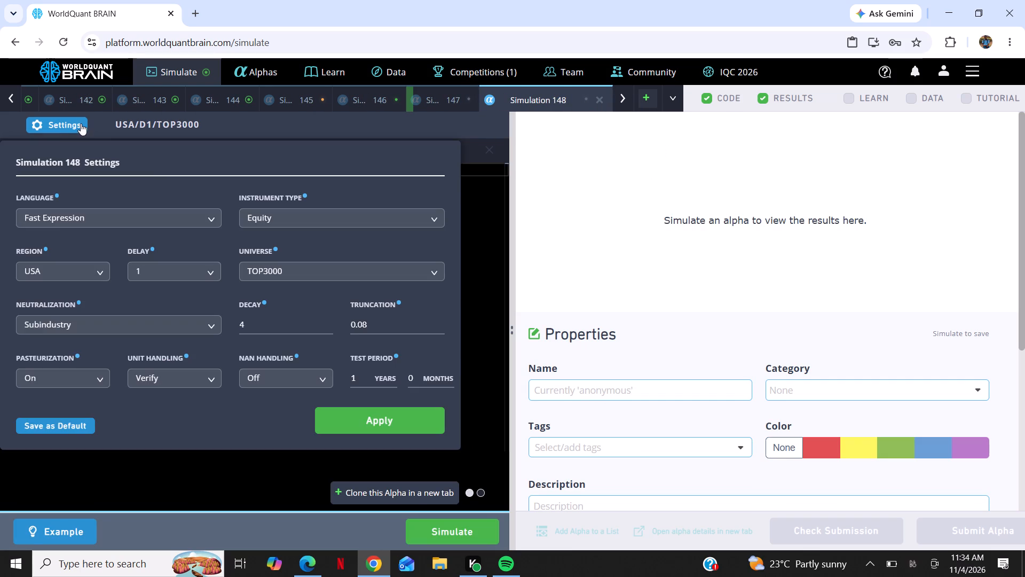
{"action": "left_click", "coordinate": [420, 270]}
{"action": "left_click", "coordinate": [361, 337]}
{"action": "triple_click", "coordinate": [327, 320]}
{"action": "left_click", "coordinate": [165, 321]}
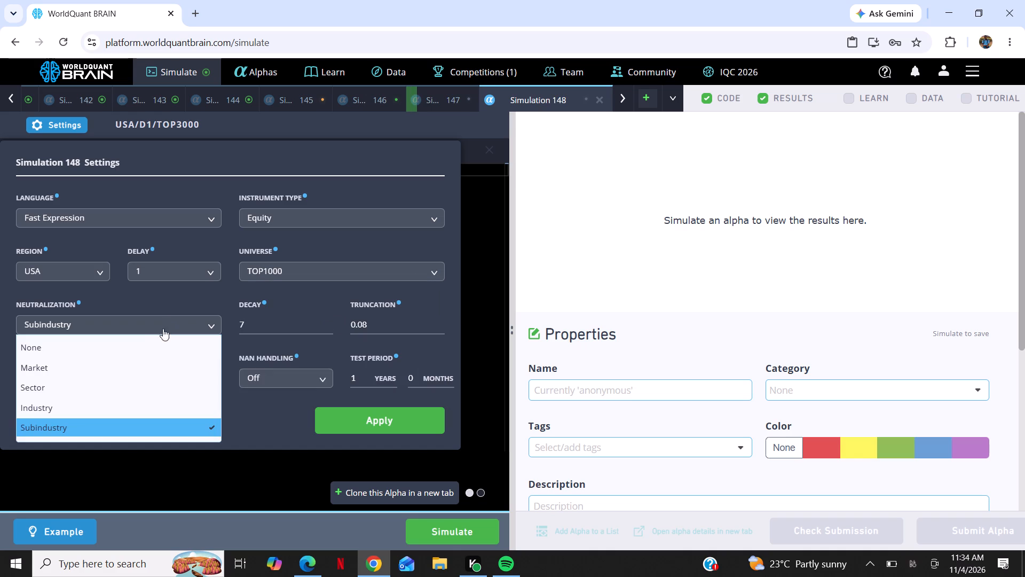
{"action": "left_click", "coordinate": [155, 365]}
{"action": "left_click", "coordinate": [358, 426]}
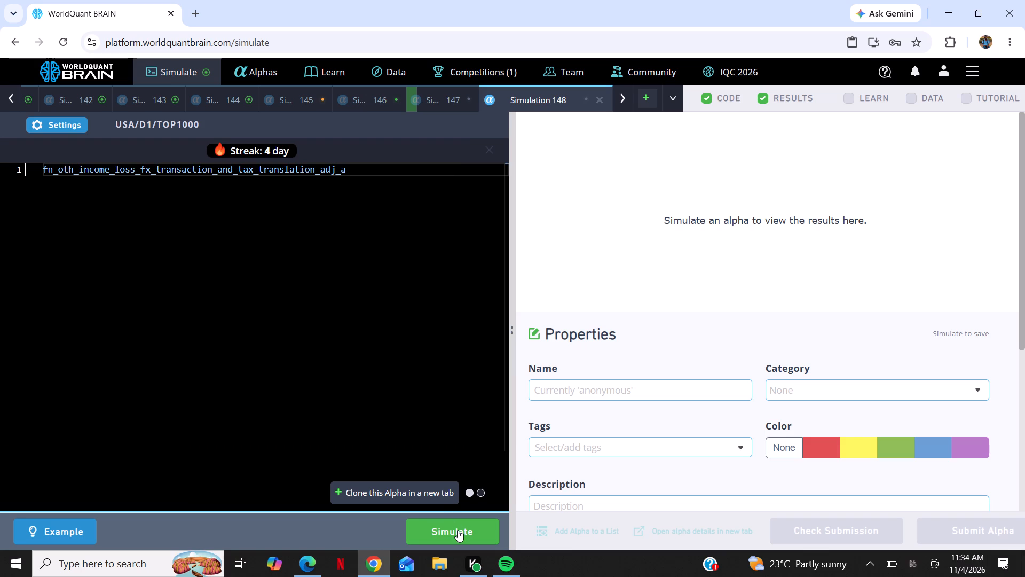
{"action": "left_click", "coordinate": [458, 530]}
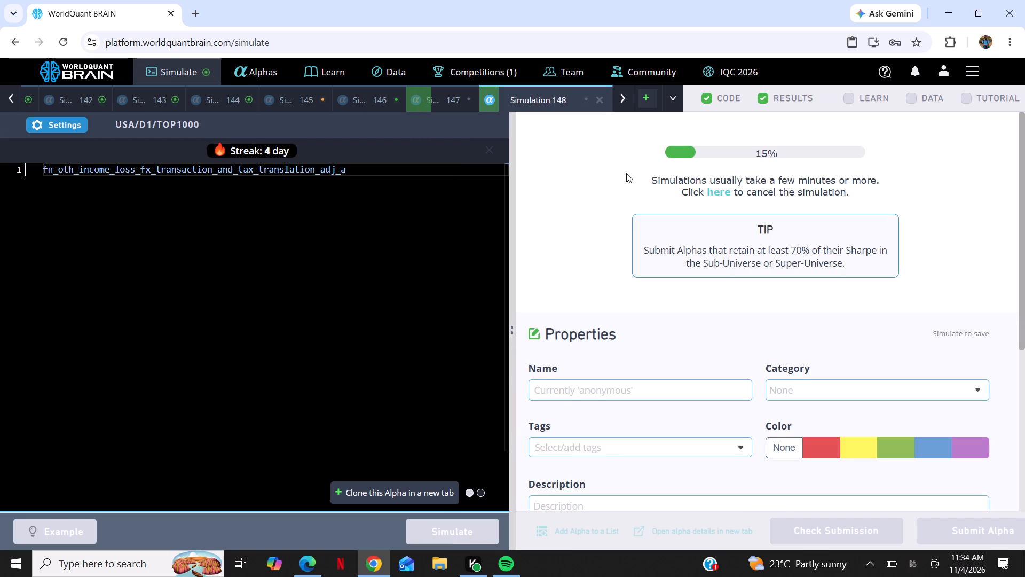
Add a new simulation after Simulation 148 and paste fn_oth_income_loss_fx_transaction_and_tax_translation_adj_a into its editor.
{"action": "left_click", "coordinate": [647, 101]}
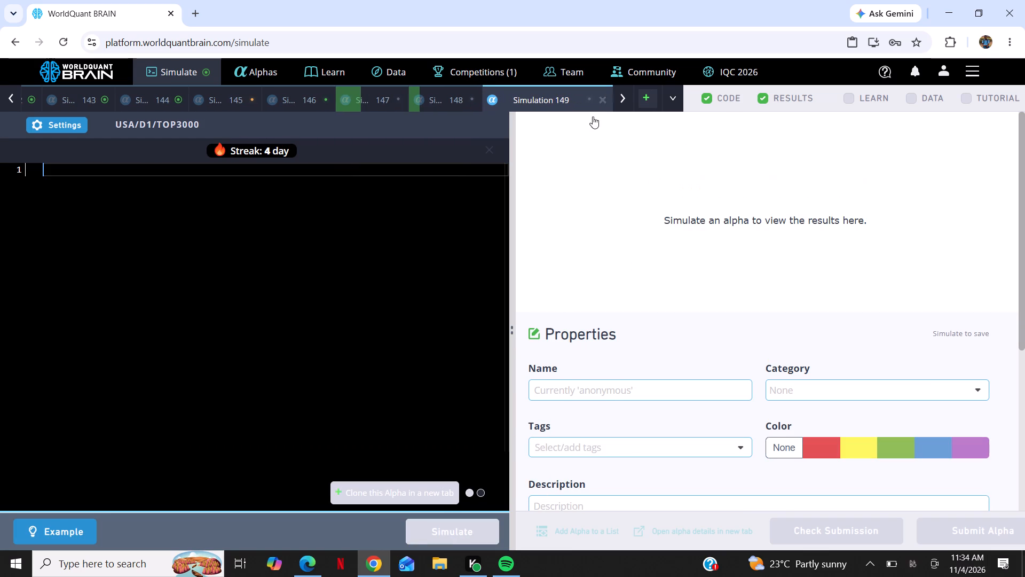
{"action": "right_click", "coordinate": [289, 265]}
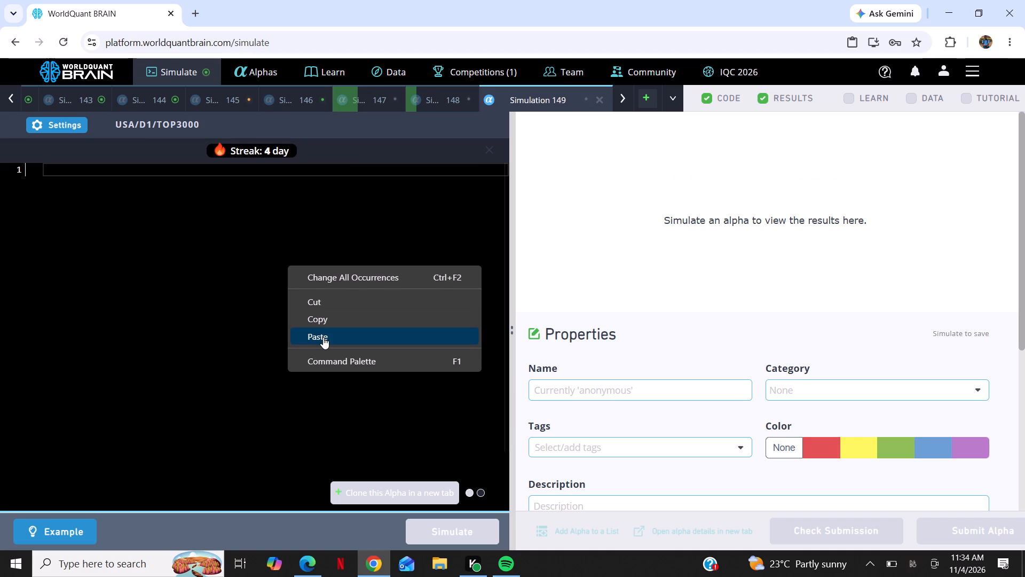
{"action": "left_click", "coordinate": [323, 337]}
Apply universe TOP500, neutralization Market and decay 8 to Simulation 149 and run the simulation.
{"action": "left_click", "coordinate": [74, 123]}
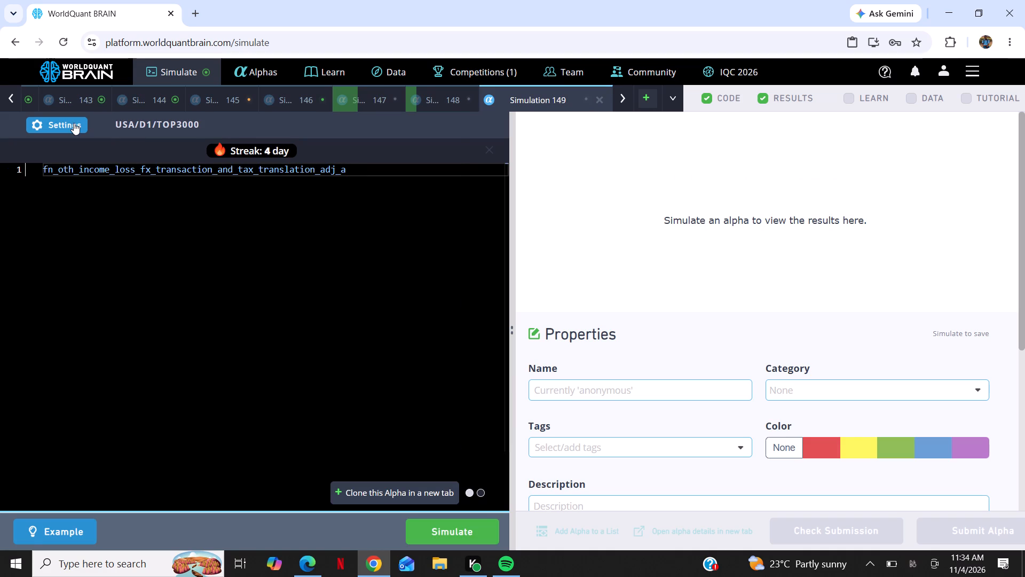
{"action": "left_click", "coordinate": [272, 269]}
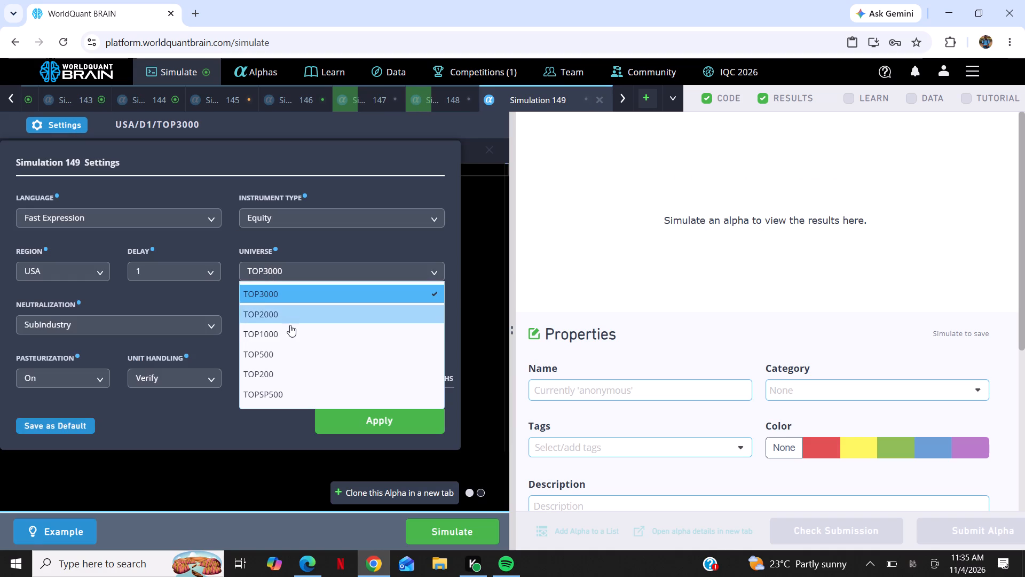
{"action": "left_click", "coordinate": [293, 348]}
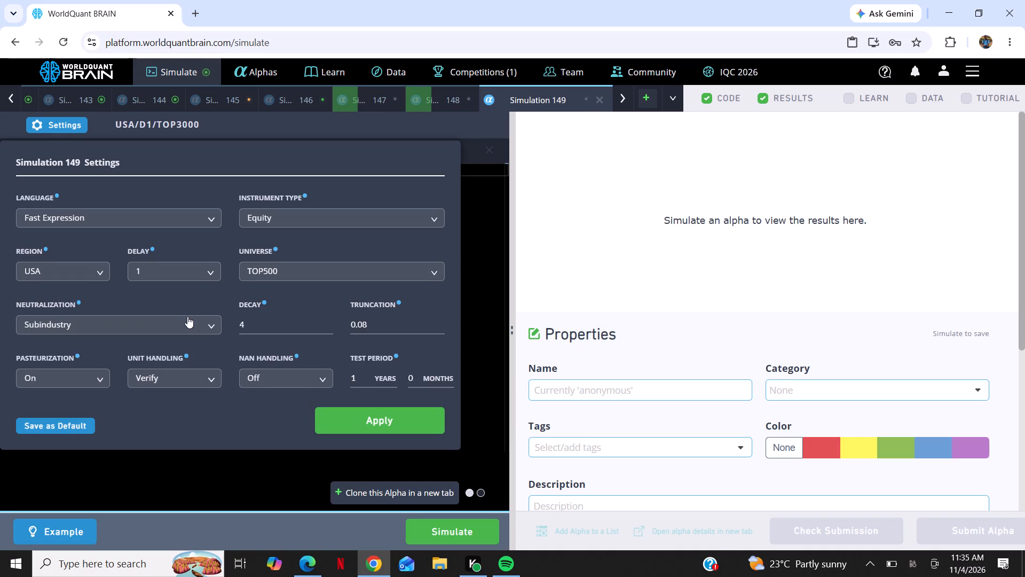
{"action": "left_click", "coordinate": [187, 317]}
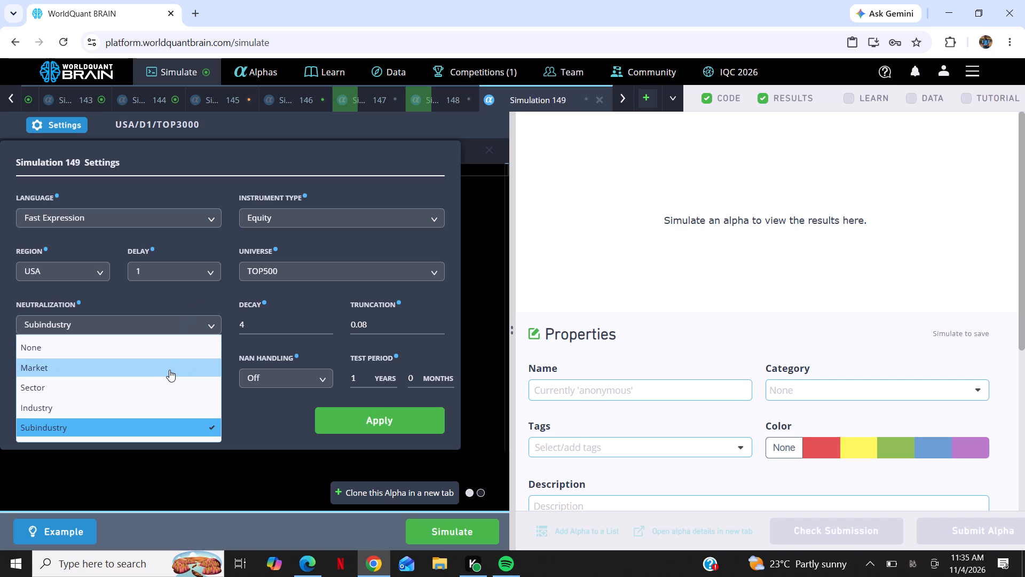
{"action": "left_click", "coordinate": [169, 370]}
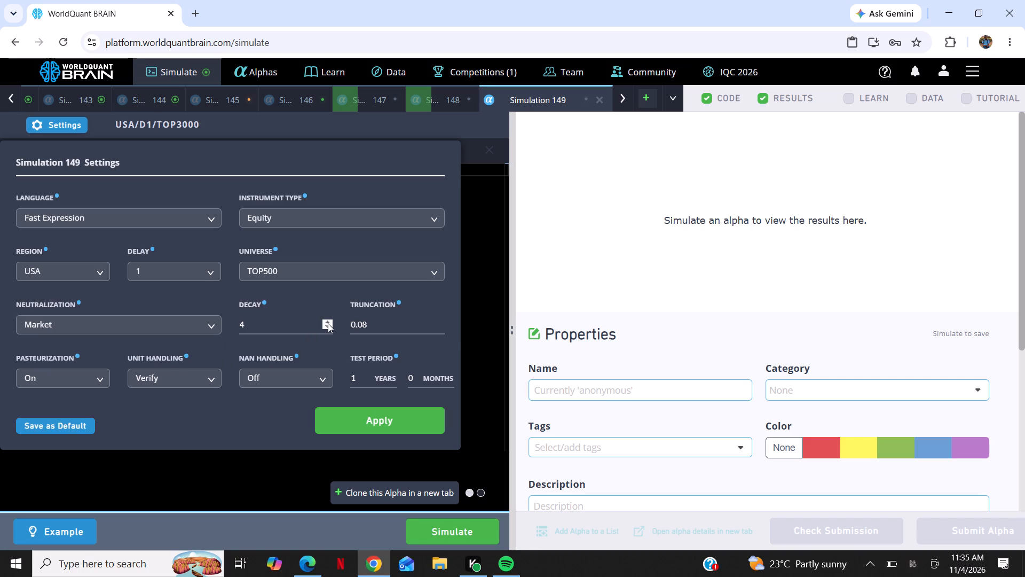
{"action": "triple_click", "coordinate": [329, 322]}
{"action": "left_click", "coordinate": [329, 322]}
{"action": "left_click", "coordinate": [393, 425]}
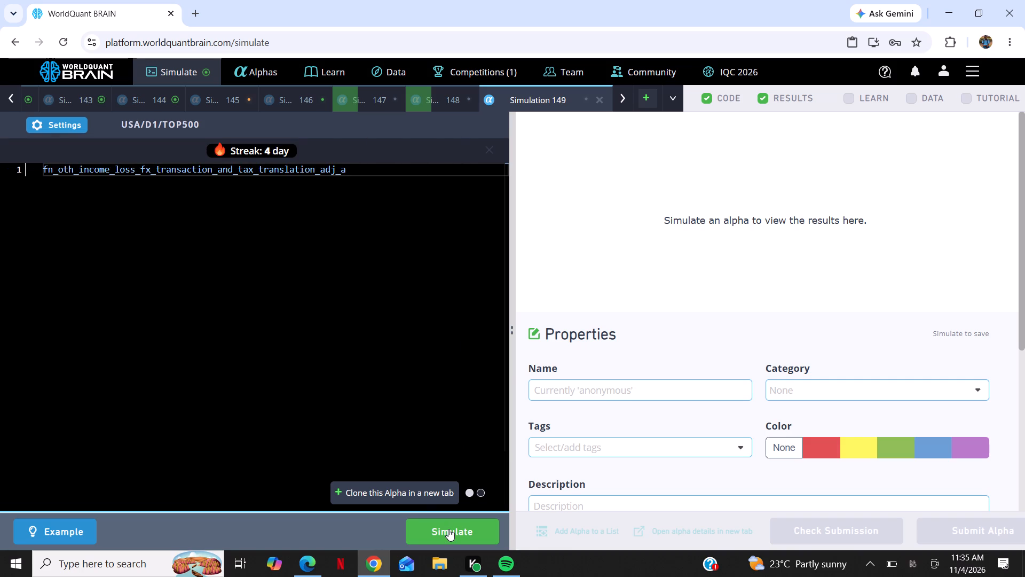
{"action": "left_click", "coordinate": [448, 529]}
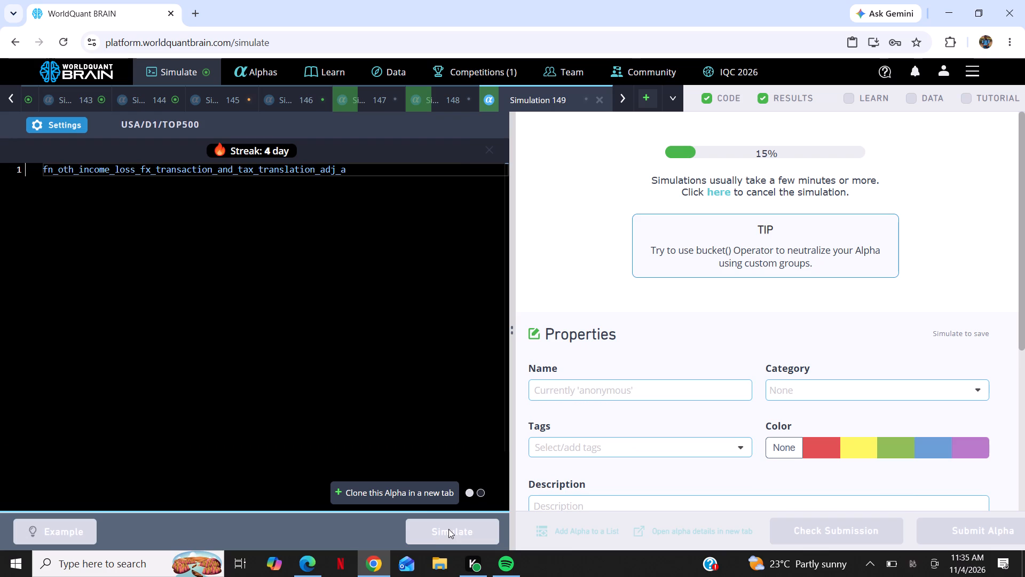
Add a new simulation after Simulation 149 and paste fn_oth_income_loss_fx_transaction_and_tax_translation_adj_a into its editor.
{"action": "left_click", "coordinate": [651, 100]}
{"action": "right_click", "coordinate": [337, 229]}
{"action": "left_click", "coordinate": [389, 302]}
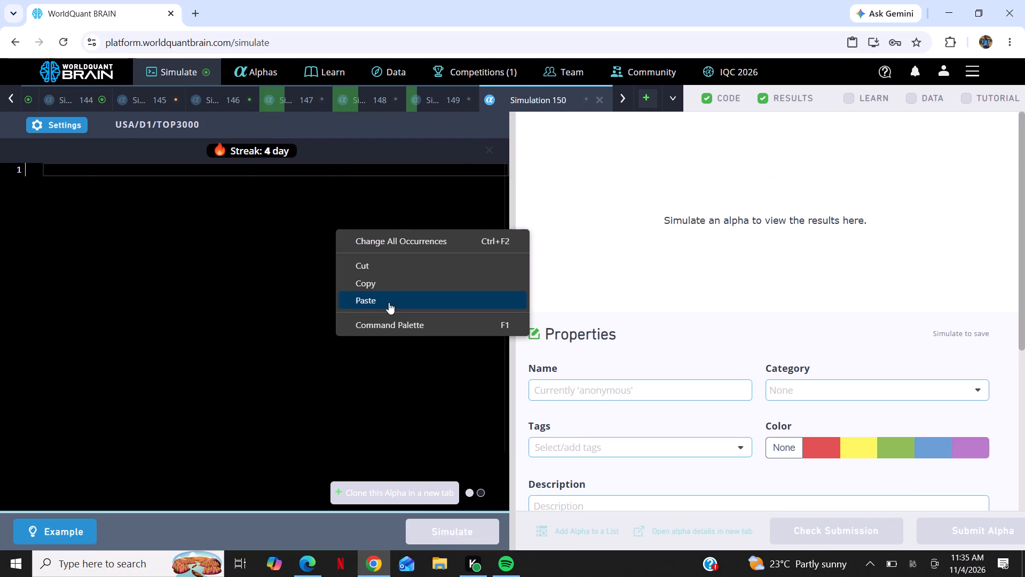
Apply decay 9, universe TOP200 and neutralization Market to Simulation 150 and run the simulation.
{"action": "left_click", "coordinate": [67, 118]}
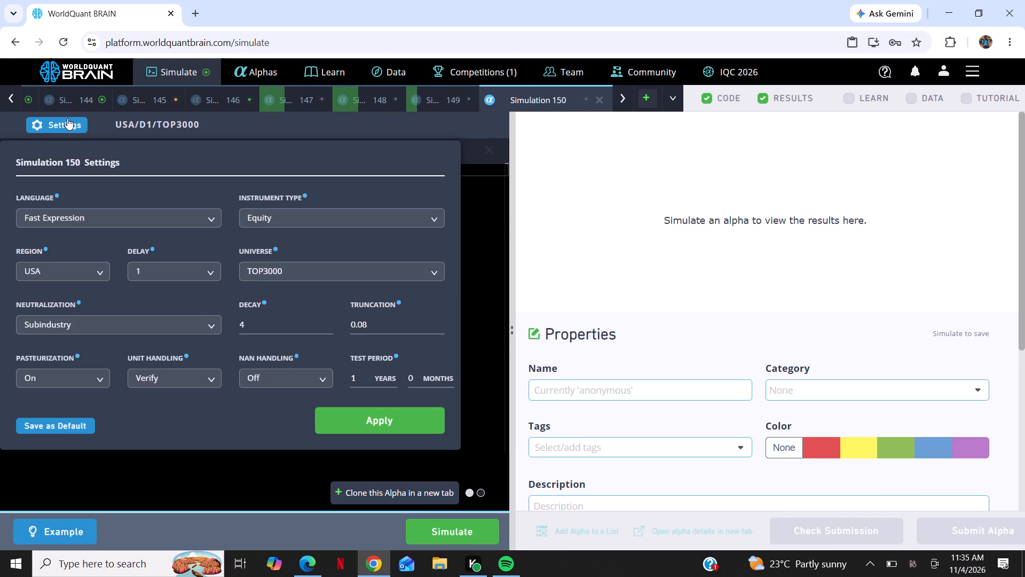
{"action": "triple_click", "coordinate": [331, 321]}
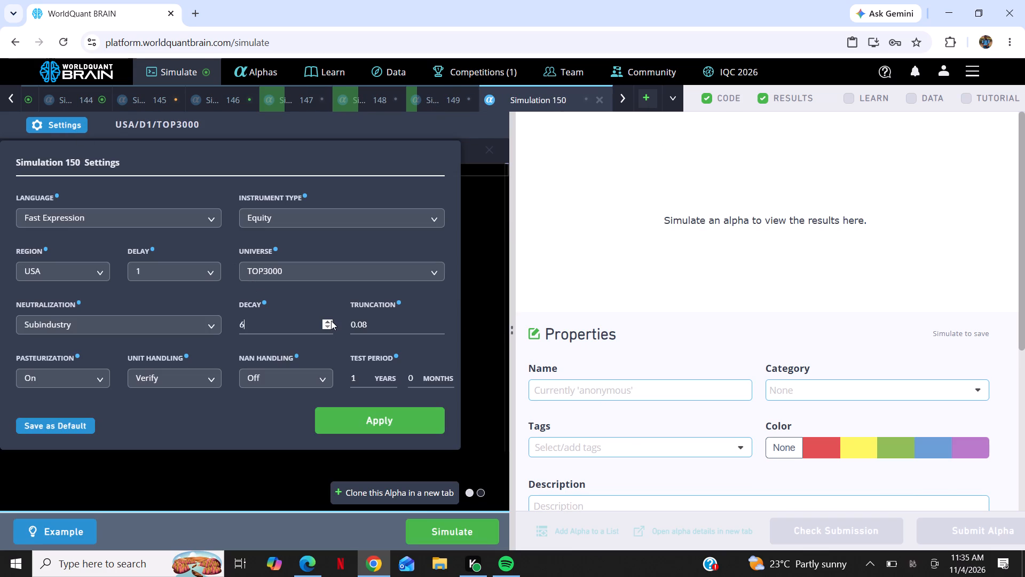
{"action": "left_click", "coordinate": [331, 321]}
{"action": "left_click", "coordinate": [331, 321]}
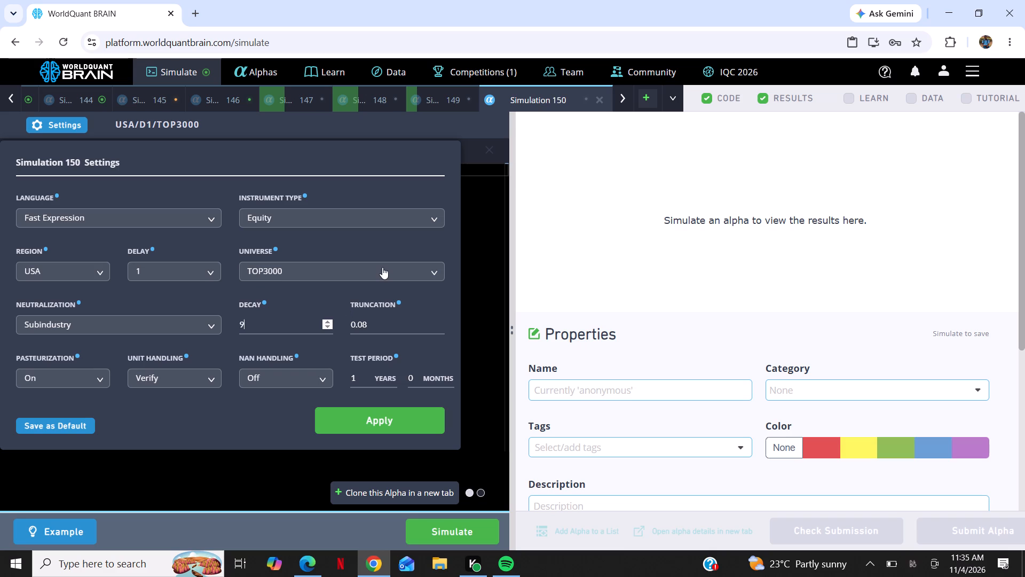
{"action": "left_click", "coordinate": [382, 267]}
{"action": "left_click", "coordinate": [333, 370]}
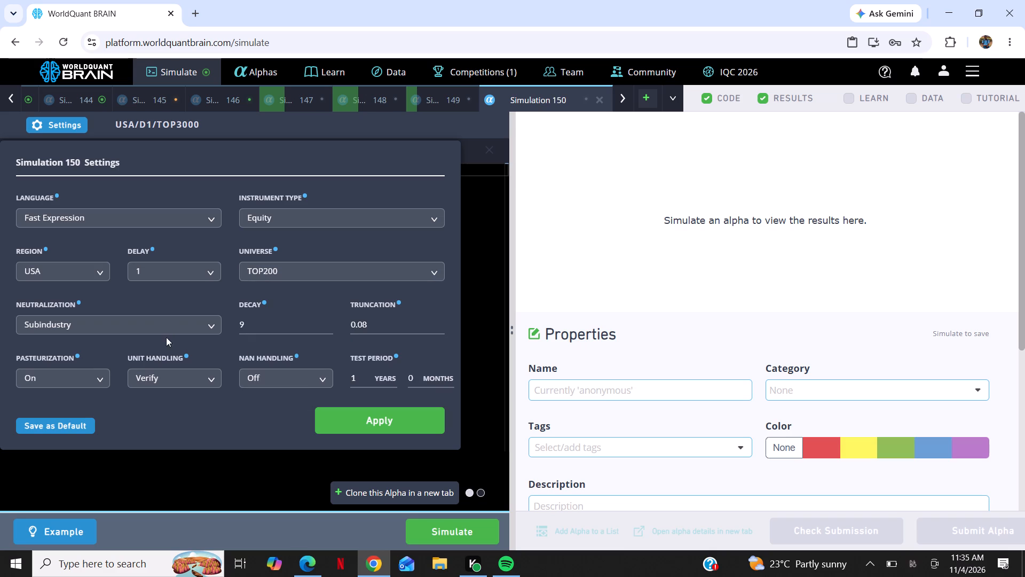
{"action": "left_click", "coordinate": [166, 330]}
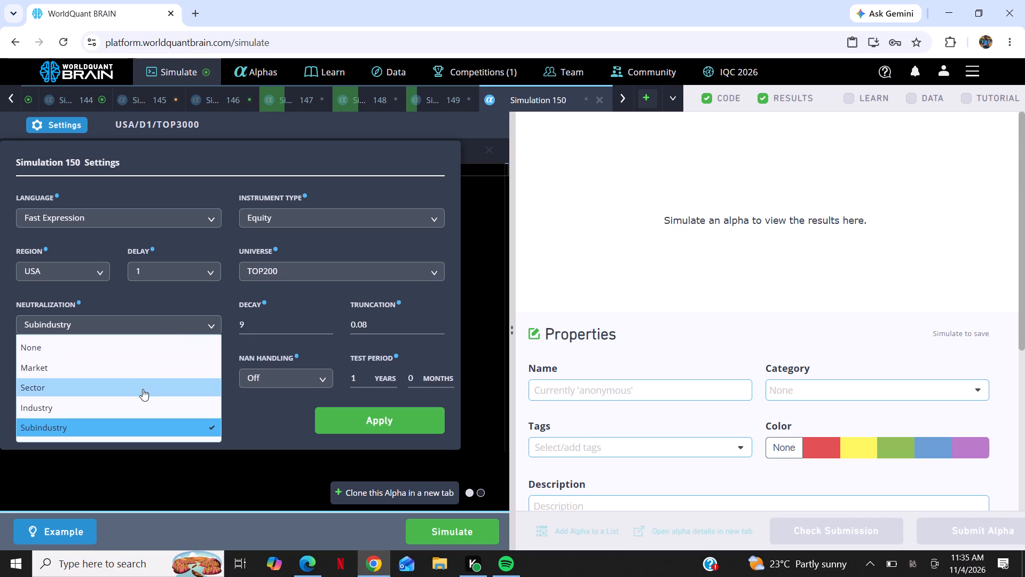
{"action": "left_click", "coordinate": [145, 372]}
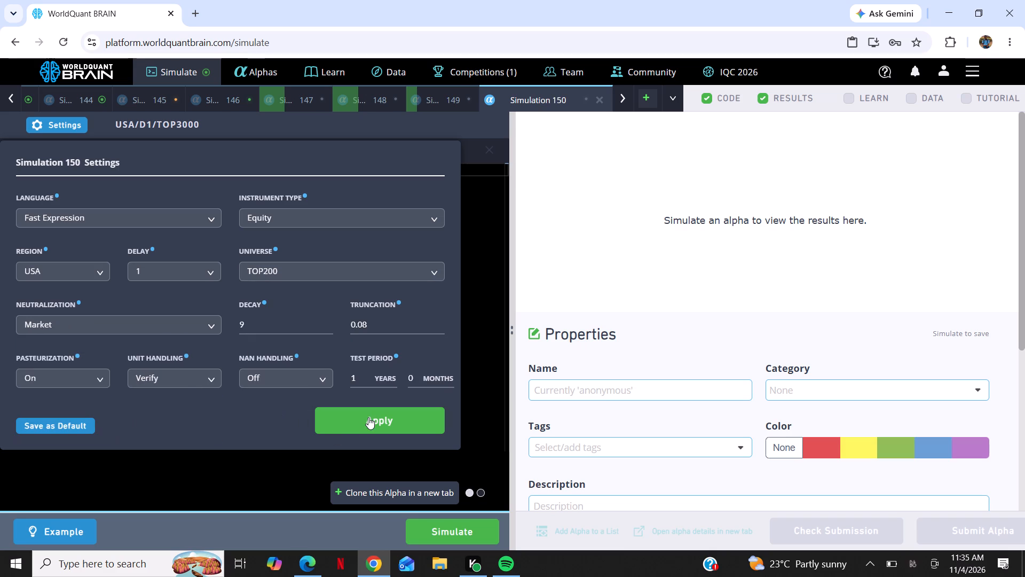
{"action": "left_click", "coordinate": [368, 417]}
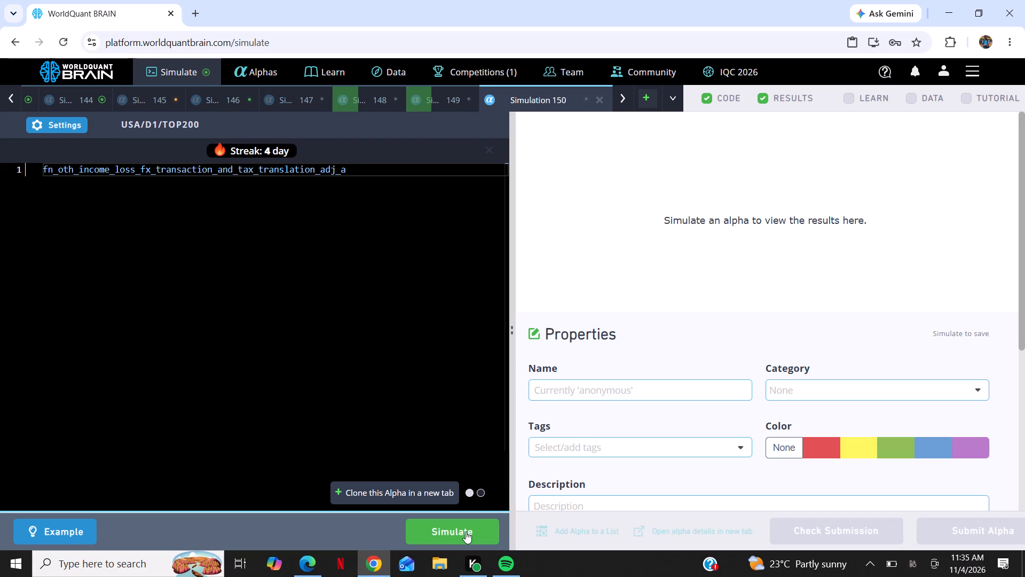
{"action": "left_click", "coordinate": [467, 544]}
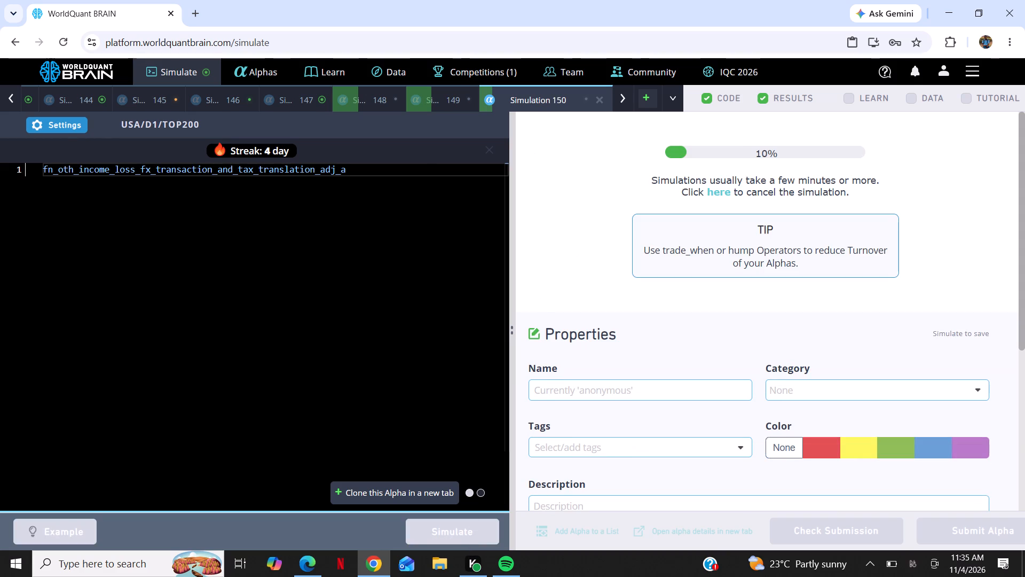
Add a new simulation after Simulation 150 and paste fn_oth_income_loss_fx_transaction_and_tax_translation_adj_a into its editor.
{"action": "left_click", "coordinate": [72, 127]}
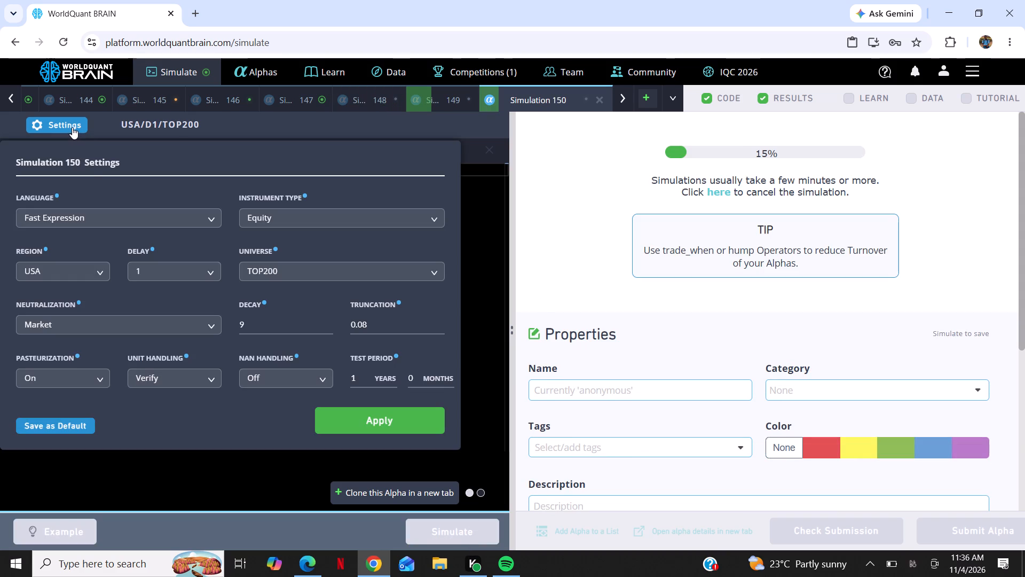
{"action": "left_click", "coordinate": [490, 335]}
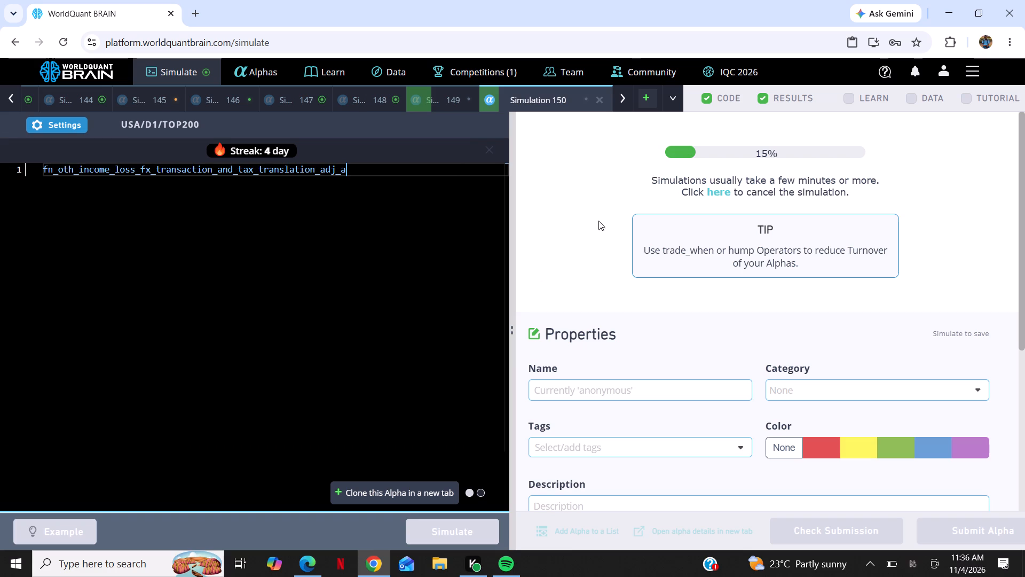
{"action": "left_click", "coordinate": [653, 97]}
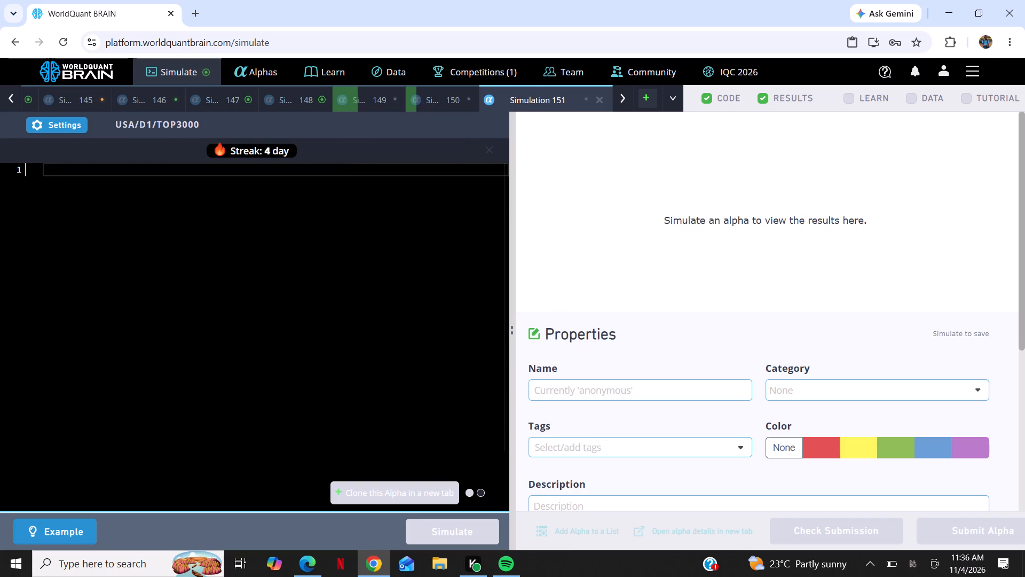
{"action": "right_click", "coordinate": [416, 244]}
{"action": "left_click", "coordinate": [451, 313]}
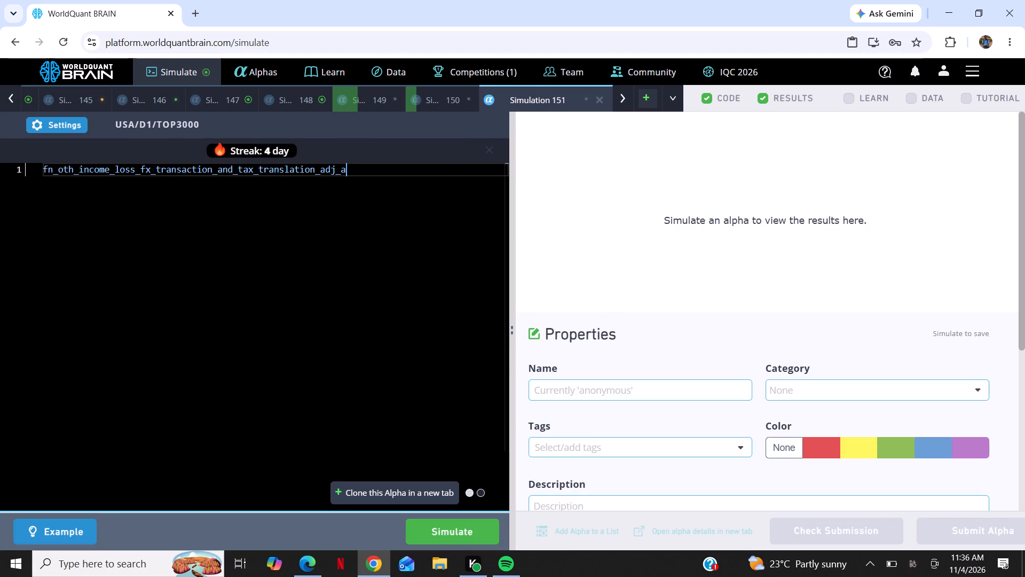
Apply universe TOPSP500, decay 10 and neutralization Market to Simulation 151.
{"action": "left_click", "coordinate": [74, 129]}
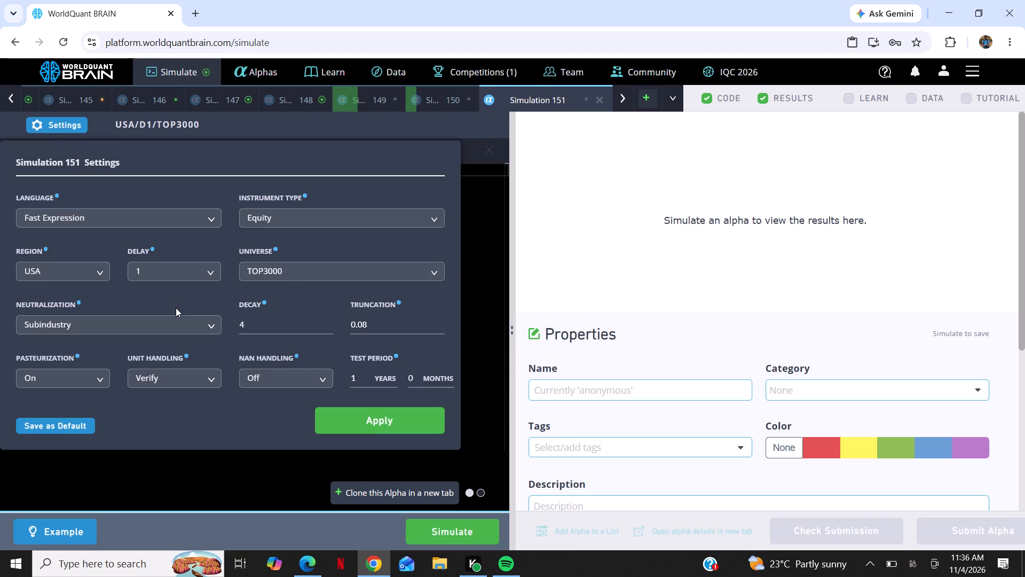
{"action": "left_click", "coordinate": [286, 269]}
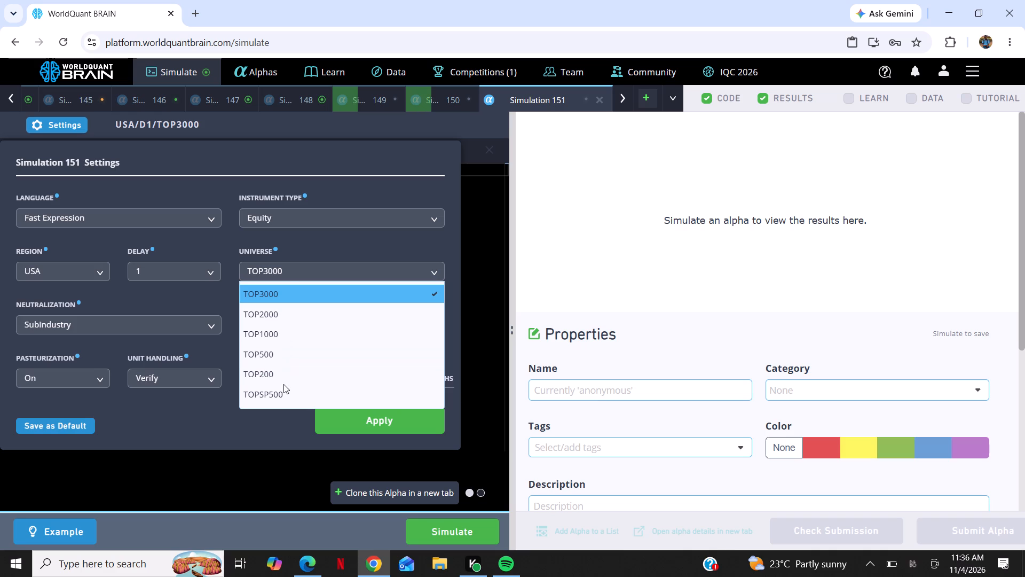
{"action": "left_click", "coordinate": [288, 397]}
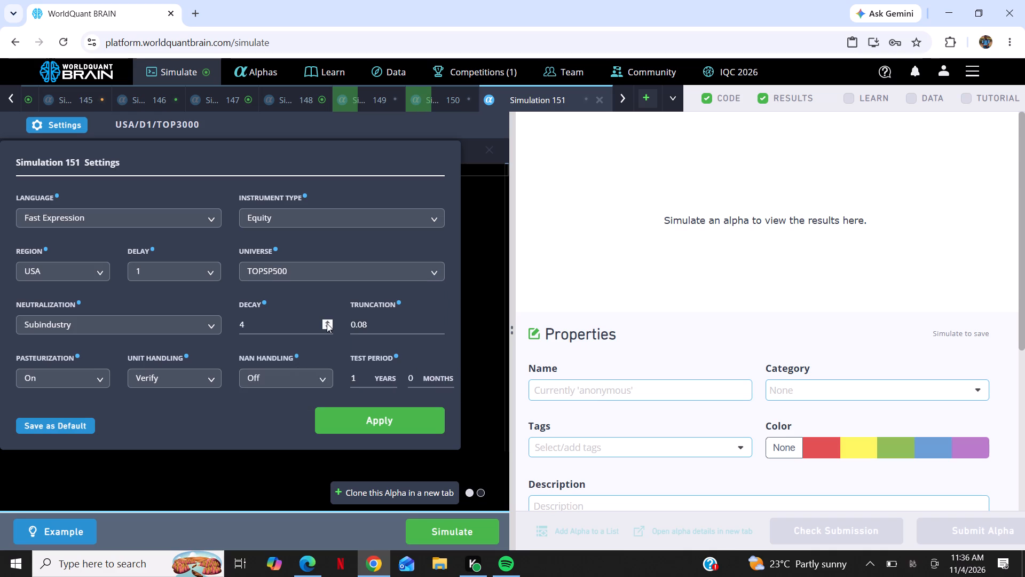
{"action": "triple_click", "coordinate": [329, 320]}
{"action": "left_click", "coordinate": [329, 320]}
{"action": "left_click", "coordinate": [329, 320]}
{"action": "left_click", "coordinate": [329, 320]}
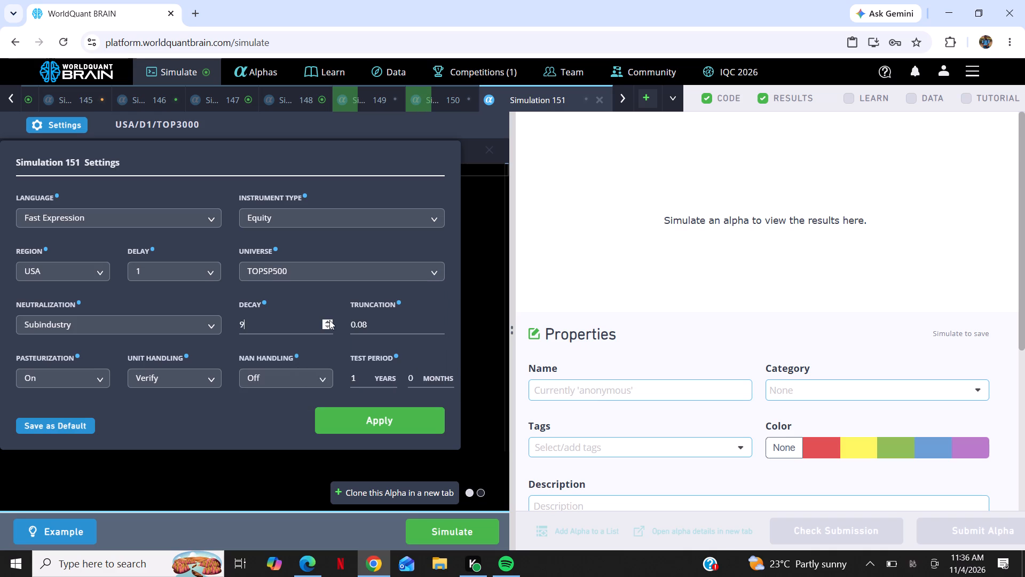
{"action": "left_click", "coordinate": [148, 326]}
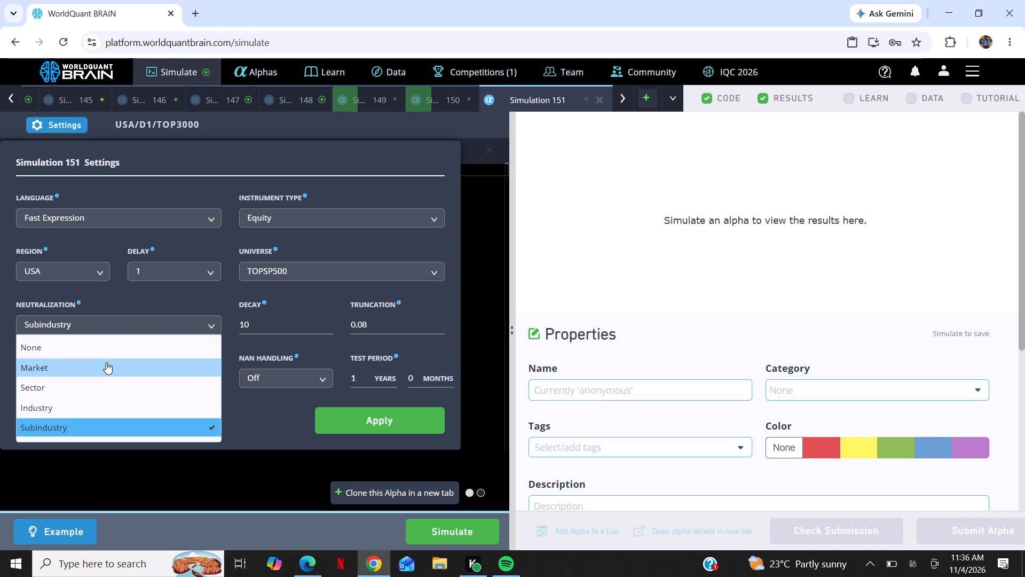
{"action": "left_click", "coordinate": [104, 370]}
{"action": "left_click", "coordinate": [345, 417]}
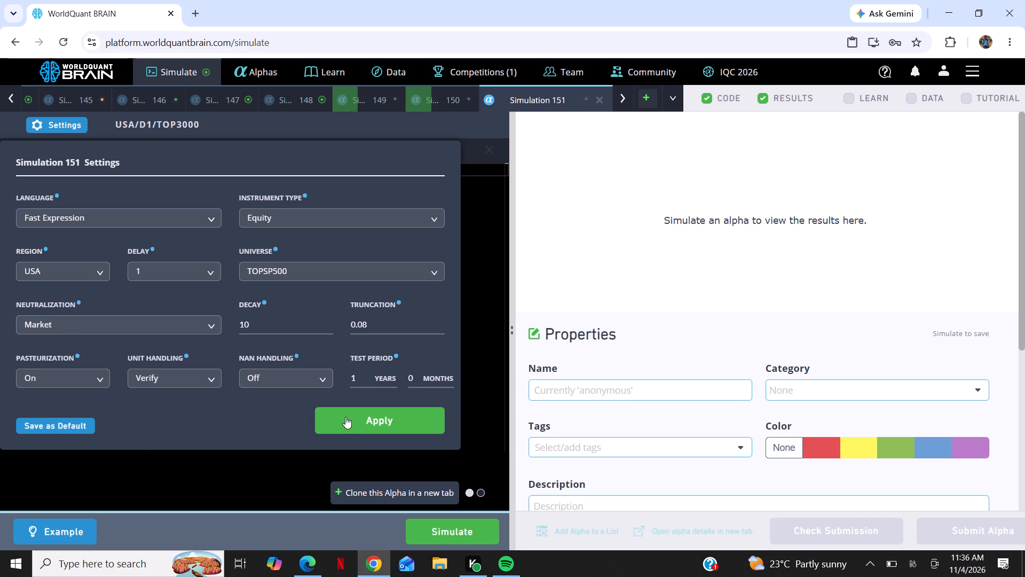
Run Simulation 151.
{"action": "left_click", "coordinate": [437, 525]}
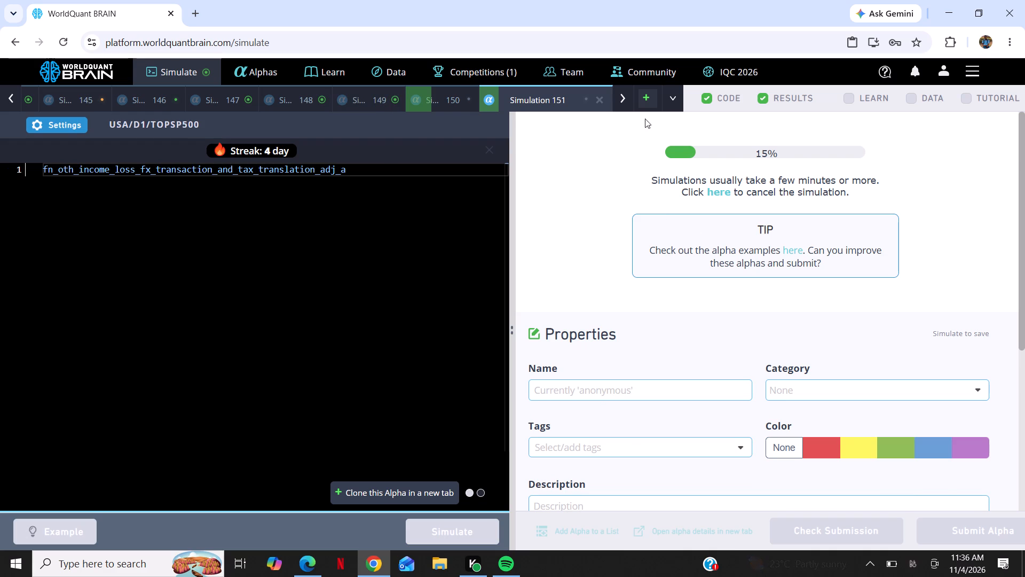
Add a new simulation after Simulation 151 and paste fn_oth_income_loss_fx_transaction_and_tax_translation_adj_a into its editor.
{"action": "left_click", "coordinate": [642, 98]}
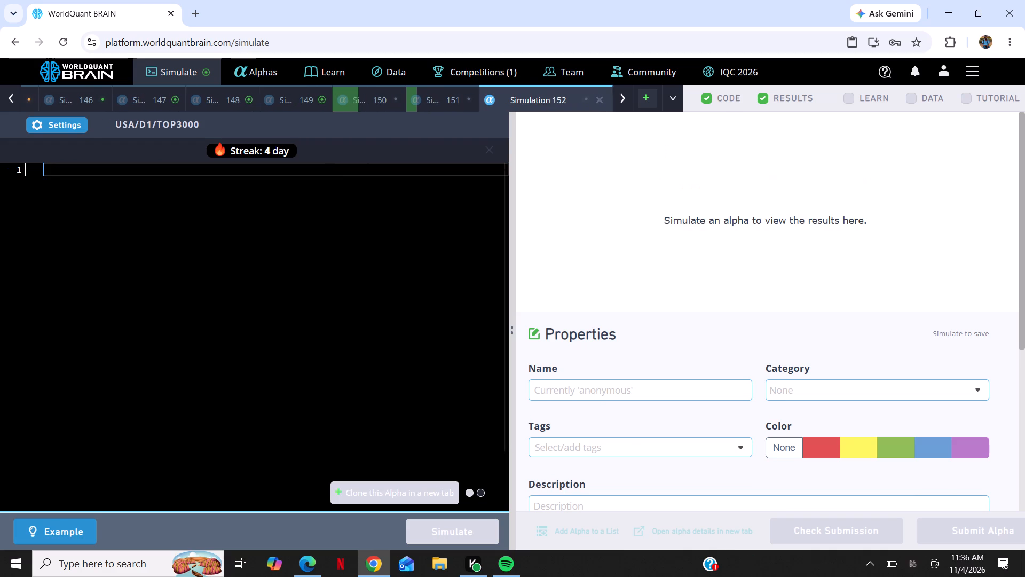
{"action": "right_click", "coordinate": [215, 341]}
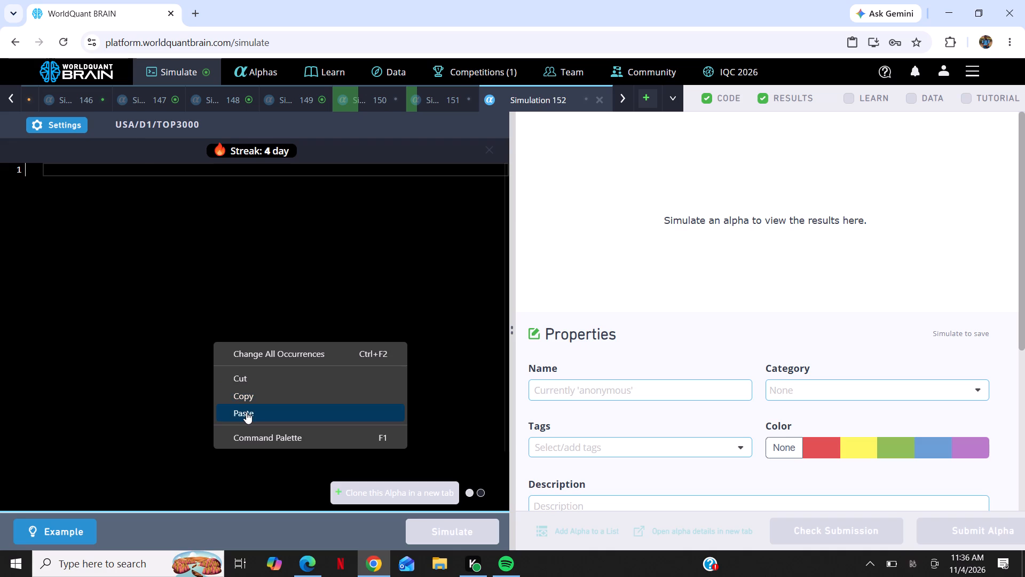
{"action": "left_click", "coordinate": [246, 412]}
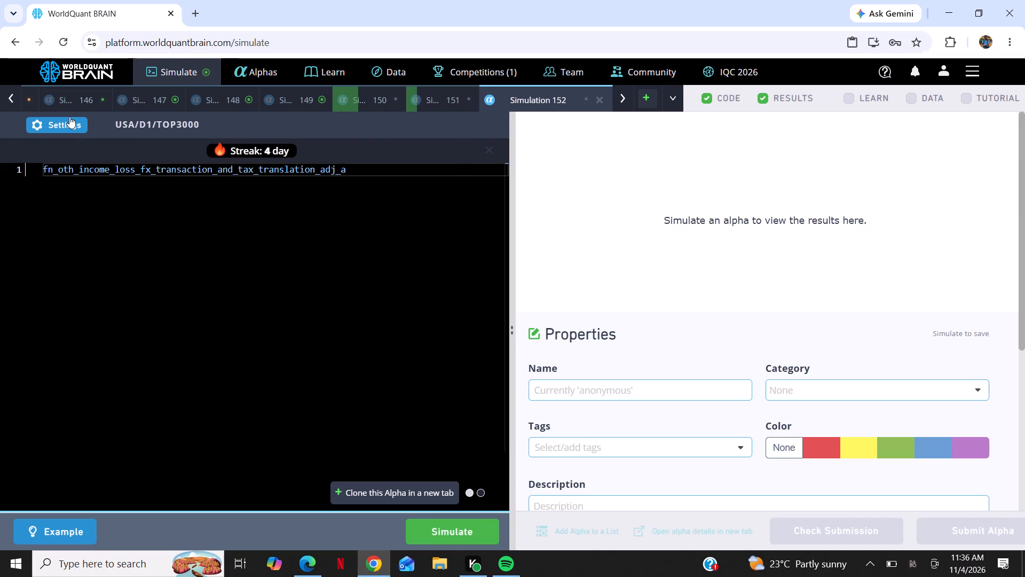
Apply neutralization Sector and decay 0 to Simulation 152 and run the simulation.
{"action": "left_click", "coordinate": [69, 116]}
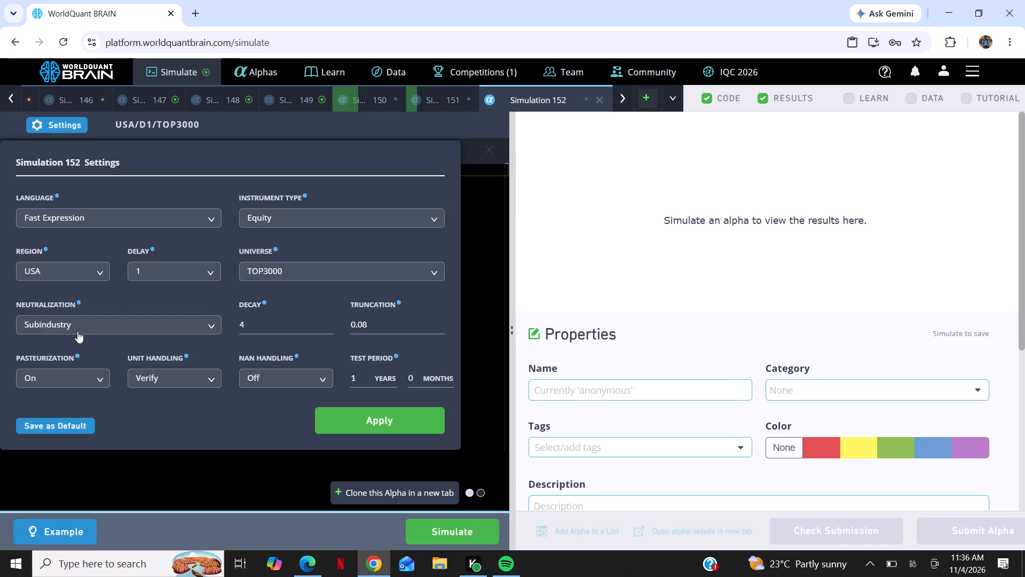
{"action": "left_click", "coordinate": [77, 331]}
{"action": "left_click", "coordinate": [77, 387]}
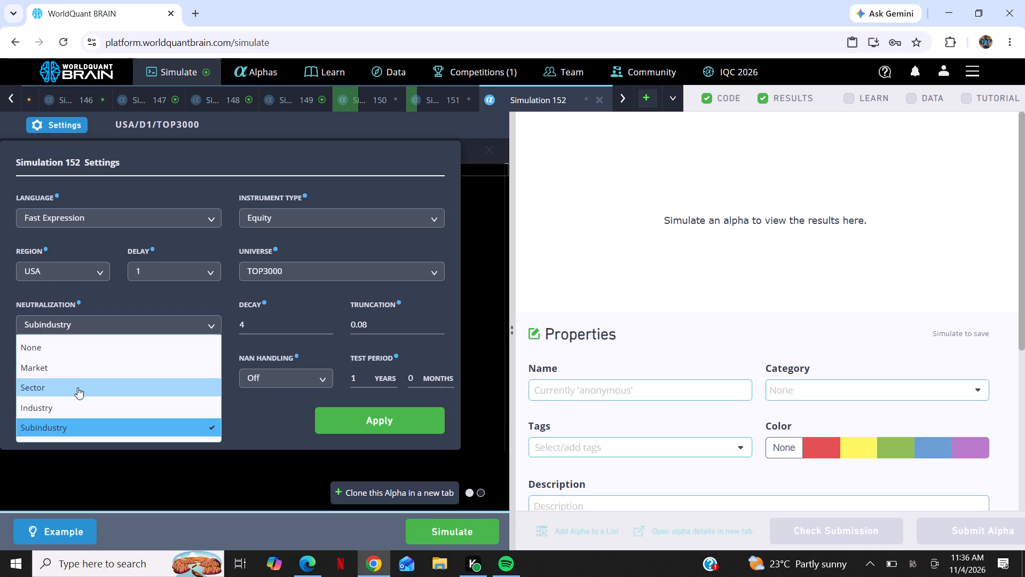
{"action": "double_click", "coordinate": [329, 329]}
{"action": "left_click", "coordinate": [329, 329]}
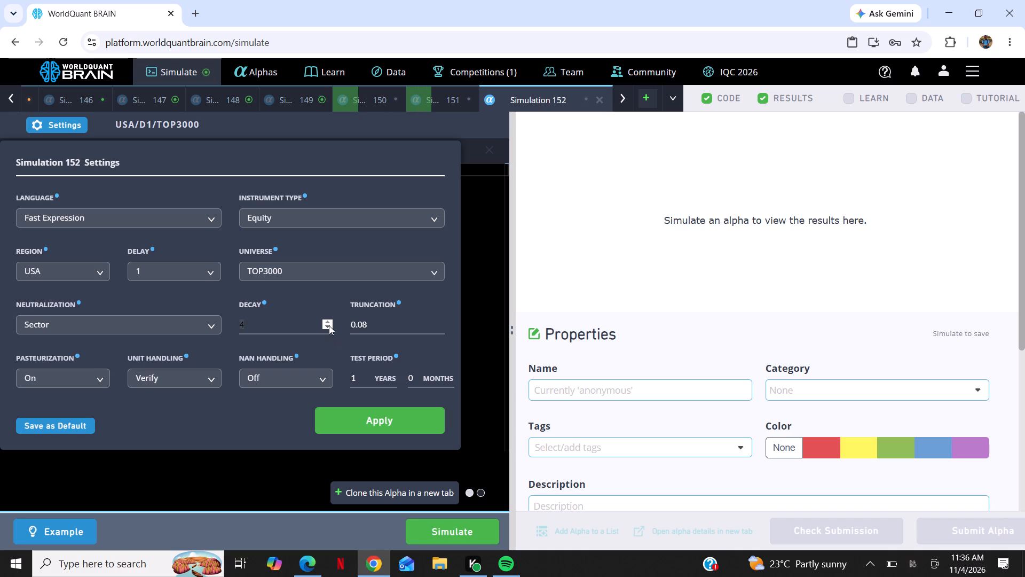
{"action": "triple_click", "coordinate": [329, 325]}
{"action": "left_click", "coordinate": [329, 325]}
{"action": "left_click", "coordinate": [395, 429]}
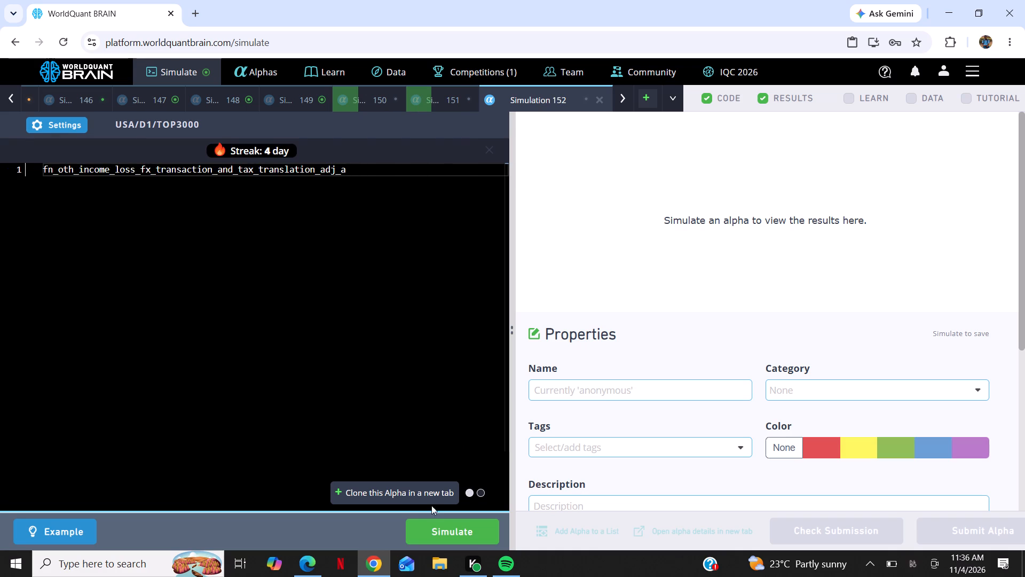
{"action": "left_click", "coordinate": [443, 535]}
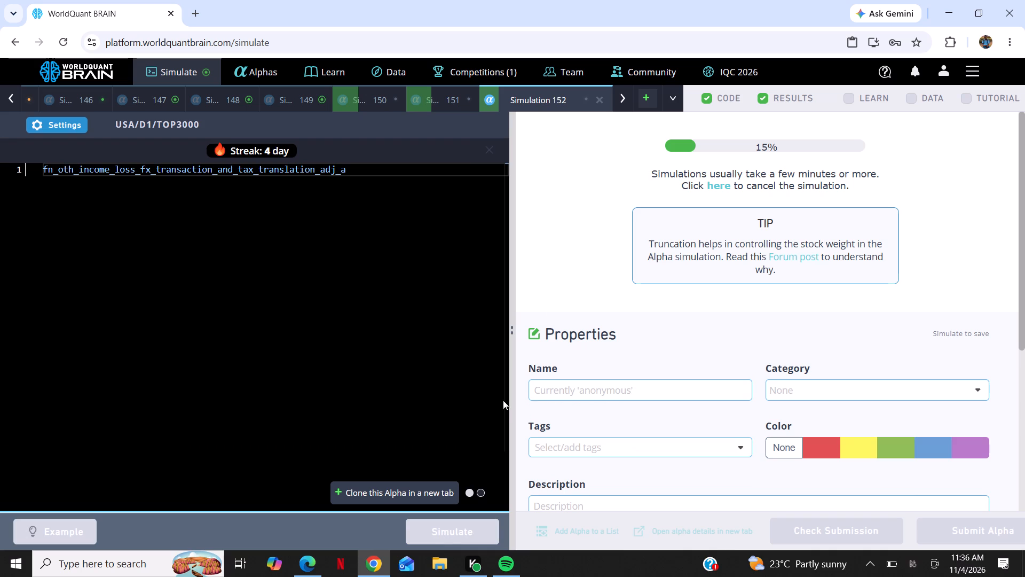
Add a new simulation after Simulation 152 and paste the same fn_oth_income_loss_fx_transaction_and_tax_translation_adj_a expression into its editor.
{"action": "left_click", "coordinate": [644, 98]}
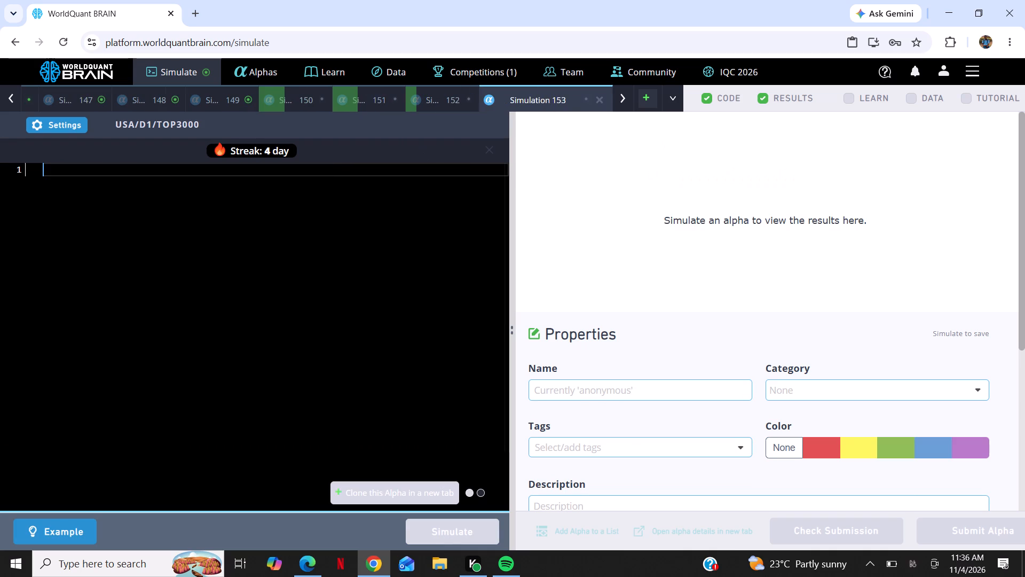
{"action": "right_click", "coordinate": [287, 213]}
{"action": "left_click", "coordinate": [324, 285]}
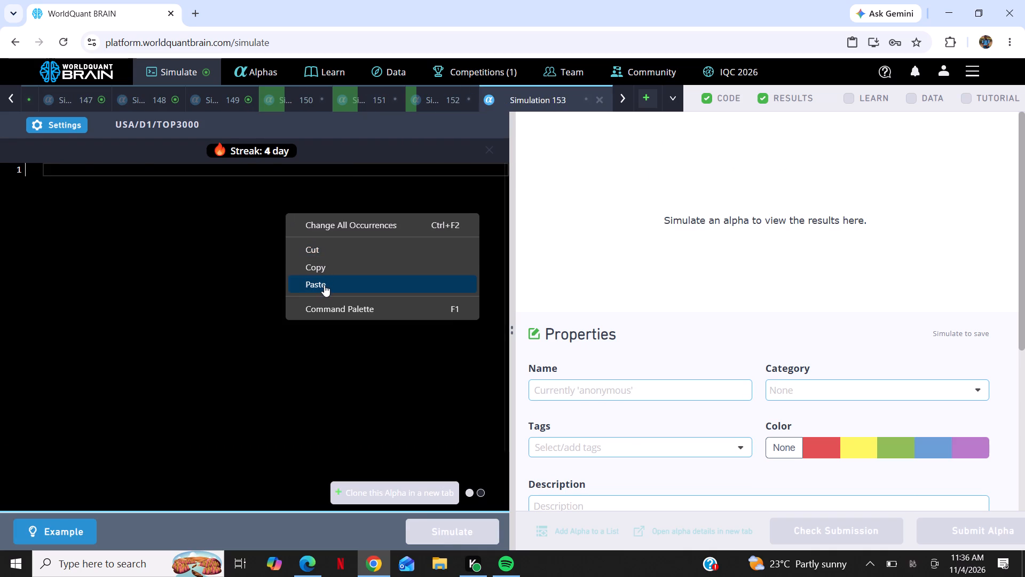
Set decay 1 and universe TOP2000 for Simulation 153 and open its neutralization choices.
{"action": "left_click", "coordinate": [71, 124]}
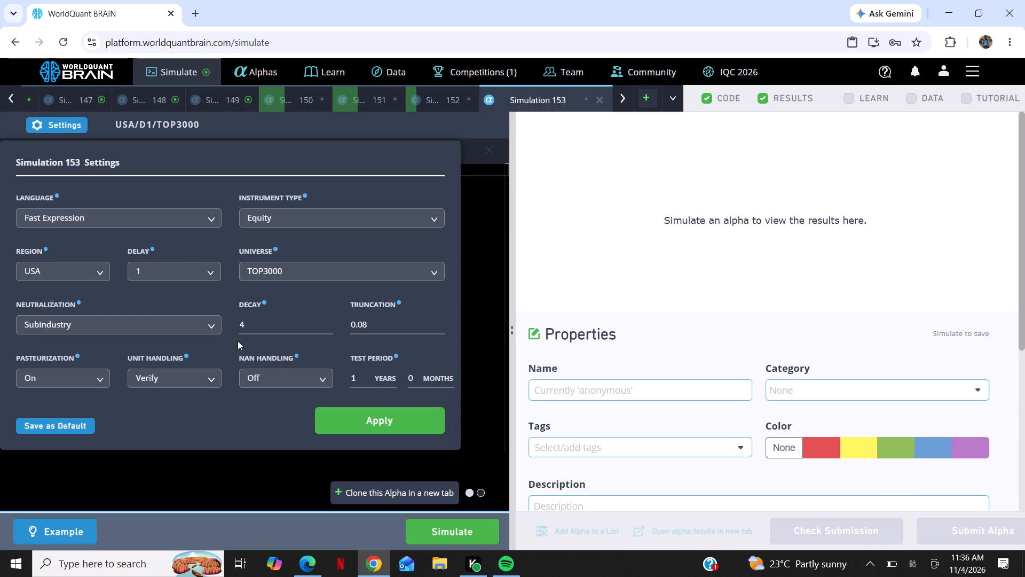
{"action": "double_click", "coordinate": [329, 325]}
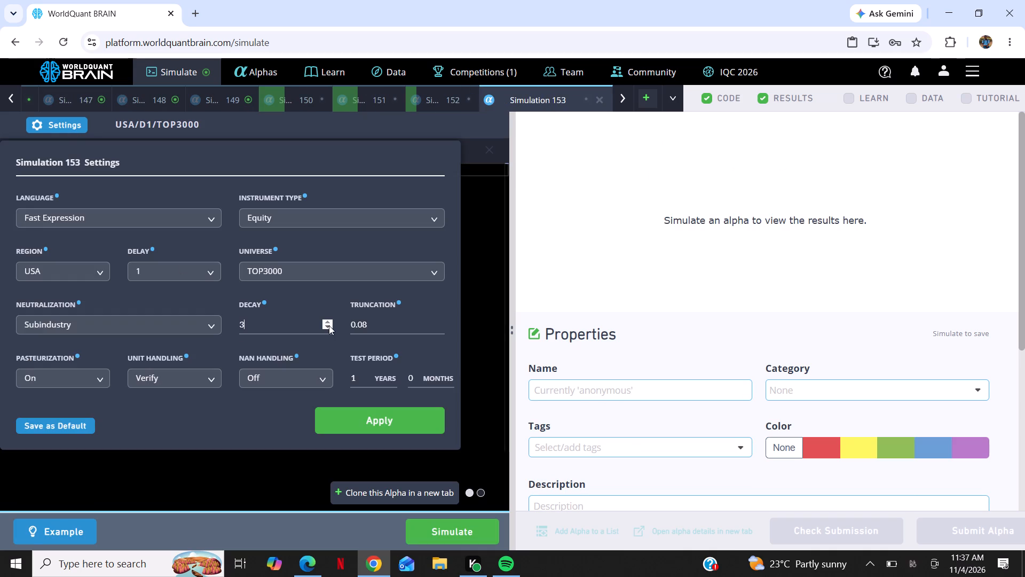
{"action": "left_click", "coordinate": [329, 325]}
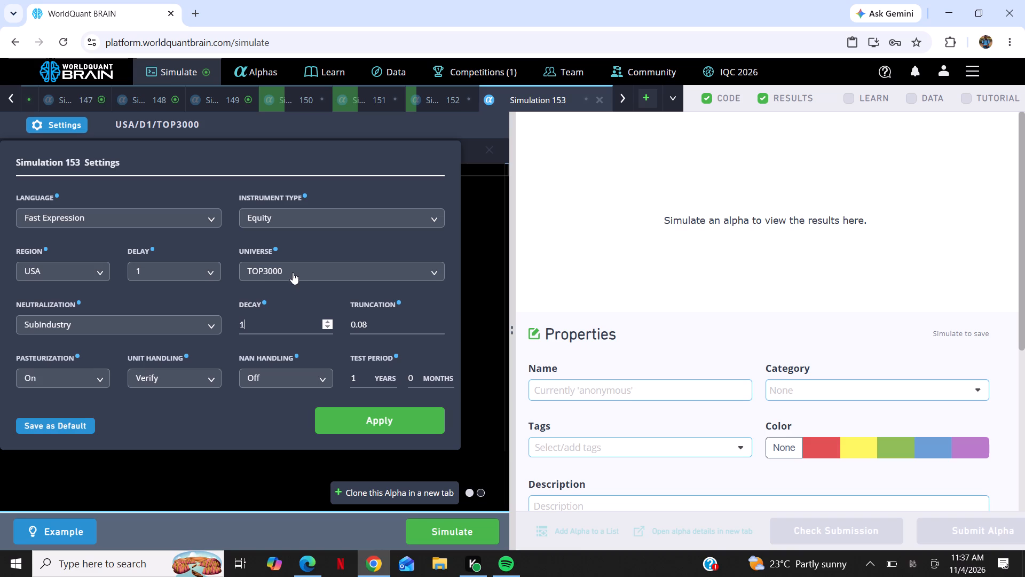
{"action": "left_click", "coordinate": [293, 271]}
{"action": "left_click", "coordinate": [297, 310]}
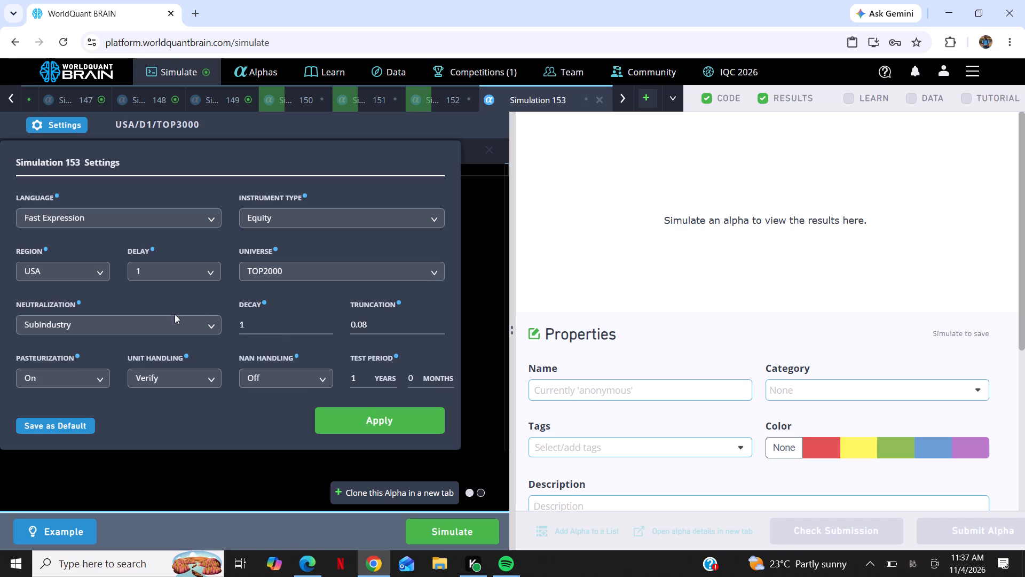
{"action": "left_click", "coordinate": [162, 315]}
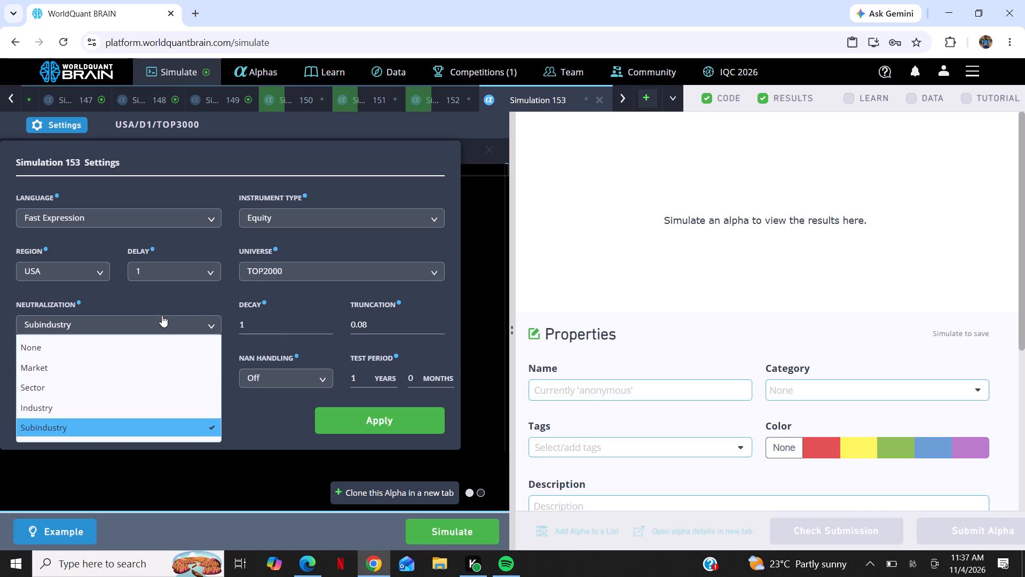
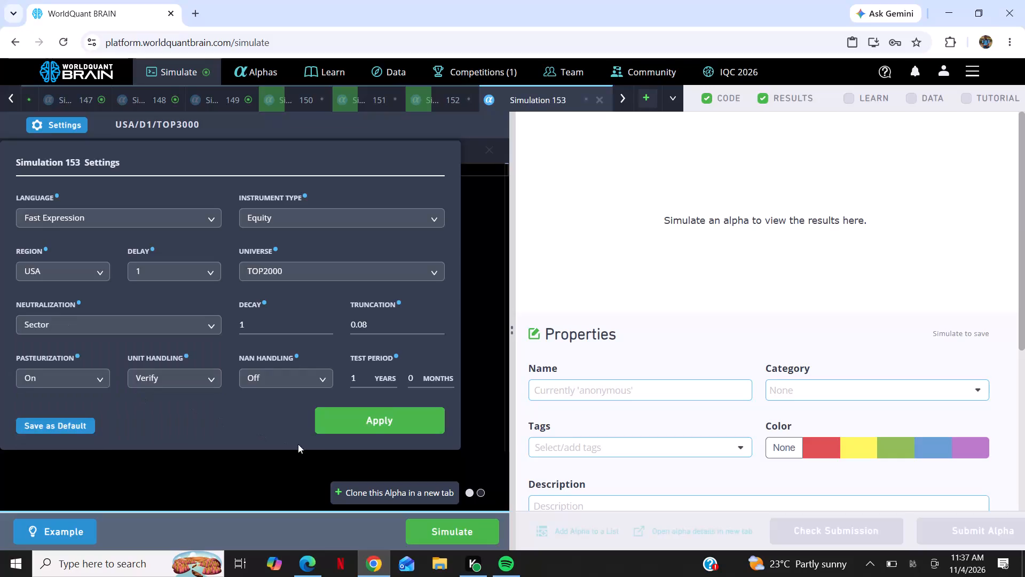
Apply the chosen settings to Simulation 153 and run the simulation.
{"action": "left_click", "coordinate": [369, 419]}
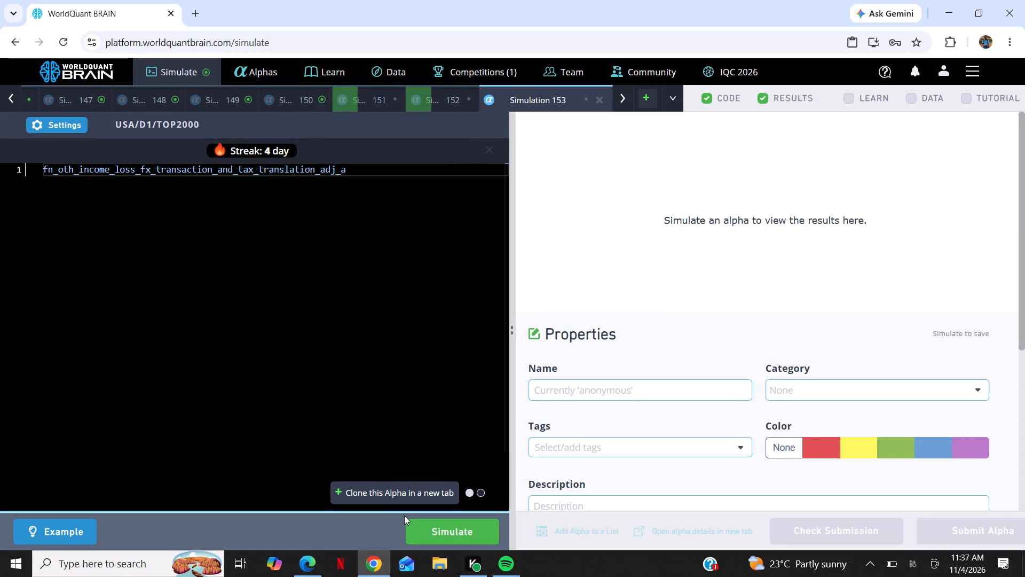
{"action": "left_click", "coordinate": [454, 536]}
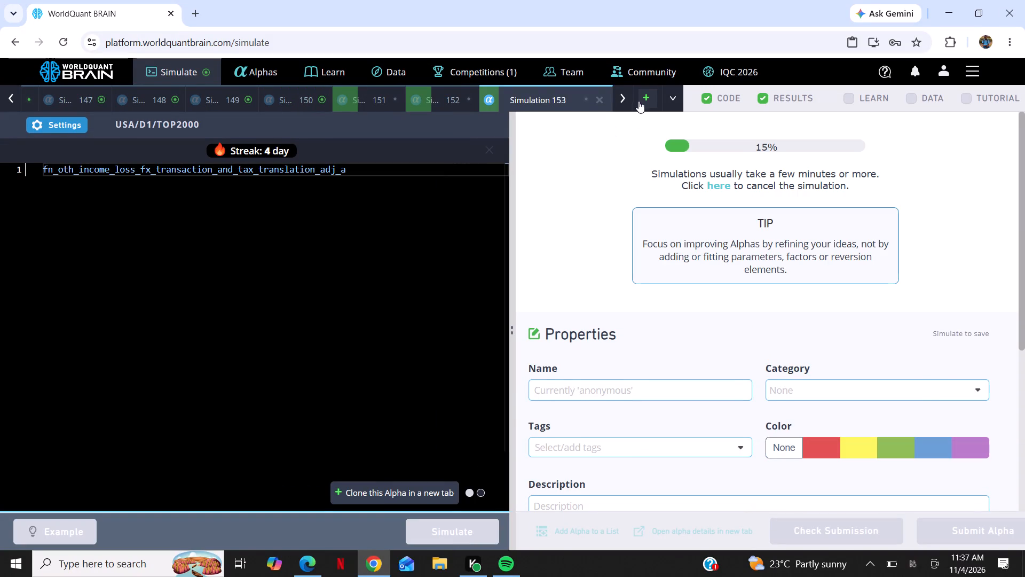
Add a new simulation after Simulation 153 and paste fn_oth_income_loss_fx_transaction_and_tax_translation_adj_a into its editor.
{"action": "left_click", "coordinate": [642, 96]}
{"action": "right_click", "coordinate": [293, 299]}
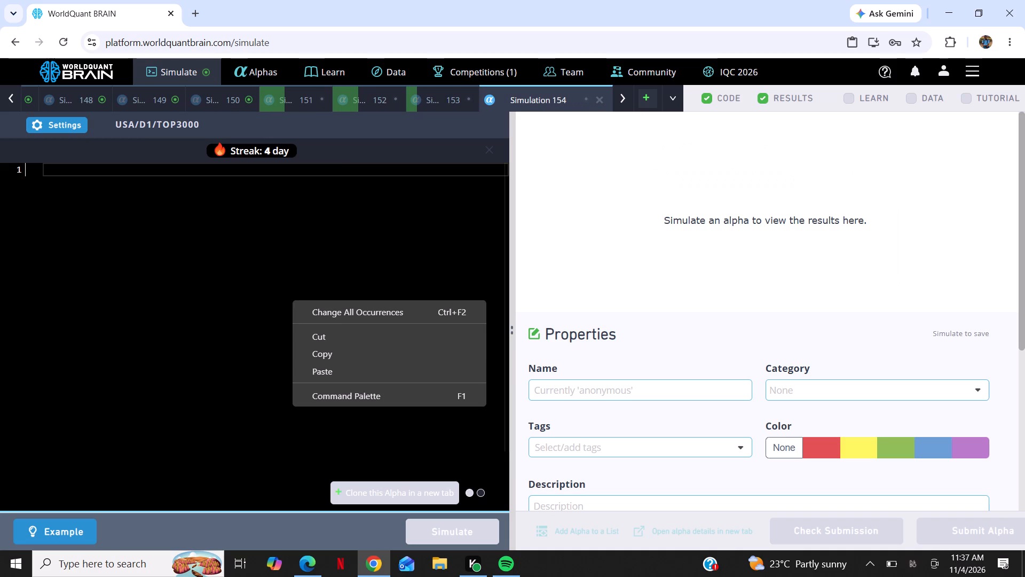
{"action": "left_click", "coordinate": [325, 367]}
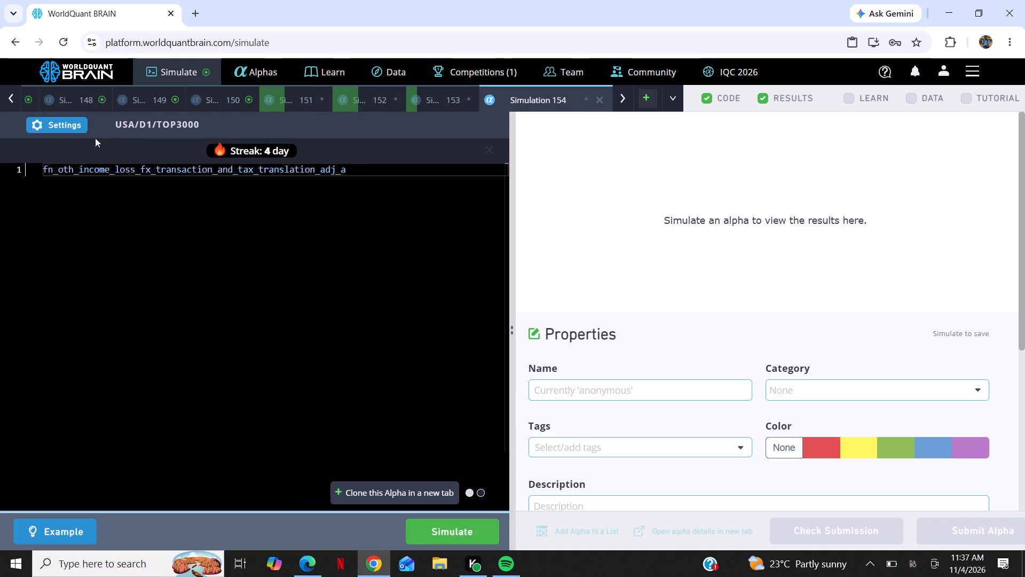
Apply decay 2, neutralization Sector and universe TOP1000 to Simulation 154 and run the simulation.
{"action": "left_click", "coordinate": [70, 124]}
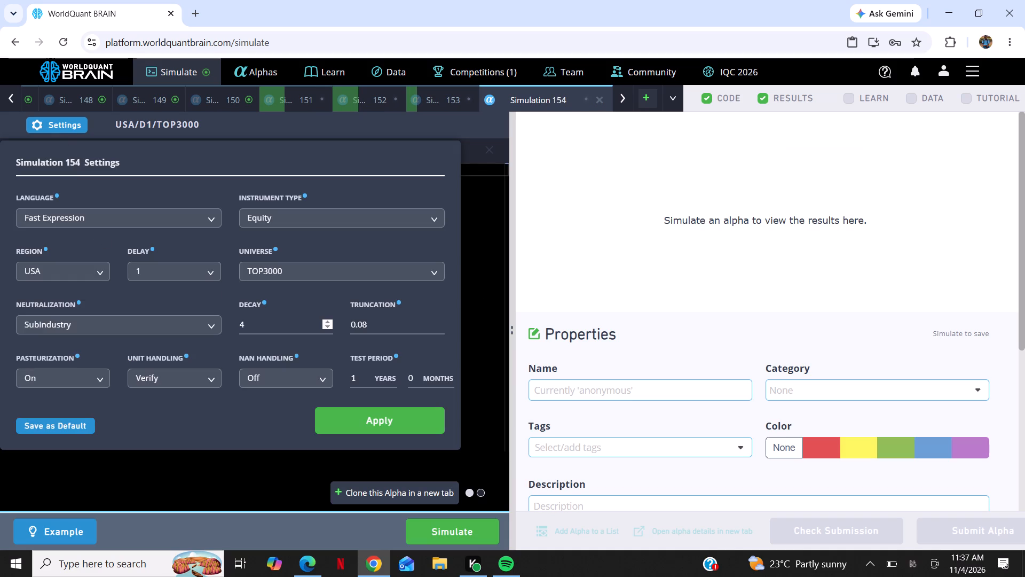
{"action": "triple_click", "coordinate": [329, 328]}
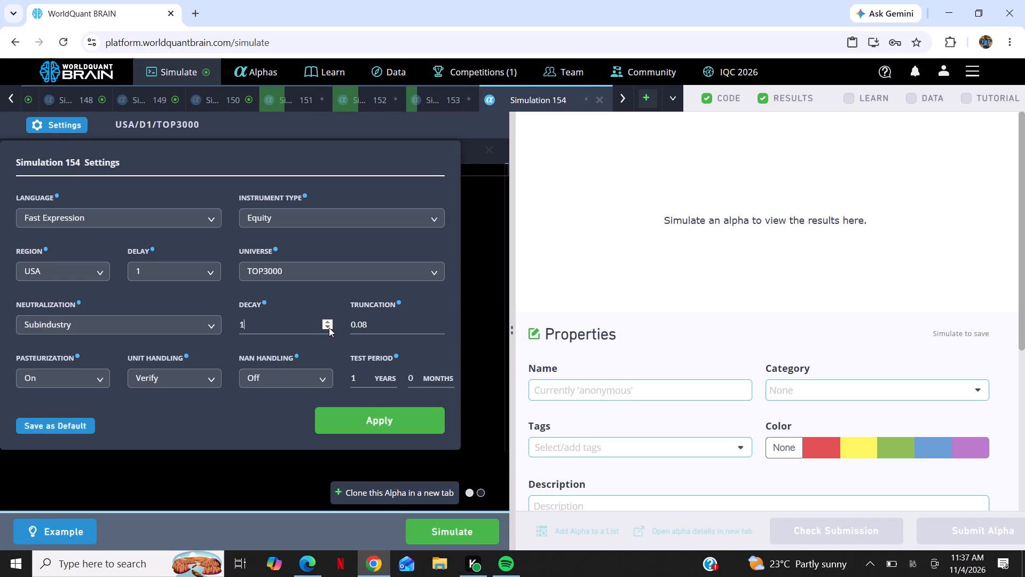
{"action": "left_click", "coordinate": [329, 321]}
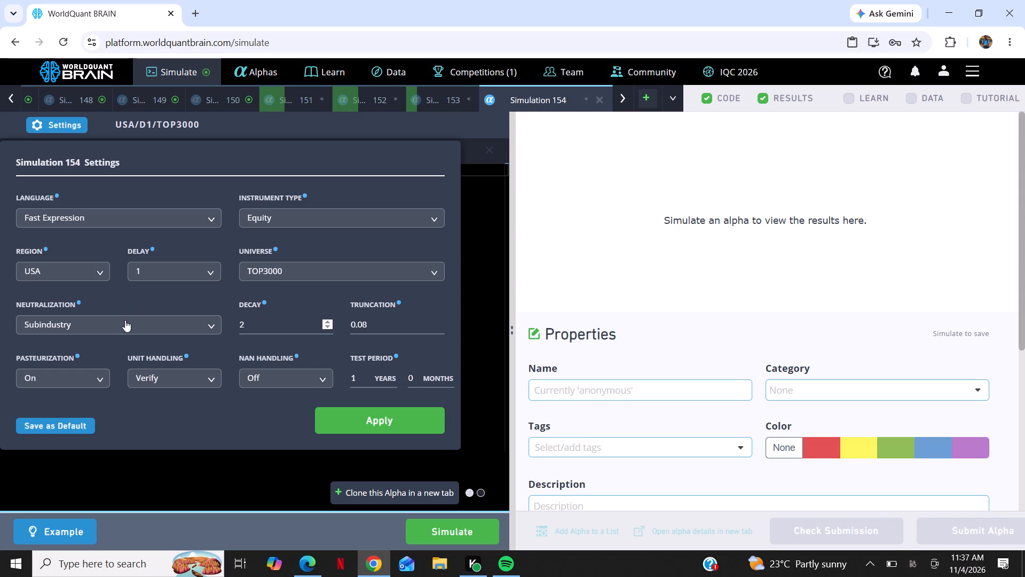
{"action": "left_click", "coordinate": [125, 320]}
{"action": "left_click", "coordinate": [102, 384]}
{"action": "left_click", "coordinate": [312, 264]}
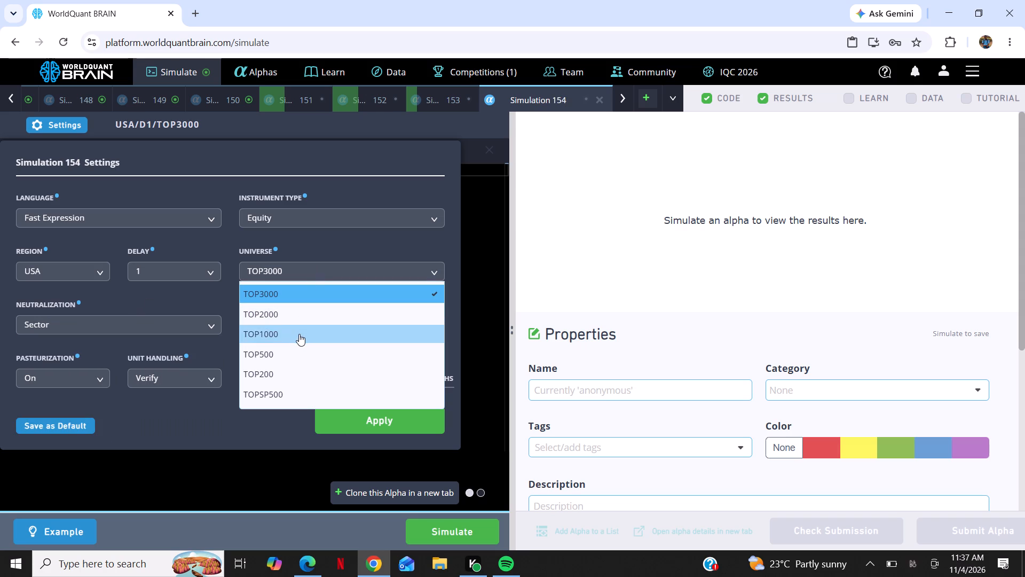
{"action": "left_click", "coordinate": [299, 334]}
{"action": "left_click", "coordinate": [380, 416]}
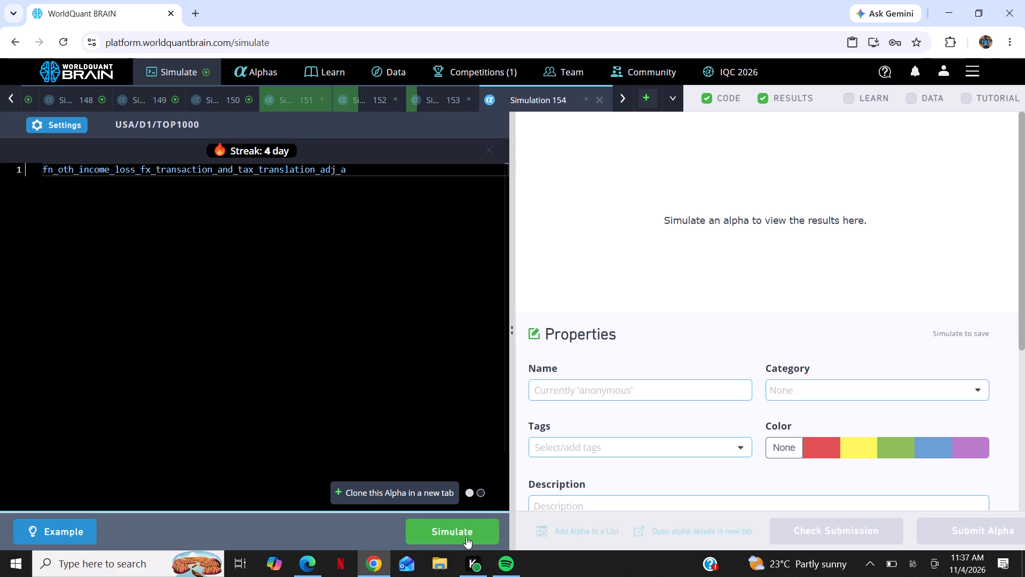
{"action": "left_click", "coordinate": [466, 537]}
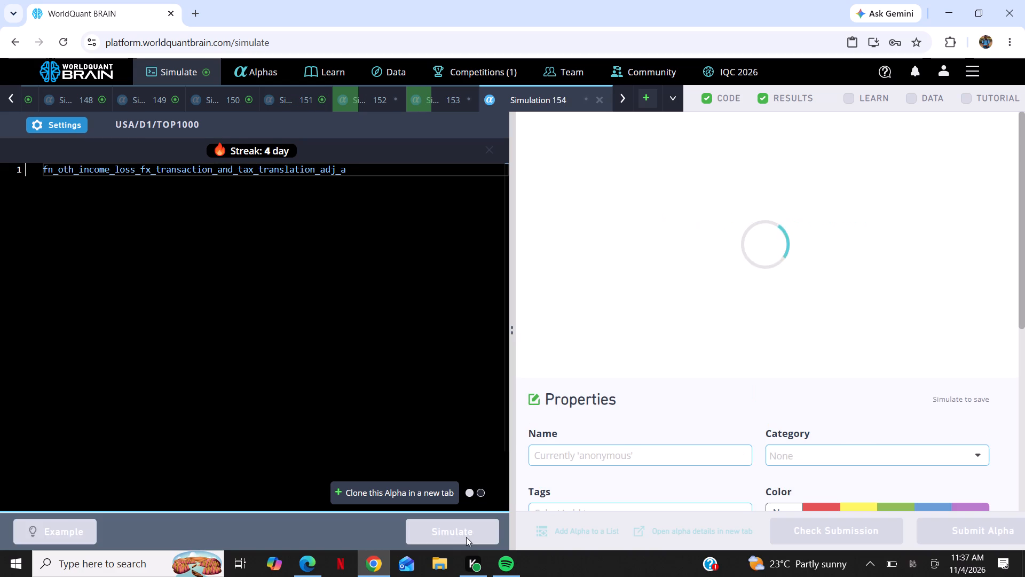
Add a new simulation after Simulation 154 and paste the same fn_oth_income_loss_fx_transaction_and_tax_translation_adj_a expression into its editor.
{"action": "left_click", "coordinate": [649, 98]}
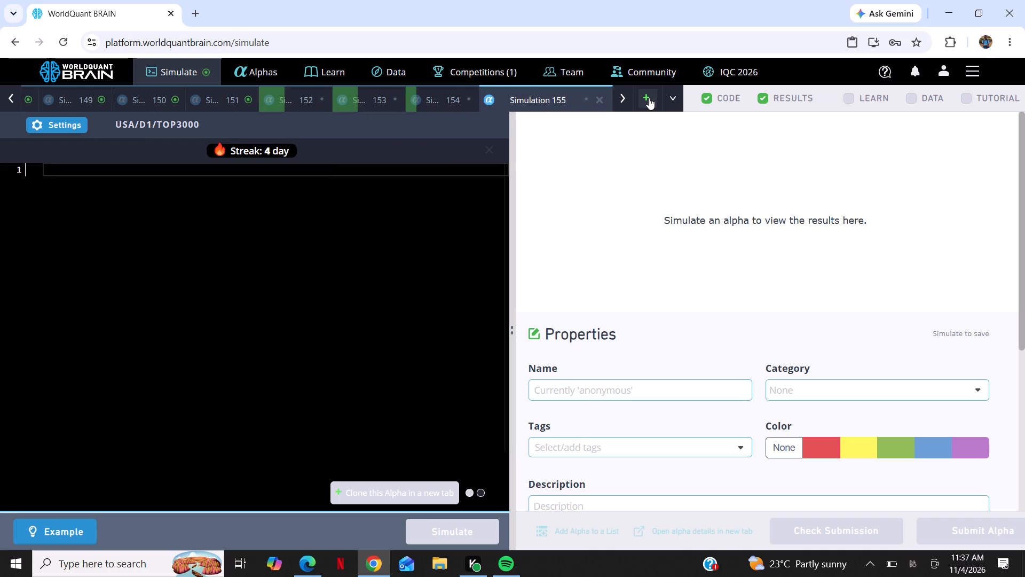
{"action": "right_click", "coordinate": [446, 282]}
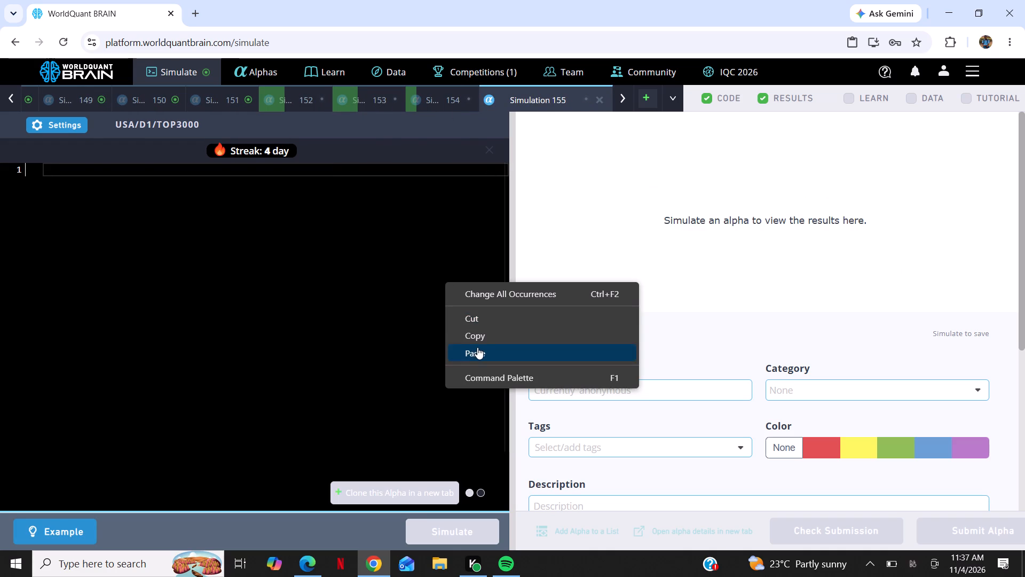
{"action": "left_click", "coordinate": [477, 347]}
Apply decay 4, neutralization Sector and universe TOP500 to Simulation 155 and run the simulation.
{"action": "left_click", "coordinate": [84, 118]}
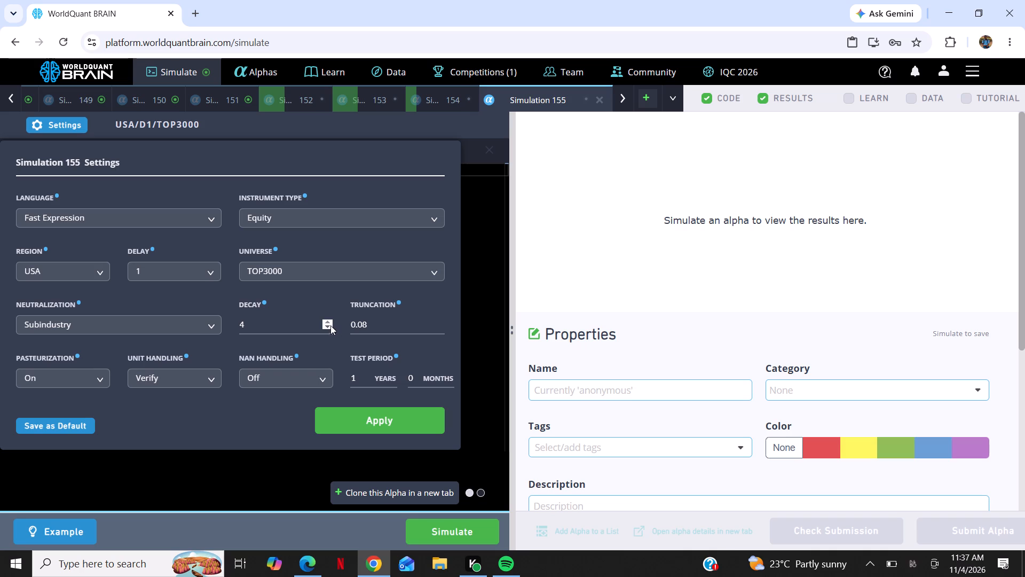
{"action": "triple_click", "coordinate": [330, 322]}
{"action": "left_click", "coordinate": [330, 322]}
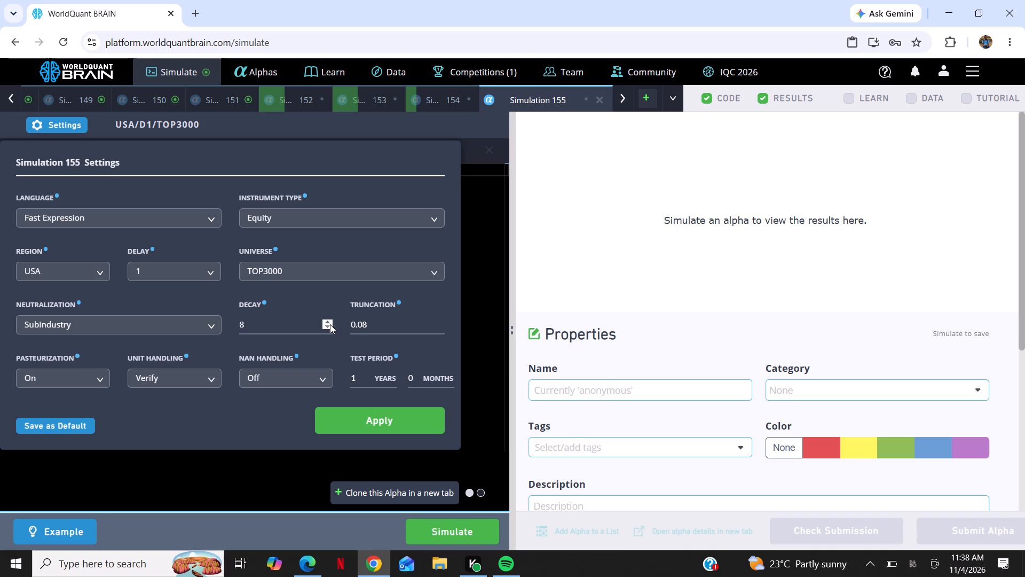
{"action": "left_click", "coordinate": [327, 330]}
{"action": "triple_click", "coordinate": [328, 326]}
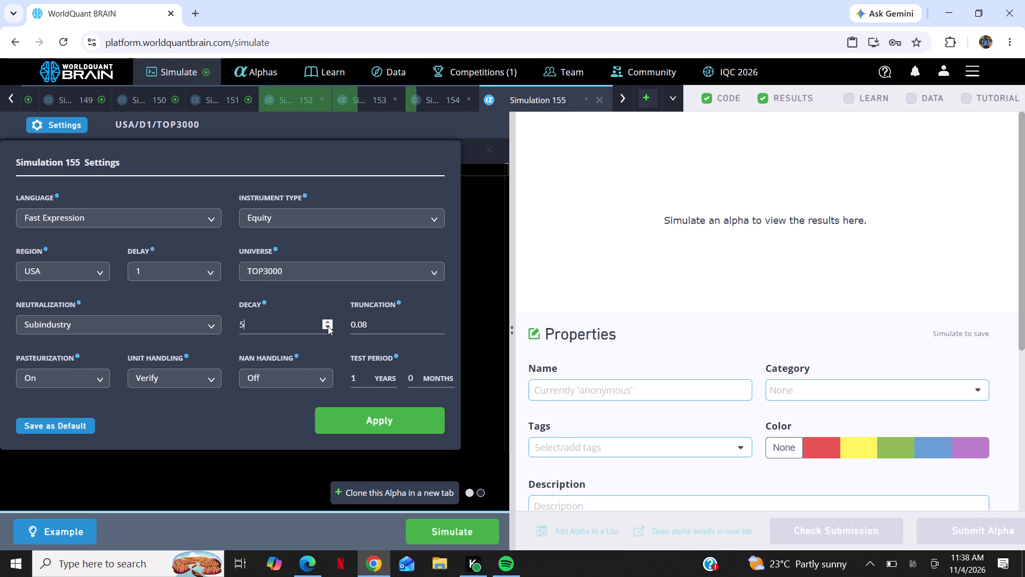
{"action": "double_click", "coordinate": [328, 326]}
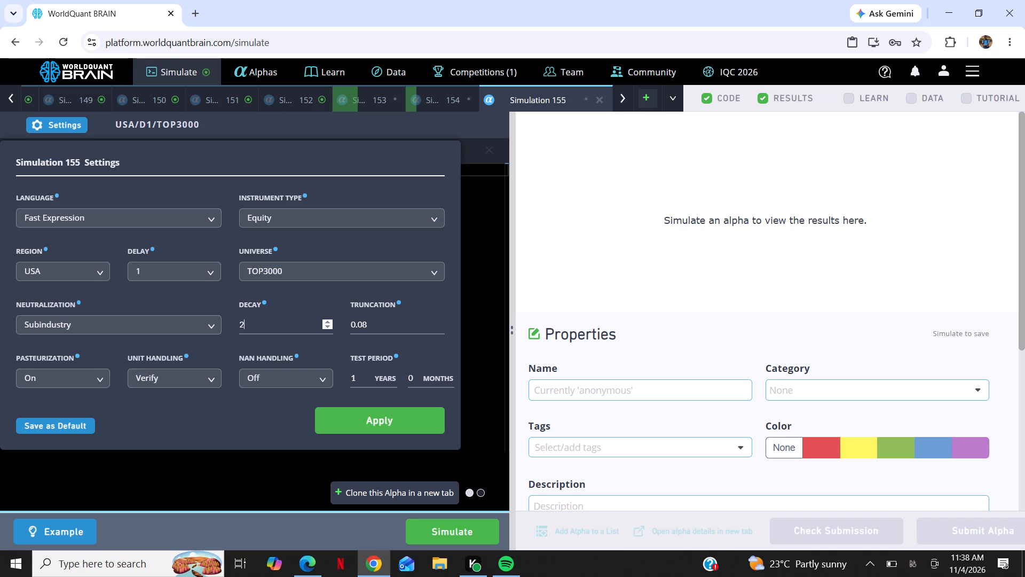
{"action": "left_click", "coordinate": [328, 318]}
{"action": "double_click", "coordinate": [328, 320]}
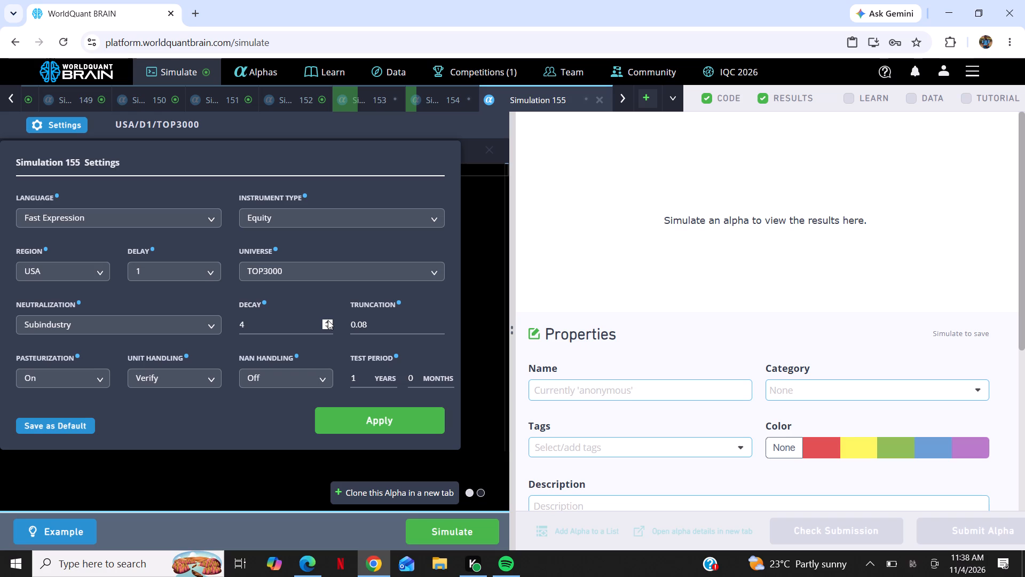
{"action": "left_click", "coordinate": [180, 319]}
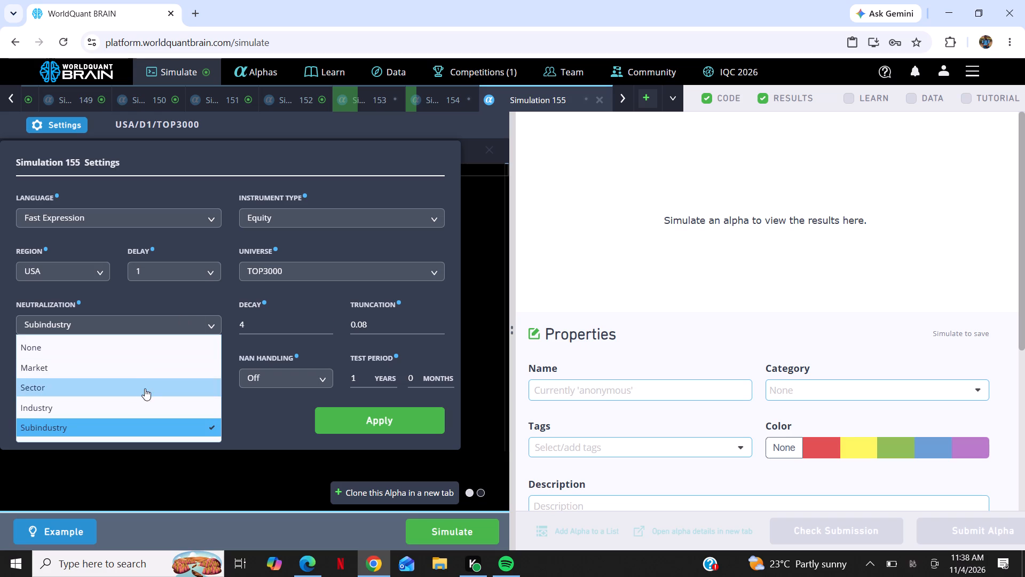
{"action": "left_click", "coordinate": [144, 392]}
{"action": "left_click", "coordinate": [331, 268]}
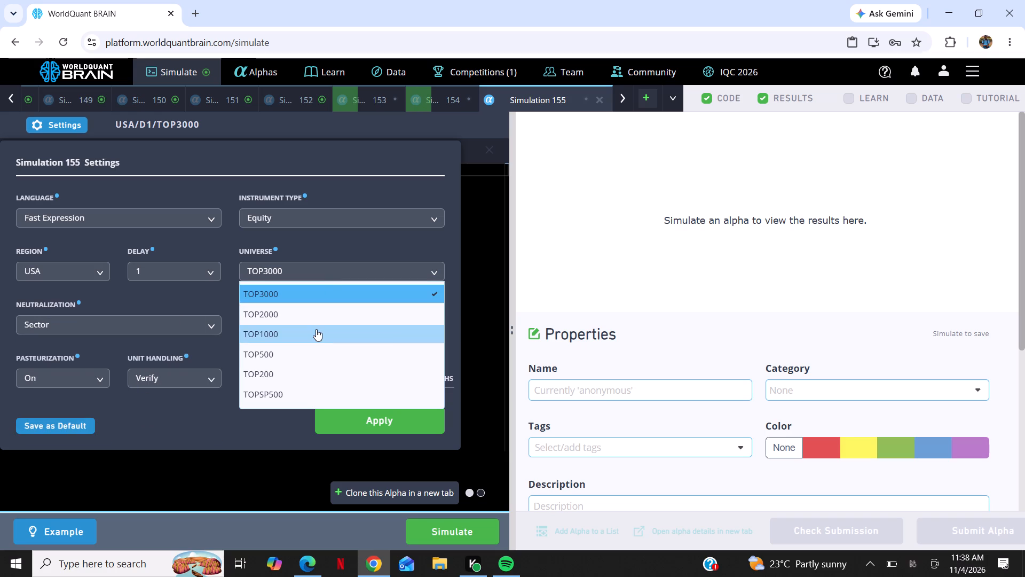
{"action": "left_click", "coordinate": [314, 348]}
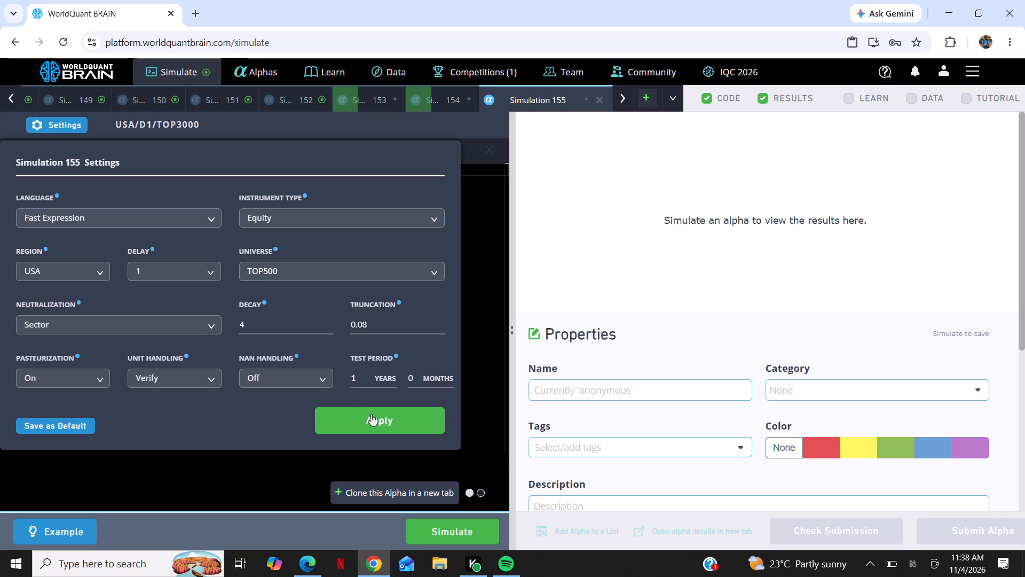
{"action": "left_click", "coordinate": [373, 418]}
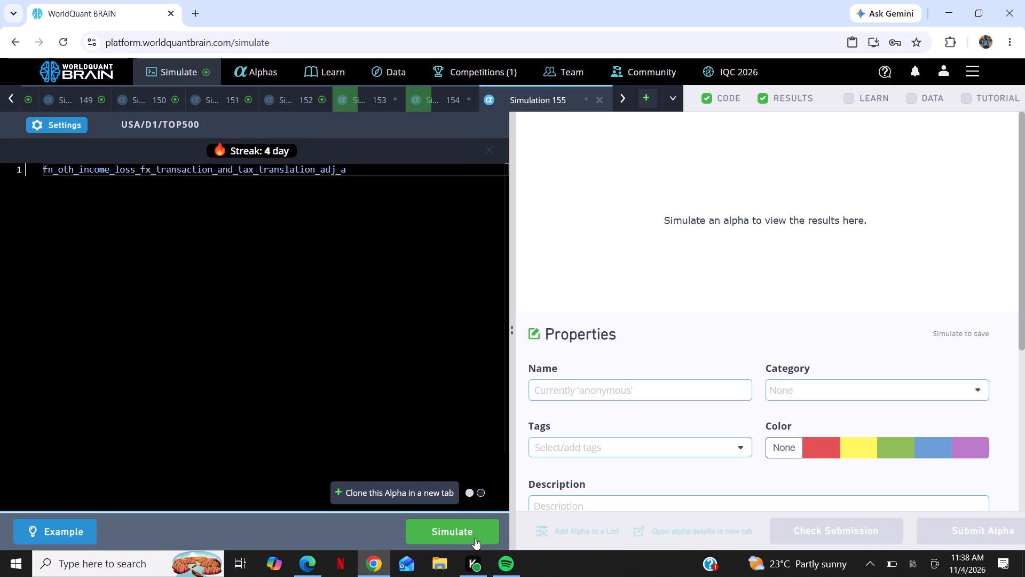
{"action": "left_click", "coordinate": [475, 537]}
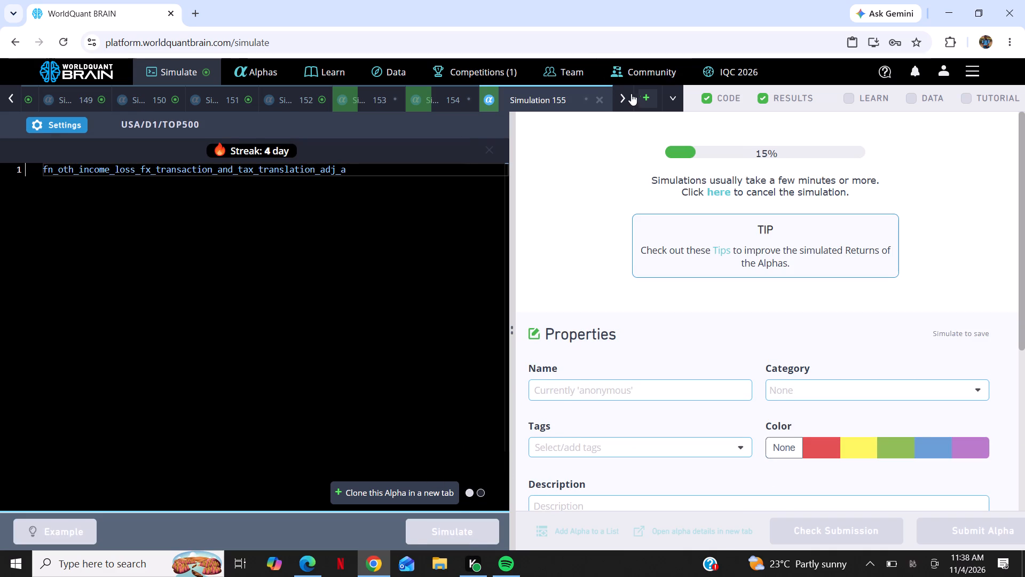
Add a new simulation after Simulation 155 and paste fn_oth_income_loss_fx_transaction_and_tax_translation_adj_a into its editor.
{"action": "left_click", "coordinate": [642, 95]}
{"action": "right_click", "coordinate": [258, 285]}
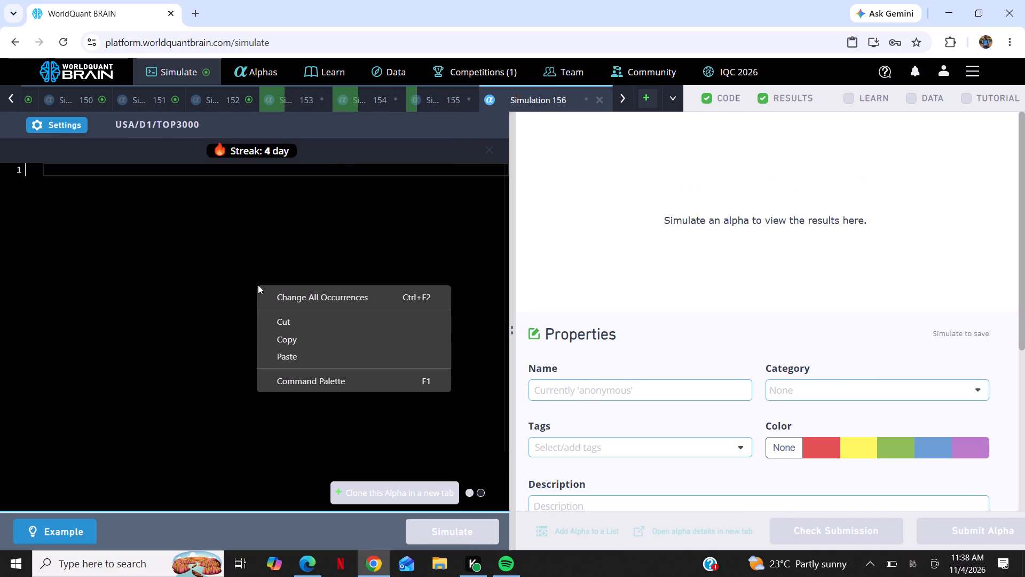
{"action": "left_click", "coordinate": [304, 358]}
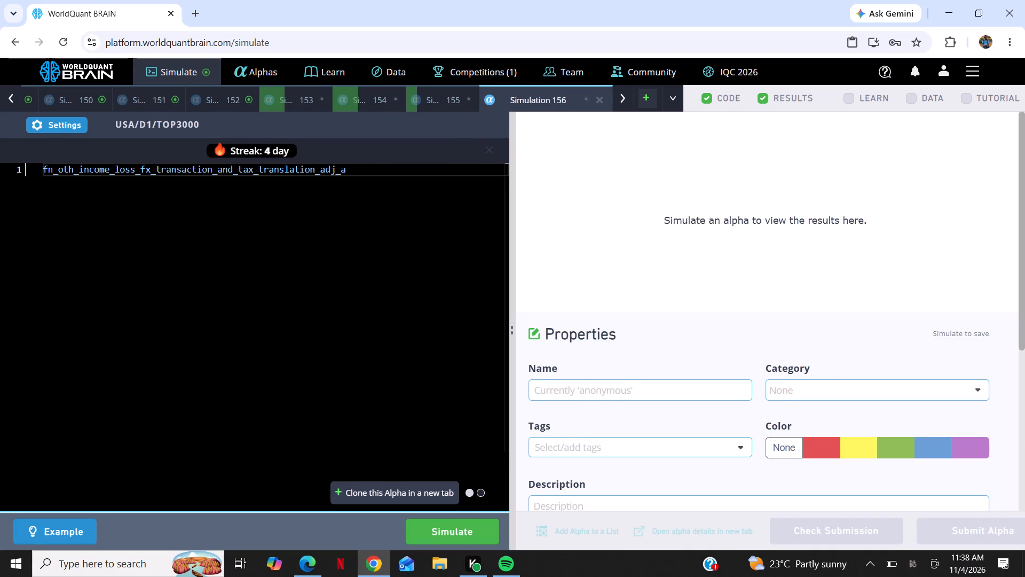
Apply decay 5, universe TOP500 and neutralization Sector to Simulation 156.
{"action": "left_click", "coordinate": [74, 125]}
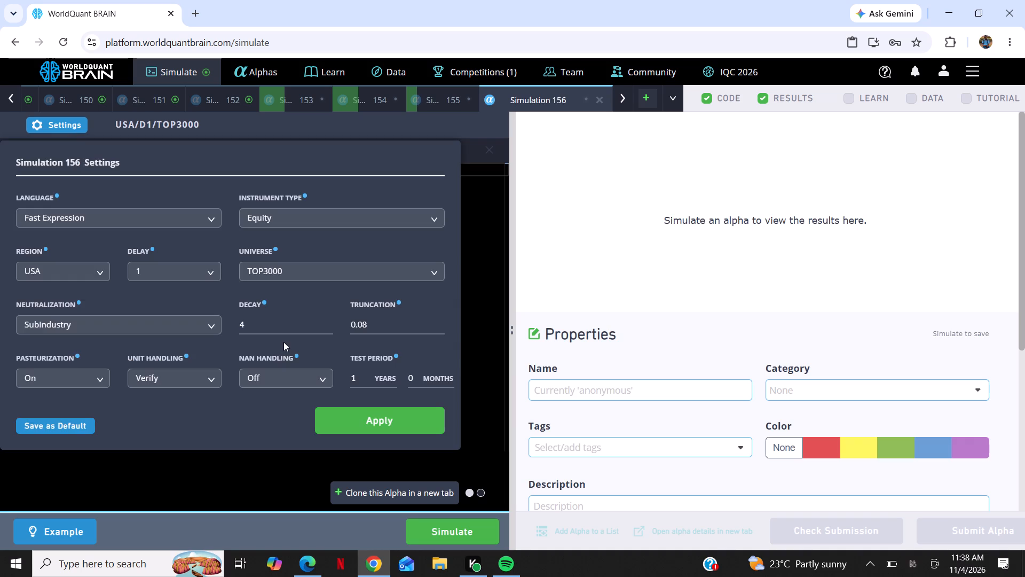
{"action": "double_click", "coordinate": [327, 325]}
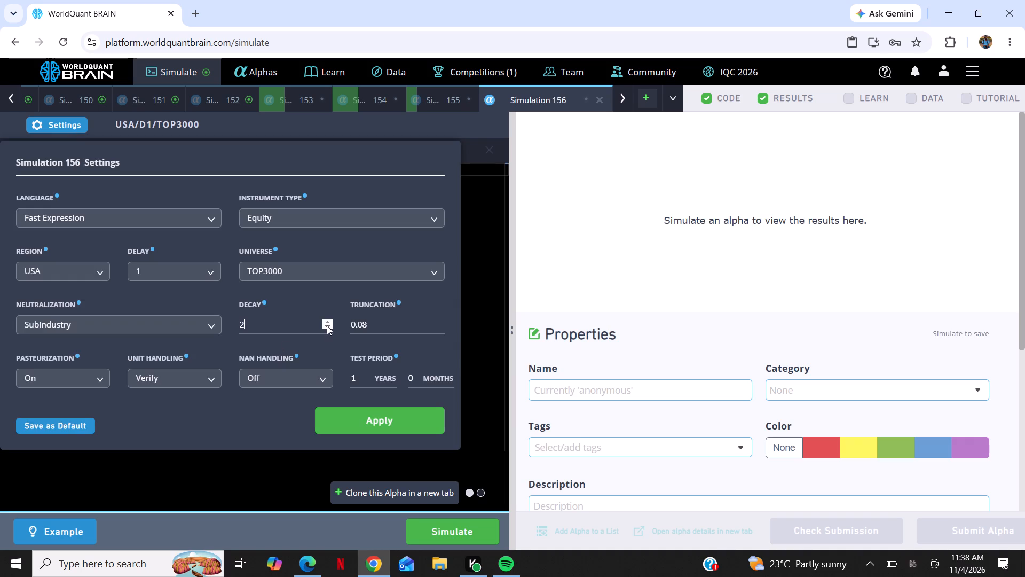
{"action": "triple_click", "coordinate": [329, 319]}
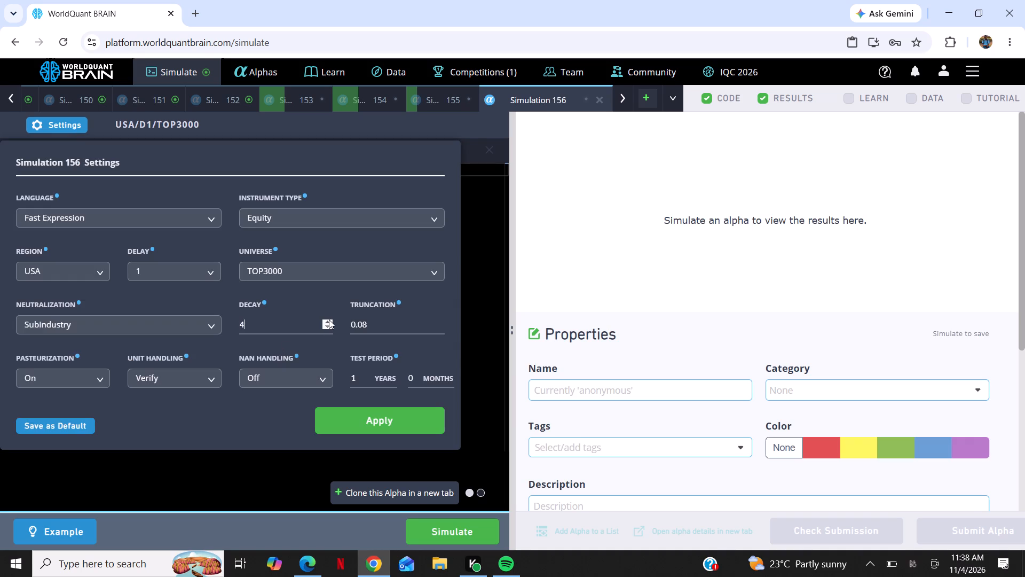
{"action": "left_click", "coordinate": [329, 319]}
{"action": "left_click", "coordinate": [329, 325]}
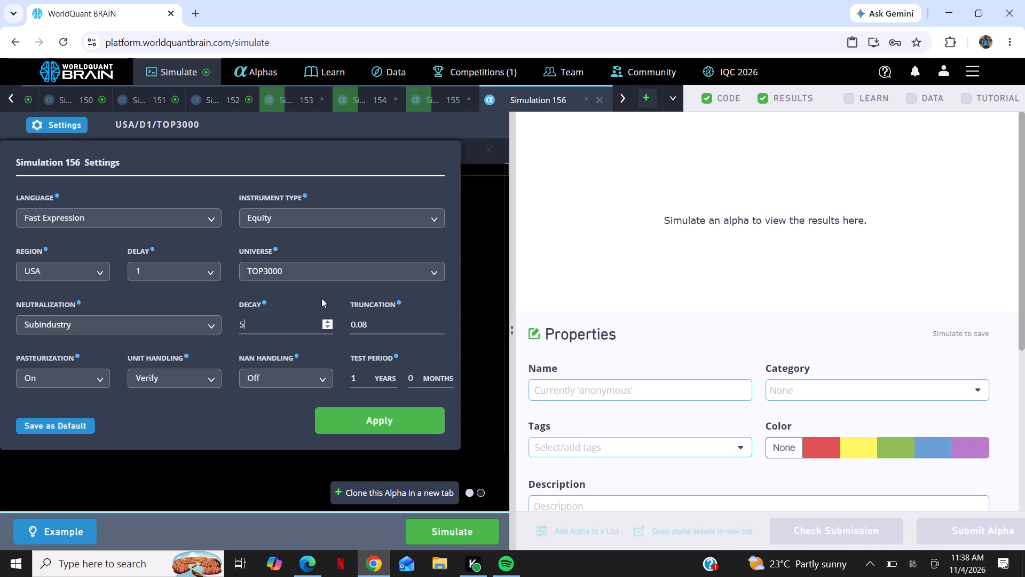
{"action": "left_click", "coordinate": [317, 278]}
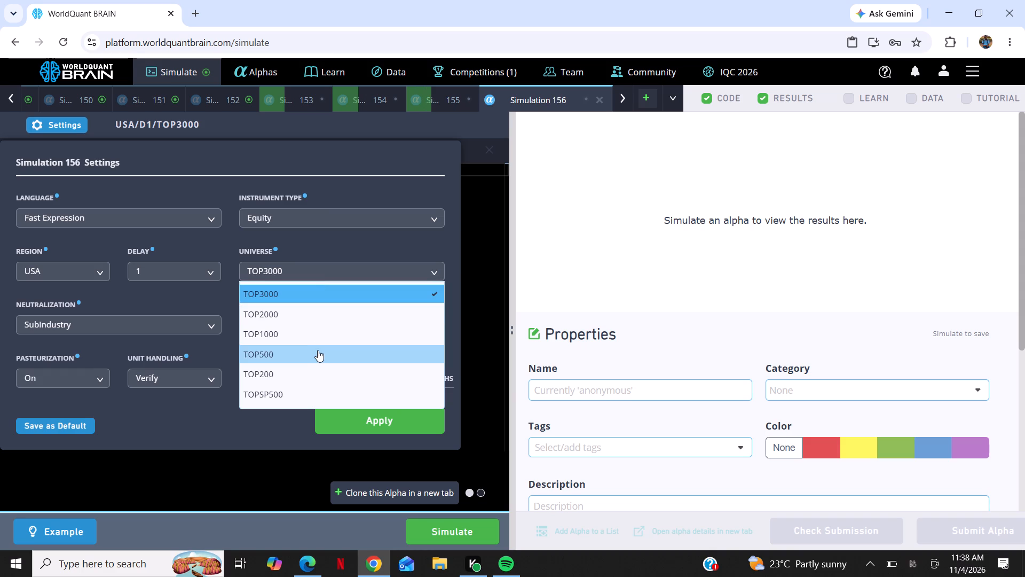
{"action": "left_click", "coordinate": [318, 350]}
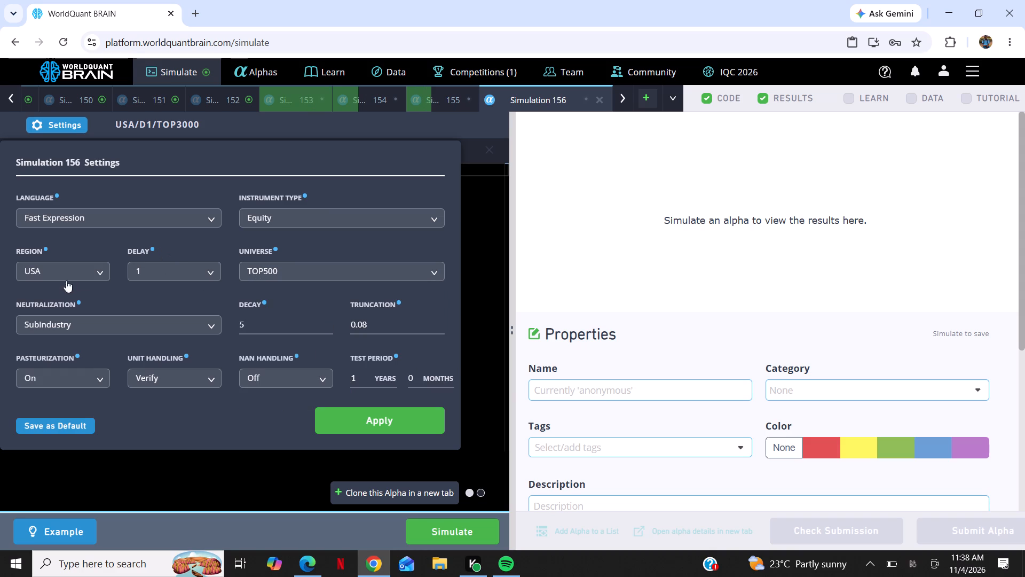
{"action": "left_click", "coordinate": [77, 330]}
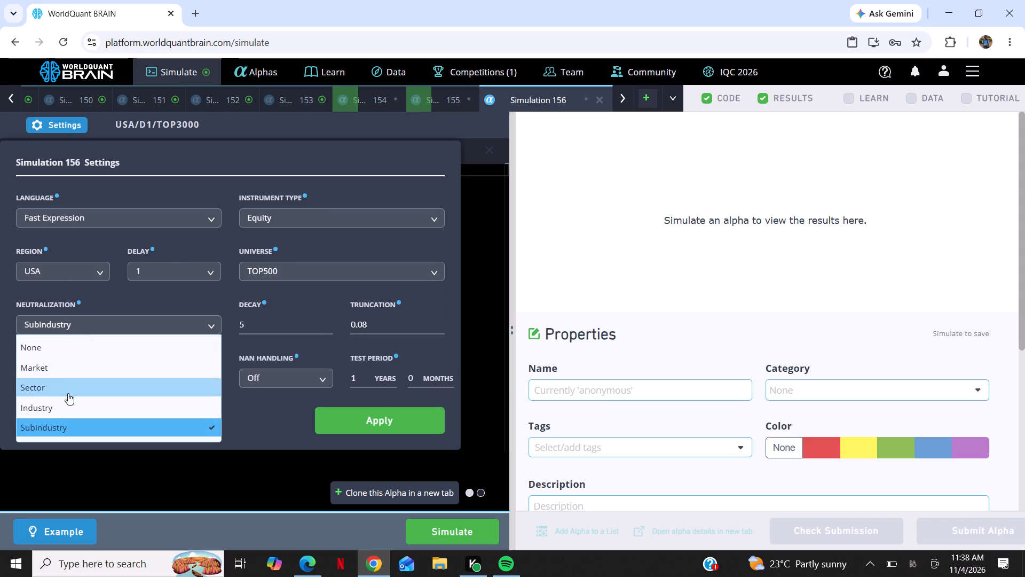
{"action": "left_click", "coordinate": [68, 393]}
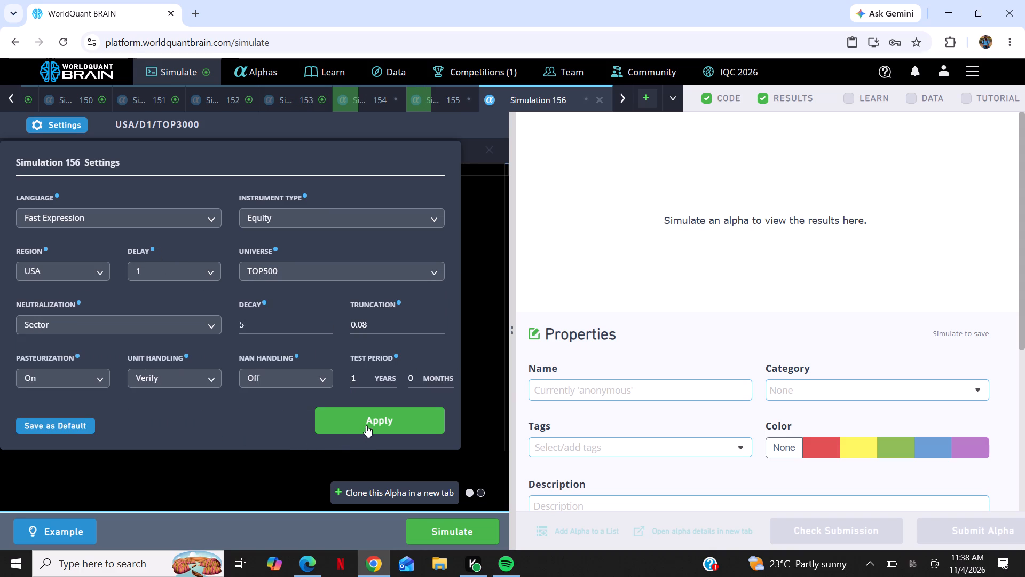
{"action": "left_click", "coordinate": [366, 425]}
Add a new simulation after Simulation 156 and paste fn_oth_income_loss_fx_transaction_and_tax_translation_adj_a into its editor.
{"action": "left_click", "coordinate": [648, 100]}
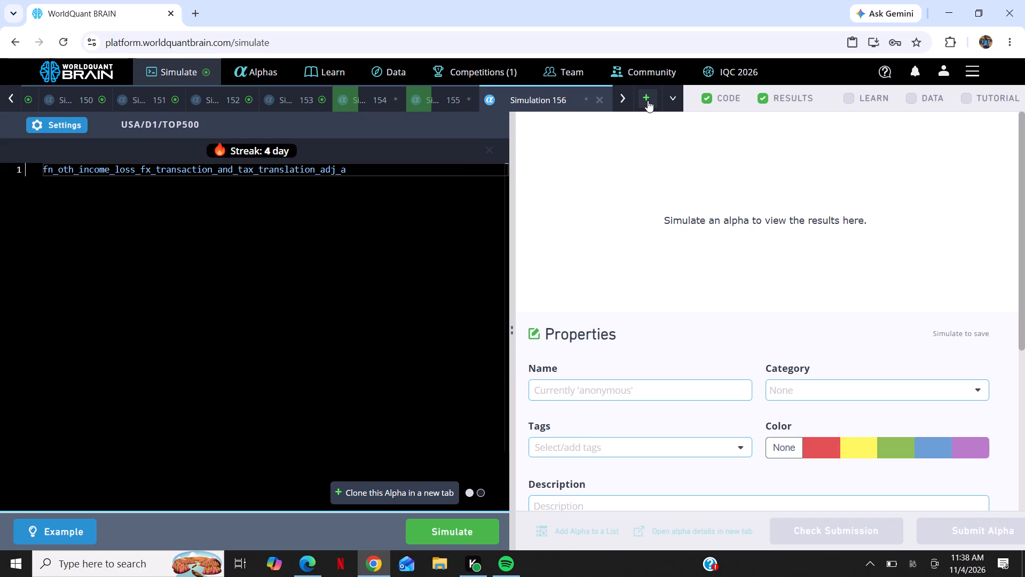
{"action": "right_click", "coordinate": [256, 306]}
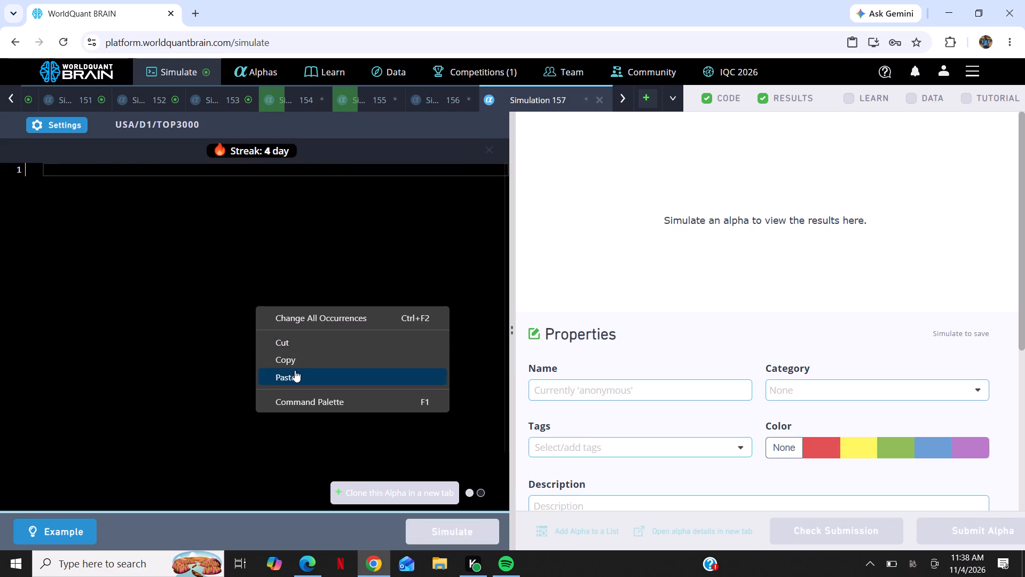
{"action": "left_click", "coordinate": [295, 371]}
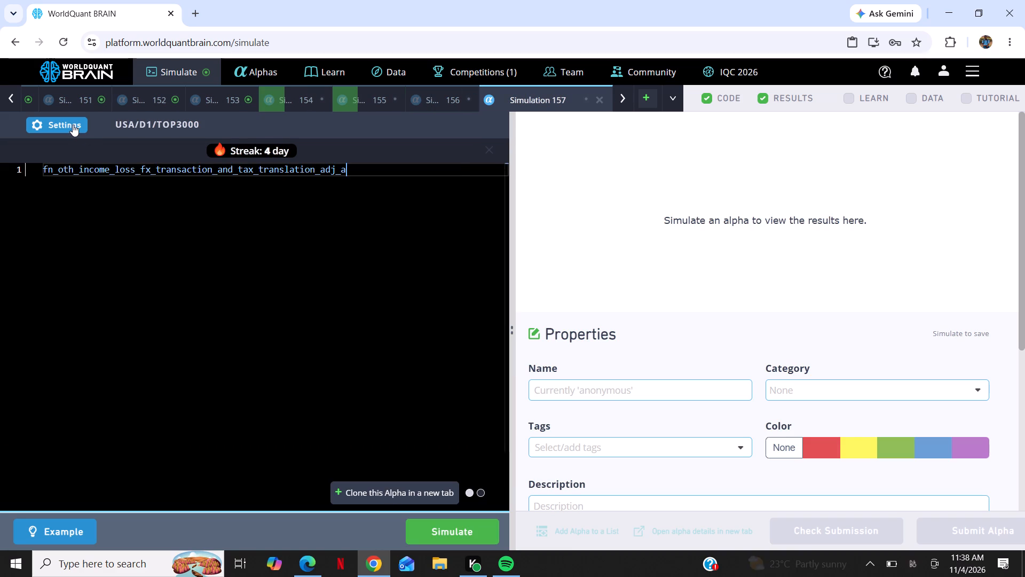
Apply neutralization Sector, universe TOP200 and a higher decay to Simulation 157 and run the simulation.
{"action": "left_click", "coordinate": [73, 124]}
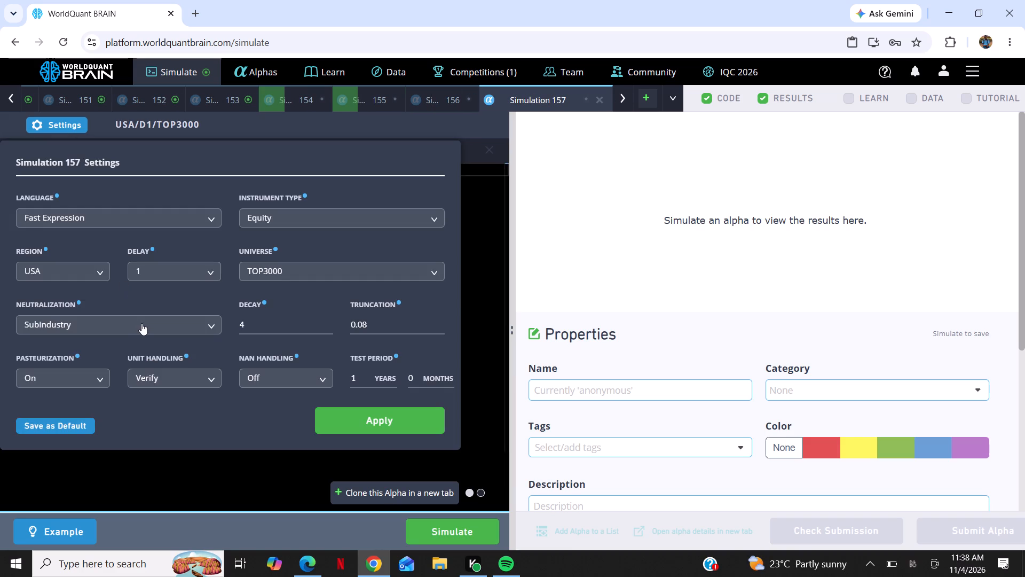
{"action": "left_click", "coordinate": [141, 323]}
{"action": "left_click", "coordinate": [102, 394]}
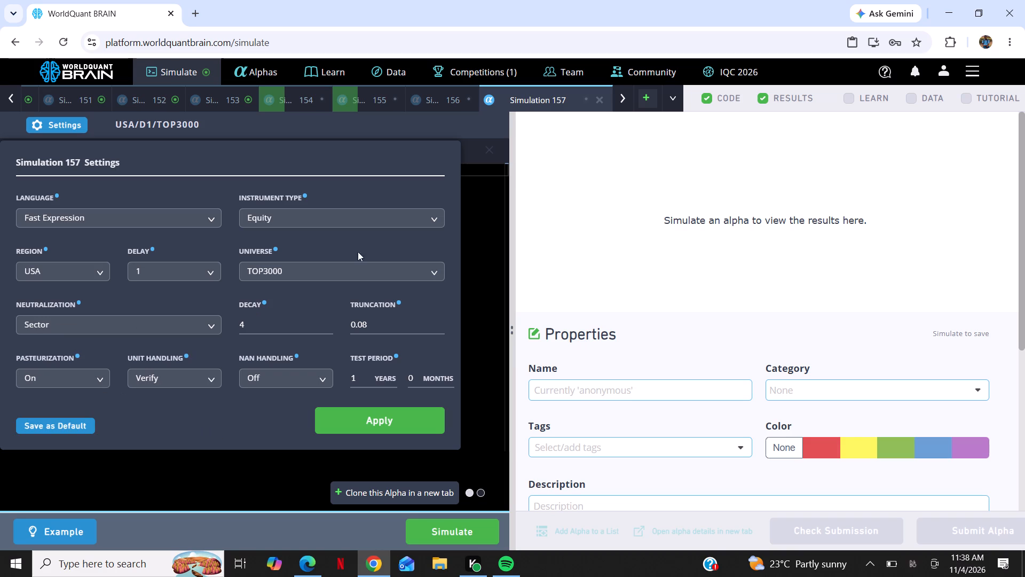
{"action": "left_click", "coordinate": [368, 269]}
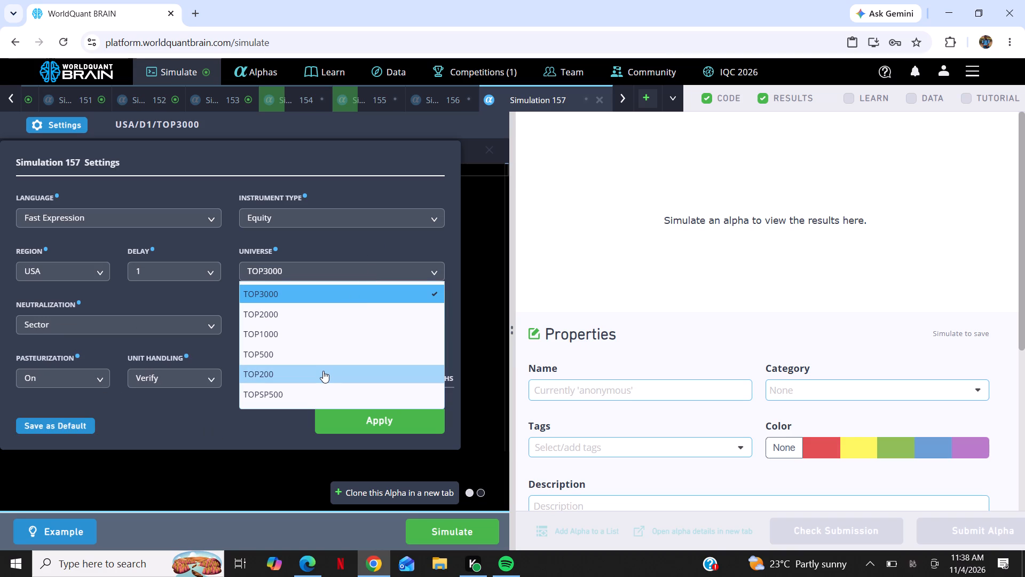
{"action": "left_click", "coordinate": [323, 371]}
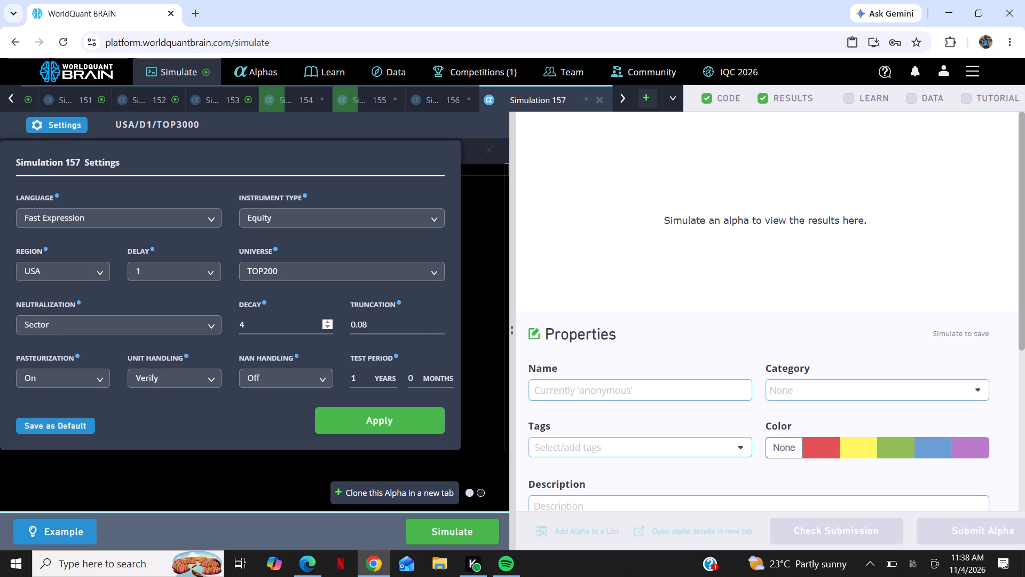
{"action": "triple_click", "coordinate": [328, 322]}
{"action": "left_click", "coordinate": [328, 322]}
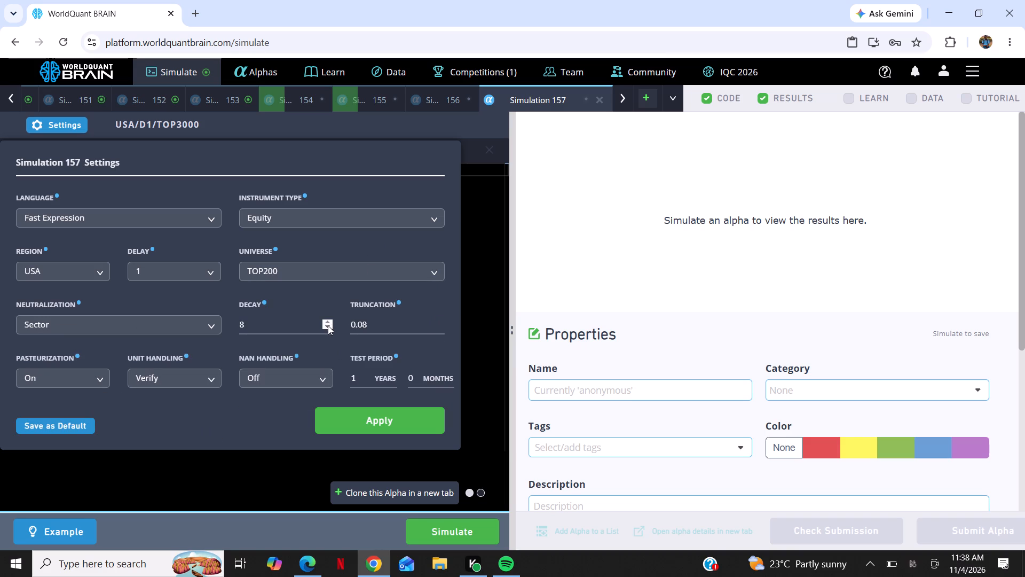
{"action": "left_click", "coordinate": [328, 325]}
{"action": "left_click", "coordinate": [365, 416]}
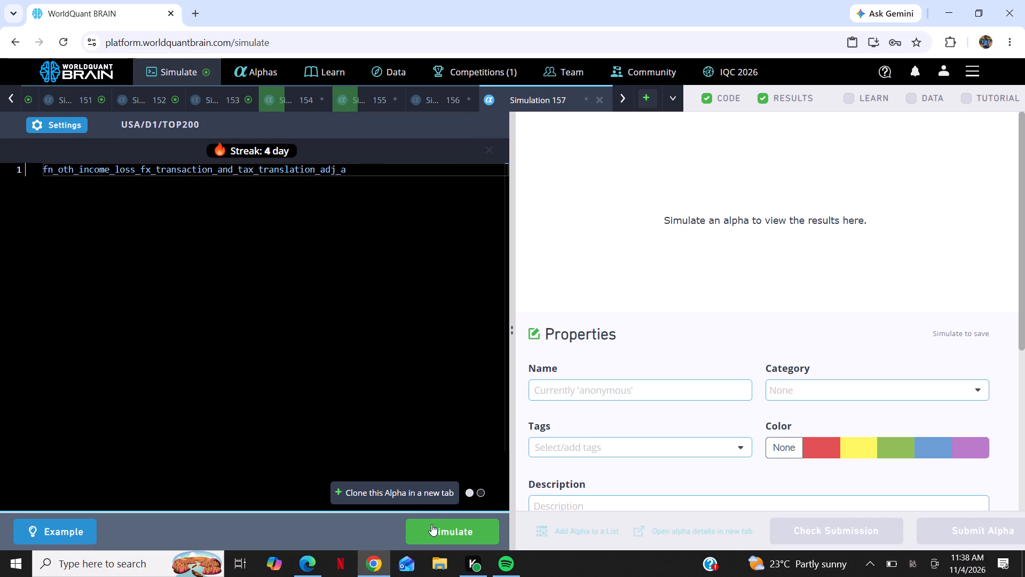
{"action": "left_click", "coordinate": [431, 524]}
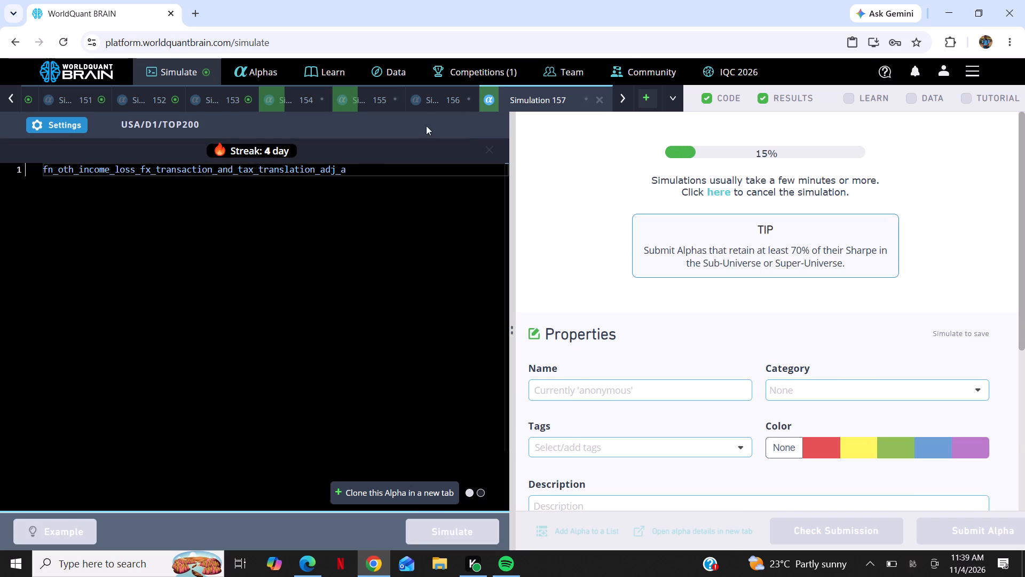
Return to Simulation 156, review and reapply its settings, and run the simulation.
{"action": "left_click", "coordinate": [425, 97]}
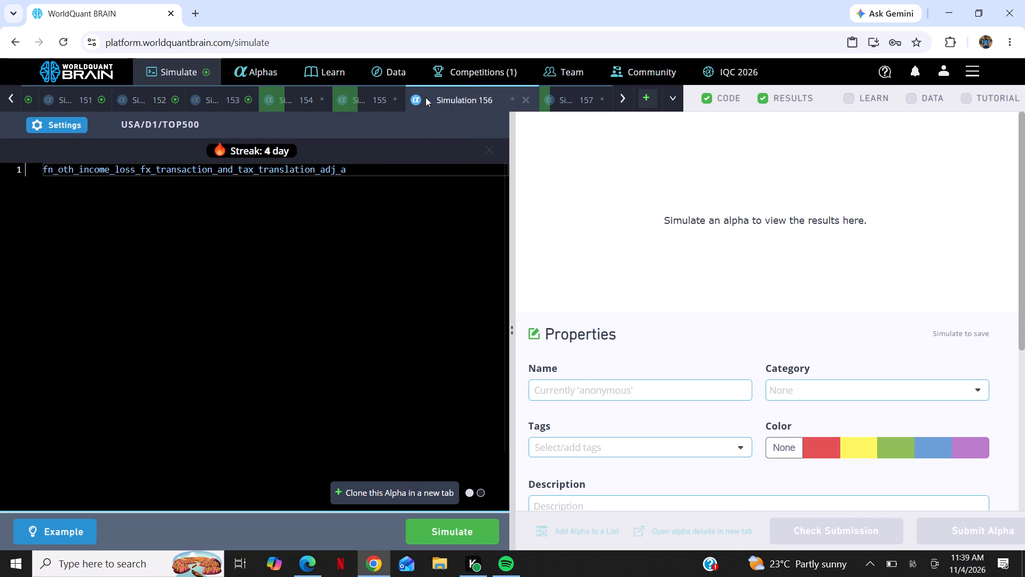
{"action": "left_click", "coordinate": [65, 123]}
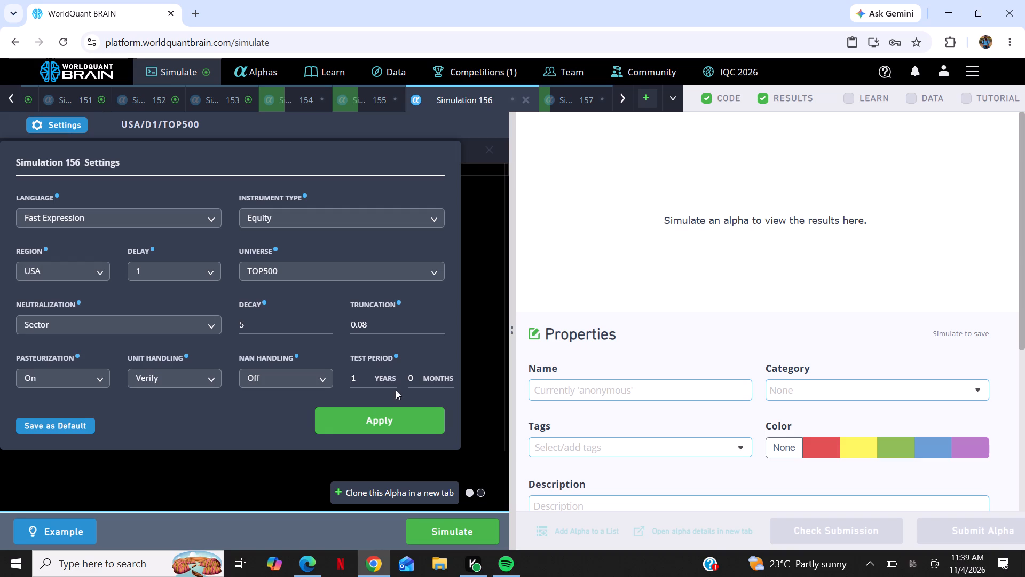
{"action": "left_click", "coordinate": [408, 419]}
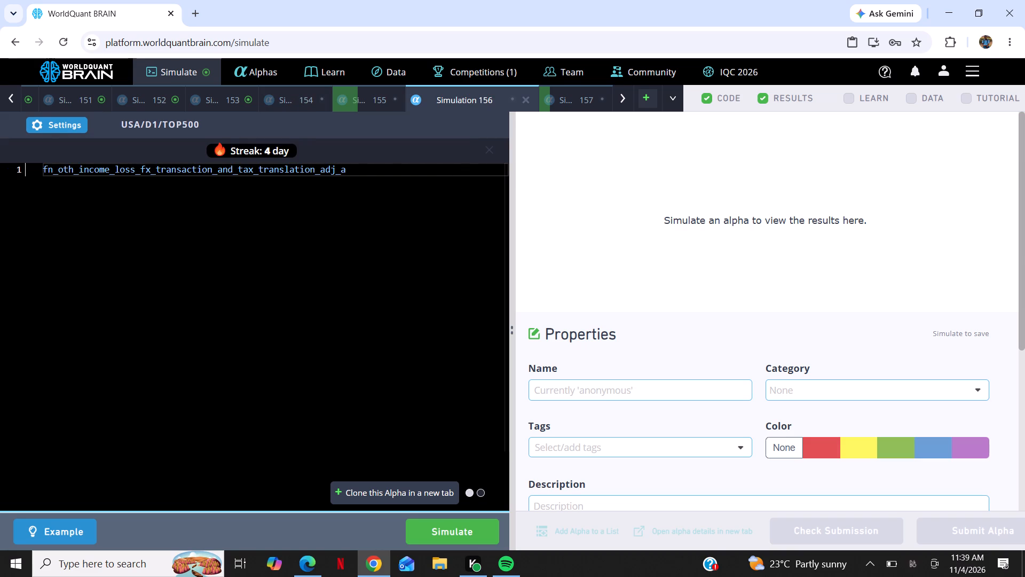
{"action": "left_click", "coordinate": [482, 536]}
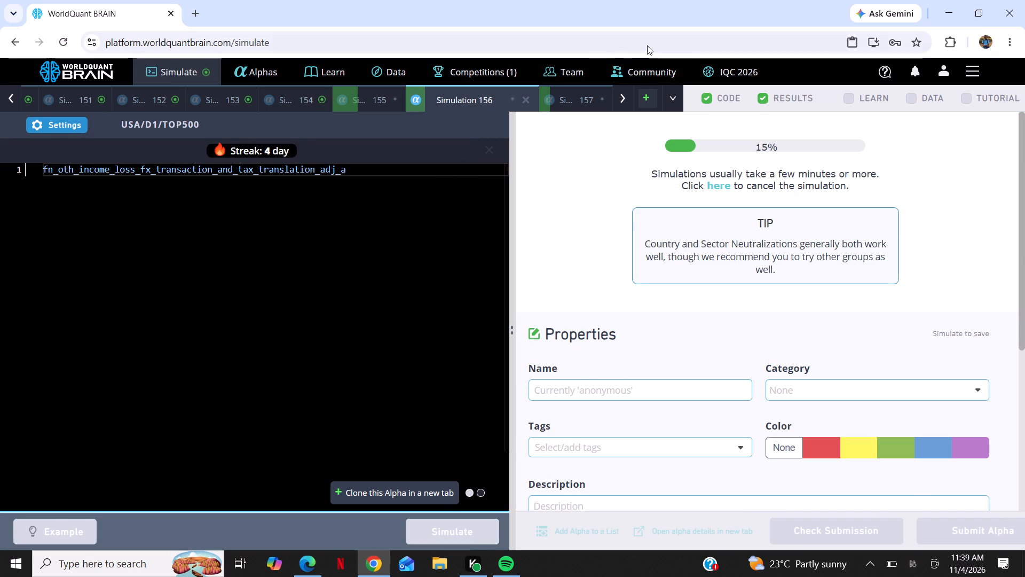
Add a new simulation after Simulation 157 and paste fn_oth_income_loss_fx_transaction_and_tax_translation_adj_a into its editor.
{"action": "left_click", "coordinate": [652, 99]}
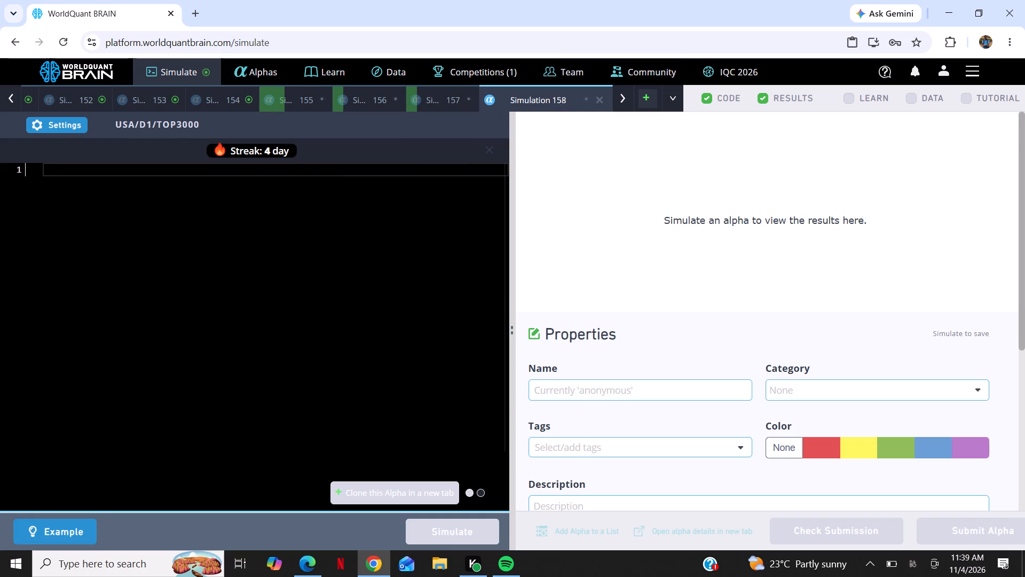
{"action": "right_click", "coordinate": [340, 298]}
{"action": "left_click", "coordinate": [373, 375]}
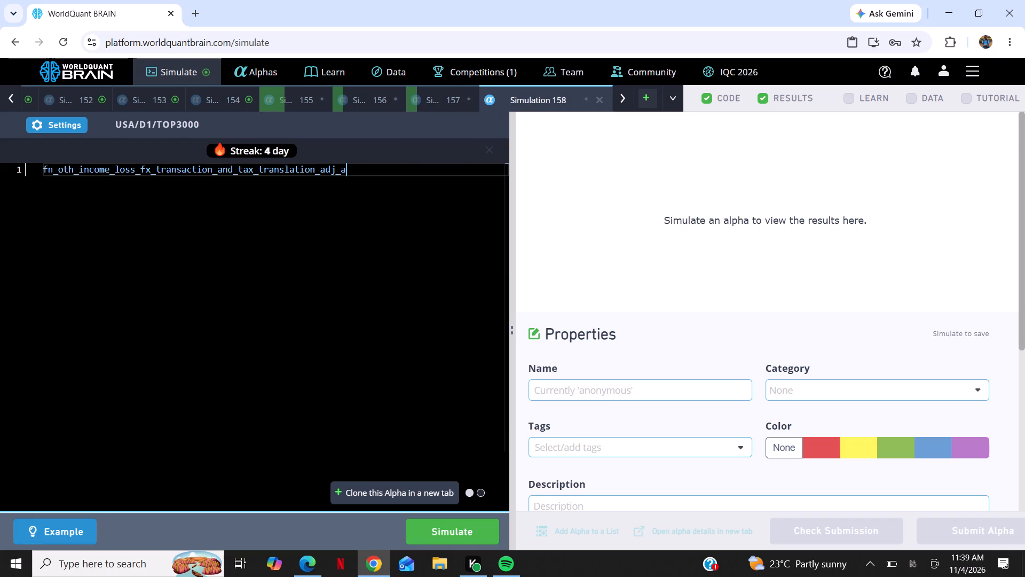
Apply neutralization Sector, universe TOPSP500 and decay 8 to Simulation 158 and run the simulation.
{"action": "left_click", "coordinate": [77, 115]}
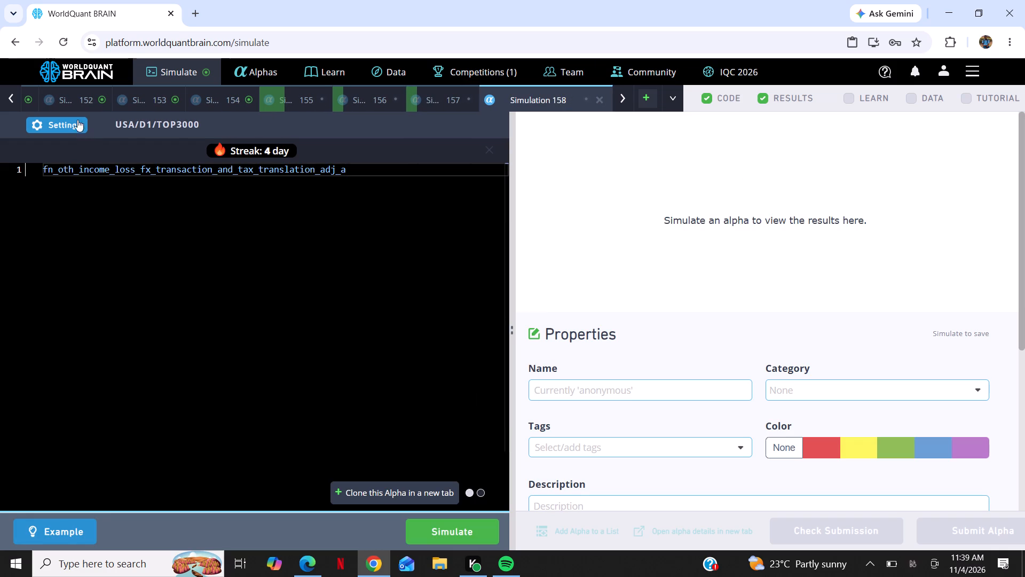
{"action": "left_click", "coordinate": [75, 127]}
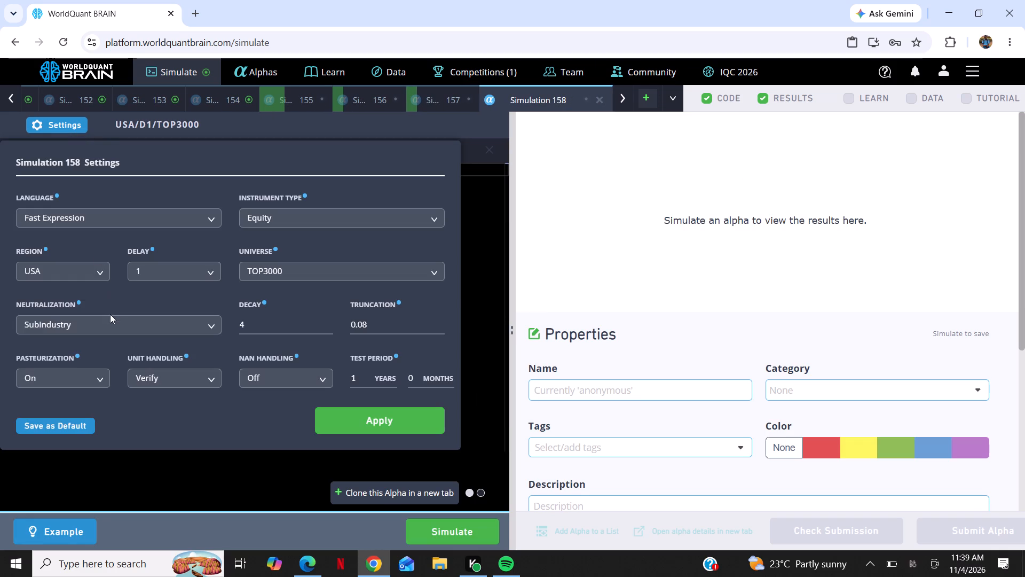
{"action": "left_click", "coordinate": [111, 322]}
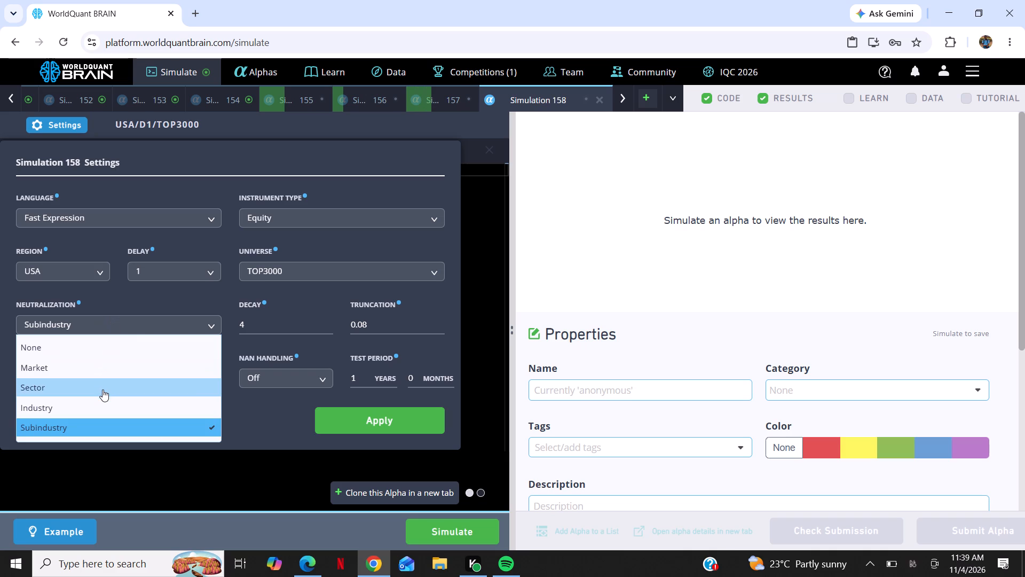
{"action": "left_click", "coordinate": [102, 389]}
{"action": "left_click", "coordinate": [334, 270]}
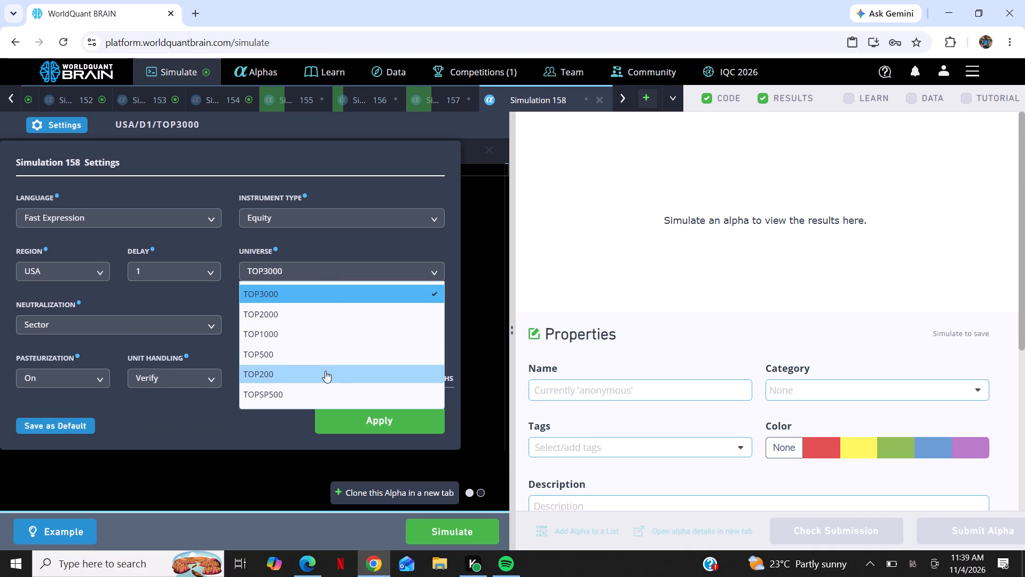
{"action": "left_click", "coordinate": [333, 391]}
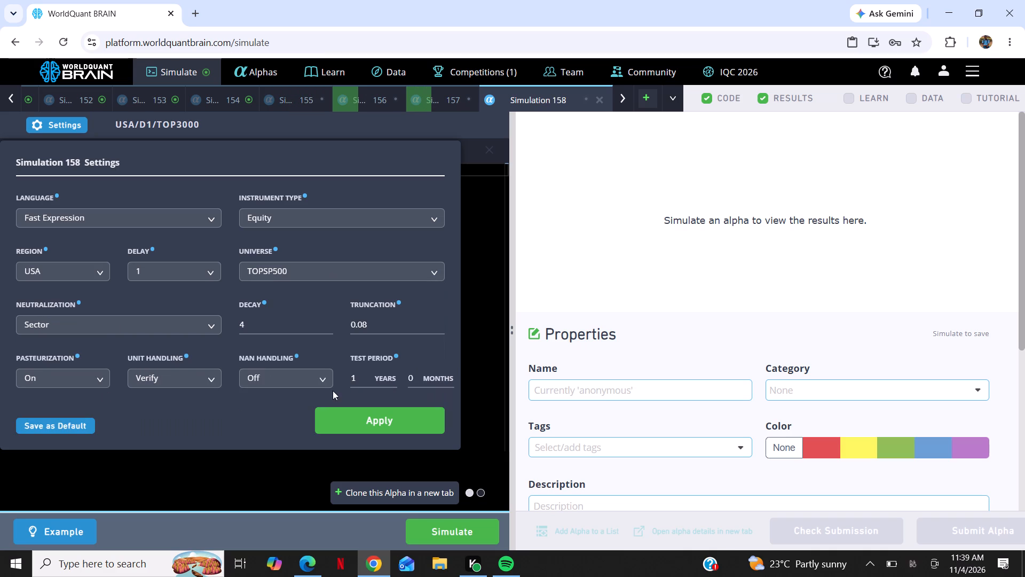
{"action": "triple_click", "coordinate": [325, 322]}
{"action": "double_click", "coordinate": [325, 322]}
{"action": "left_click", "coordinate": [370, 419]}
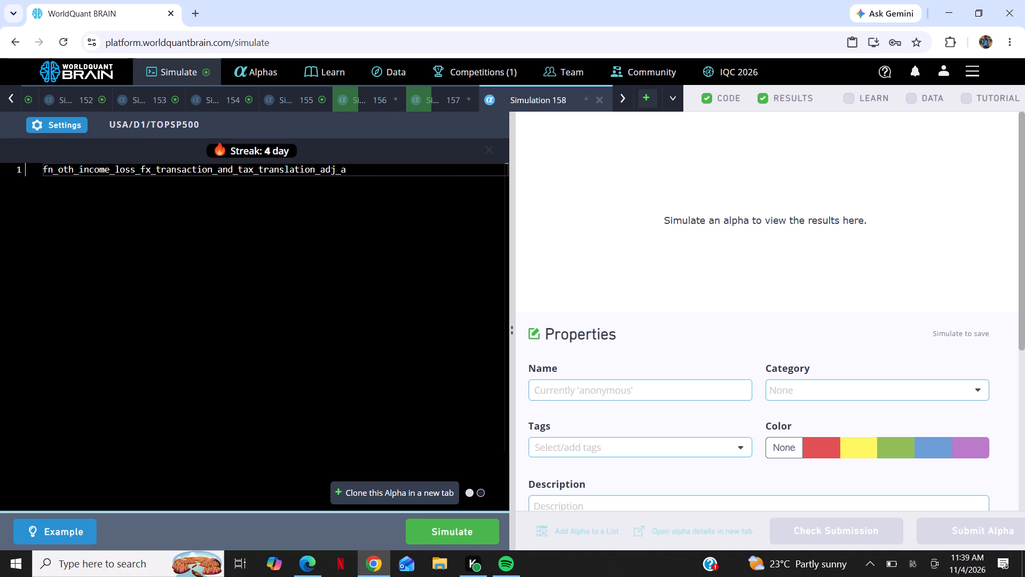
{"action": "left_click", "coordinate": [469, 540]}
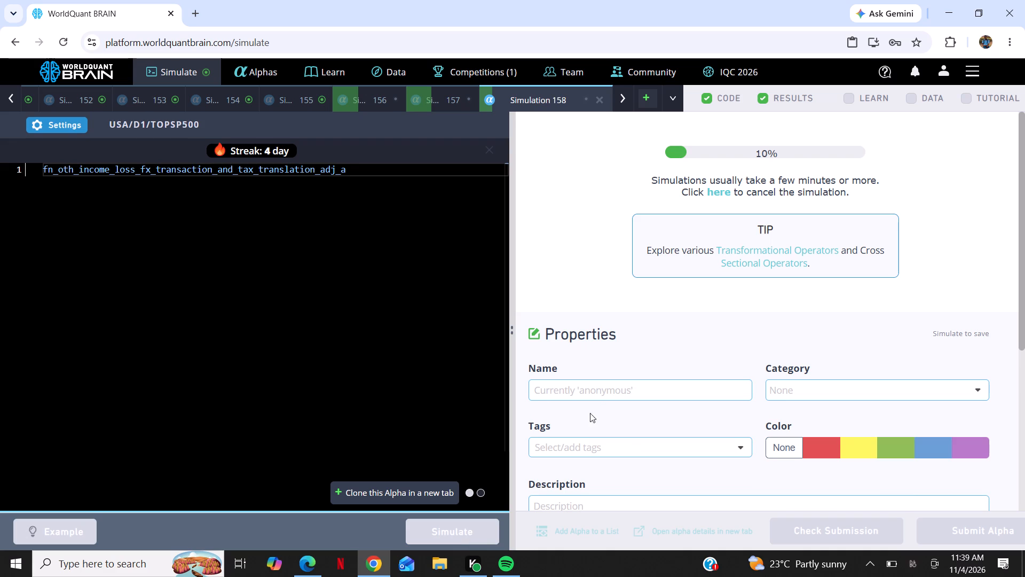
Add a new simulation after Simulation 158 and paste fn_oth_income_loss_fx_transaction_and_tax_translation_adj_a into its editor.
{"action": "left_click", "coordinate": [645, 98]}
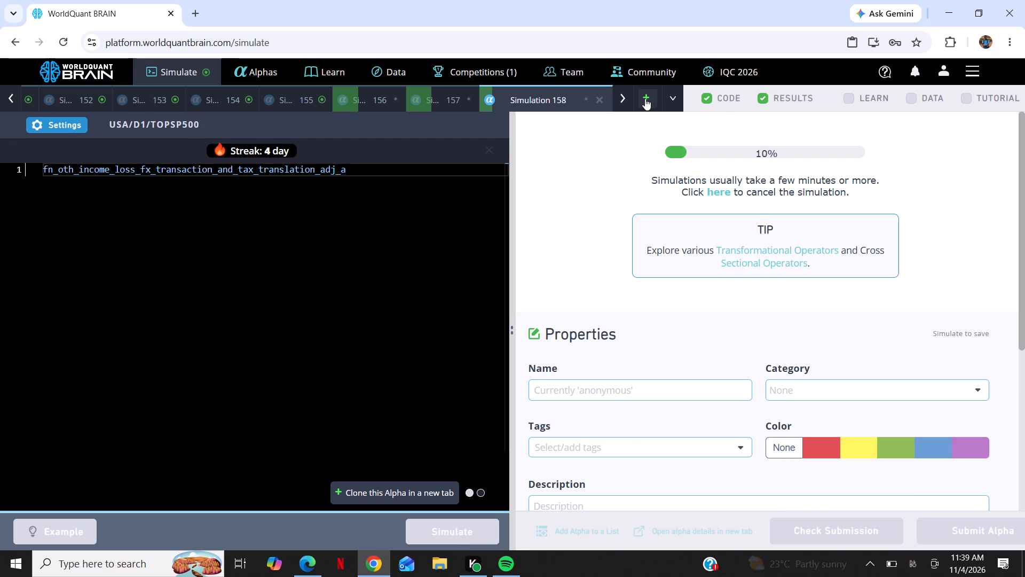
{"action": "right_click", "coordinate": [389, 210]}
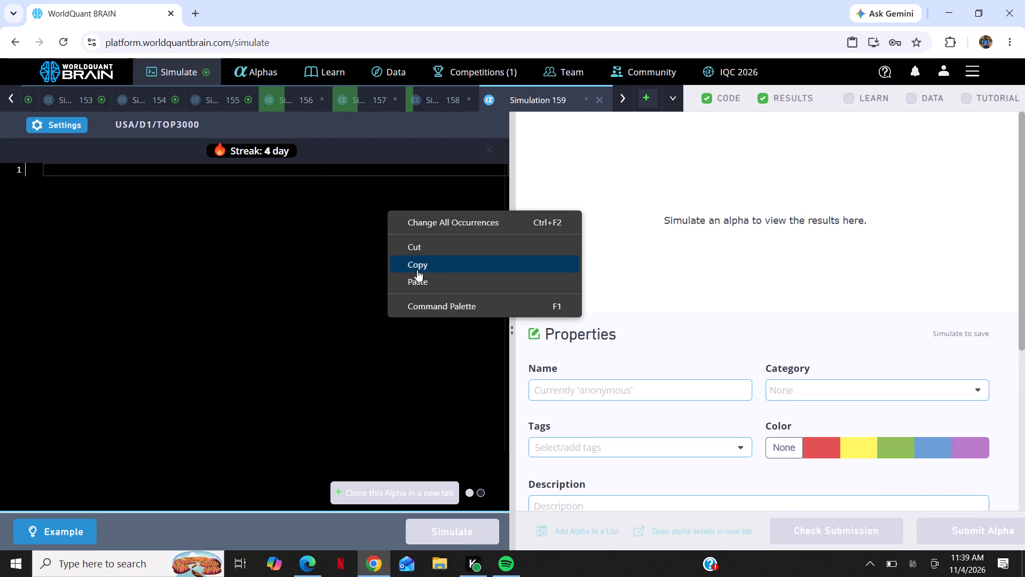
{"action": "left_click", "coordinate": [420, 277]}
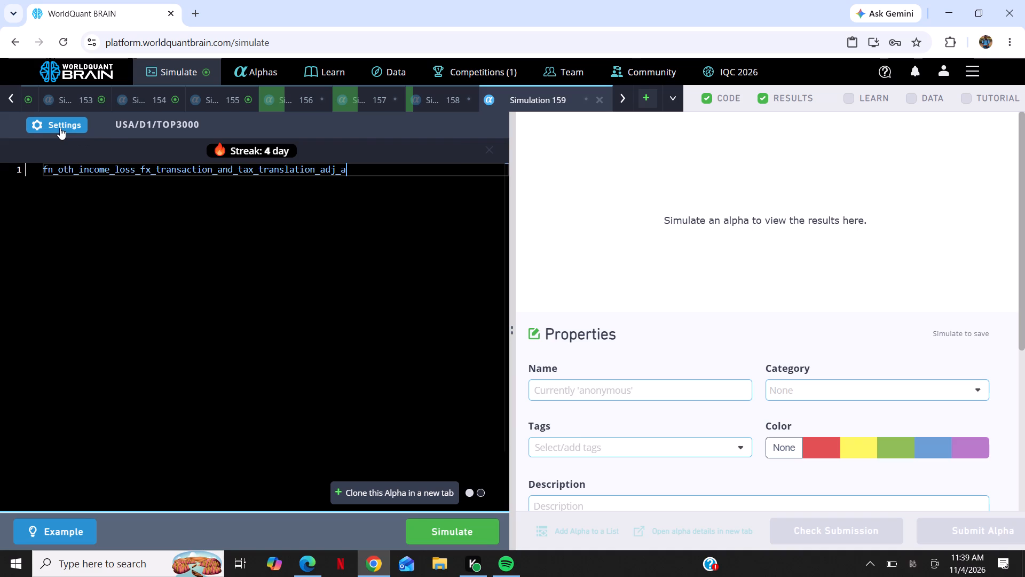
Apply neutralization Industry and decay 6 to Simulation 159, keeping universe TOP3000, and run the simulation.
{"action": "left_click", "coordinate": [60, 128]}
{"action": "left_click", "coordinate": [109, 332]}
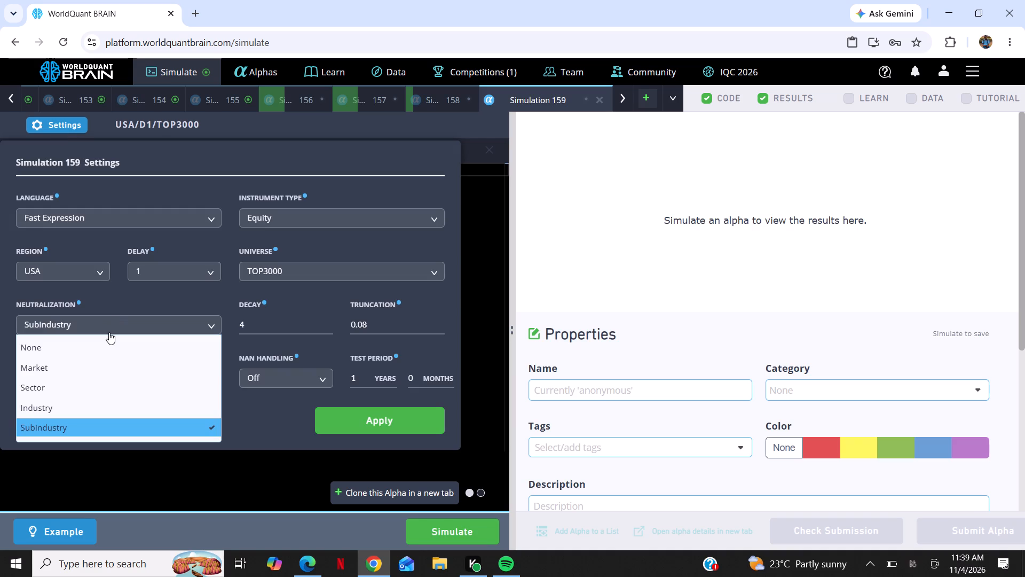
{"action": "left_click", "coordinate": [94, 405]}
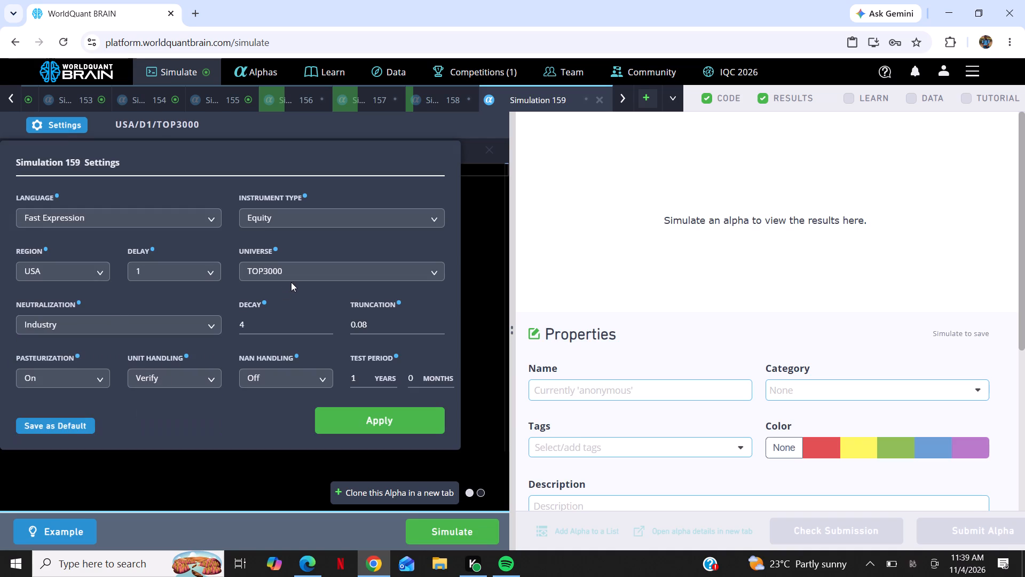
{"action": "left_click", "coordinate": [327, 319]}
{"action": "left_click", "coordinate": [327, 319]}
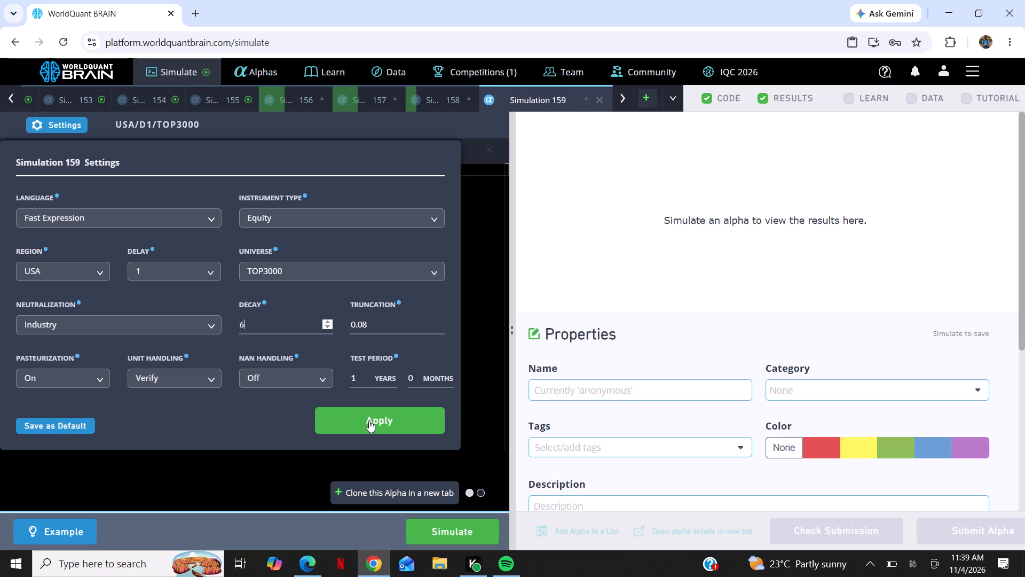
{"action": "left_click", "coordinate": [369, 421]}
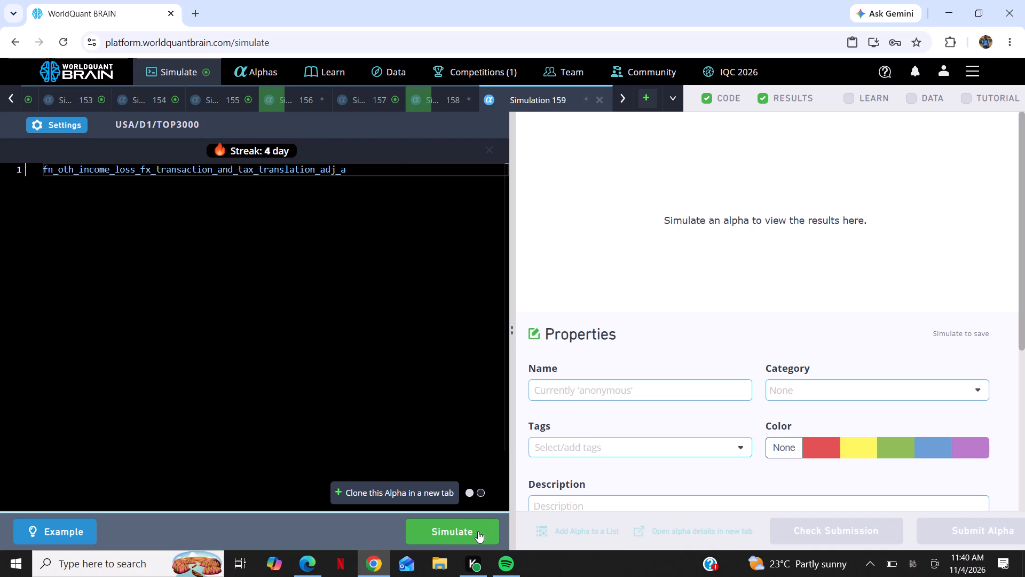
{"action": "left_click", "coordinate": [478, 531]}
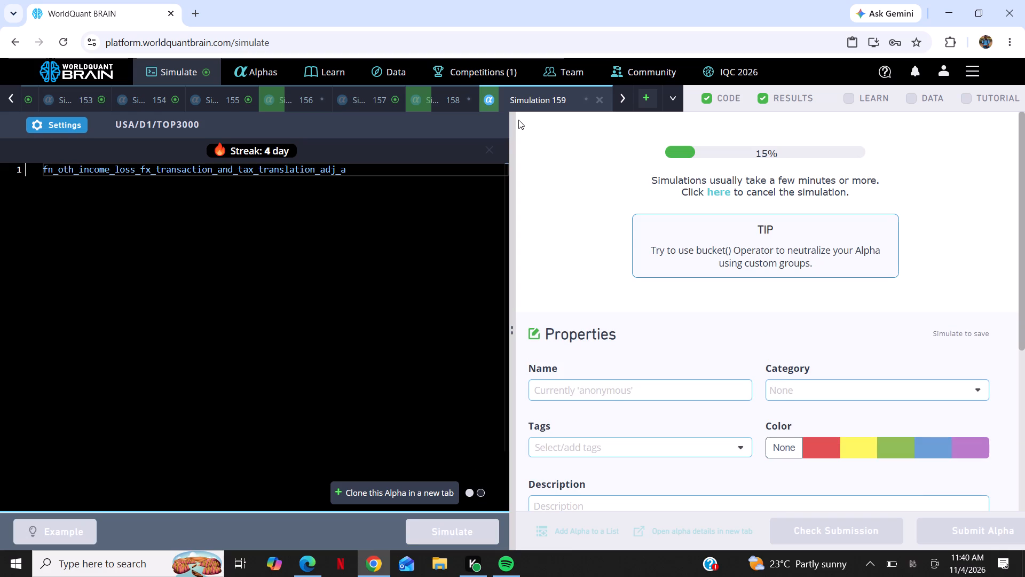
Add a new simulation after Simulation 159 and paste fn_oth_income_loss_fx_transaction_and_tax_translation_adj_a into its editor.
{"action": "left_click", "coordinate": [651, 97]}
{"action": "right_click", "coordinate": [377, 288]}
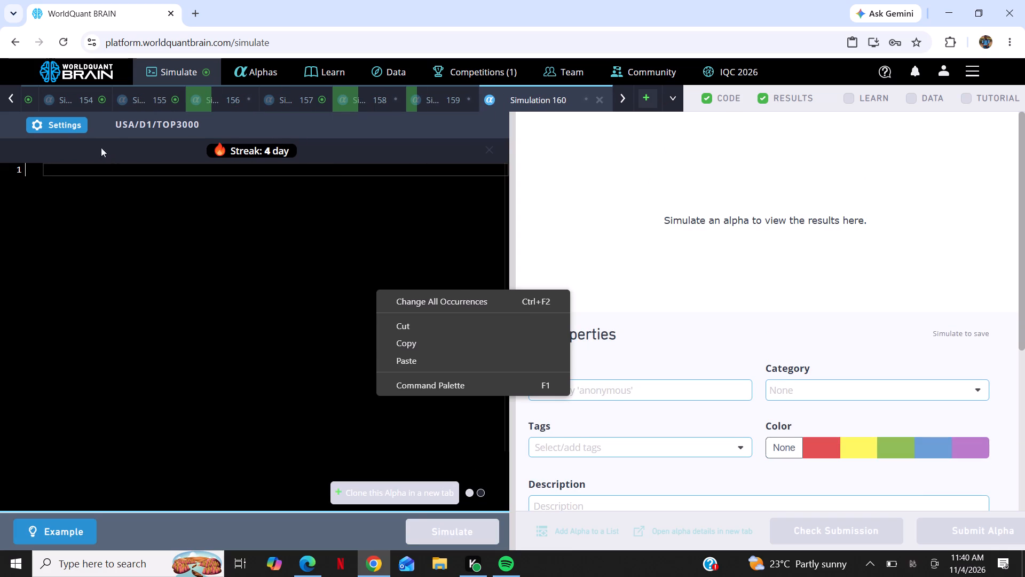
{"action": "left_click", "coordinate": [456, 360]}
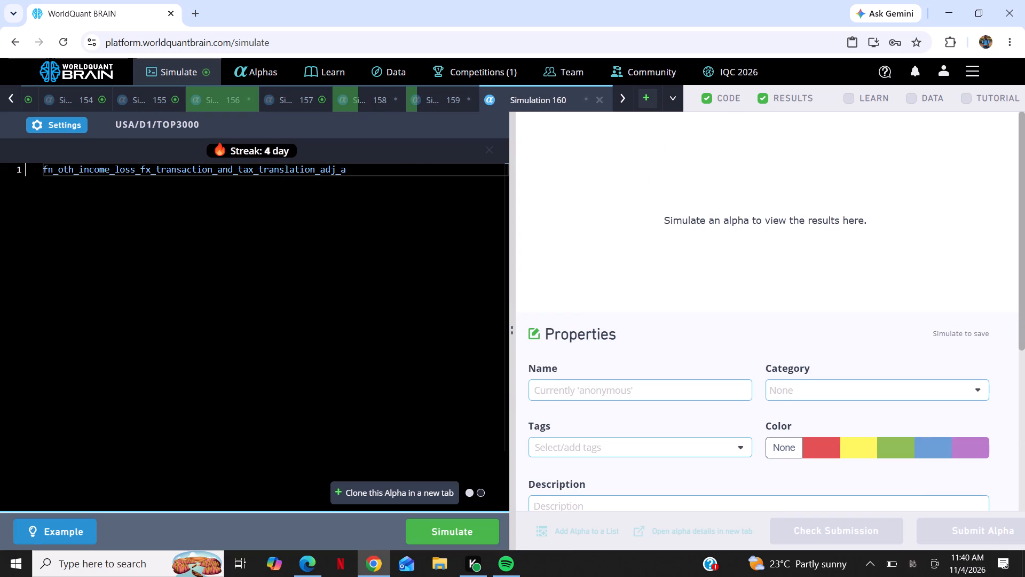
Apply neutralization Industry, universe TOP2000 and decay 7 to Simulation 160 and run the simulation.
{"action": "left_click", "coordinate": [65, 116]}
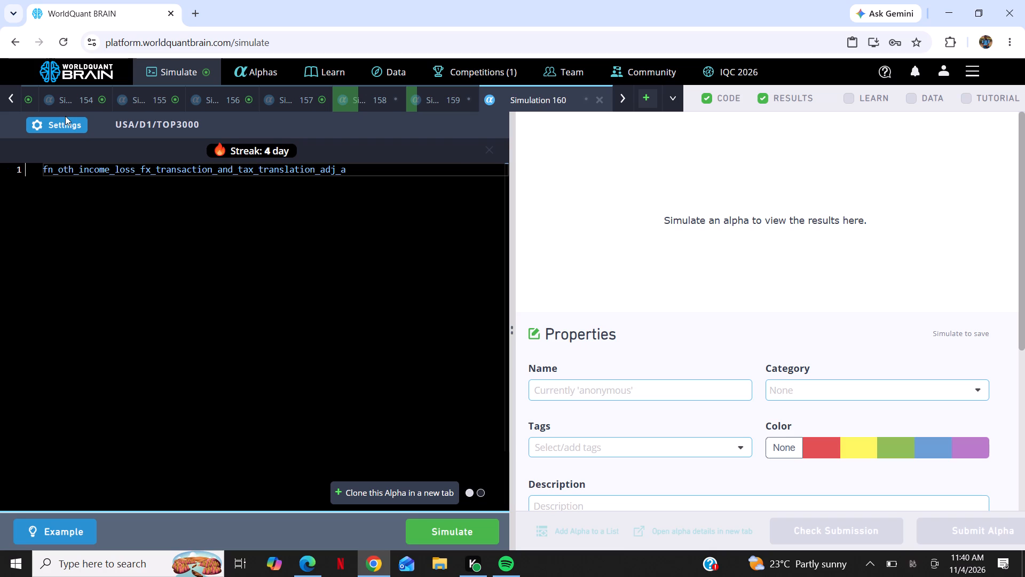
{"action": "left_click", "coordinate": [65, 121]}
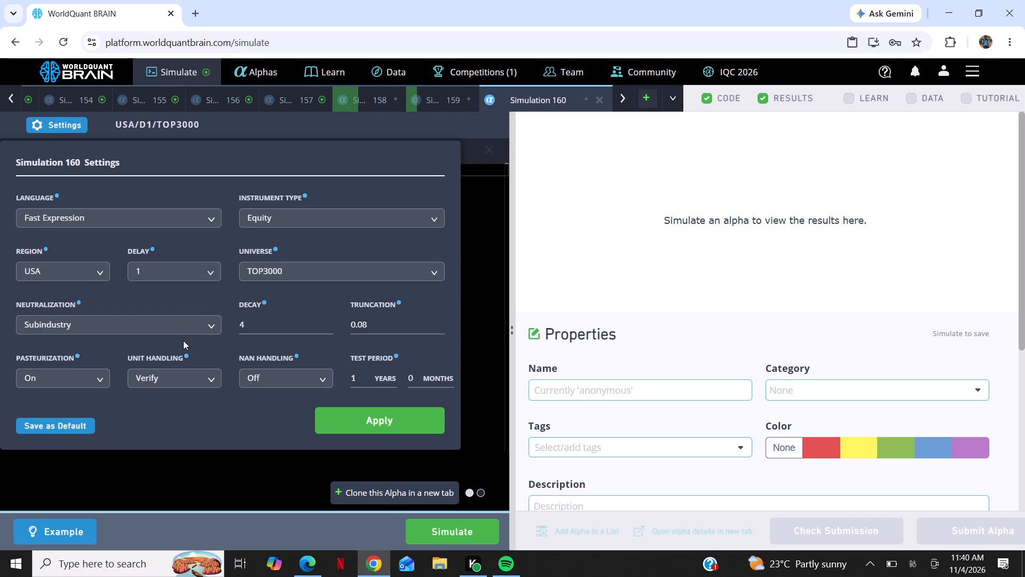
{"action": "left_click", "coordinate": [200, 329]}
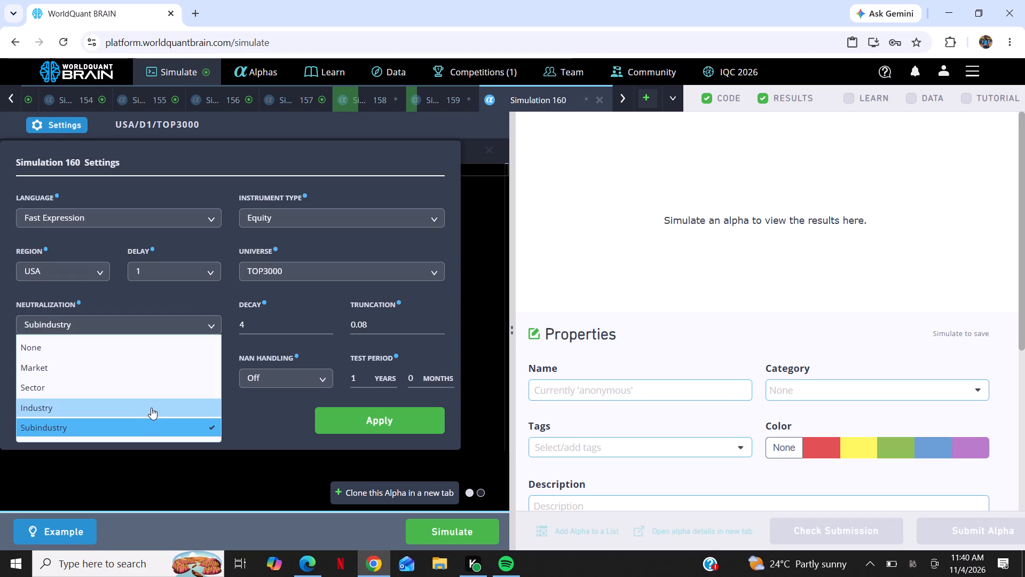
{"action": "left_click", "coordinate": [152, 408]}
{"action": "left_click", "coordinate": [360, 267]}
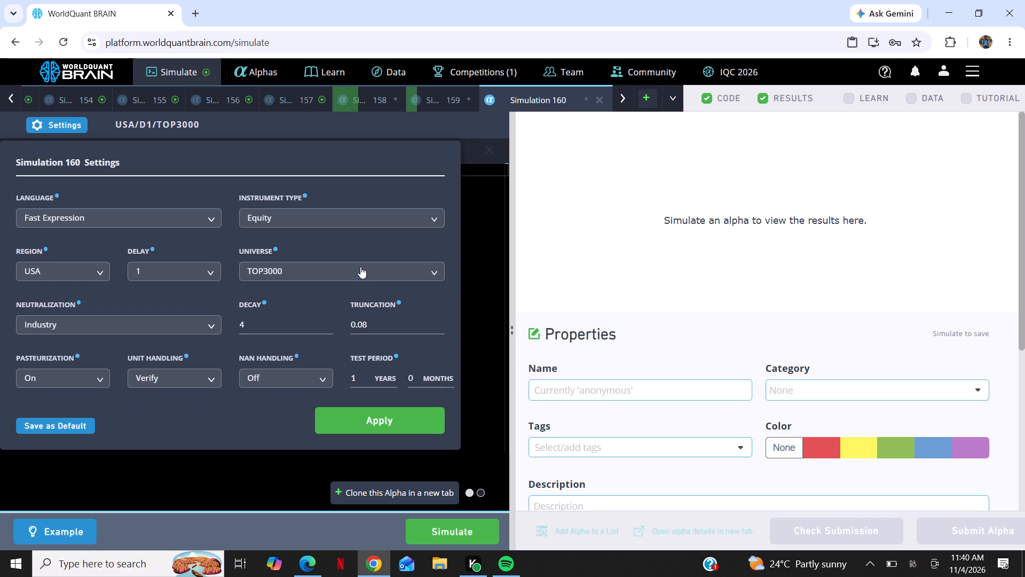
{"action": "left_click", "coordinate": [344, 321]}
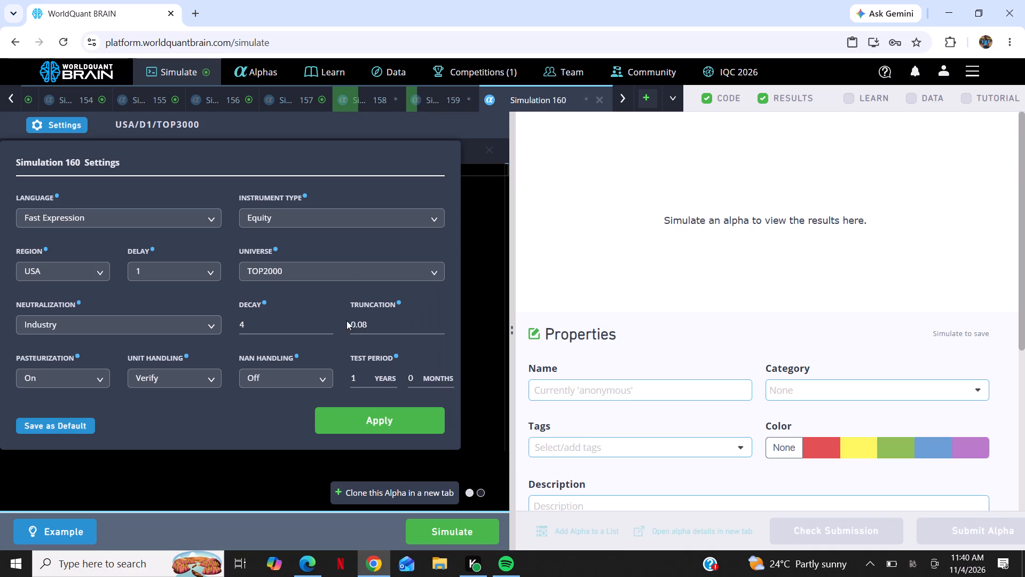
{"action": "double_click", "coordinate": [329, 320]}
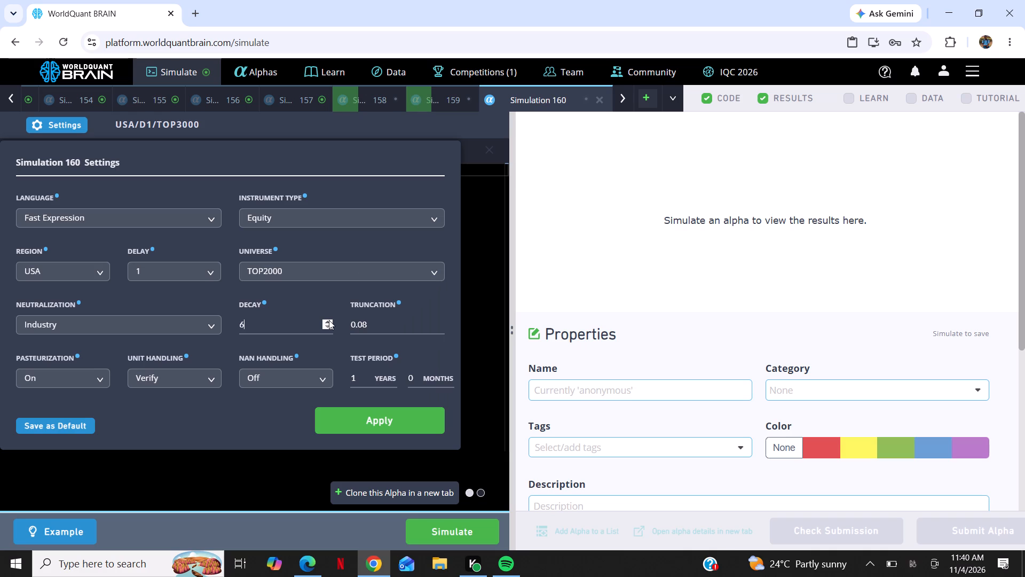
{"action": "left_click", "coordinate": [329, 320]}
{"action": "left_click", "coordinate": [372, 422]}
{"action": "left_click", "coordinate": [457, 530]}
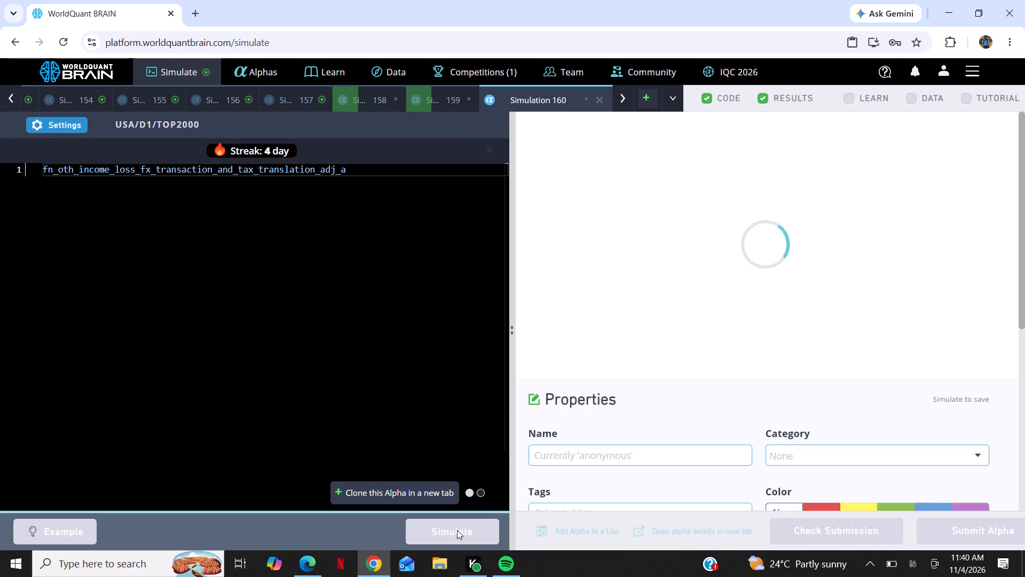
Add a new simulation after Simulation 160 and paste fn_oth_income_loss_fx_transaction_and_tax_translation_adj_a into its editor.
{"action": "left_click", "coordinate": [649, 99]}
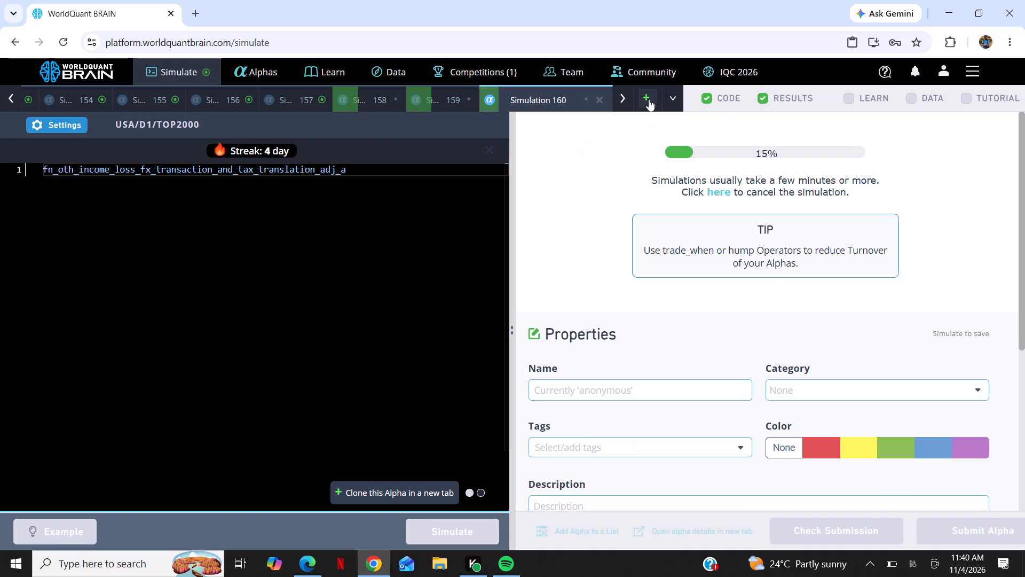
{"action": "right_click", "coordinate": [244, 253]}
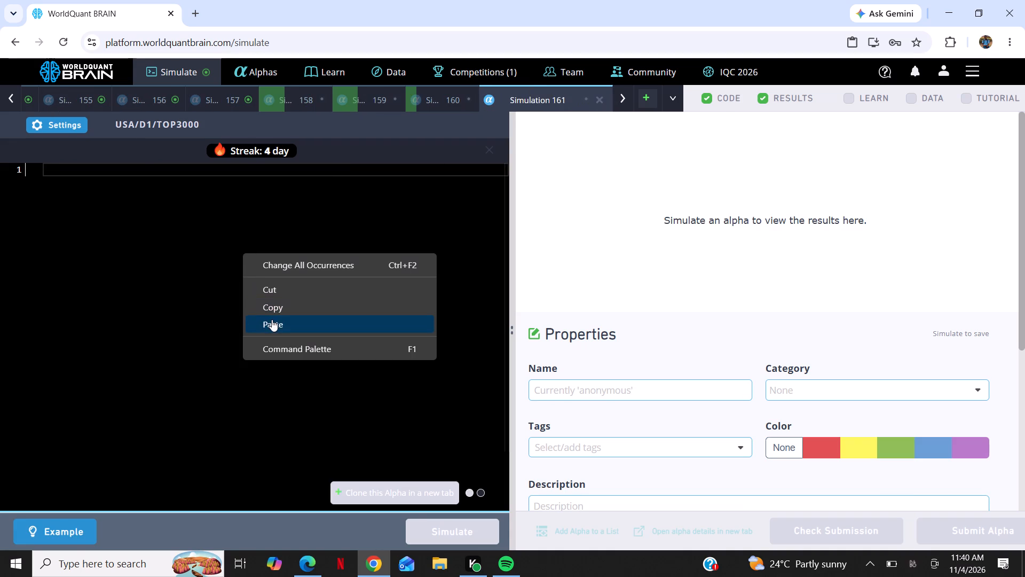
{"action": "left_click", "coordinate": [272, 321]}
Apply neutralization Industry, universe TOP1000 and an increased decay to Simulation 161 and run the simulation.
{"action": "left_click", "coordinate": [60, 123]}
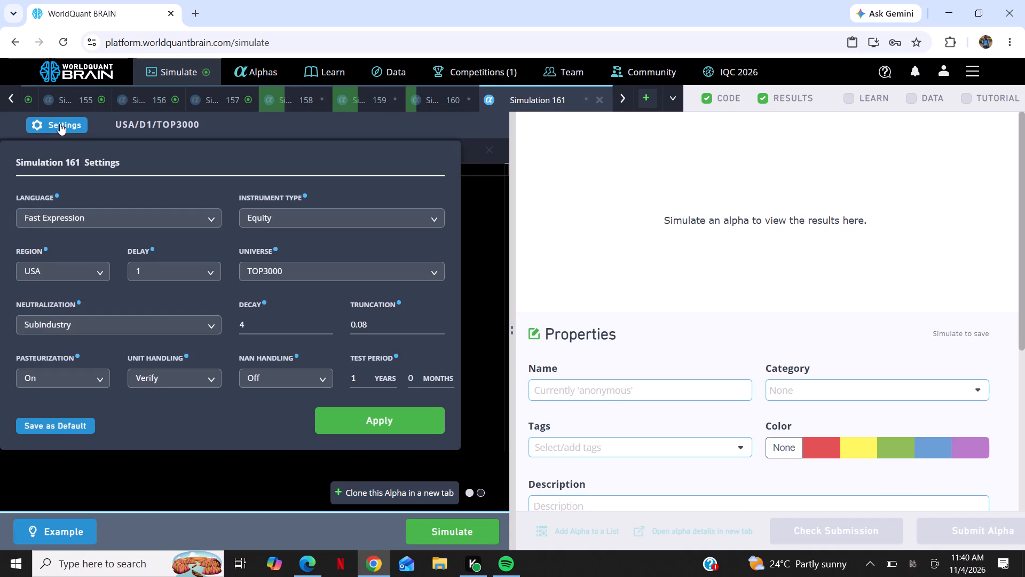
{"action": "left_click", "coordinate": [151, 324]}
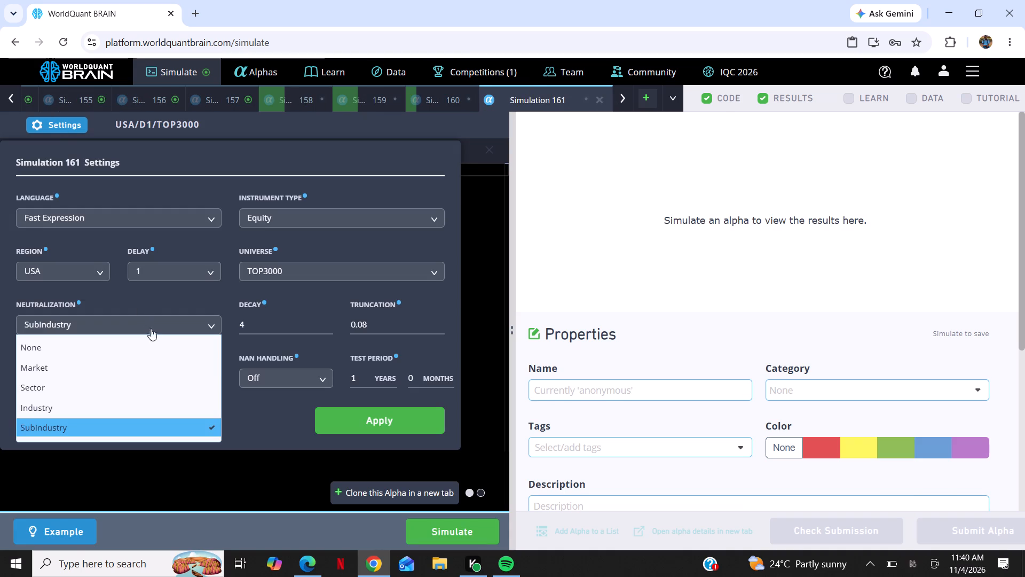
{"action": "left_click", "coordinate": [139, 402]}
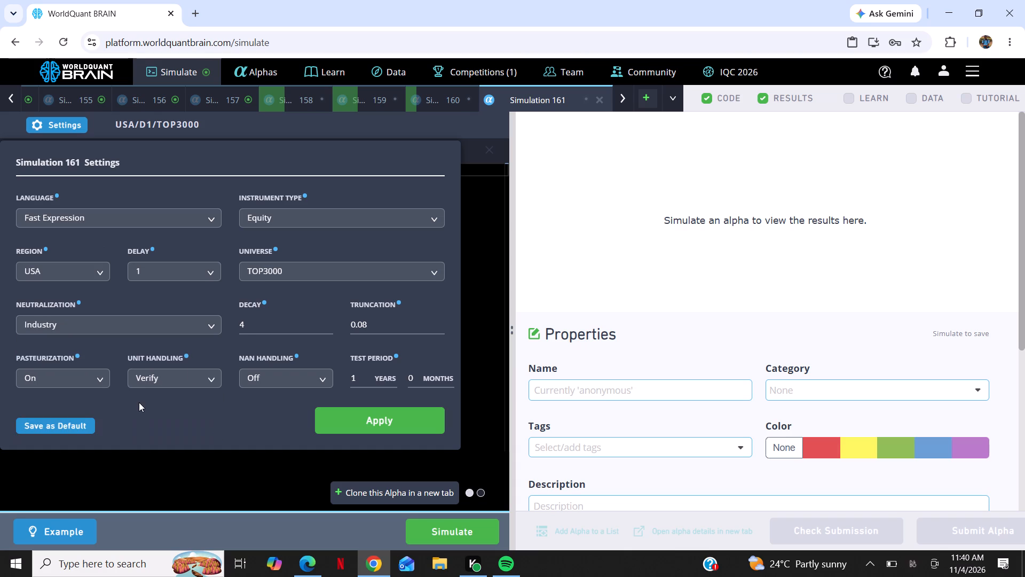
{"action": "left_click", "coordinate": [322, 267]}
{"action": "left_click", "coordinate": [321, 332]}
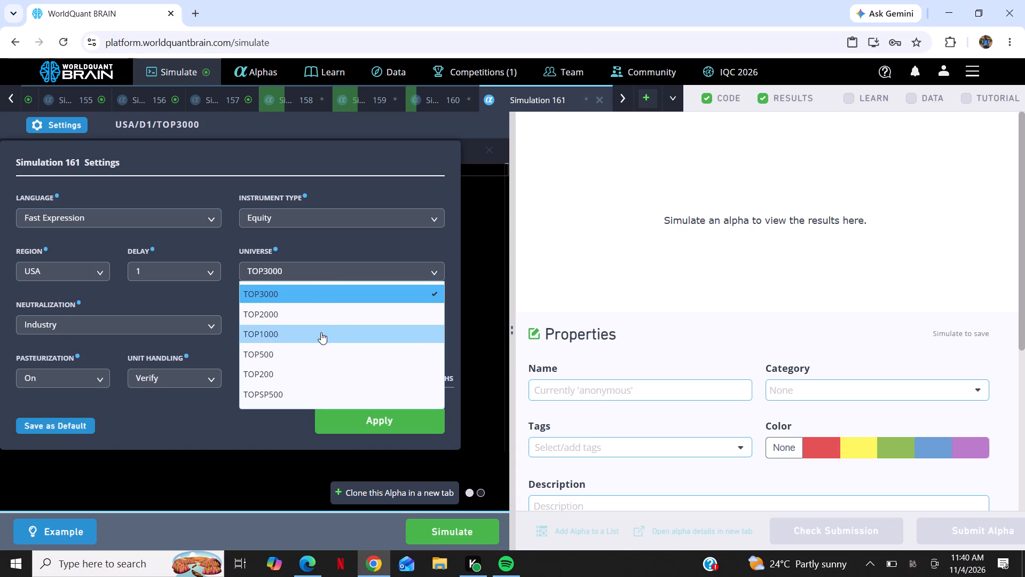
{"action": "triple_click", "coordinate": [330, 321]}
{"action": "left_click", "coordinate": [330, 321]}
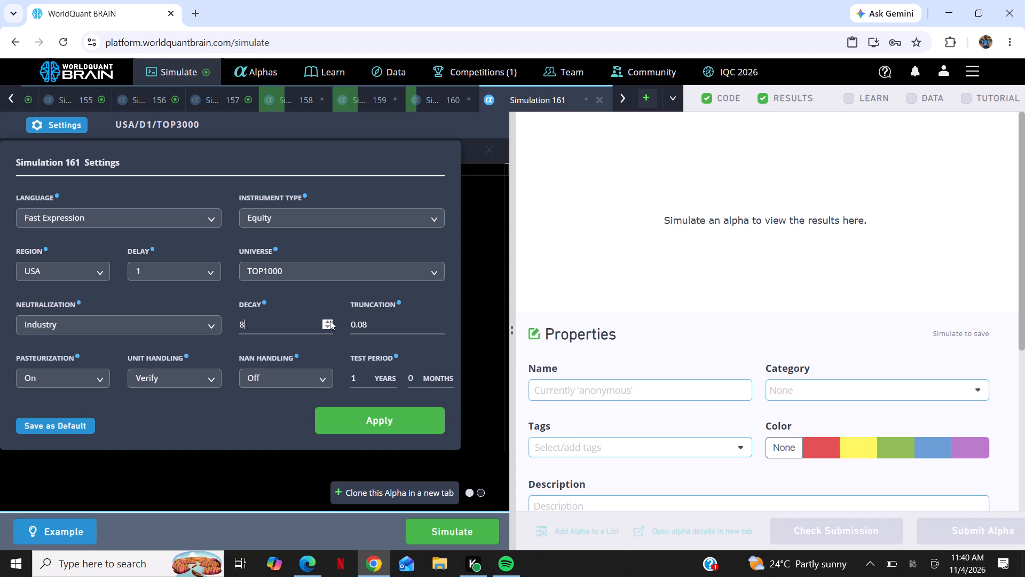
{"action": "left_click", "coordinate": [330, 321]}
{"action": "left_click", "coordinate": [375, 420]}
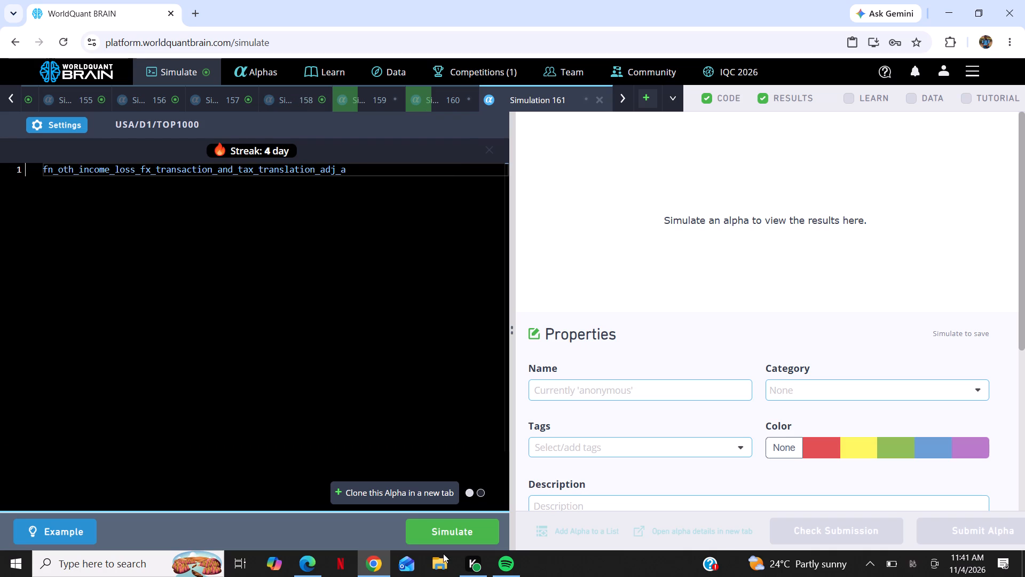
{"action": "left_click", "coordinate": [471, 534]}
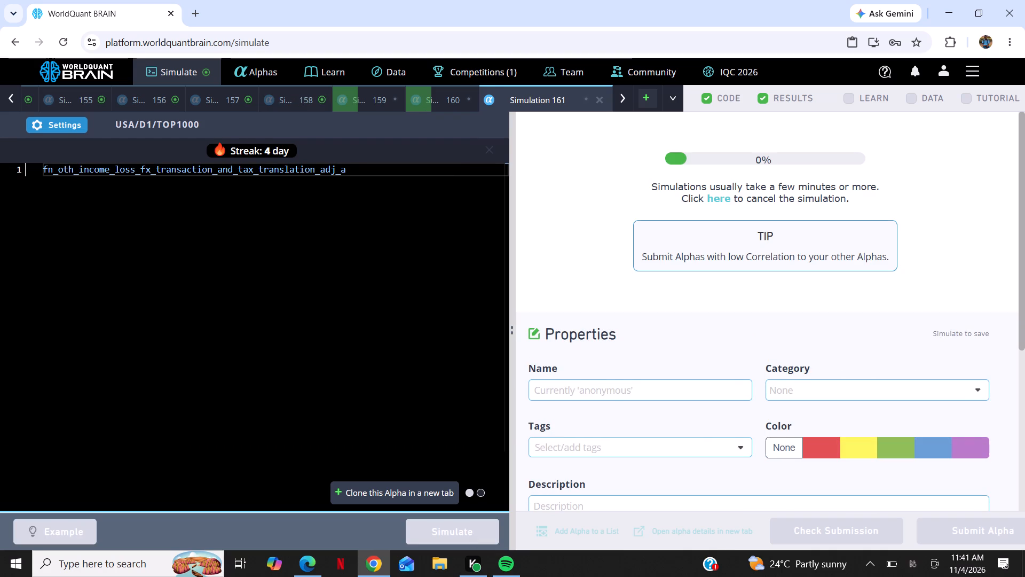
Add a new simulation after Simulation 161 and paste fn_oth_income_loss_fx_transaction_and_tax_translation_adj_a into its editor.
{"action": "left_click", "coordinate": [648, 95]}
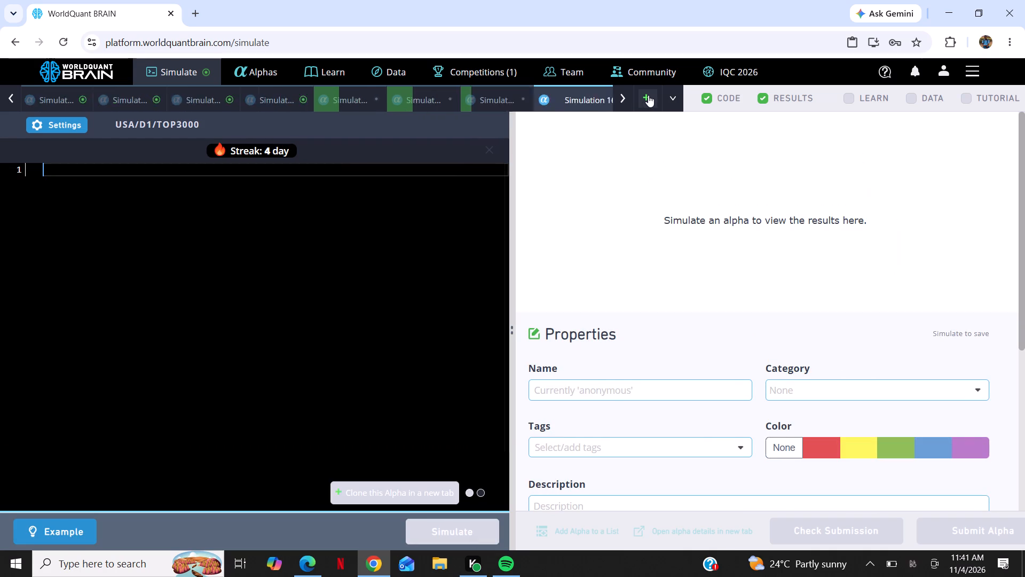
{"action": "right_click", "coordinate": [248, 325]}
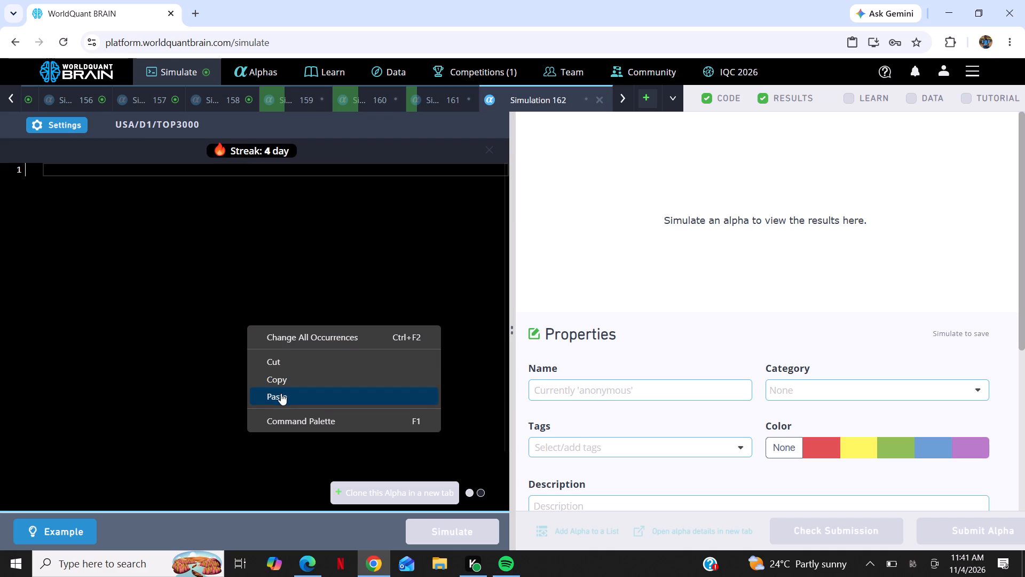
{"action": "left_click", "coordinate": [281, 393]}
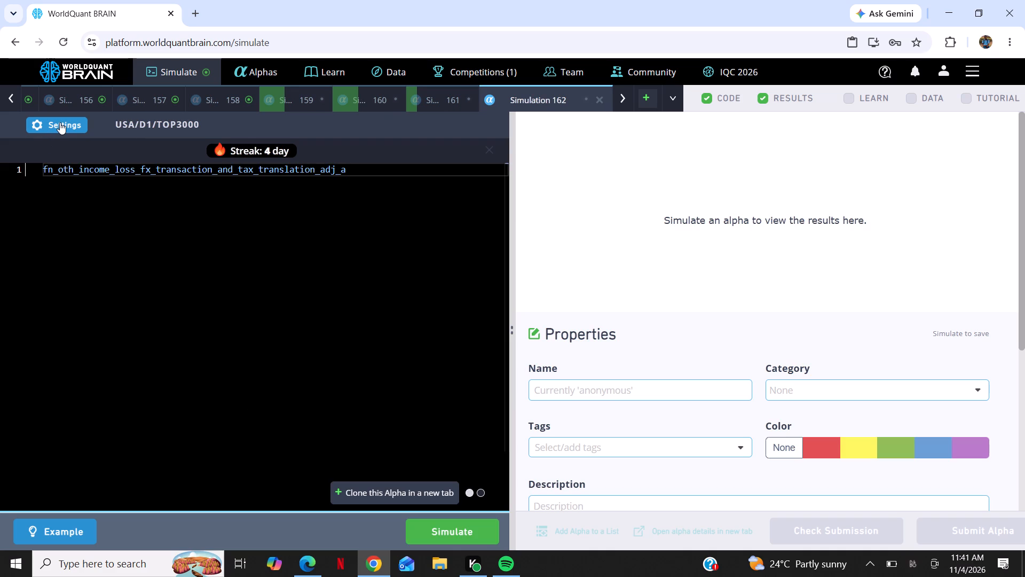
Apply neutralization Industry, universe TOP500 and decay 10 to Simulation 162 and run the simulation.
{"action": "left_click", "coordinate": [60, 122]}
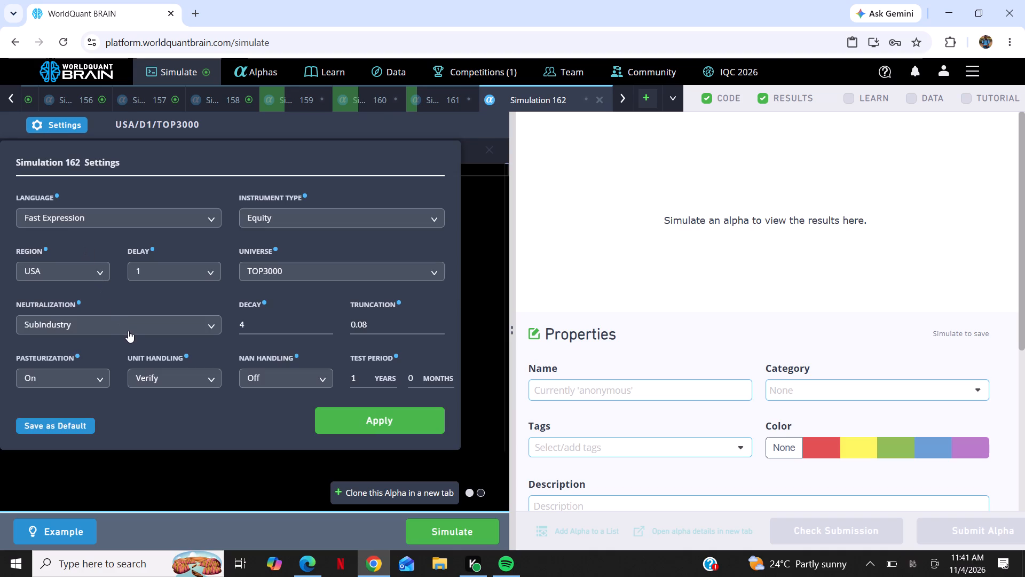
{"action": "left_click", "coordinate": [128, 331]}
{"action": "left_click", "coordinate": [119, 406]}
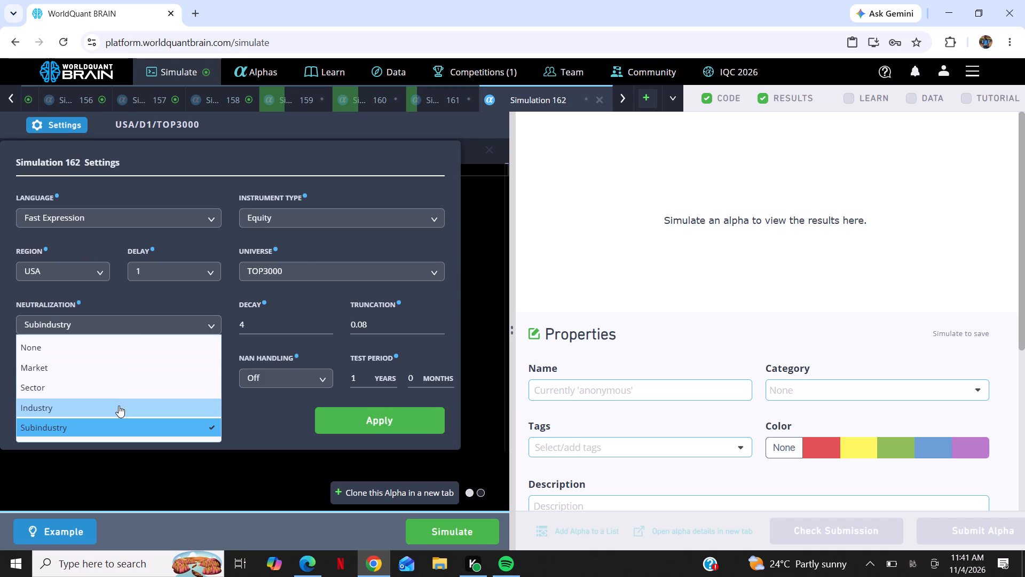
{"action": "left_click", "coordinate": [304, 271]}
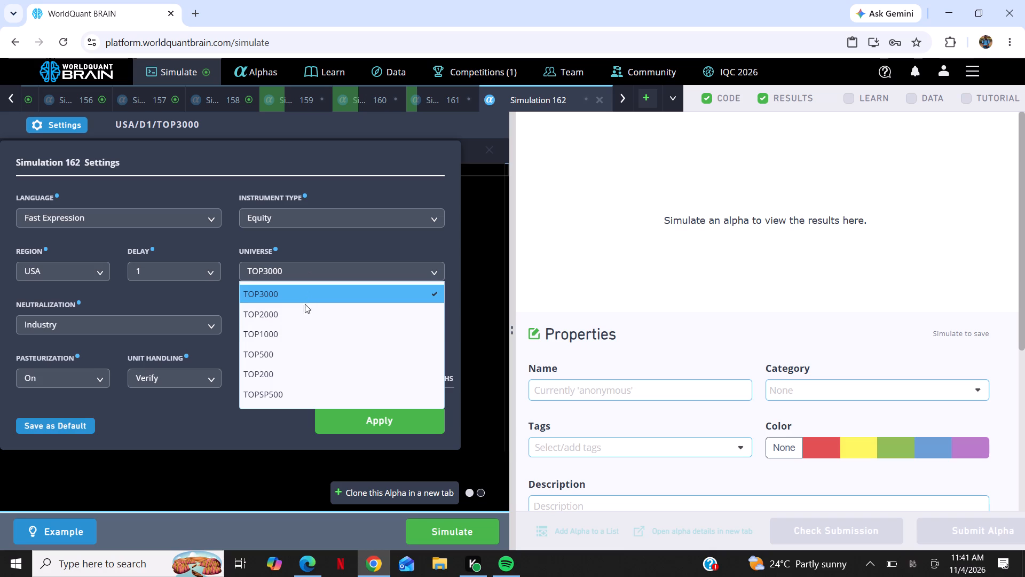
{"action": "left_click", "coordinate": [307, 344]}
{"action": "left_click", "coordinate": [307, 350]}
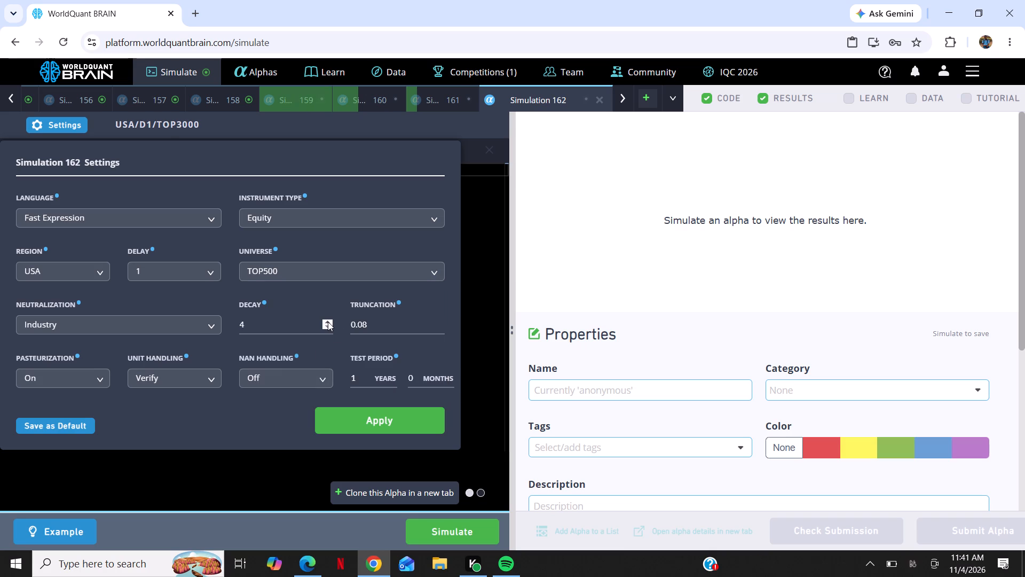
{"action": "triple_click", "coordinate": [328, 322]}
{"action": "triple_click", "coordinate": [328, 322]}
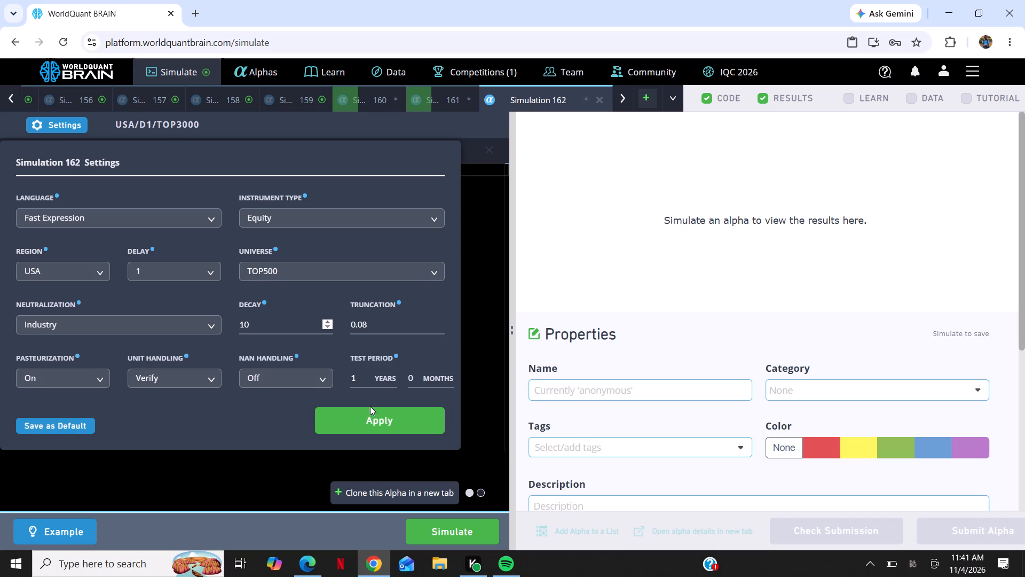
{"action": "left_click", "coordinate": [375, 419]}
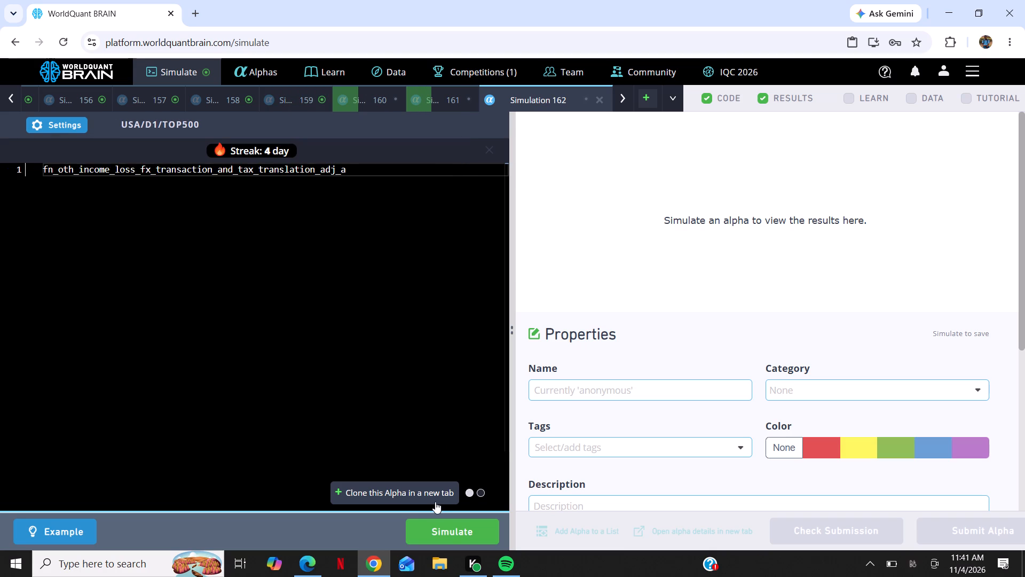
{"action": "left_click", "coordinate": [453, 529]}
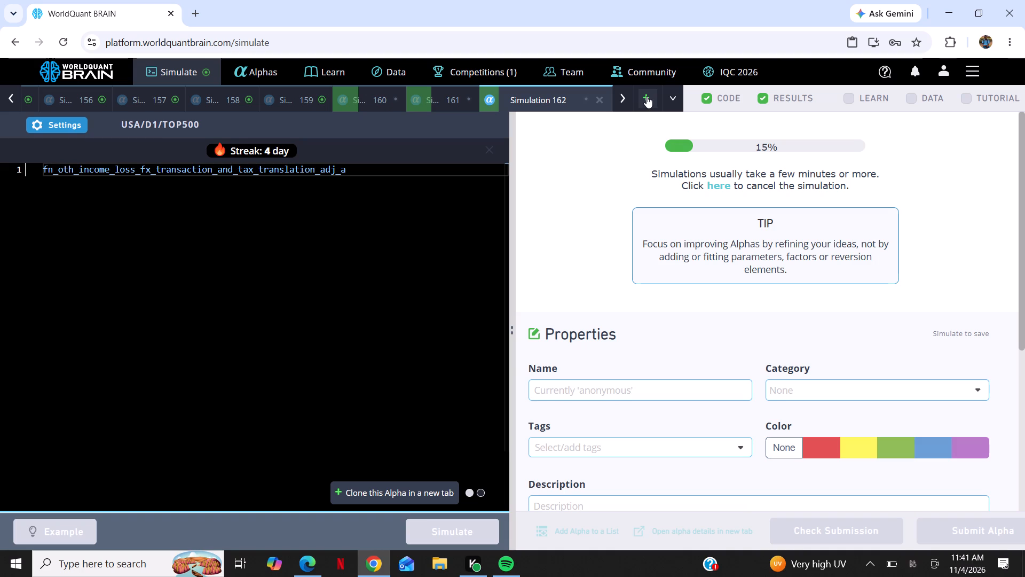
{"action": "left_click", "coordinate": [58, 123]}
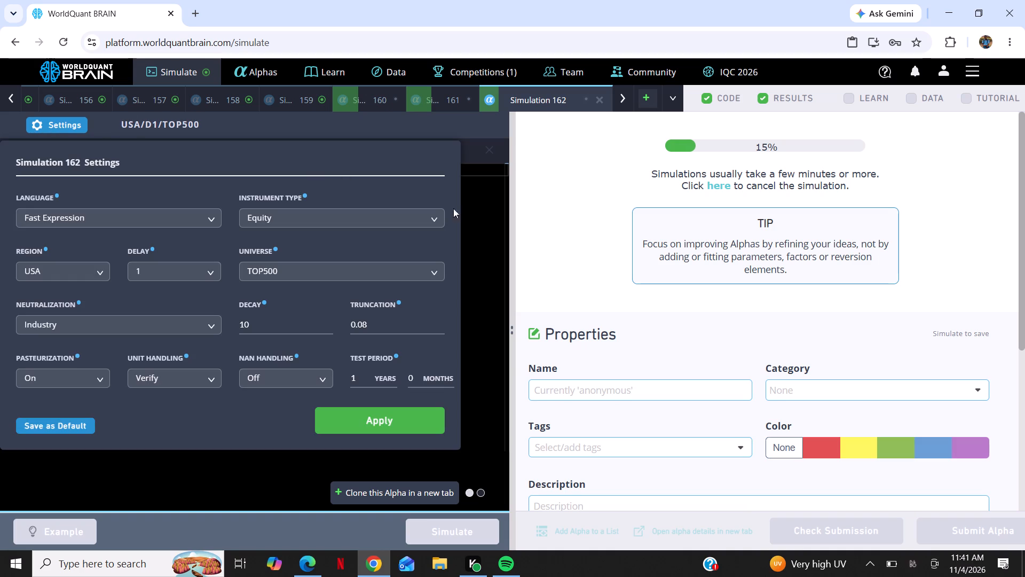
{"action": "left_click", "coordinate": [477, 229]}
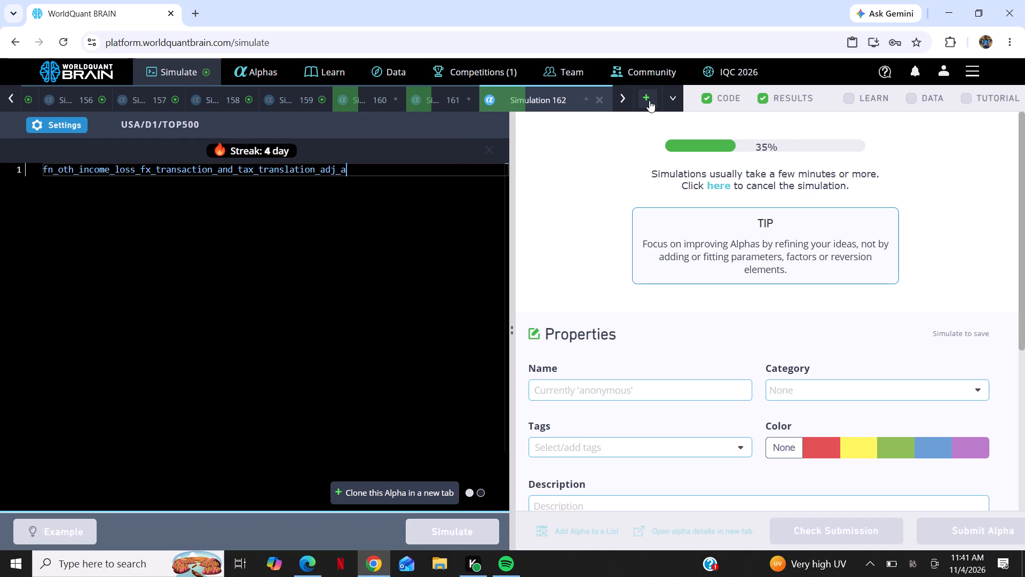
Add a new simulation after Simulation 162 and paste fn_oth_income_loss_fx_transaction_and_tax_translation_adj_a into its editor.
{"action": "left_click", "coordinate": [649, 100]}
{"action": "right_click", "coordinate": [356, 289]}
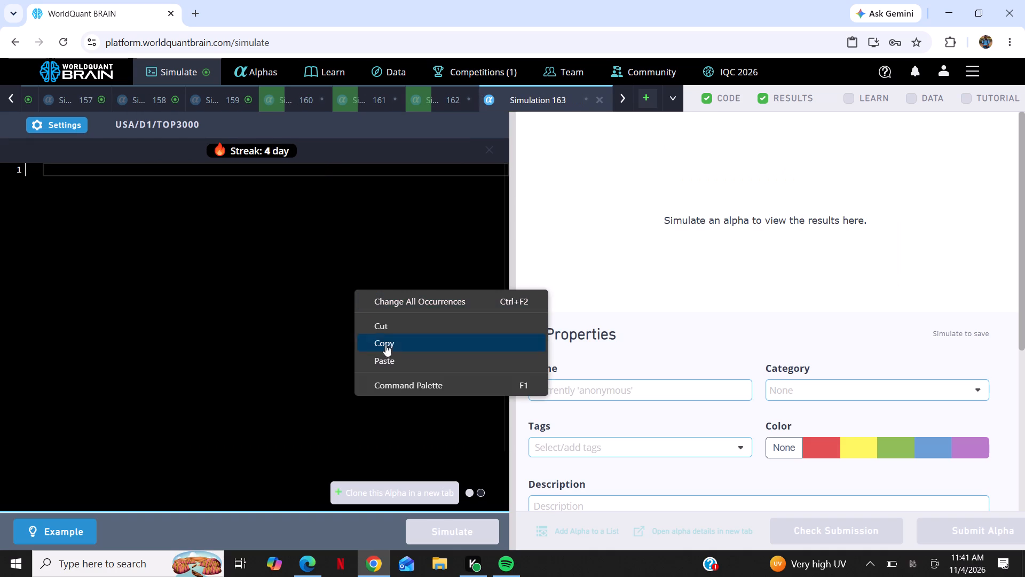
{"action": "left_click", "coordinate": [391, 356]}
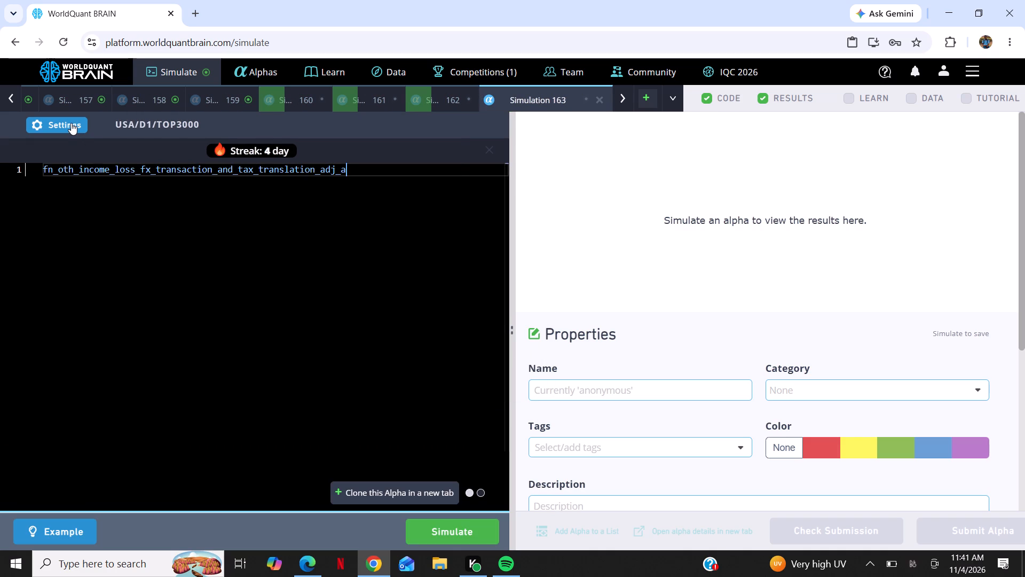
Apply universe TOP200, decay 11 and neutralization Industry to Simulation 163 and run the simulation.
{"action": "left_click", "coordinate": [71, 123]}
{"action": "left_click", "coordinate": [270, 270]}
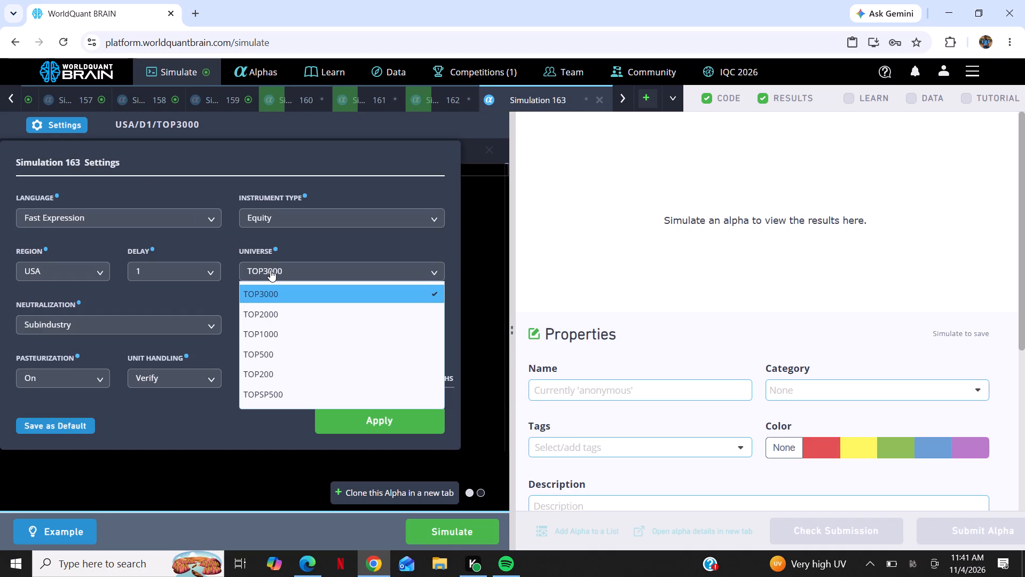
{"action": "left_click", "coordinate": [285, 372]}
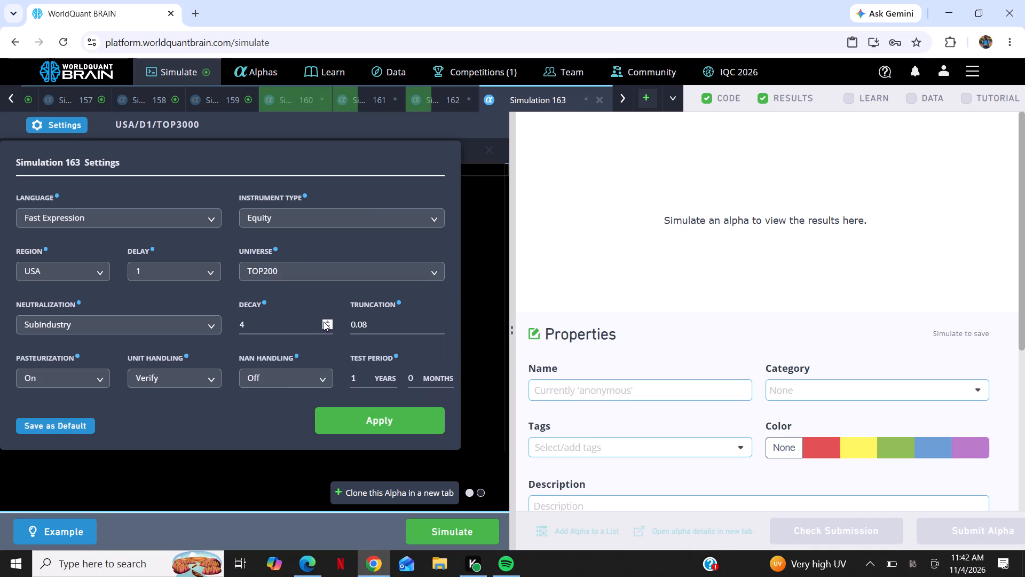
{"action": "triple_click", "coordinate": [332, 322]}
{"action": "double_click", "coordinate": [332, 322]}
{"action": "double_click", "coordinate": [332, 322]}
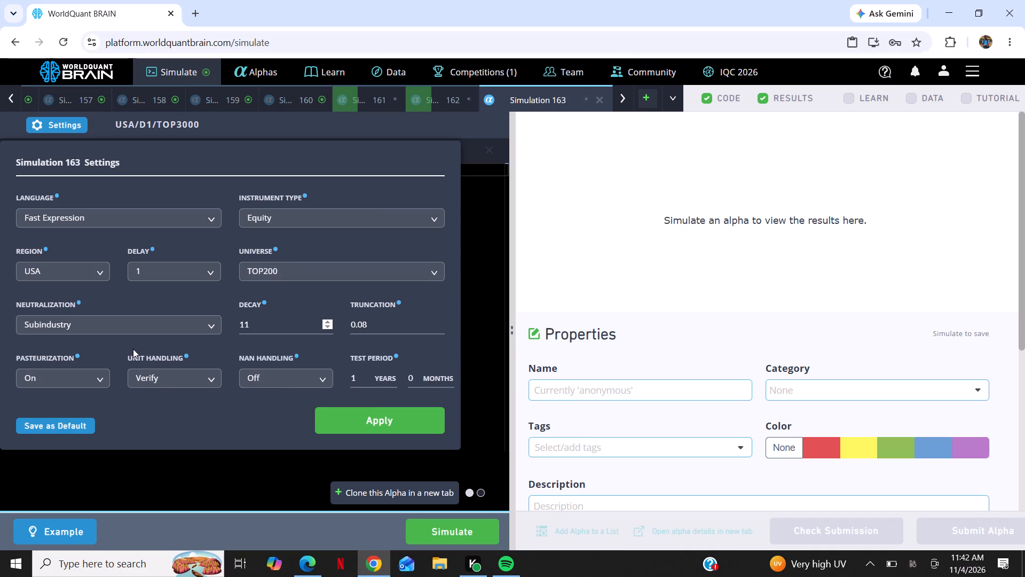
{"action": "left_click", "coordinate": [132, 331]}
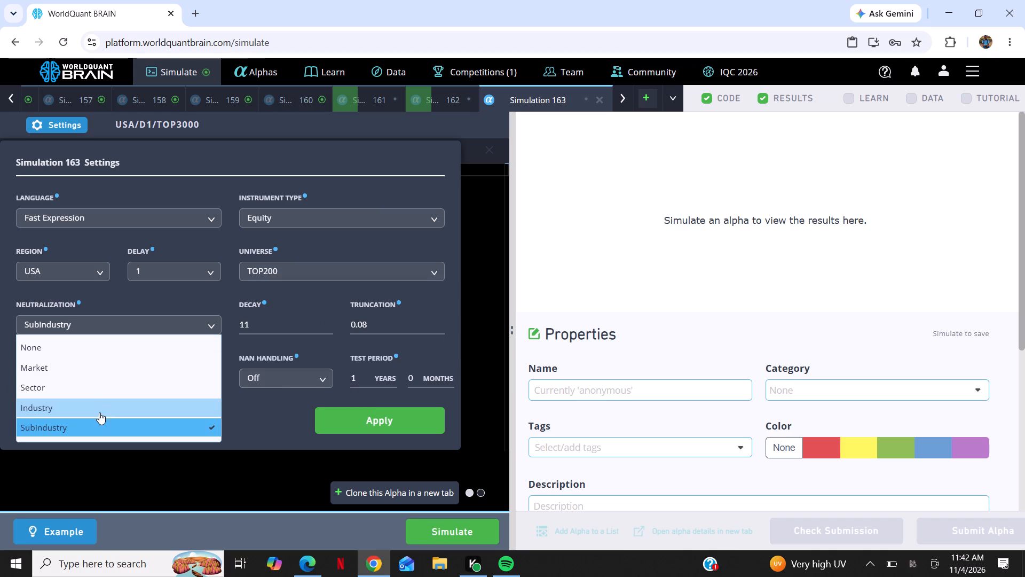
{"action": "left_click", "coordinate": [99, 412]}
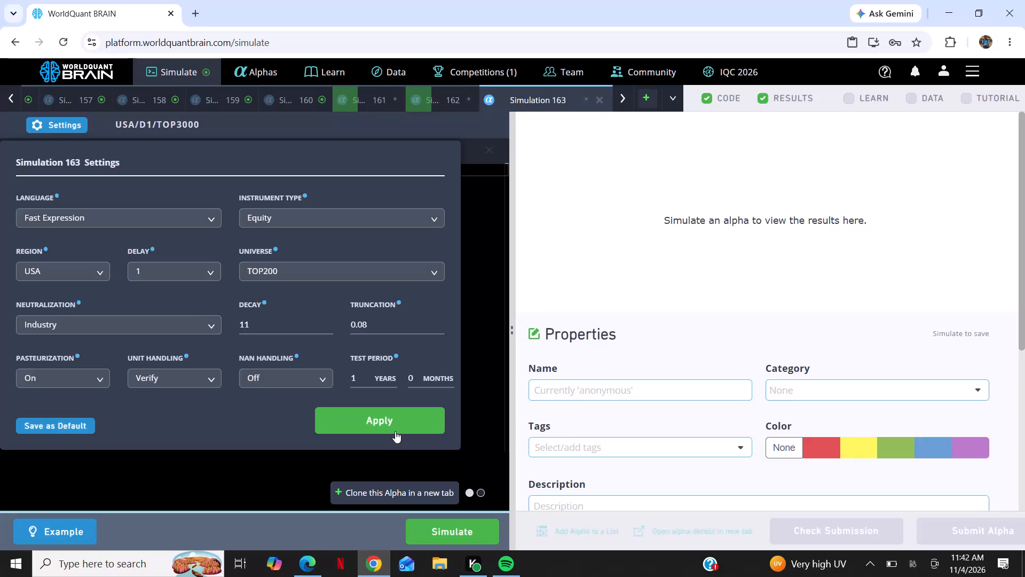
{"action": "left_click", "coordinate": [395, 431]}
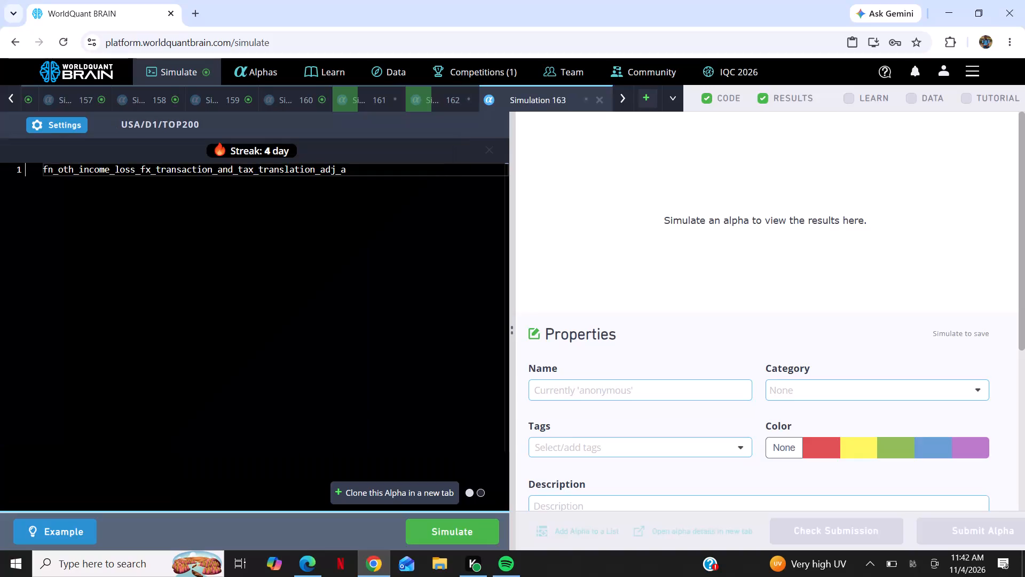
{"action": "left_click", "coordinate": [470, 538]}
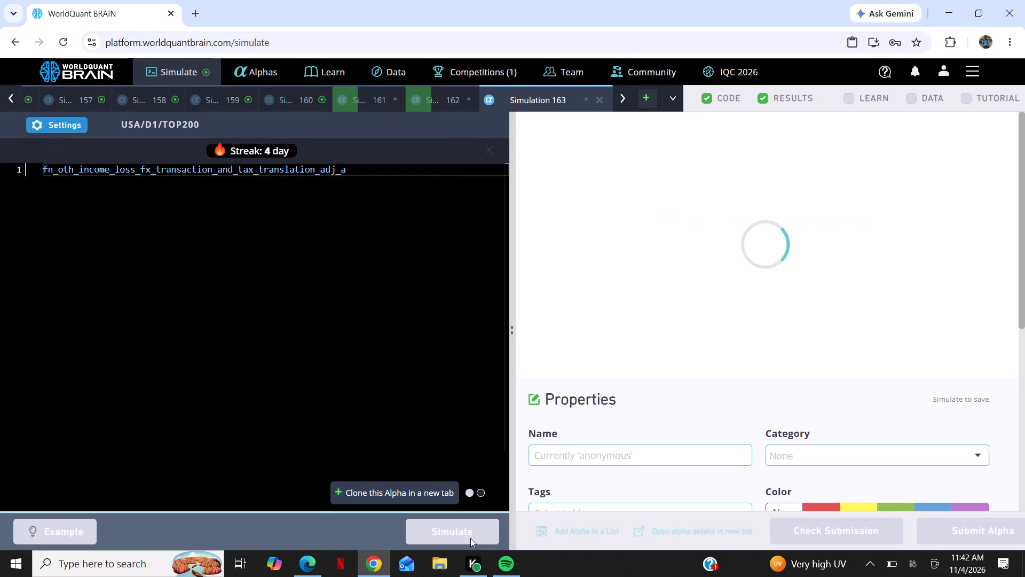
Add a new simulation after Simulation 163 and paste fn_oth_income_loss_fx_transaction_and_tax_translation_adj_a into its editor.
{"action": "left_click", "coordinate": [647, 95]}
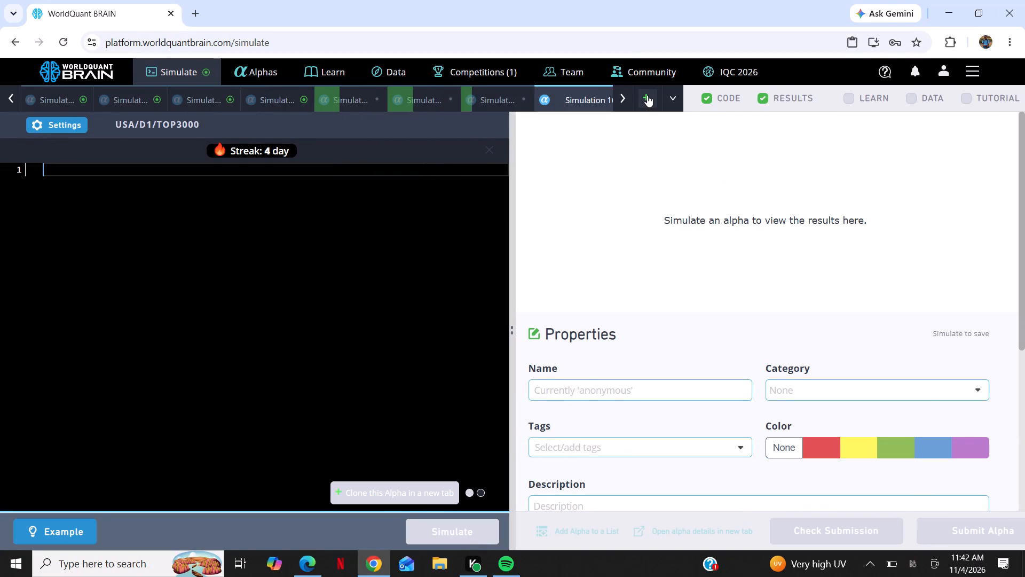
{"action": "right_click", "coordinate": [264, 251]}
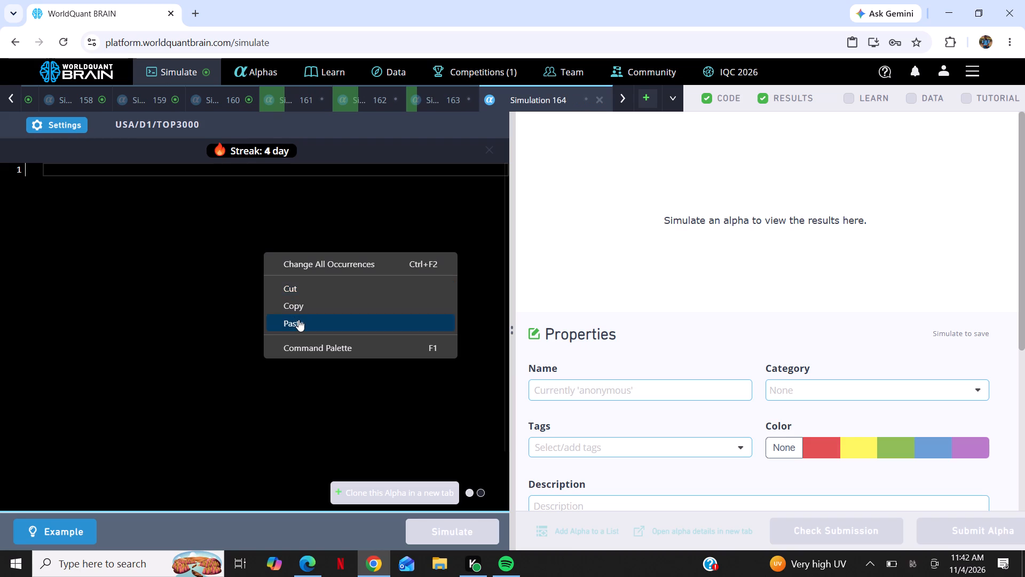
{"action": "left_click", "coordinate": [298, 319]}
Apply universe TOPSP500, decay 13 and neutralization Industry to Simulation 164 and run the simulation.
{"action": "left_click", "coordinate": [49, 119]}
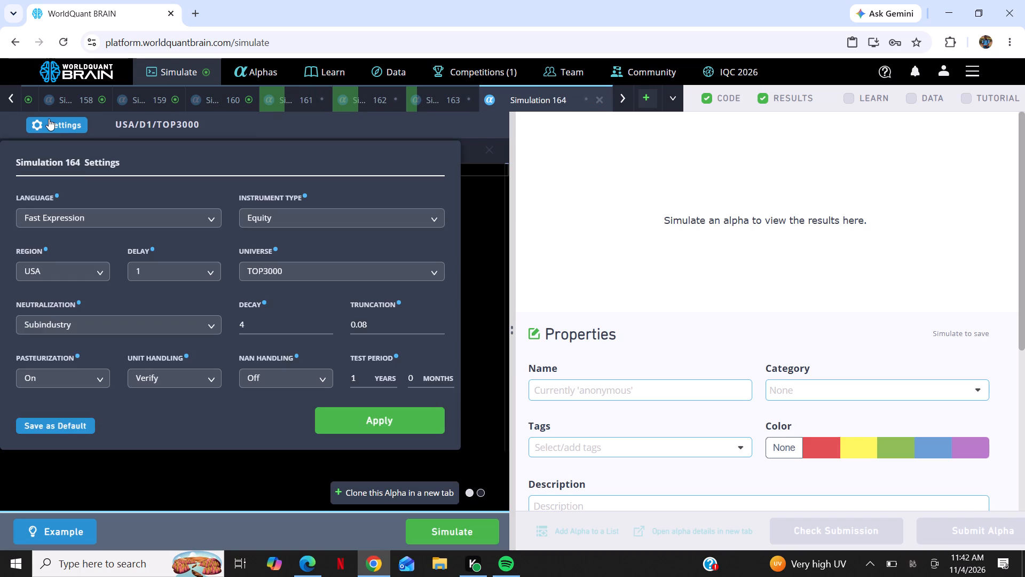
{"action": "left_click", "coordinate": [351, 271]}
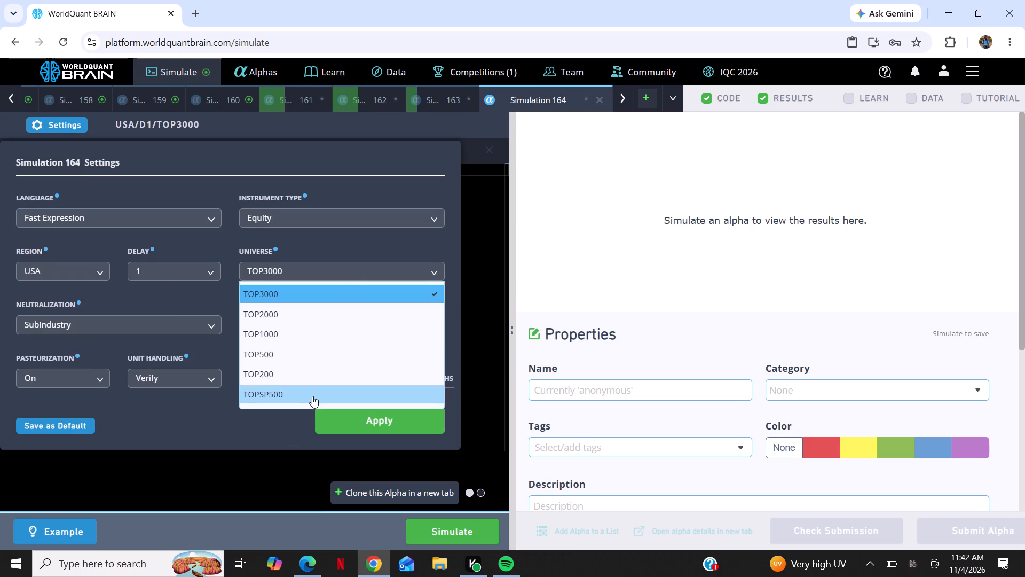
{"action": "left_click", "coordinate": [312, 396]}
{"action": "triple_click", "coordinate": [328, 320]}
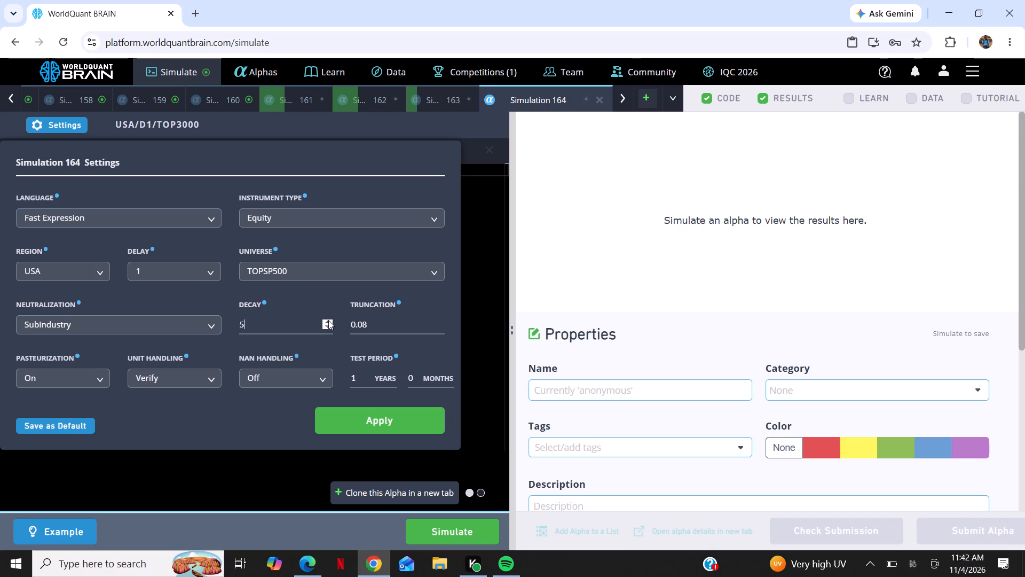
{"action": "triple_click", "coordinate": [328, 320]}
{"action": "left_click", "coordinate": [328, 320]}
{"action": "double_click", "coordinate": [328, 320]}
{"action": "left_click", "coordinate": [201, 320]}
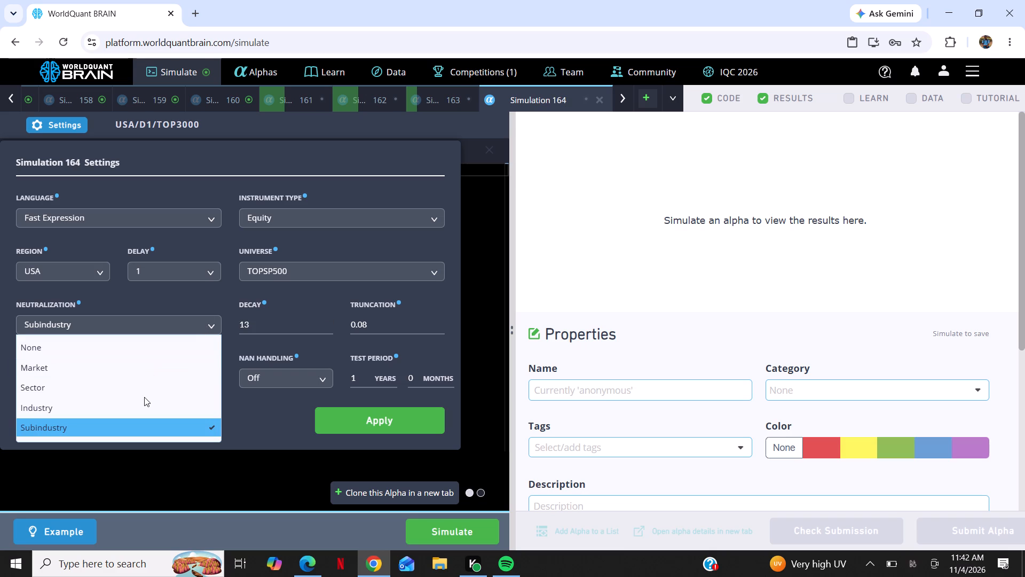
{"action": "left_click", "coordinate": [143, 400]}
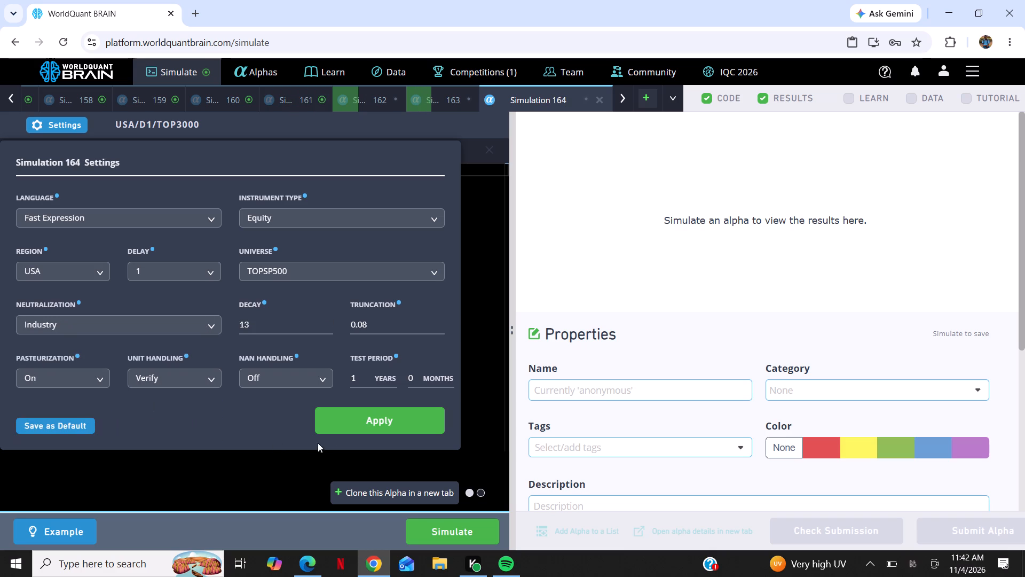
{"action": "left_click", "coordinate": [362, 418]}
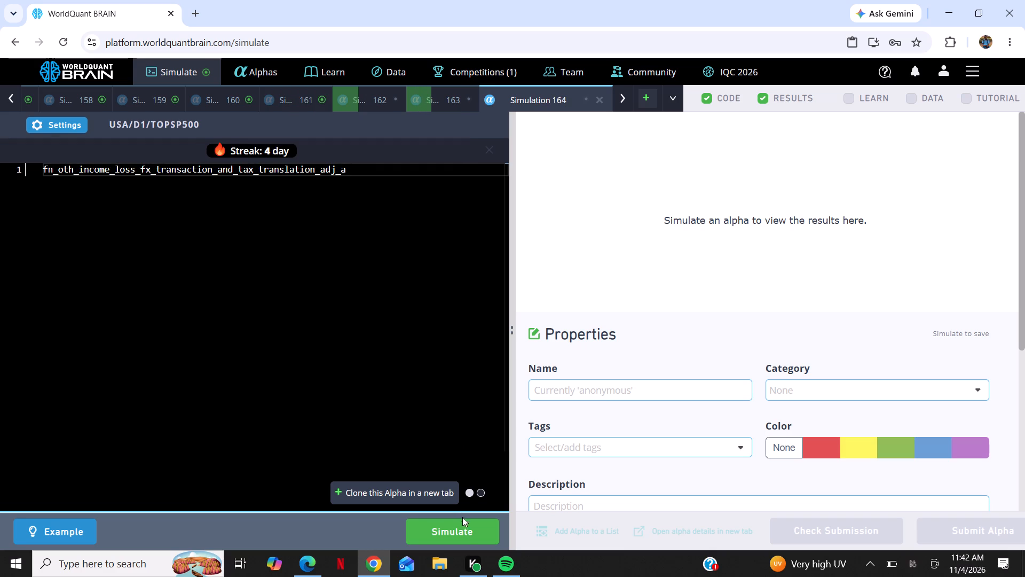
{"action": "left_click", "coordinate": [469, 535]}
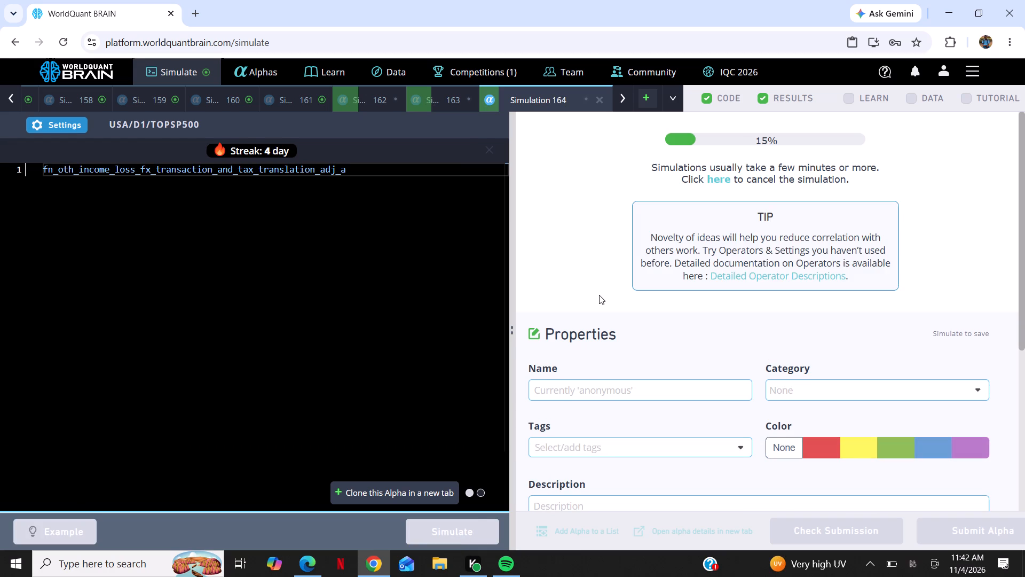
Add a new simulation after Simulation 164 and paste fn_oth_income_loss_fx_transaction_and_tax_translation_adj_a into its editor.
{"action": "left_click", "coordinate": [644, 100]}
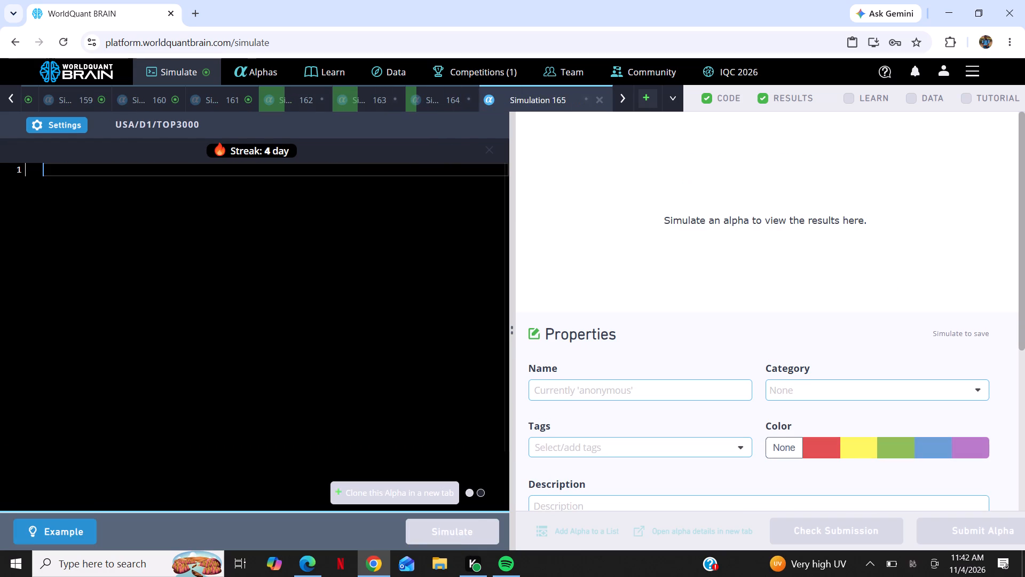
{"action": "right_click", "coordinate": [299, 278]}
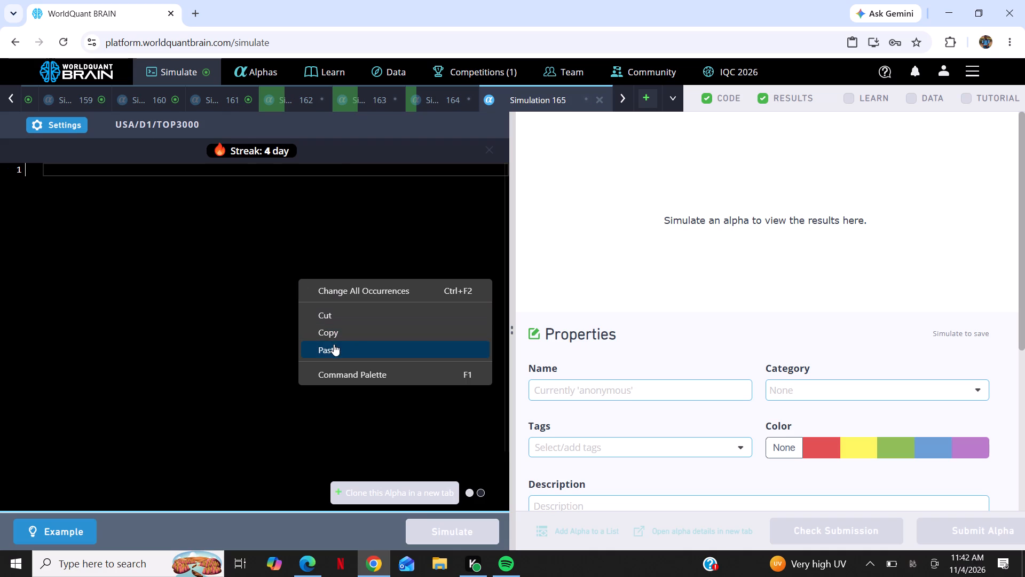
{"action": "left_click", "coordinate": [335, 347]}
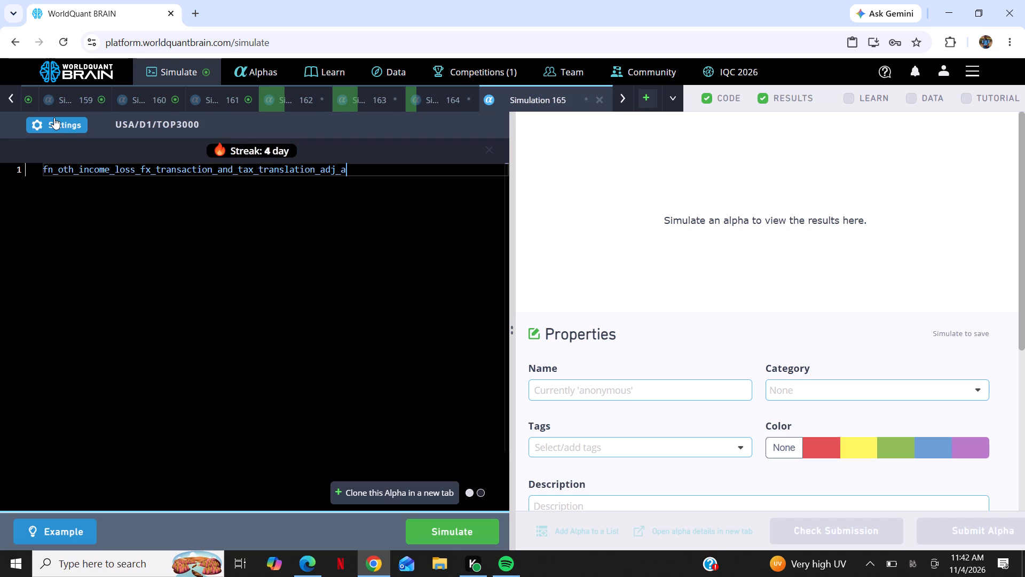
Apply neutralization Industry, universe TOP1000 and decay 20 to Simulation 165 and run the simulation.
{"action": "left_click", "coordinate": [54, 118]}
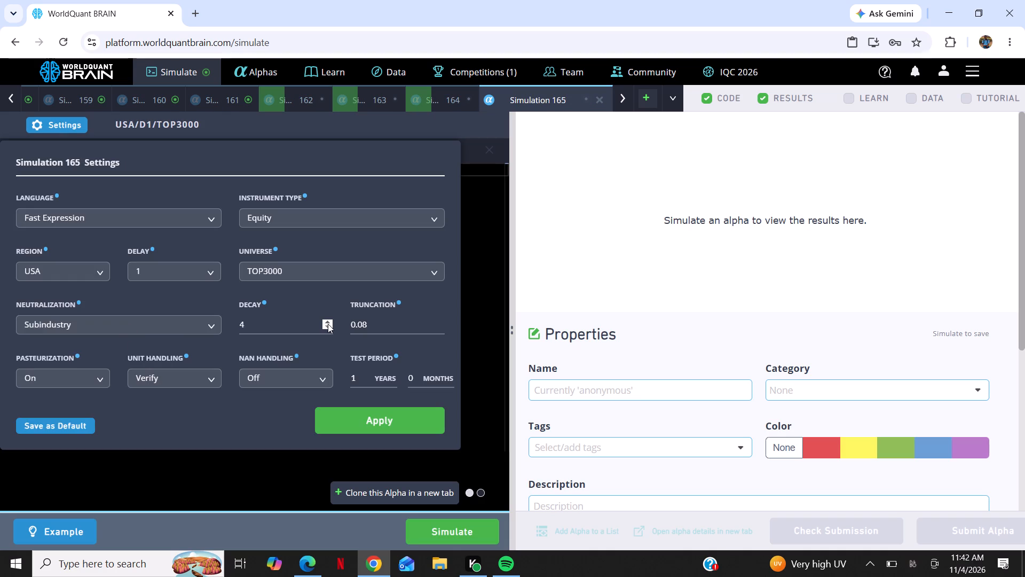
{"action": "triple_click", "coordinate": [332, 324]}
{"action": "triple_click", "coordinate": [332, 324]}
{"action": "triple_click", "coordinate": [332, 324]}
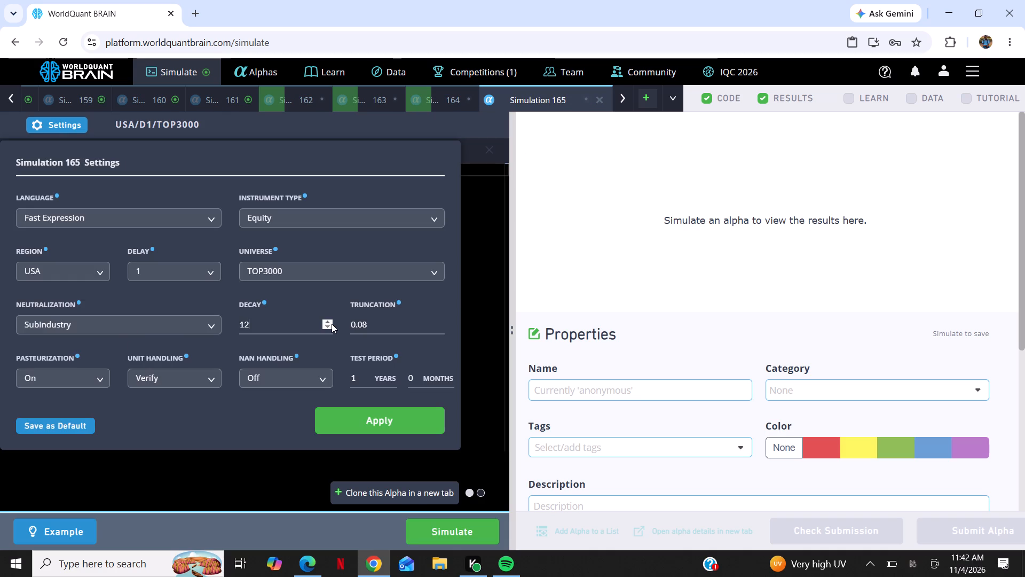
{"action": "triple_click", "coordinate": [332, 324]}
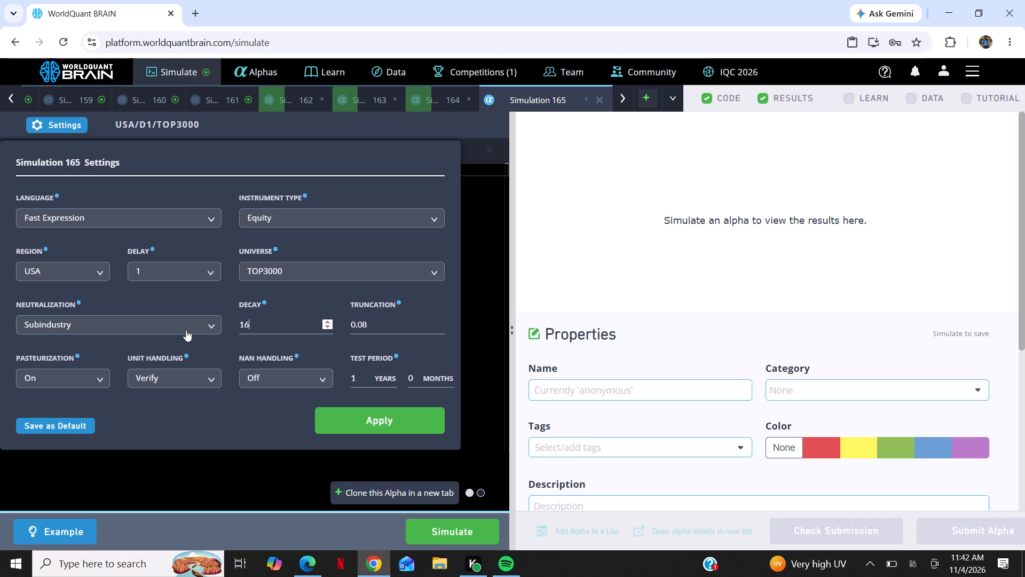
{"action": "left_click", "coordinate": [186, 330]}
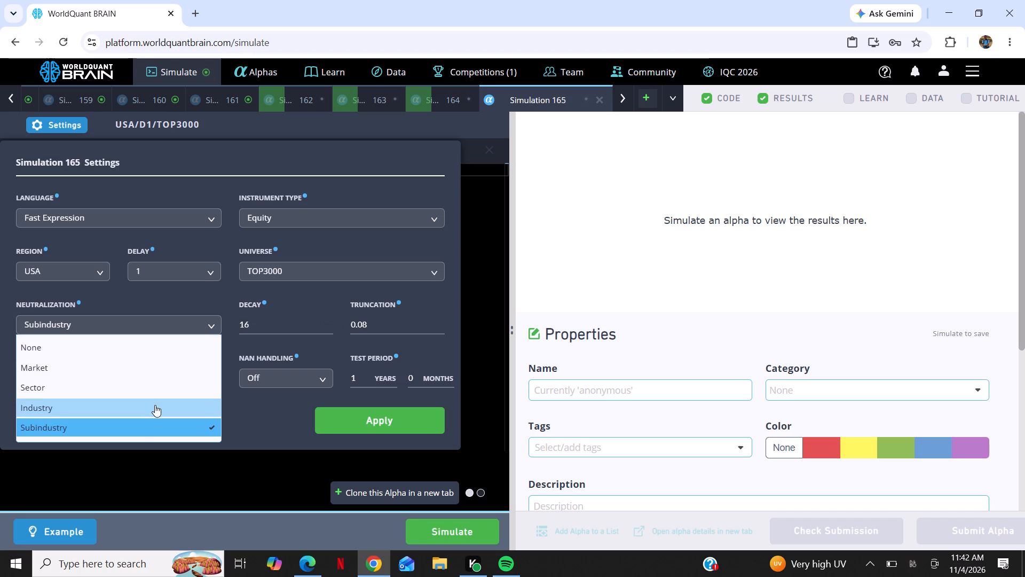
{"action": "left_click", "coordinate": [155, 405]}
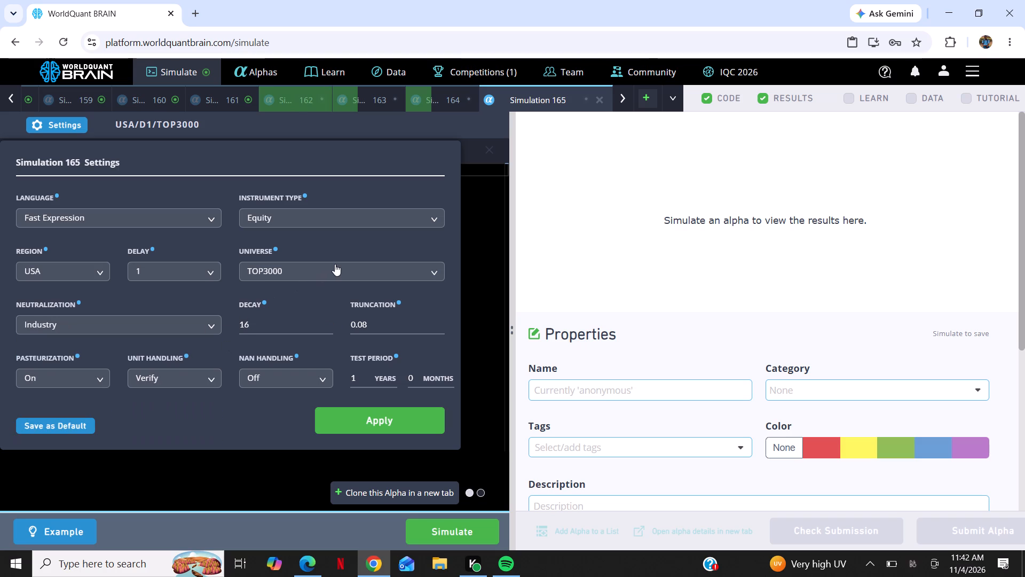
{"action": "left_click", "coordinate": [335, 264]}
{"action": "left_click", "coordinate": [300, 338]}
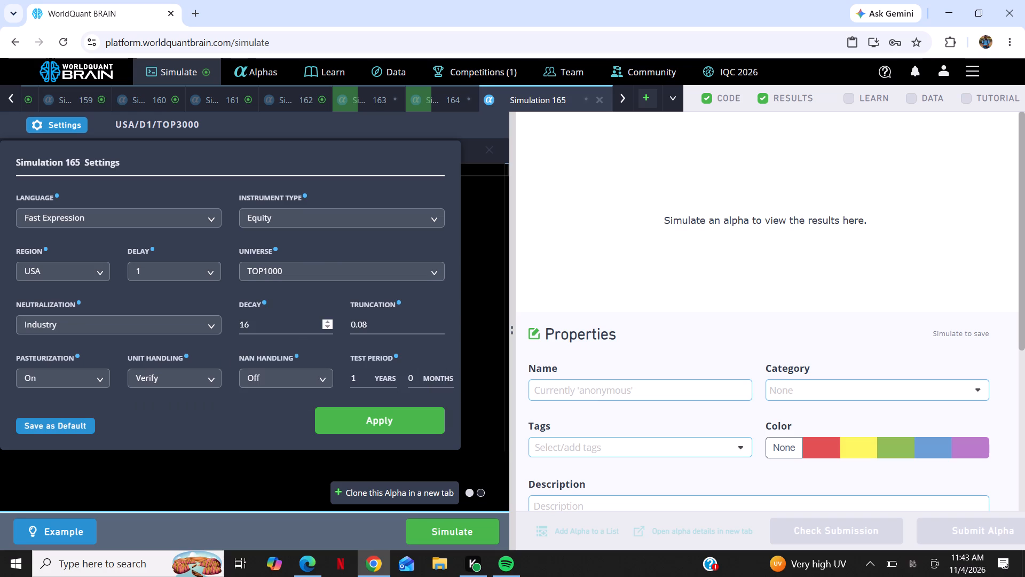
{"action": "triple_click", "coordinate": [330, 322]}
{"action": "left_click", "coordinate": [330, 322]}
{"action": "left_click", "coordinate": [381, 416]}
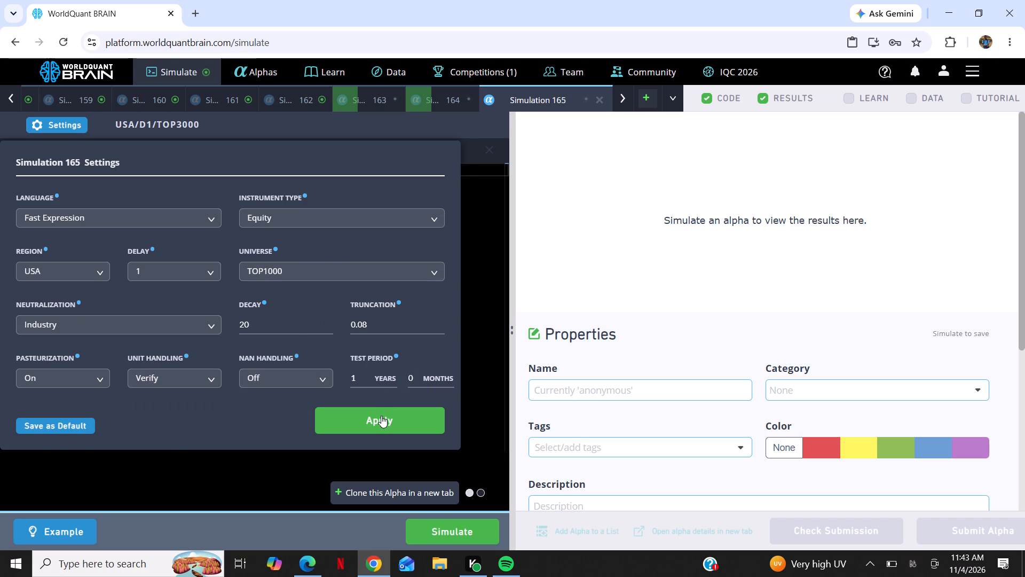
{"action": "left_click", "coordinate": [456, 526]}
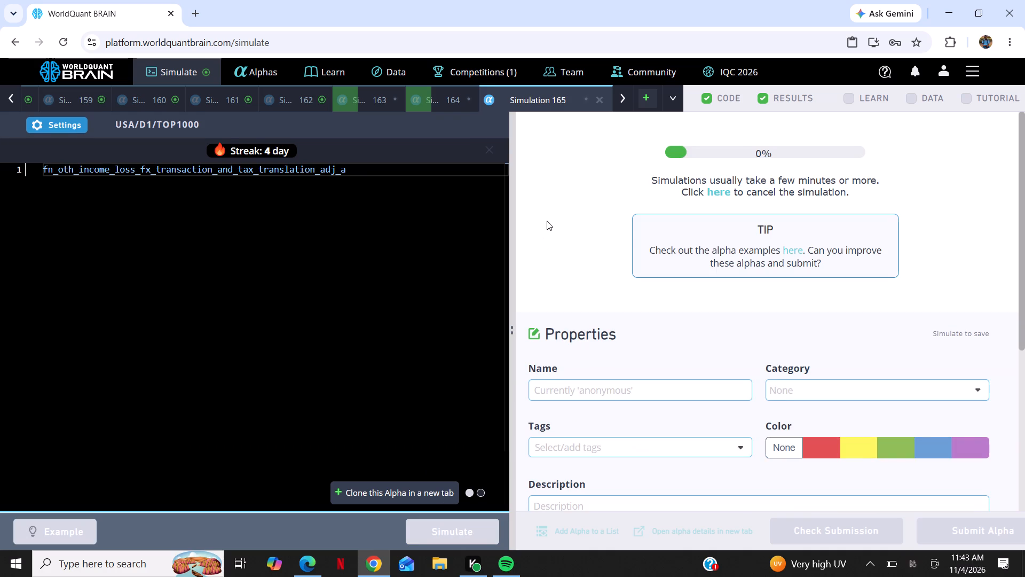
Add a new simulation after Simulation 165 and paste fn_oth_income_loss_fx_transaction_and_tax_translation_adj_a into its editor.
{"action": "left_click", "coordinate": [640, 97]}
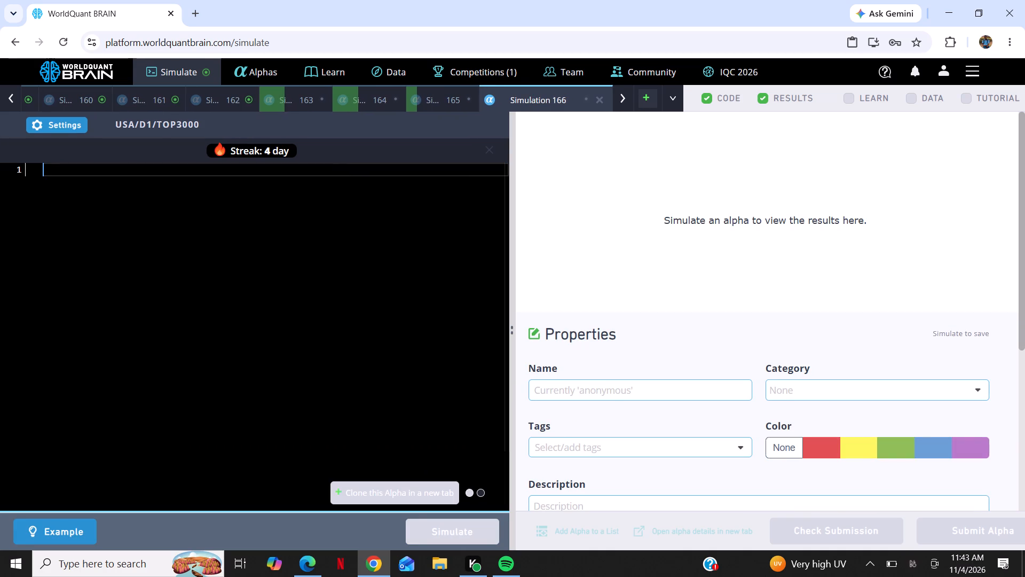
{"action": "right_click", "coordinate": [321, 321]}
{"action": "left_click", "coordinate": [376, 393]}
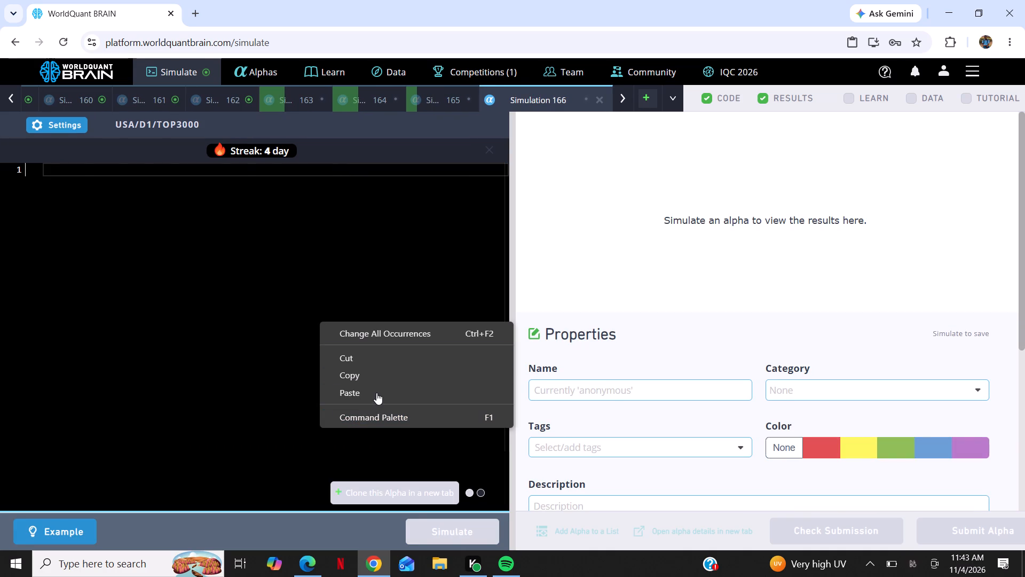
Apply neutralization Industry, universe TOP500 and a decay of about 25 to Simulation 166 and run the simulation.
{"action": "left_click", "coordinate": [77, 122]}
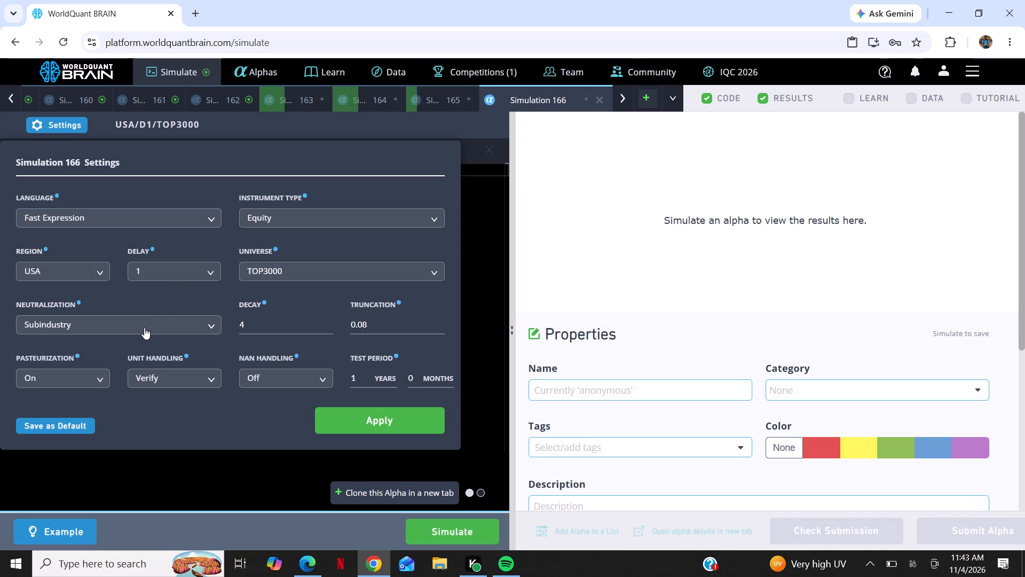
{"action": "left_click", "coordinate": [144, 328]}
{"action": "left_click", "coordinate": [121, 404]}
{"action": "left_click", "coordinate": [300, 276]}
{"action": "left_click", "coordinate": [288, 350]}
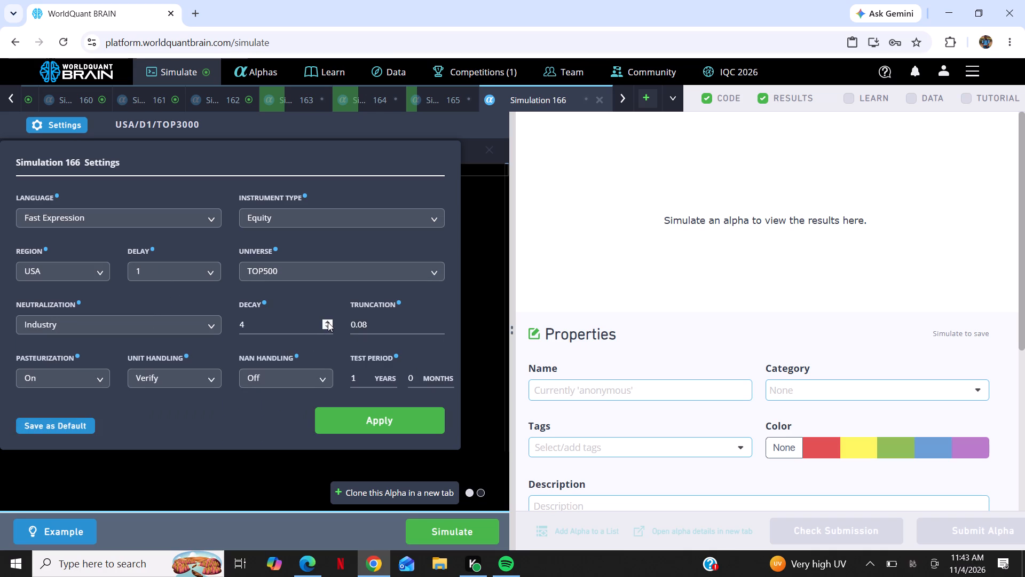
{"action": "double_click", "coordinate": [328, 322]}
{"action": "triple_click", "coordinate": [328, 322]}
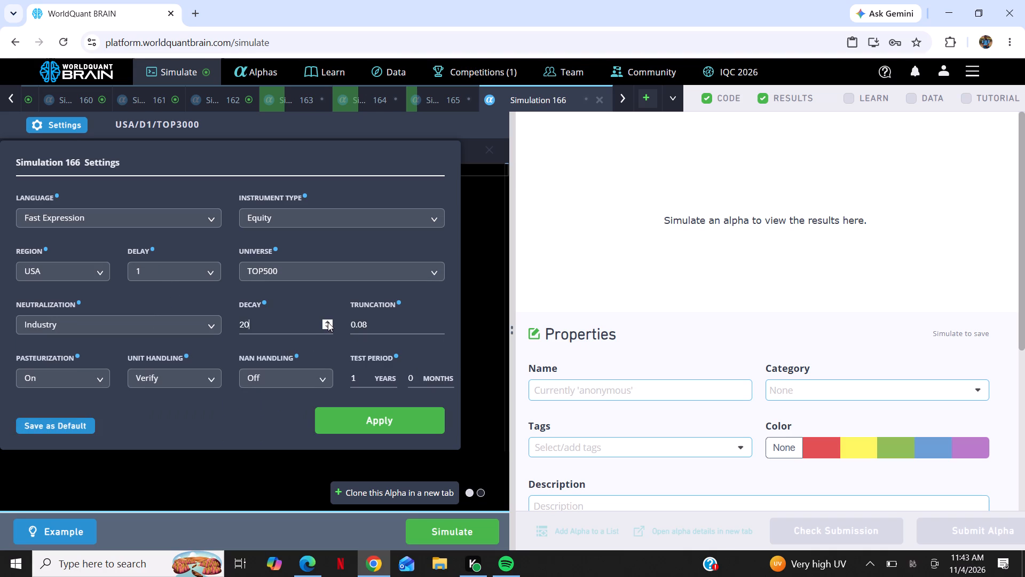
{"action": "left_click", "coordinate": [328, 322]}
{"action": "left_click", "coordinate": [328, 322]}
{"action": "double_click", "coordinate": [328, 322]}
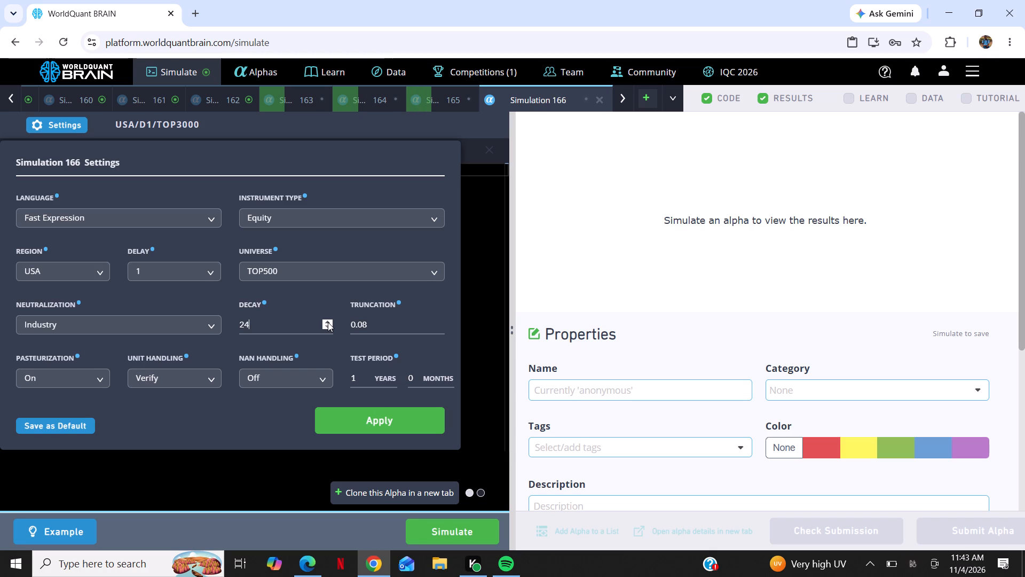
{"action": "left_click", "coordinate": [328, 322]}
{"action": "left_click", "coordinate": [372, 421]}
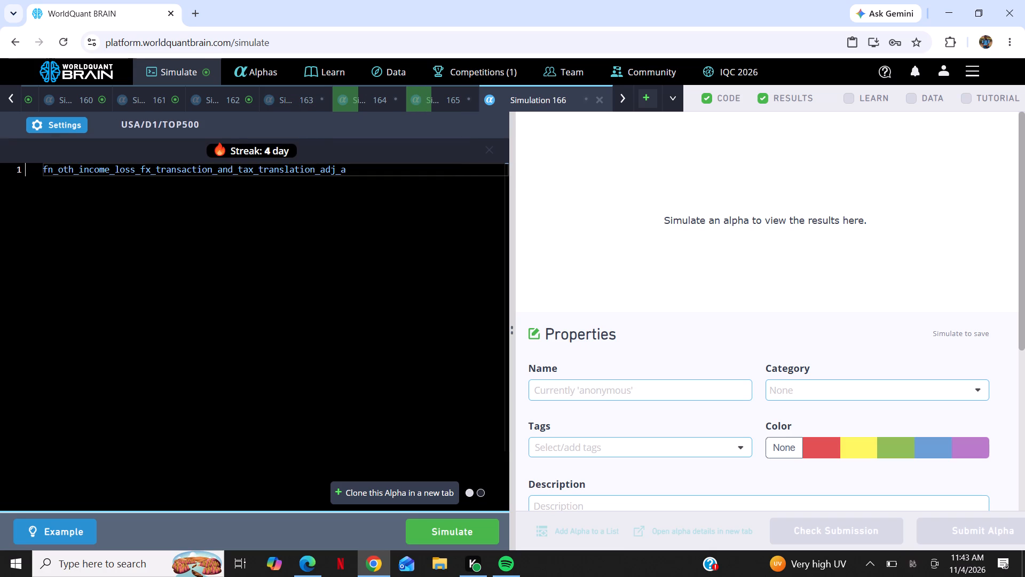
{"action": "left_click", "coordinate": [443, 527]}
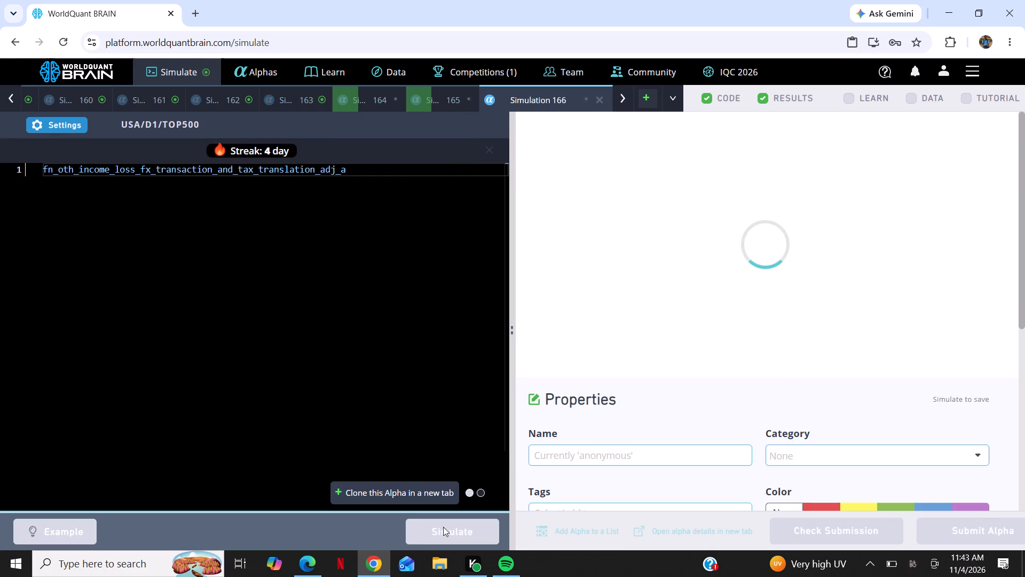
Add a new simulation after Simulation 166 and paste fn_oth_income_loss_fx_transaction_and_tax_translation_adj_a into its editor.
{"action": "left_click", "coordinate": [646, 99]}
{"action": "right_click", "coordinate": [316, 253]}
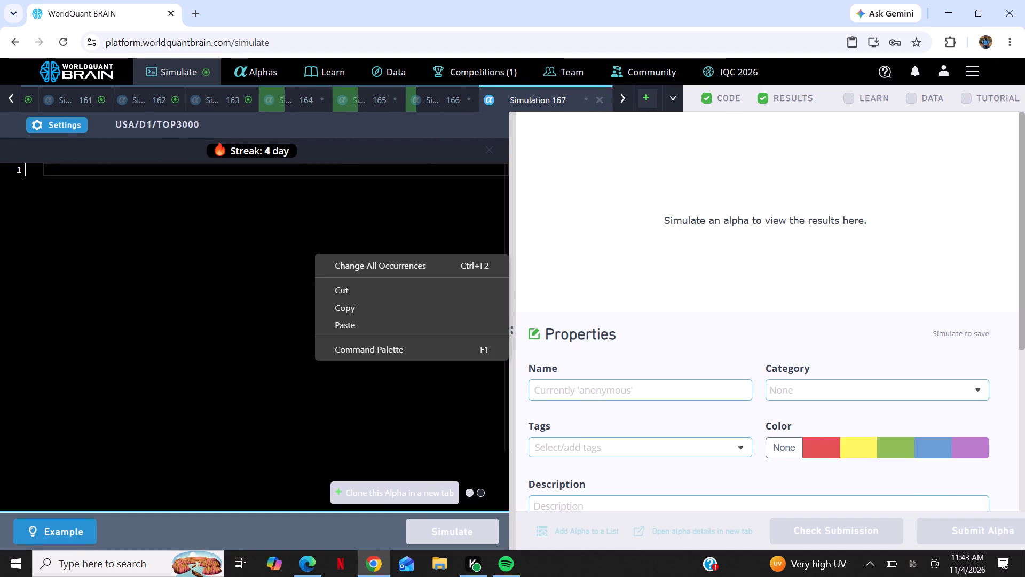
{"action": "left_click", "coordinate": [358, 333]}
{"action": "left_click", "coordinate": [381, 321]}
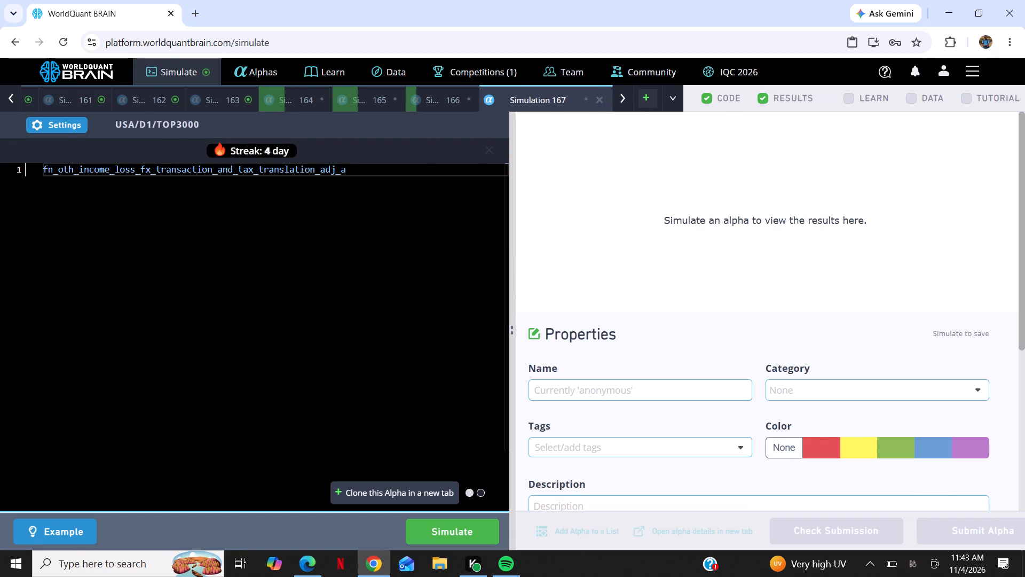
Apply neutralization Industry, decay 30, universe TOP200 and truncation 0.01 to Simulation 167 and run the simulation.
{"action": "left_click", "coordinate": [73, 122]}
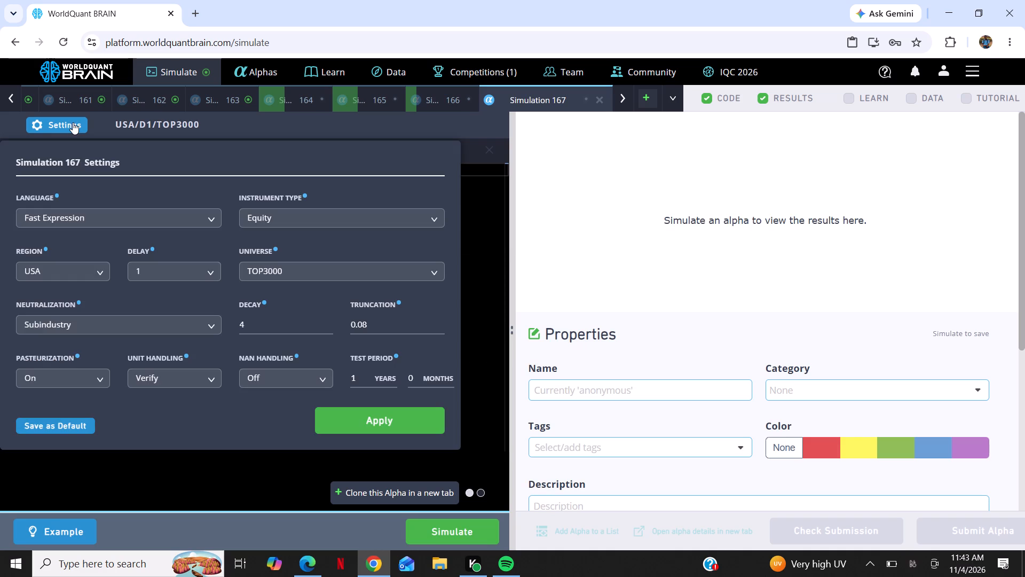
{"action": "left_click", "coordinate": [171, 324]}
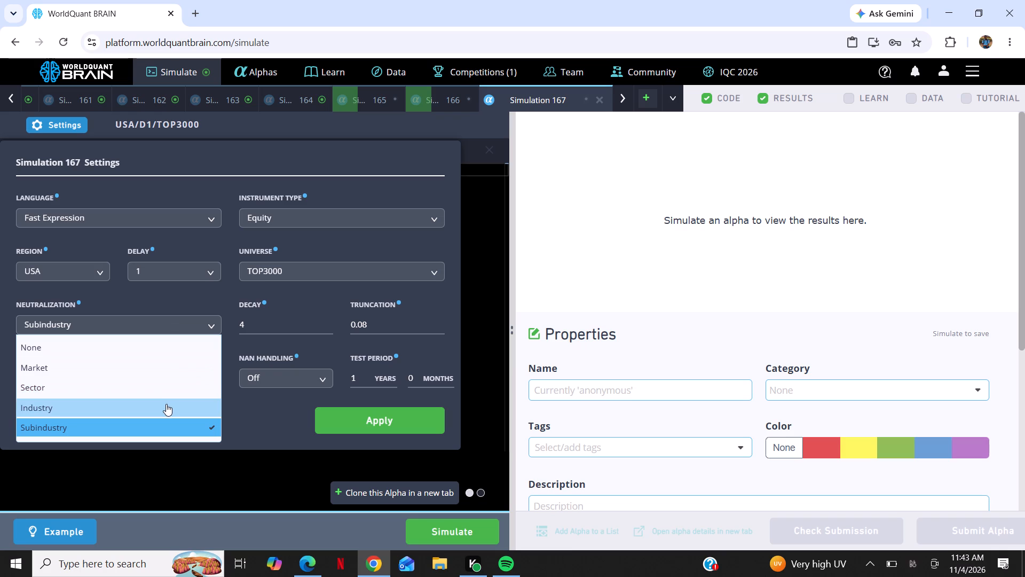
{"action": "left_click", "coordinate": [166, 404]}
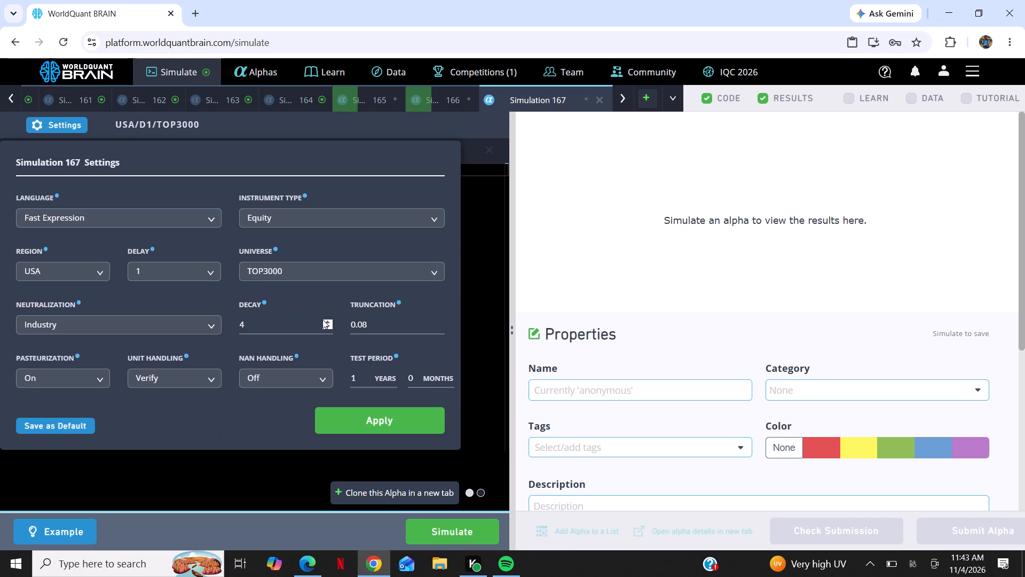
{"action": "double_click", "coordinate": [330, 322]}
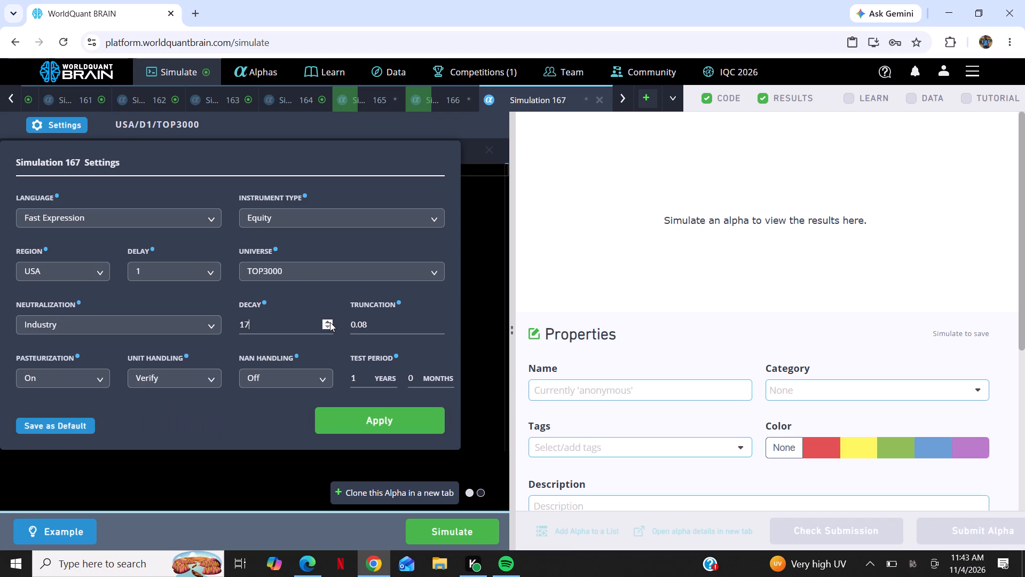
{"action": "left_click", "coordinate": [330, 322]}
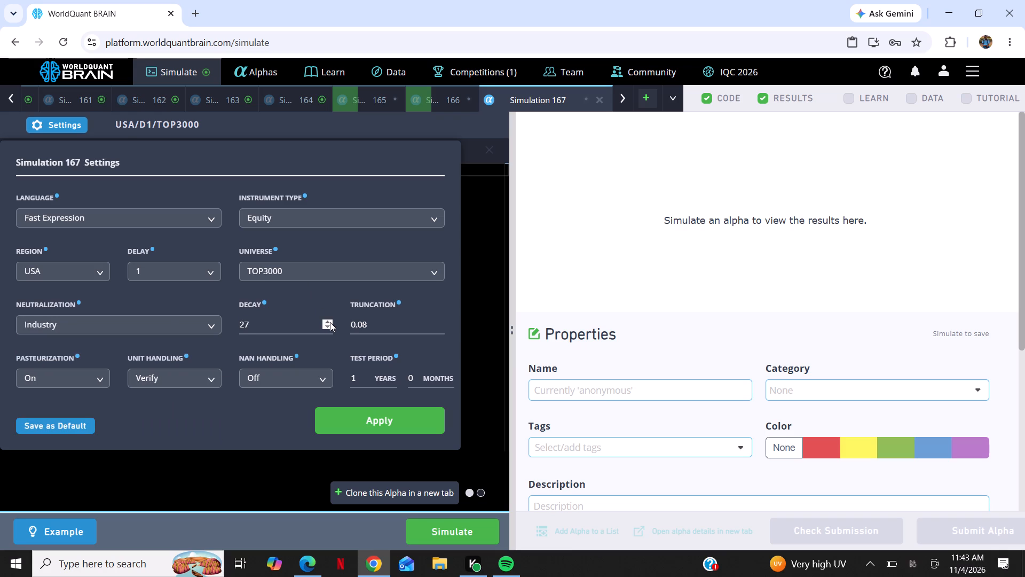
{"action": "triple_click", "coordinate": [330, 322]}
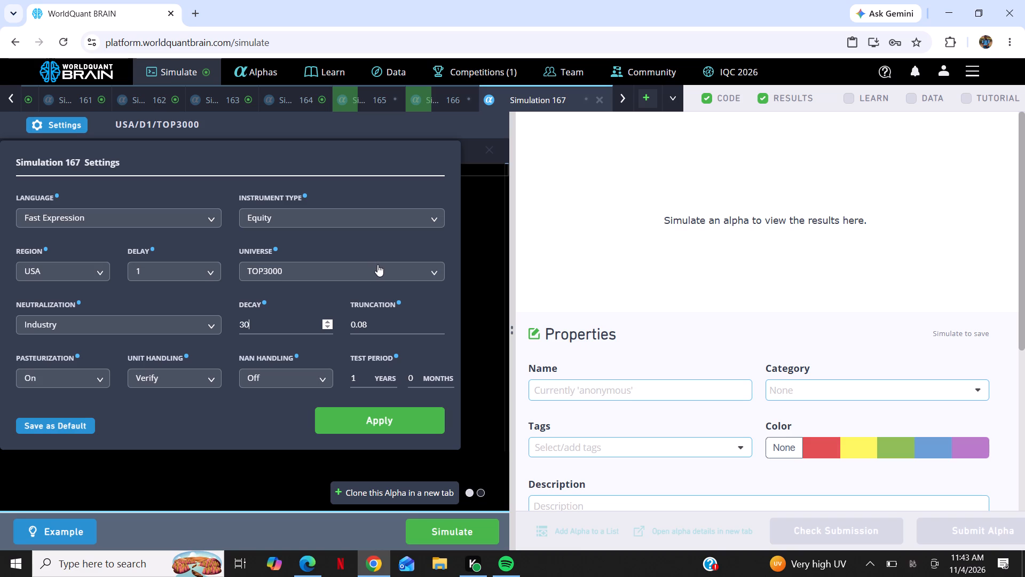
{"action": "left_click", "coordinate": [377, 264]}
{"action": "left_click", "coordinate": [320, 368]}
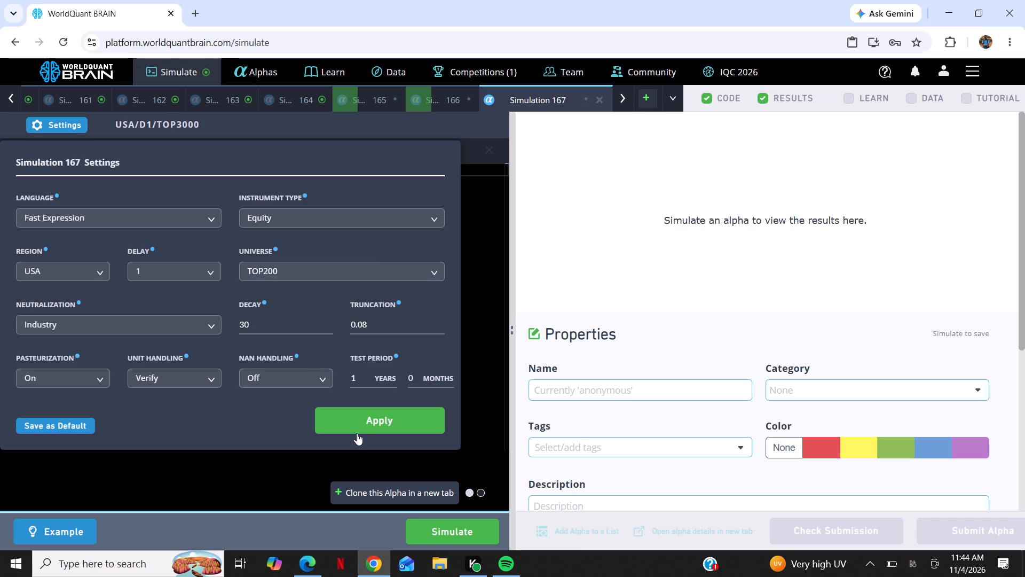
{"action": "left_click", "coordinate": [375, 324]}
{"action": "key", "text": "BackSpace"}
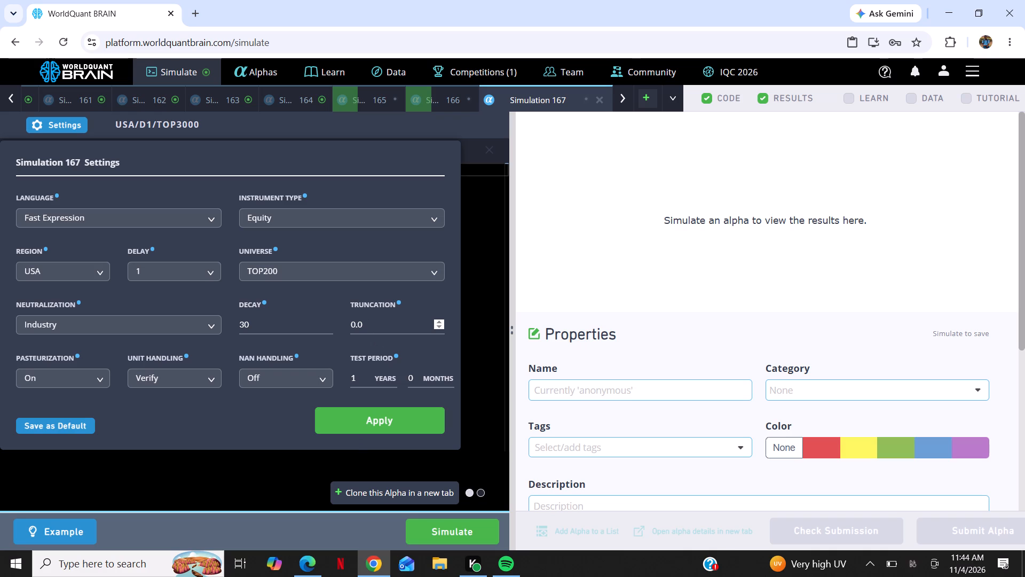
{"action": "key", "text": "1"}
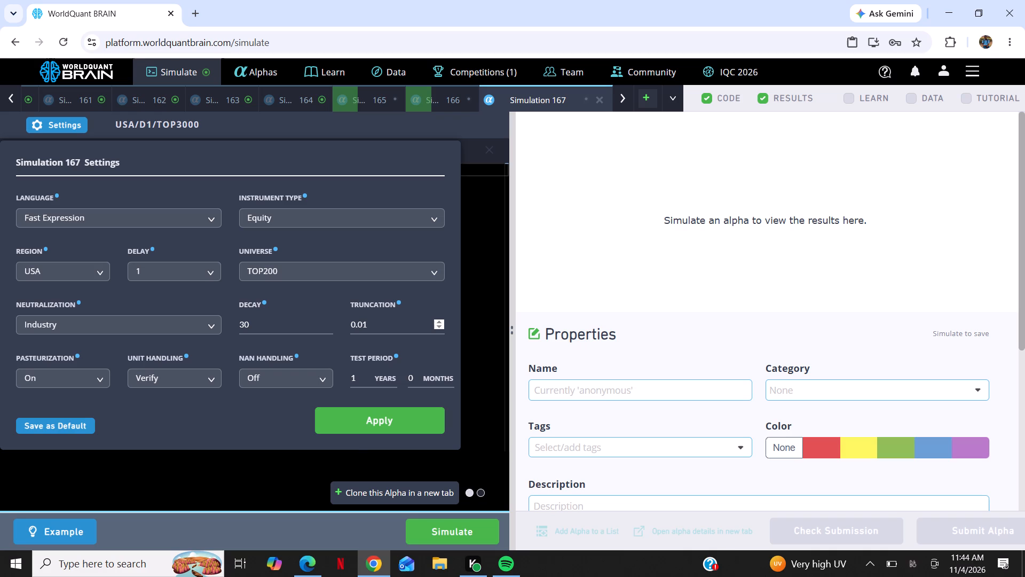
{"action": "left_click", "coordinate": [420, 409]}
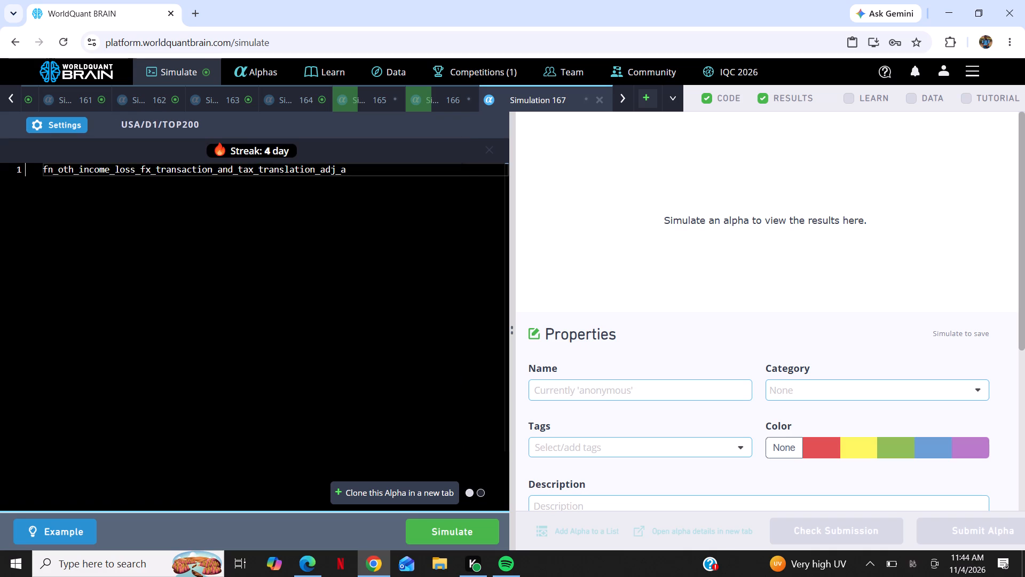
{"action": "left_click", "coordinate": [478, 536]}
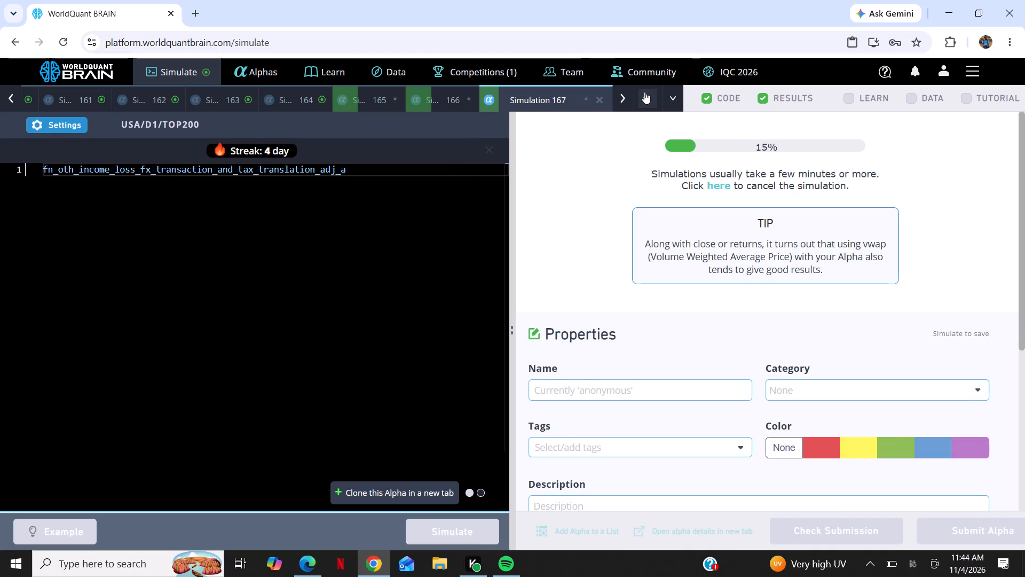
Add a new simulation after Simulation 167 and paste fn_oth_income_loss_fx_transaction_and_tax_translation_adj_a into its editor.
{"action": "left_click", "coordinate": [644, 92]}
{"action": "right_click", "coordinate": [359, 283]}
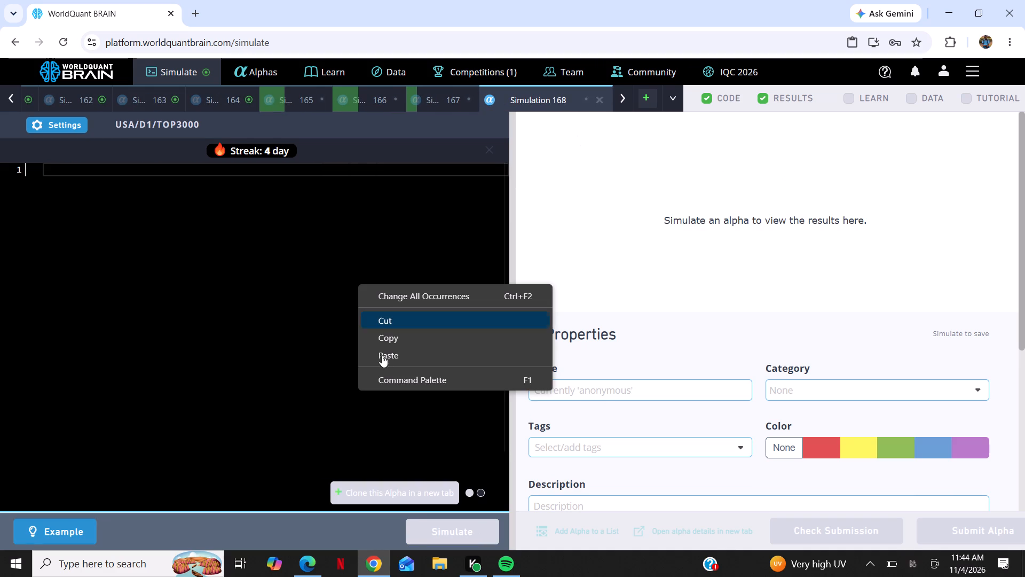
{"action": "left_click", "coordinate": [413, 358]}
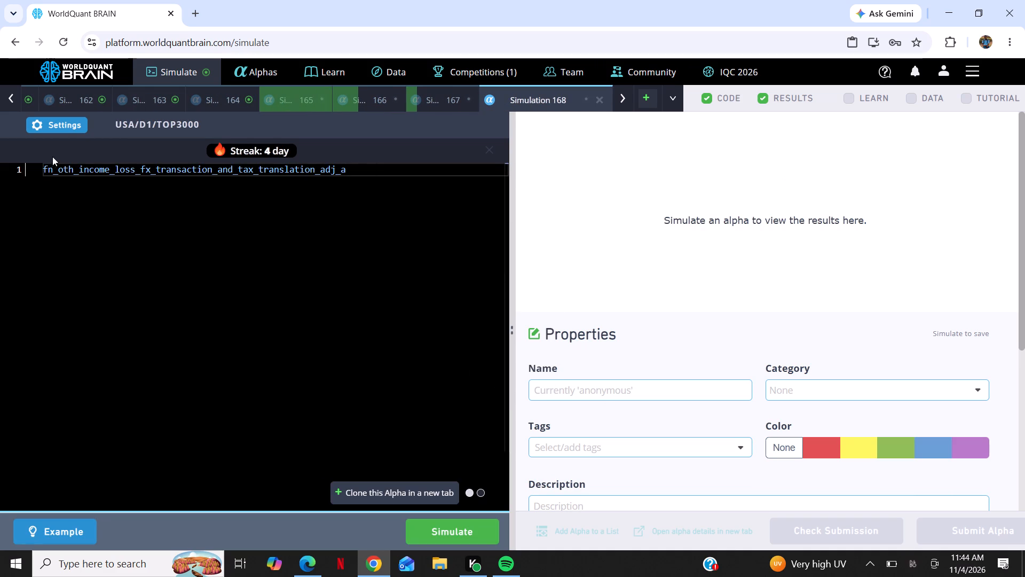
Apply neutralization Sector, universe TOPSP500 and decay 35 to Simulation 168 and run the simulation.
{"action": "left_click", "coordinate": [75, 124]}
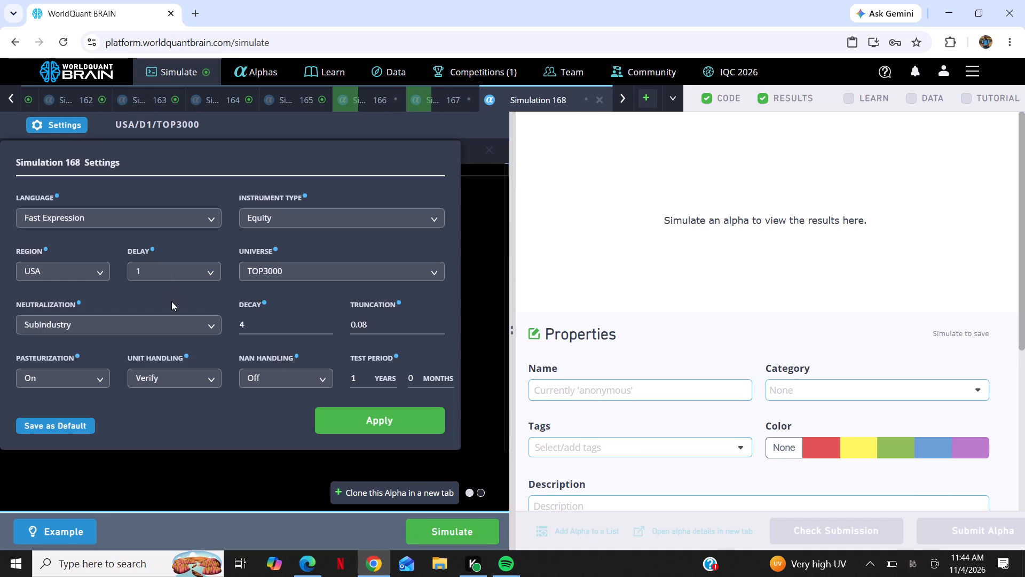
{"action": "left_click", "coordinate": [171, 328]}
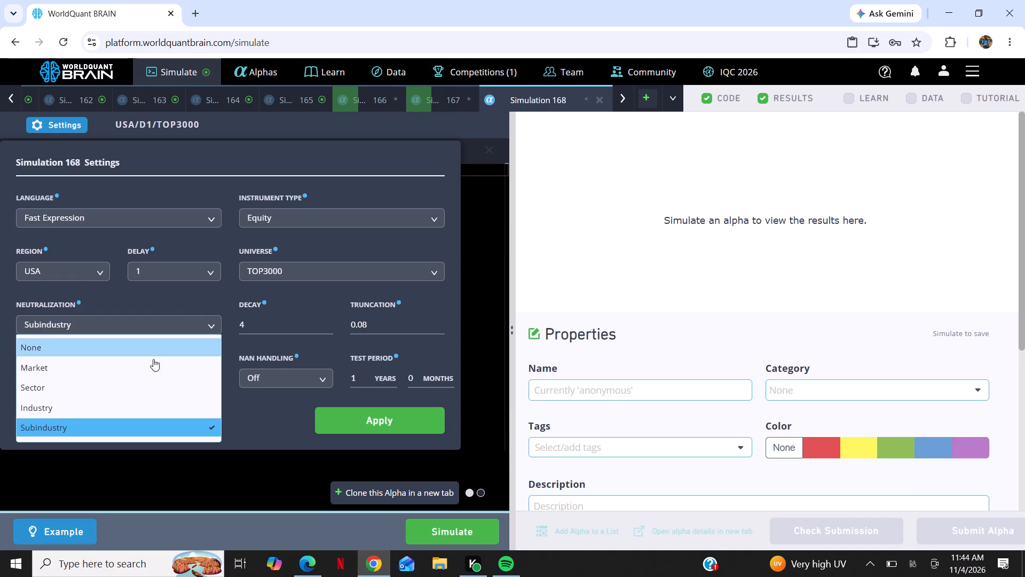
{"action": "left_click", "coordinate": [137, 382]}
{"action": "left_click", "coordinate": [294, 271]}
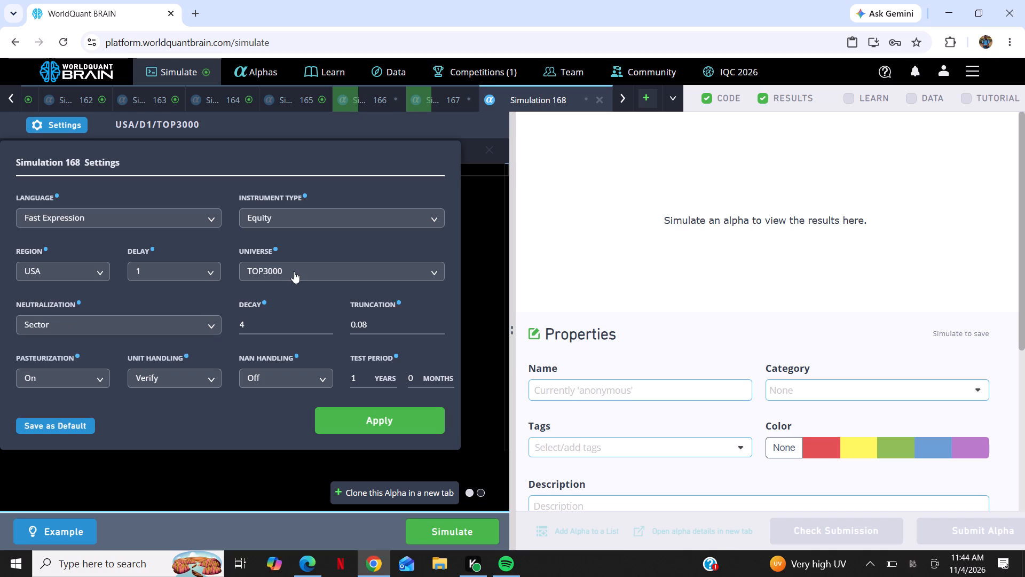
{"action": "left_click", "coordinate": [291, 402]}
{"action": "double_click", "coordinate": [332, 319]}
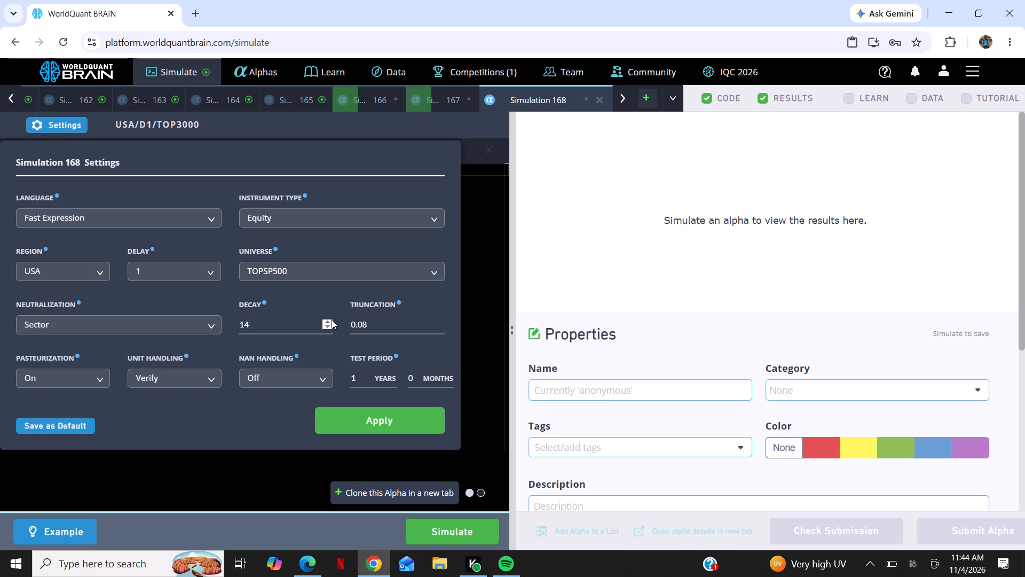
{"action": "triple_click", "coordinate": [332, 319]}
{"action": "triple_click", "coordinate": [332, 319]}
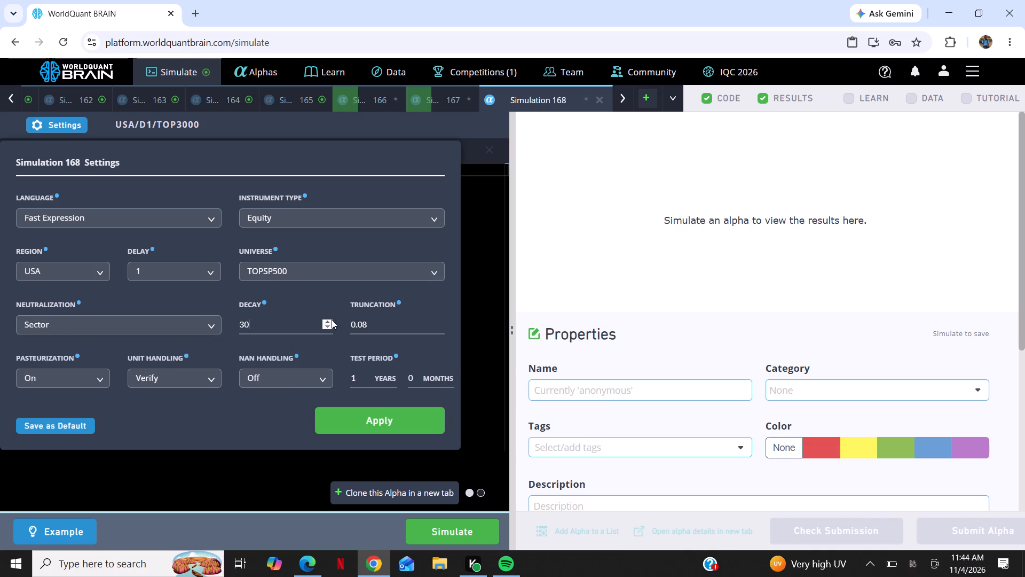
{"action": "triple_click", "coordinate": [332, 319]}
{"action": "double_click", "coordinate": [332, 319]}
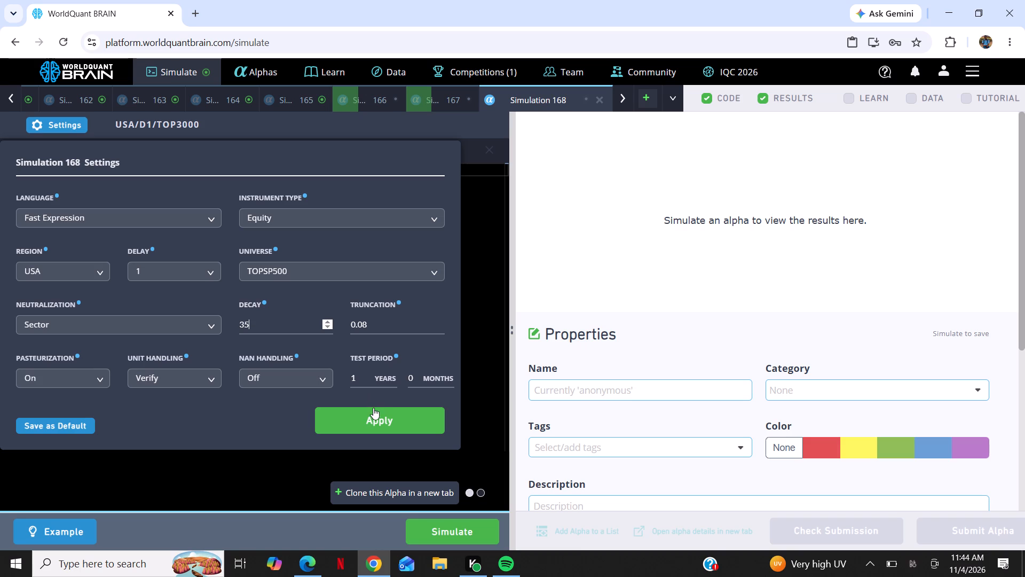
{"action": "left_click", "coordinate": [376, 417]}
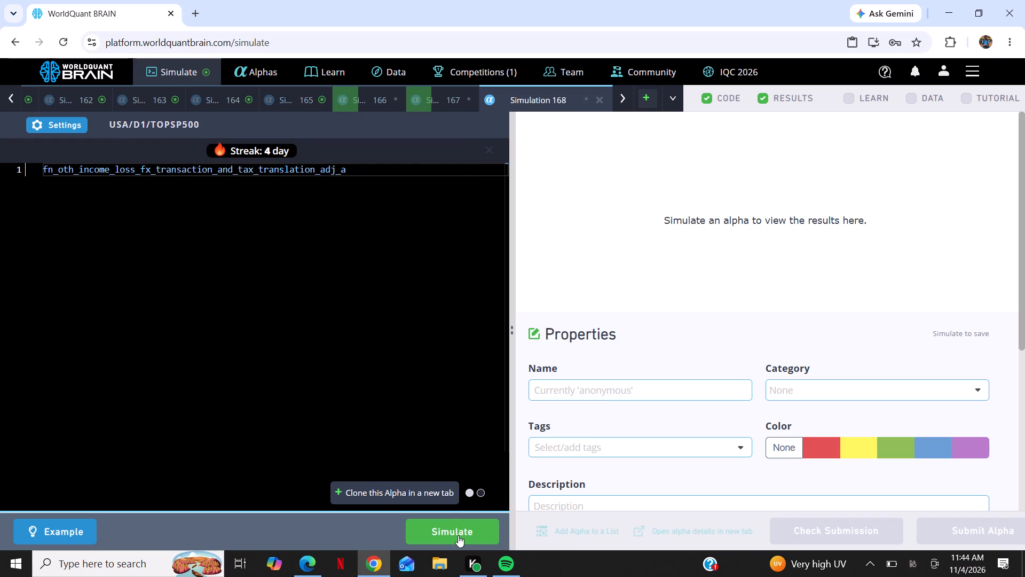
{"action": "left_click", "coordinate": [458, 535]}
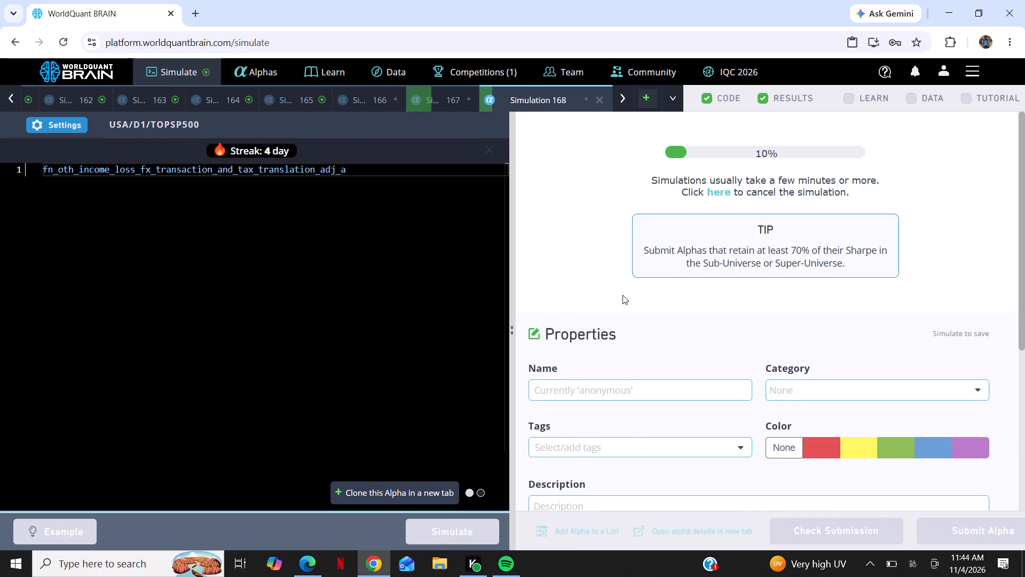
Add a new simulation after Simulation 168 and paste fn_oth_income_loss_fx_transaction_and_tax_translation_adj_a into its editor.
{"action": "left_click", "coordinate": [648, 104]}
{"action": "right_click", "coordinate": [297, 285]}
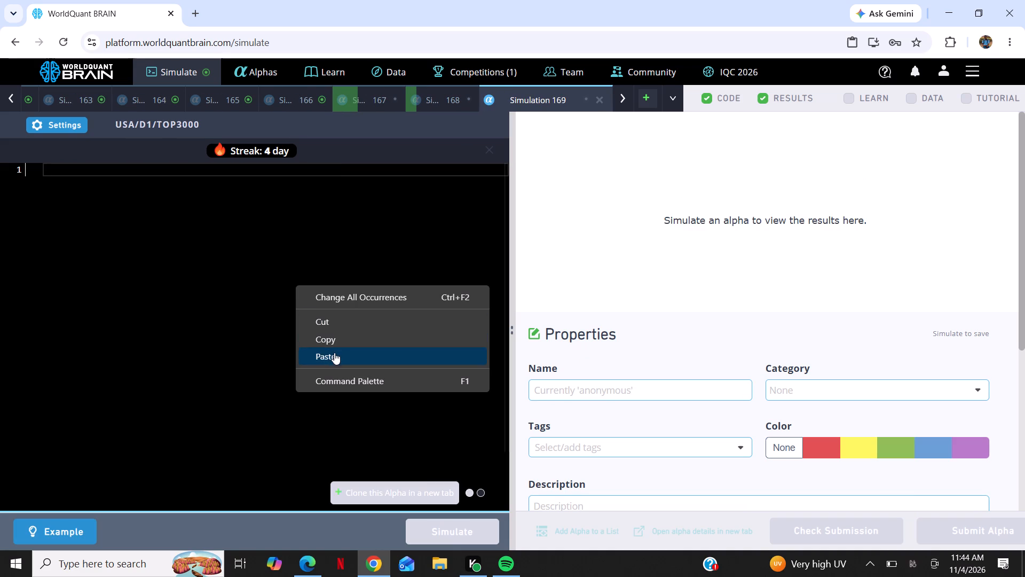
{"action": "left_click", "coordinate": [334, 353]}
Apply universe TOP2000, neutralization Industry, truncation 0.01 and decay 45 to Simulation 169 and run the simulation.
{"action": "left_click", "coordinate": [82, 118]}
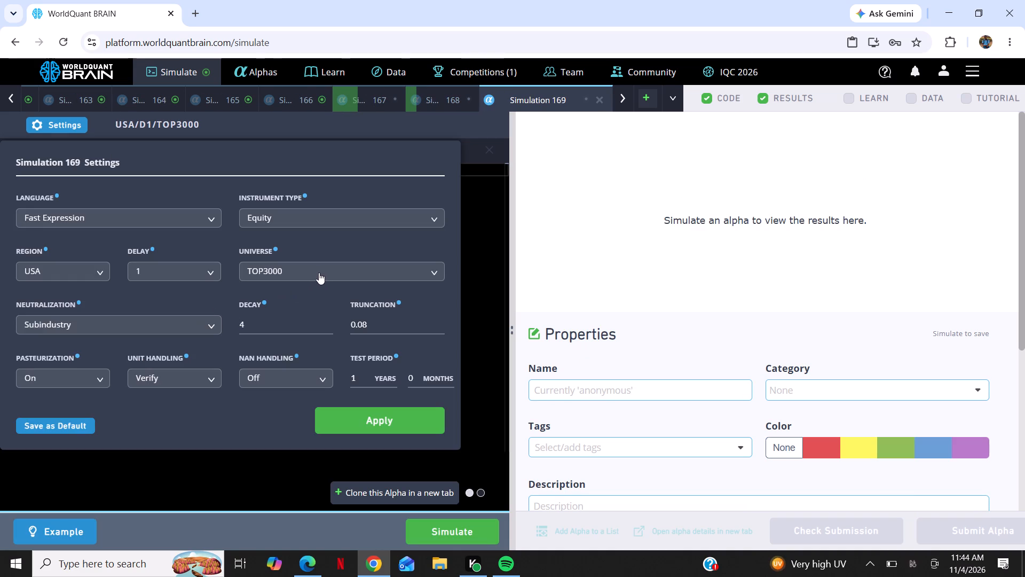
{"action": "left_click", "coordinate": [320, 272]}
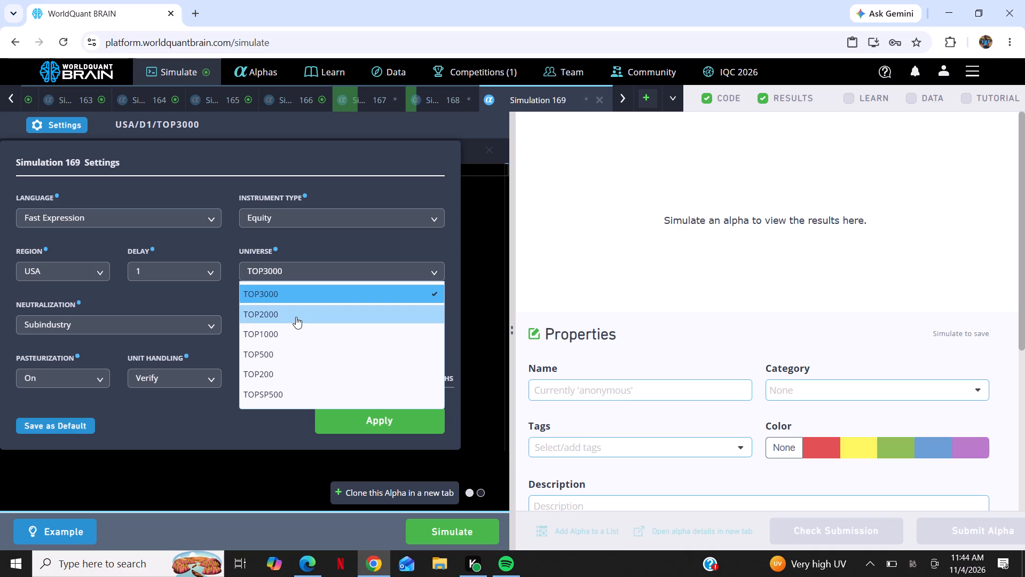
{"action": "left_click", "coordinate": [296, 317]}
{"action": "left_click", "coordinate": [135, 325]}
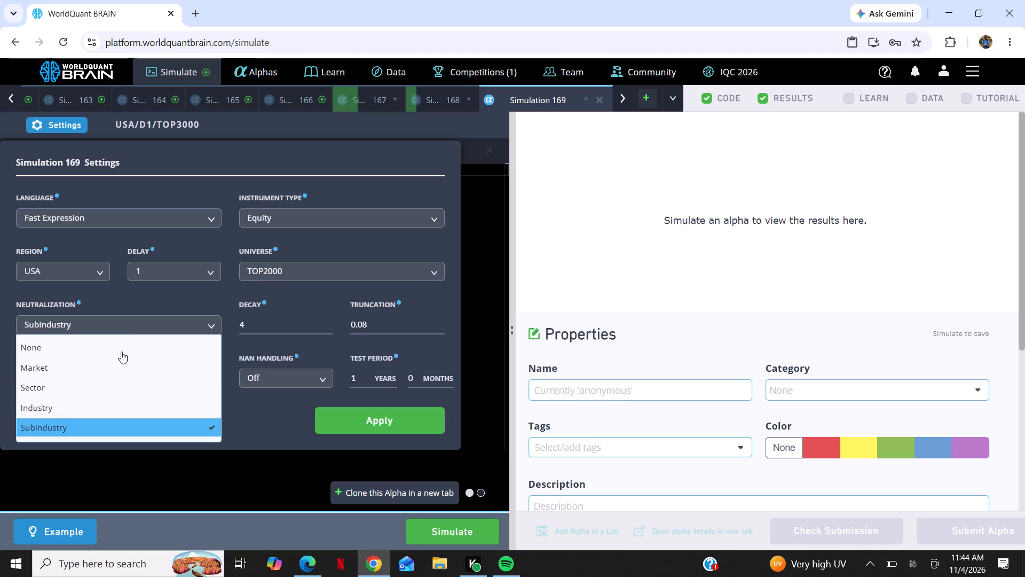
{"action": "left_click", "coordinate": [104, 404]}
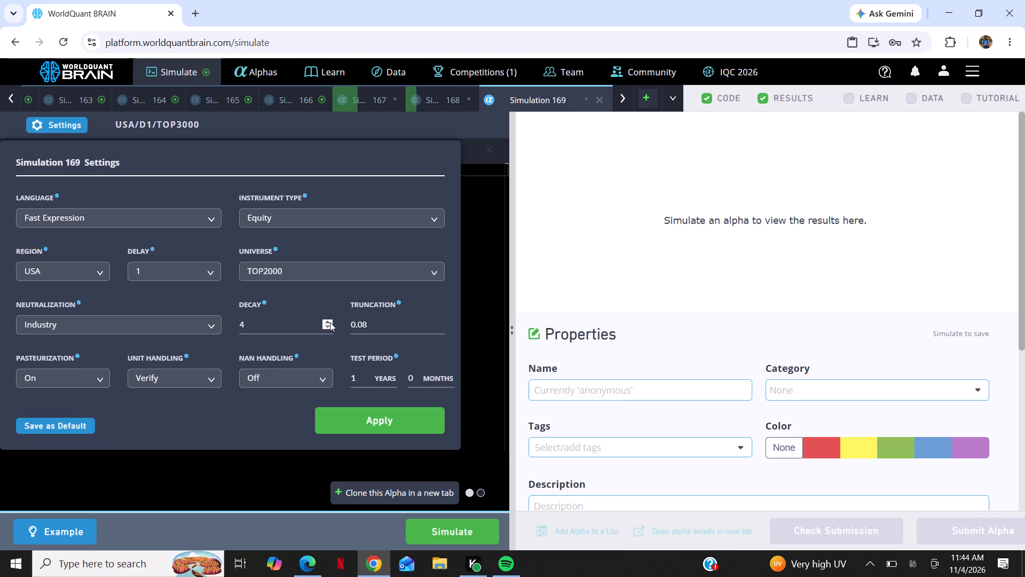
{"action": "left_click", "coordinate": [370, 325]}
{"action": "key", "text": "BackSpace"}
{"action": "key", "text": "1"}
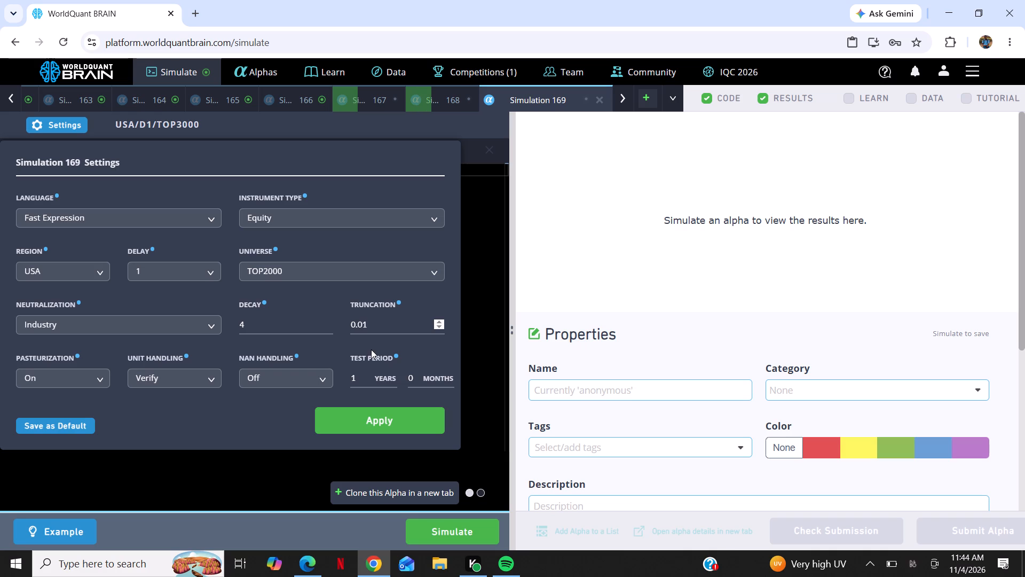
{"action": "left_click", "coordinate": [328, 323]}
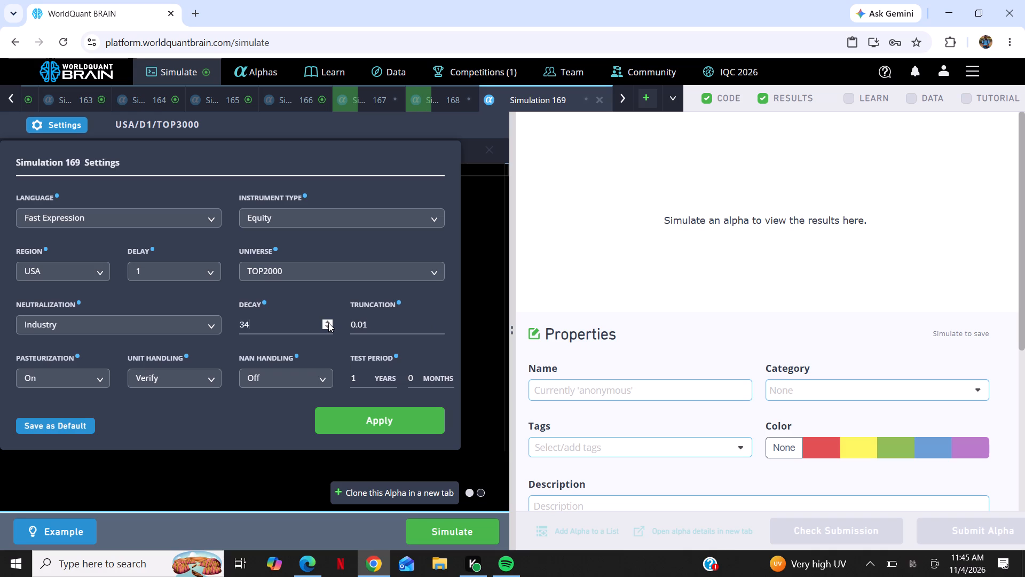
{"action": "left_click", "coordinate": [328, 323]}
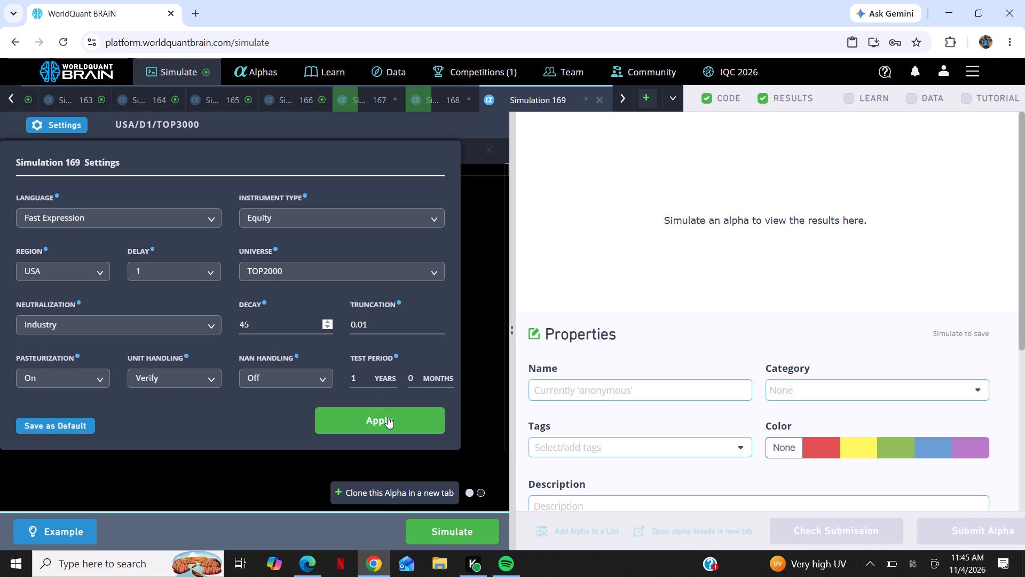
{"action": "left_click", "coordinate": [388, 418]}
{"action": "left_click", "coordinate": [465, 528]}
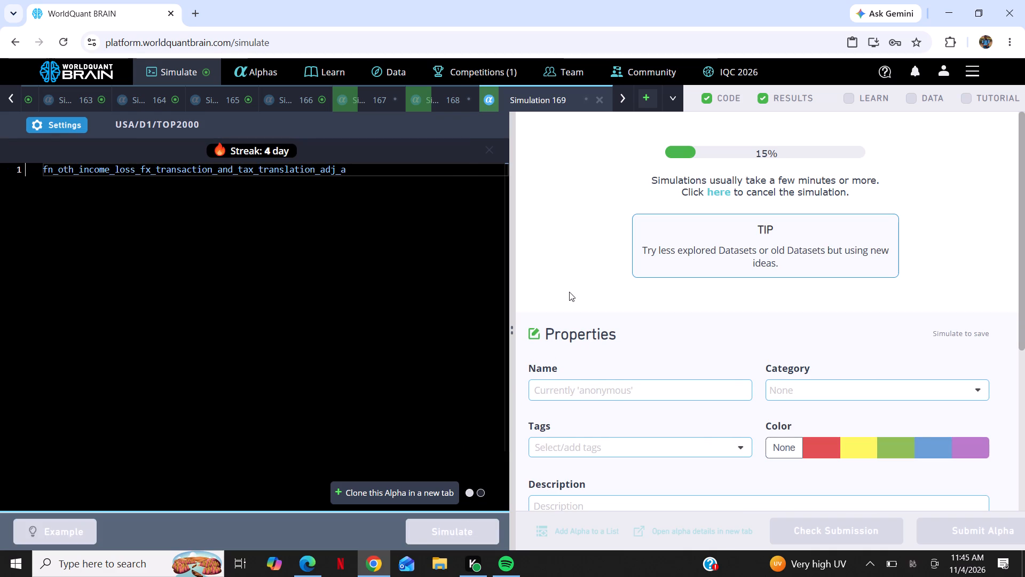
Add a new simulation after Simulation 169 and paste fn_oth_income_loss_fx_transaction_and_tax_translation_adj_a into its editor.
{"action": "left_click", "coordinate": [645, 96]}
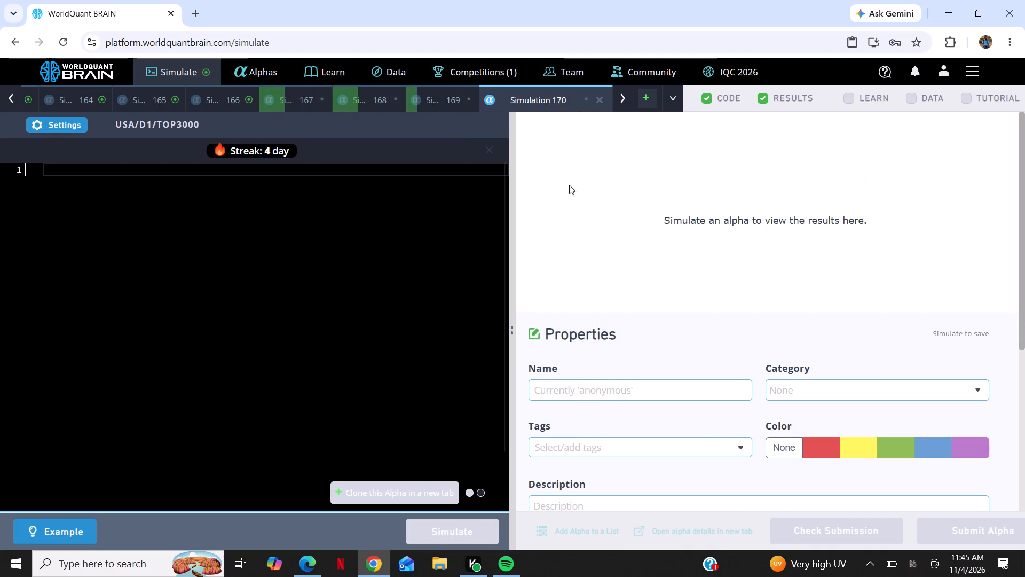
{"action": "right_click", "coordinate": [345, 328]}
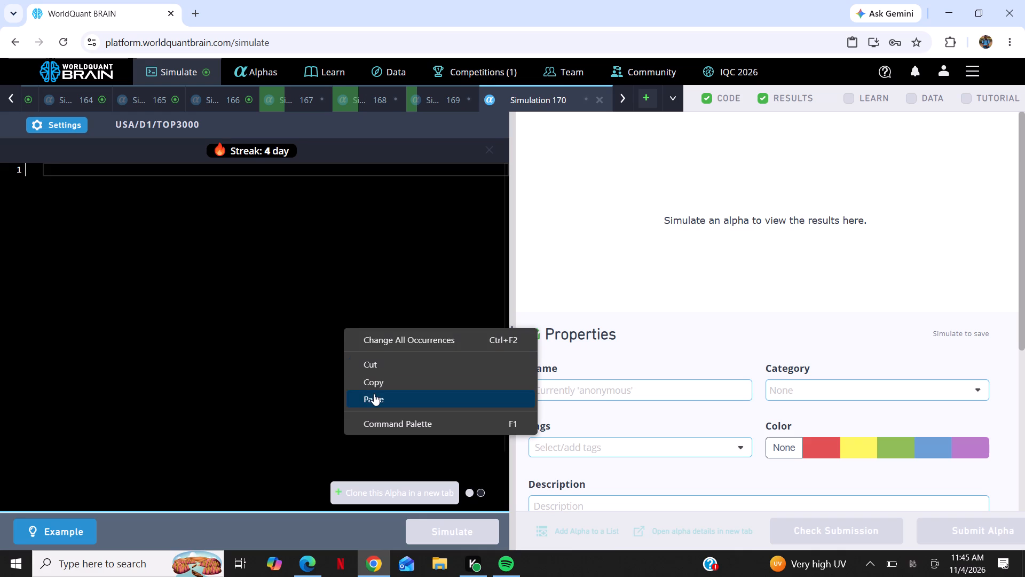
{"action": "left_click", "coordinate": [374, 395]}
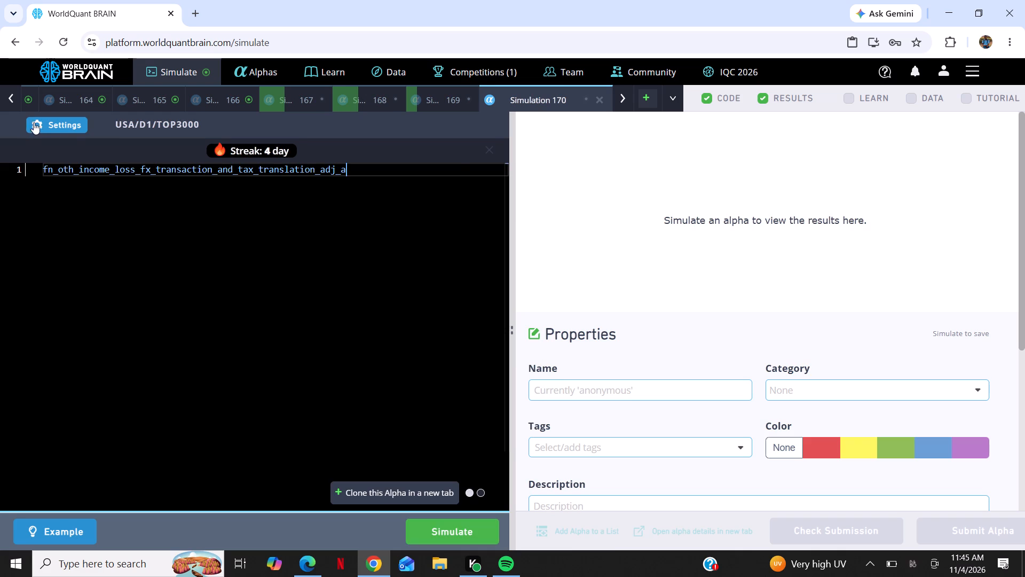
Apply neutralization Industry, truncation 0.01 and decay 50 to Simulation 170 and run the simulation.
{"action": "left_click", "coordinate": [51, 124]}
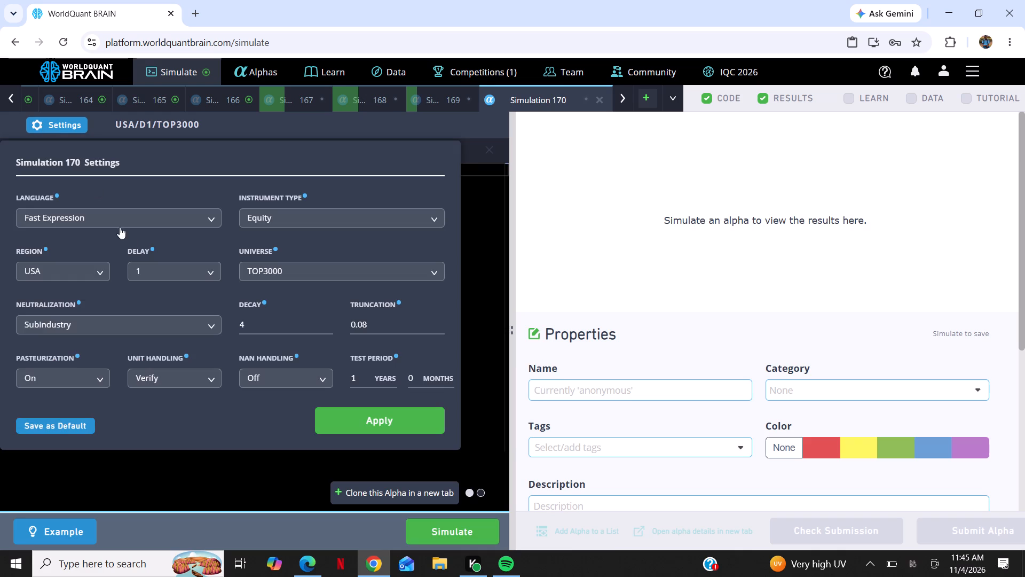
{"action": "left_click", "coordinate": [181, 323]}
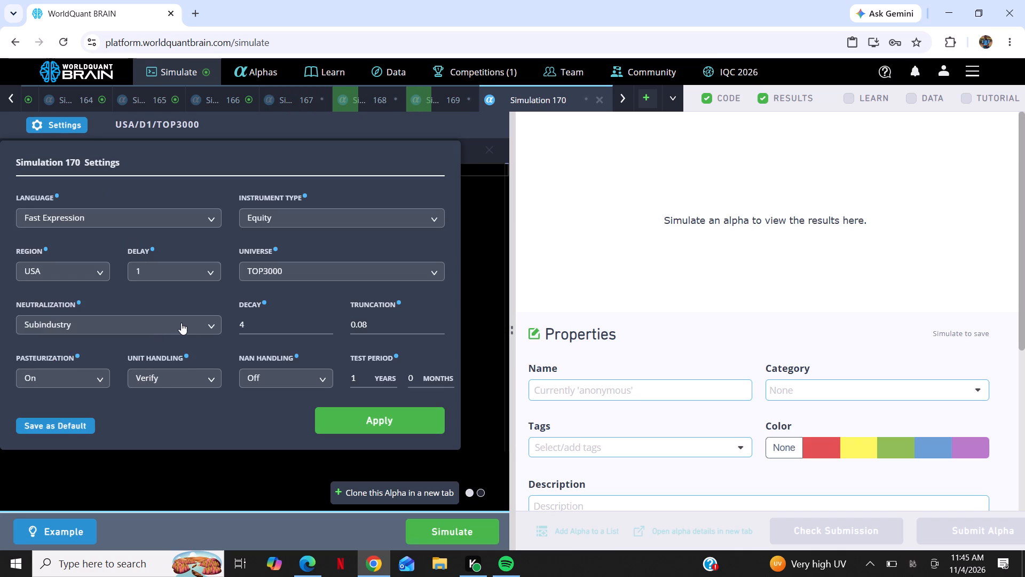
{"action": "left_click", "coordinate": [136, 405]}
{"action": "left_click", "coordinate": [377, 332]}
{"action": "key", "text": "BackSpace"}
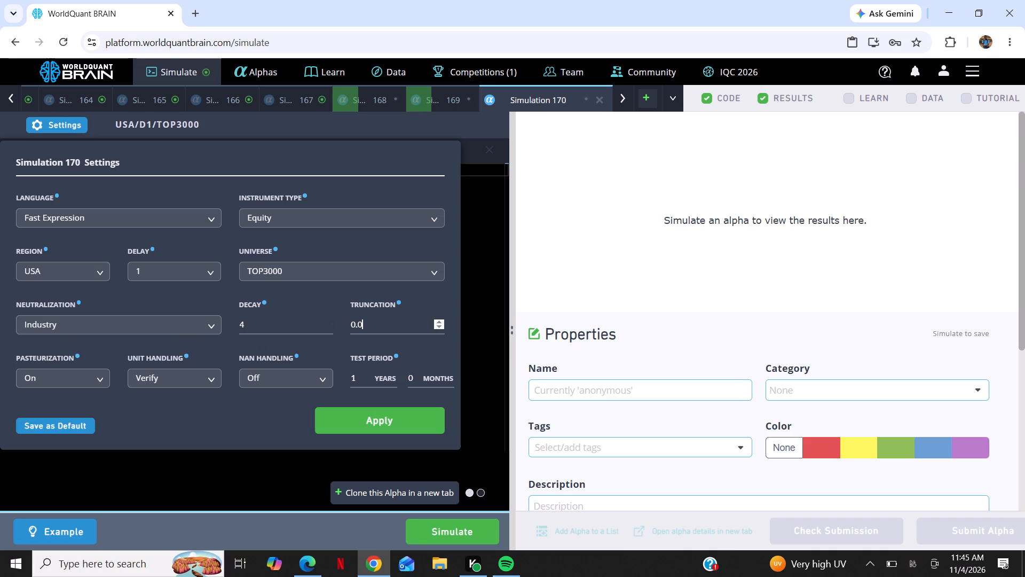
{"action": "key", "text": "1"}
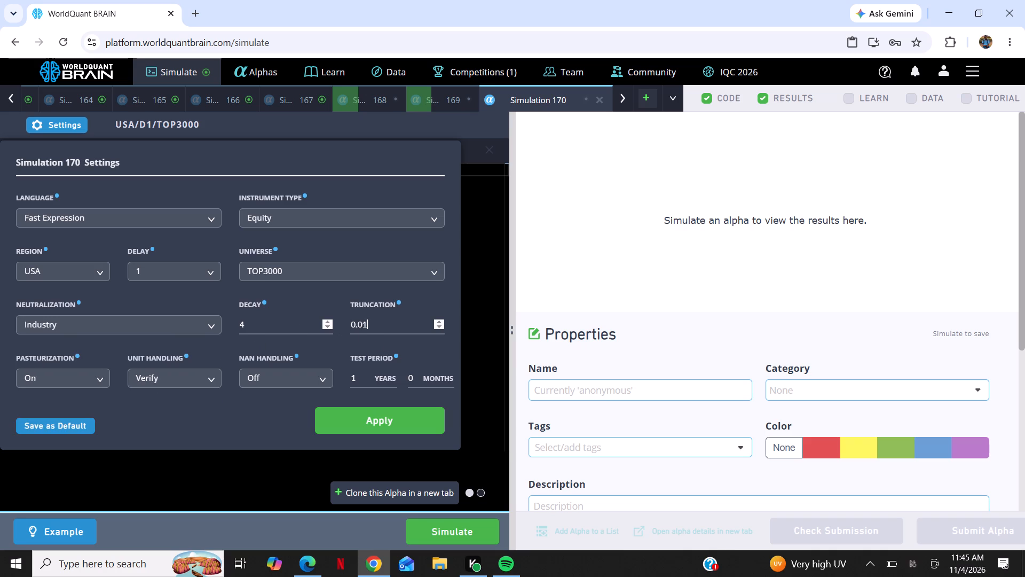
{"action": "left_click", "coordinate": [326, 321]}
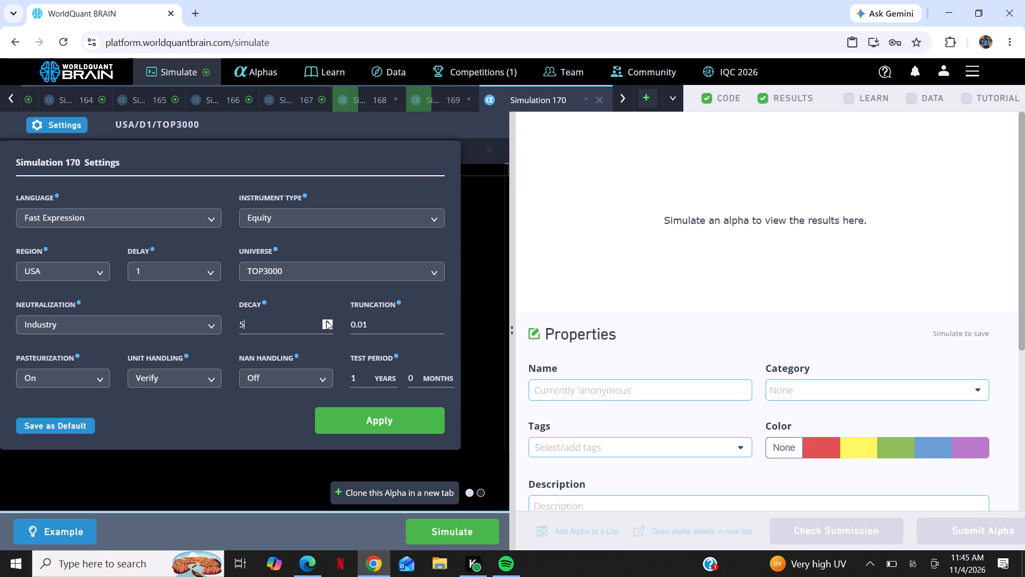
{"action": "triple_click", "coordinate": [326, 321]}
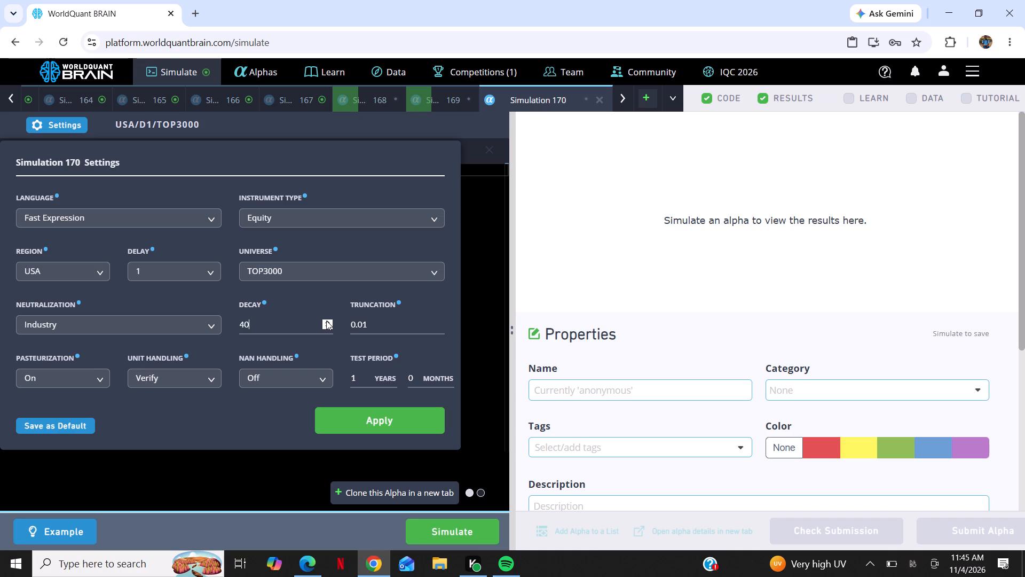
{"action": "triple_click", "coordinate": [326, 321]}
{"action": "left_click", "coordinate": [326, 321]}
{"action": "double_click", "coordinate": [326, 321]}
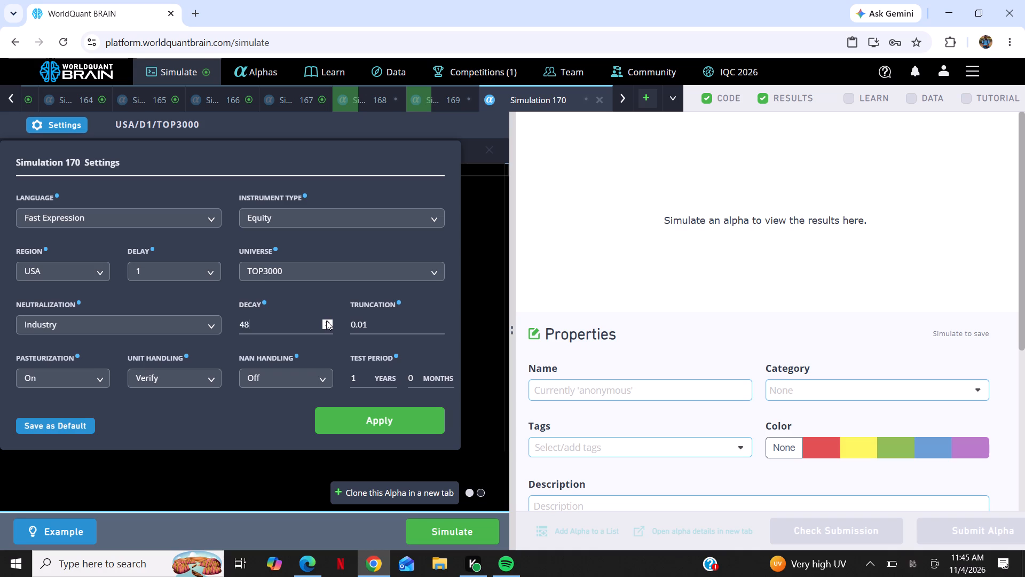
{"action": "left_click", "coordinate": [326, 321]}
{"action": "left_click", "coordinate": [326, 321]}
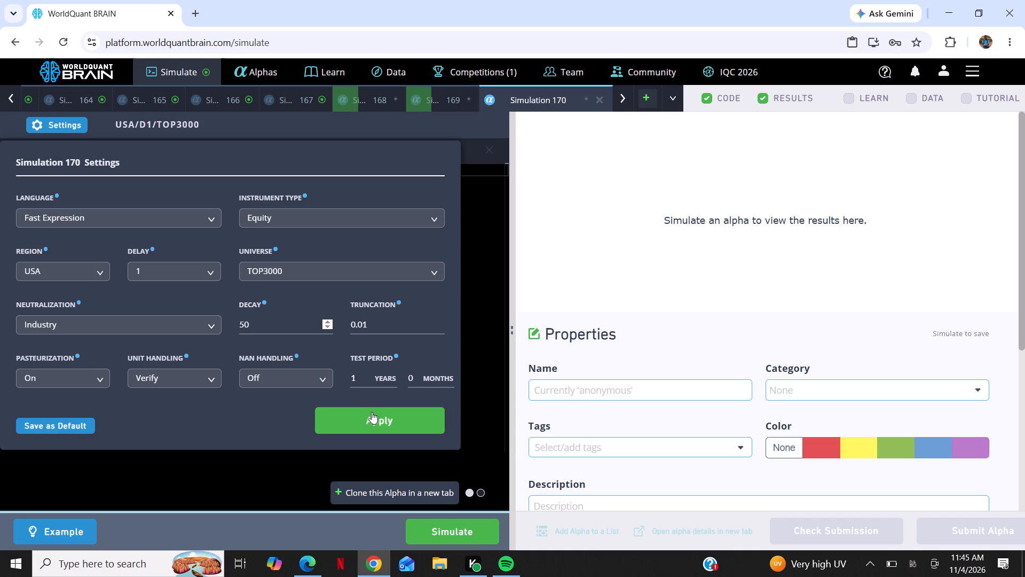
{"action": "left_click", "coordinate": [376, 427]}
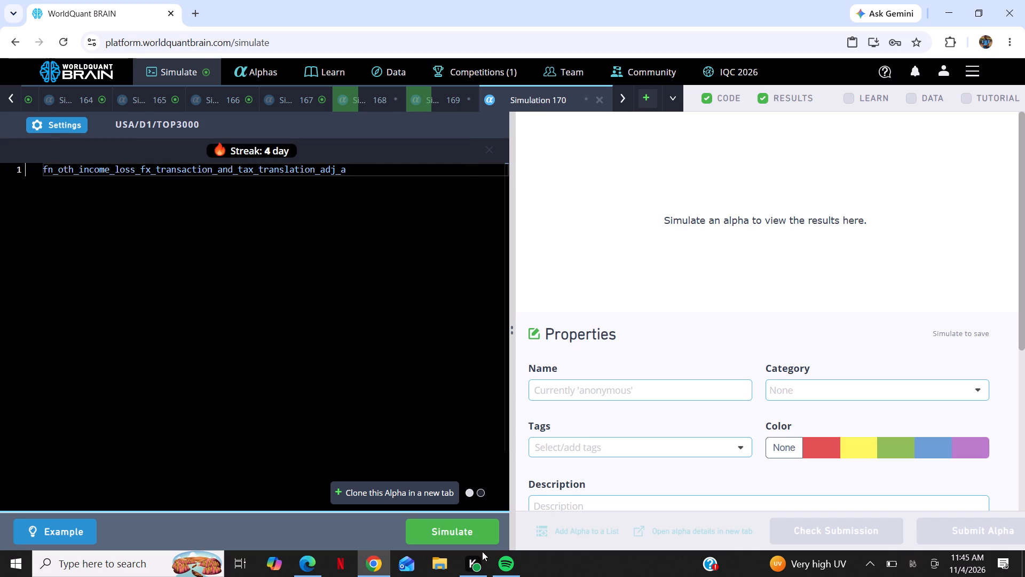
{"action": "left_click", "coordinate": [482, 533]}
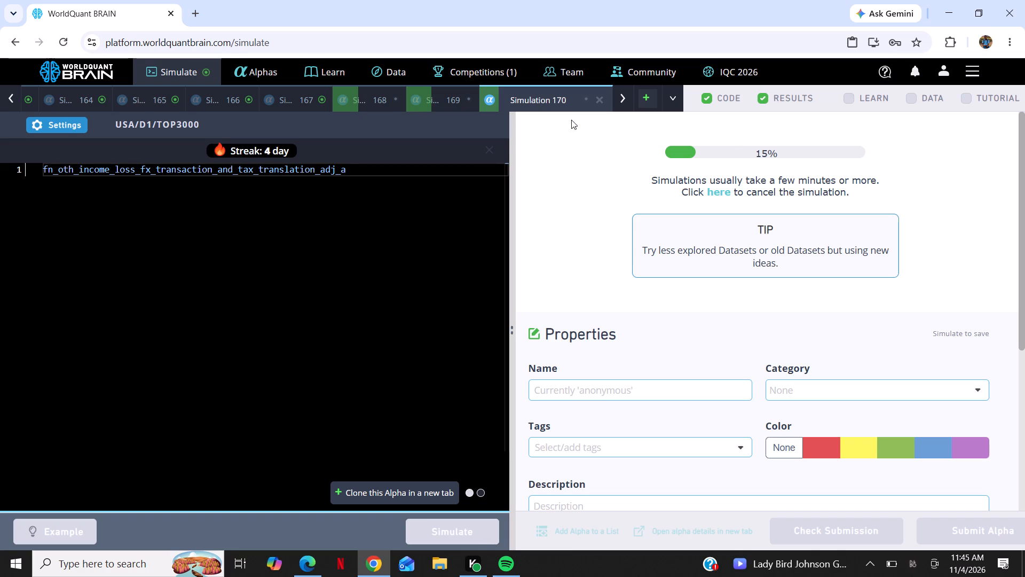
Add a new simulation after Simulation 170 and paste fn_oth_income_loss_fx_transaction_and_tax_translation_adj_a into its editor.
{"action": "left_click", "coordinate": [645, 102]}
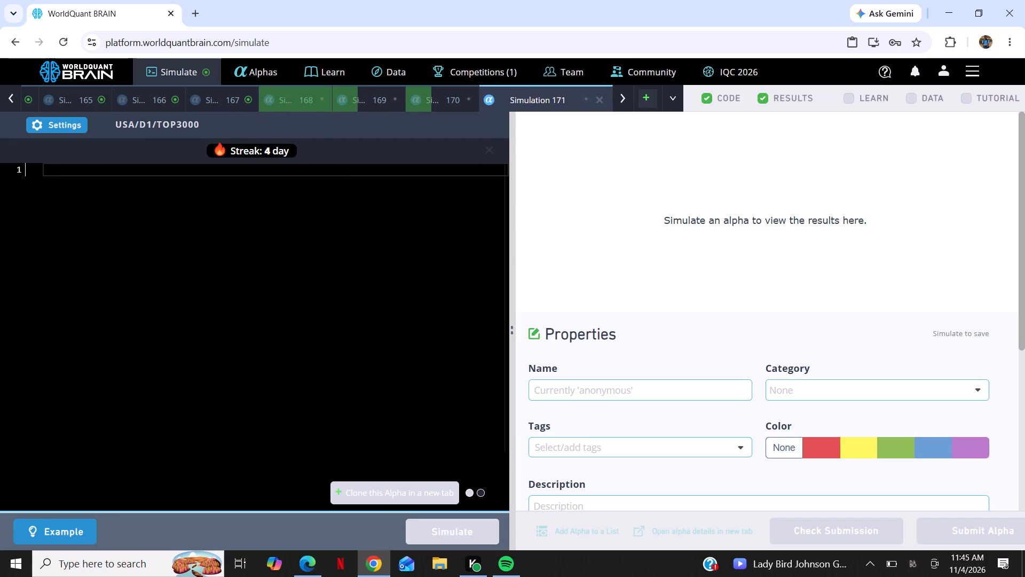
{"action": "right_click", "coordinate": [198, 307]}
{"action": "left_click", "coordinate": [228, 376]}
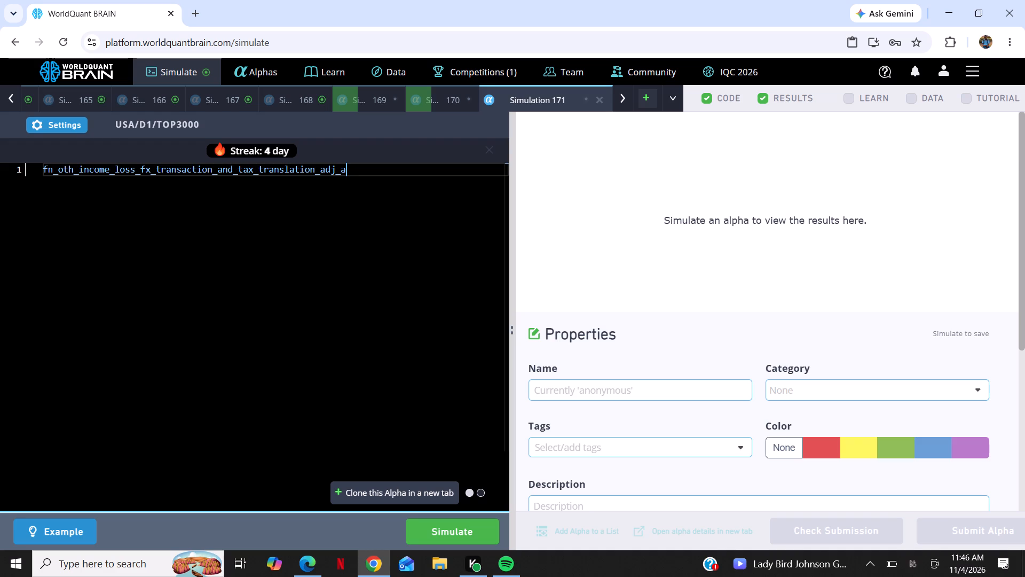
Apply universe TOPSP500 and decay 56 to Simulation 171 and run the simulation.
{"action": "left_click", "coordinate": [65, 127]}
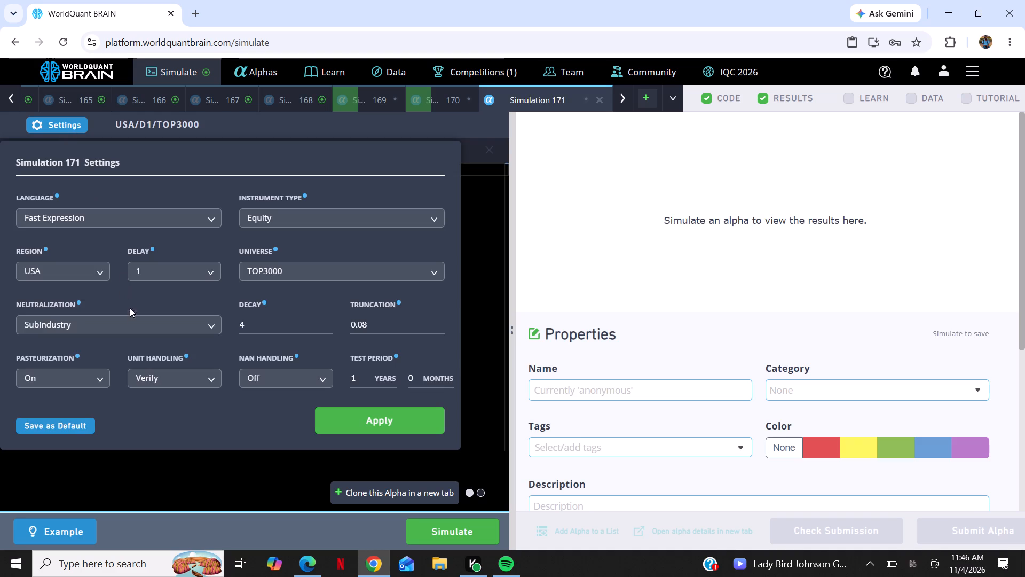
{"action": "left_click", "coordinate": [304, 262]}
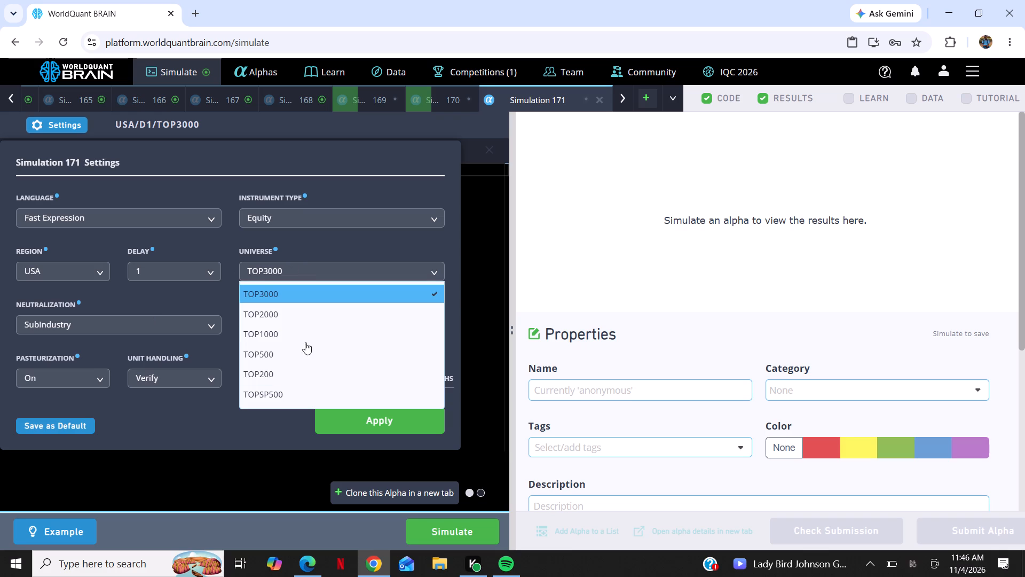
{"action": "left_click", "coordinate": [307, 400]}
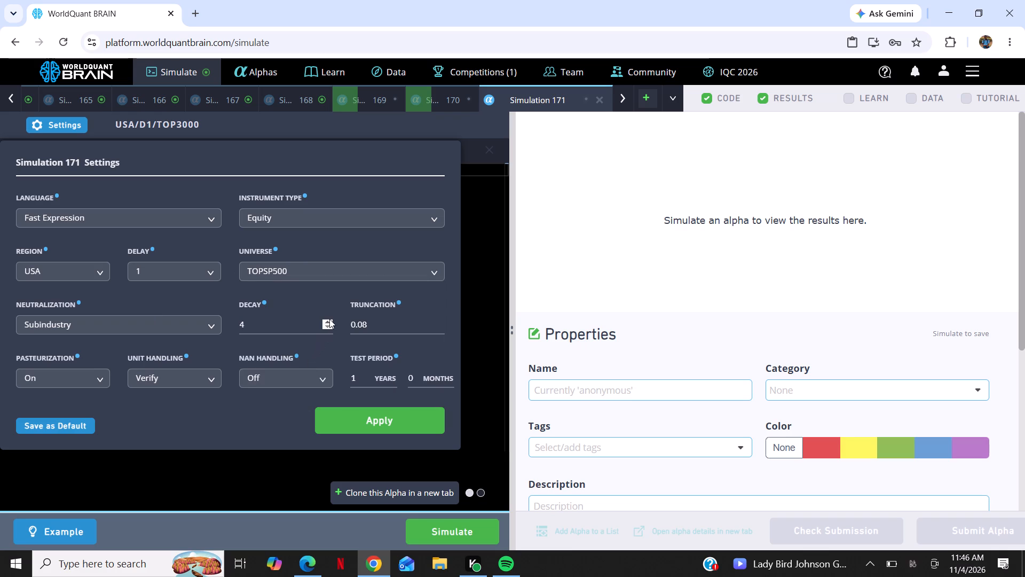
{"action": "left_click", "coordinate": [329, 319]}
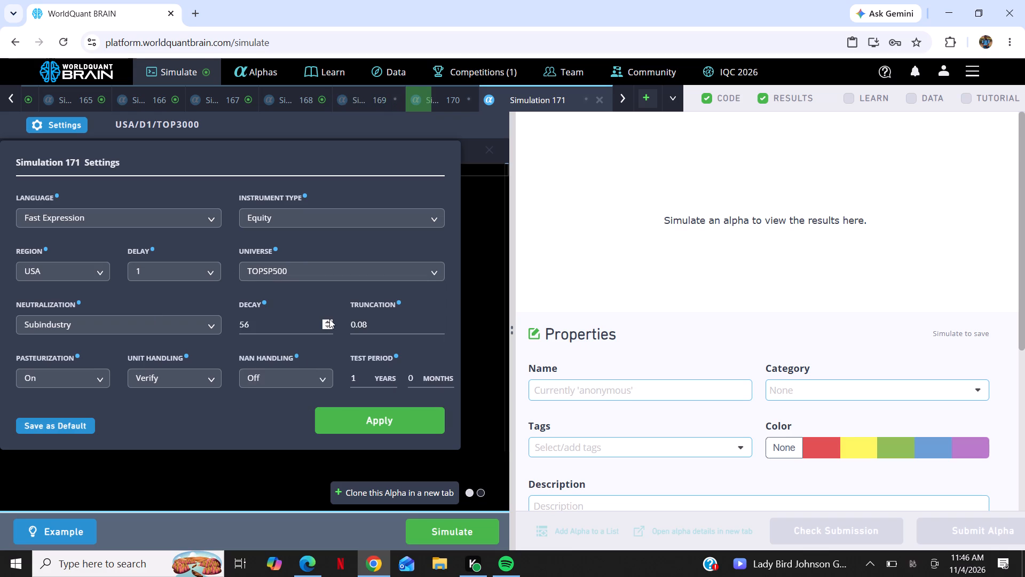
{"action": "left_click", "coordinate": [363, 424]}
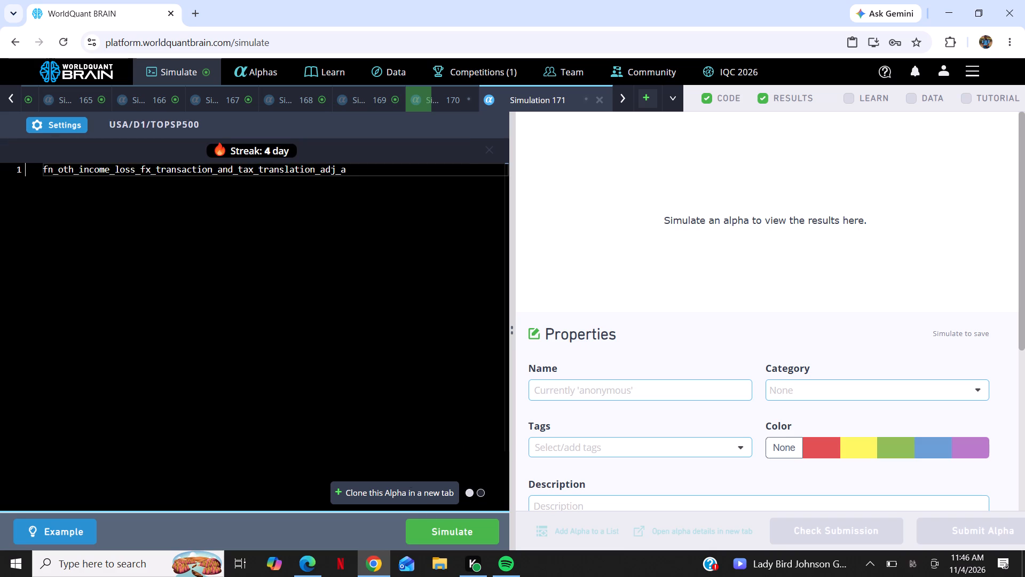
{"action": "left_click", "coordinate": [441, 539]}
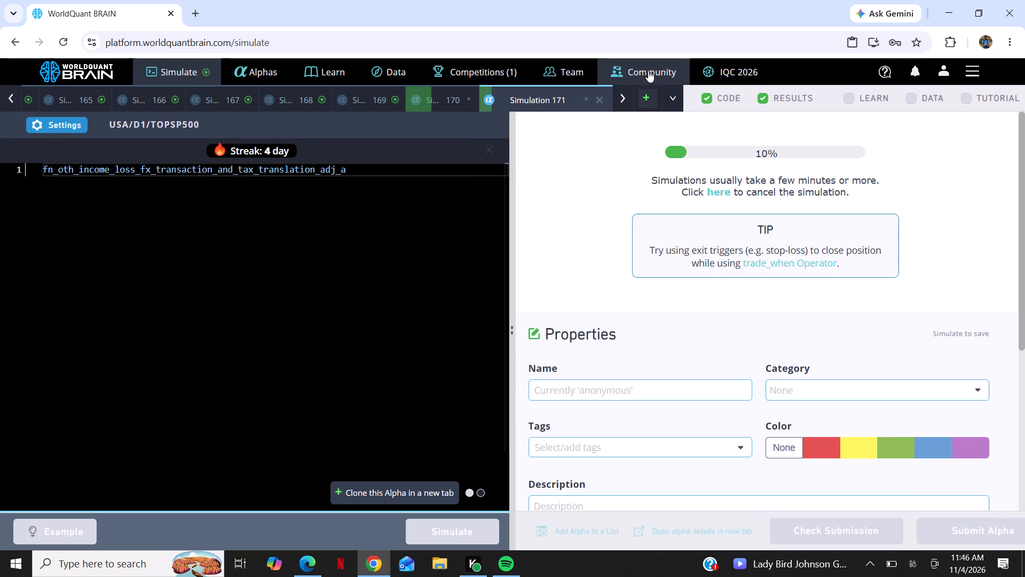
Add a new simulation after Simulation 171 and paste fn_oth_income_loss_fx_transaction_and_tax_translation_adj_a into its editor.
{"action": "left_click", "coordinate": [646, 102]}
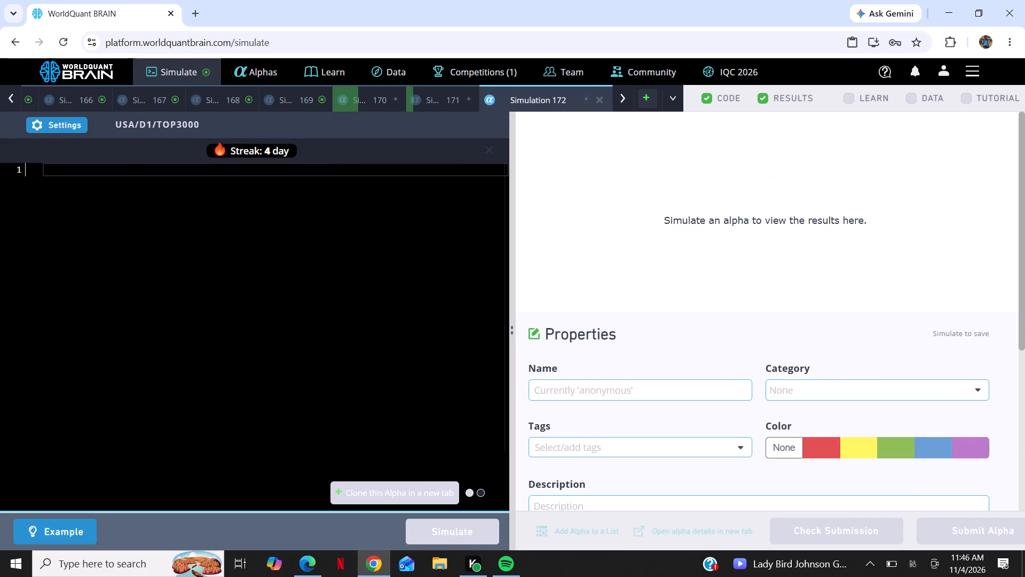
{"action": "right_click", "coordinate": [228, 355]}
{"action": "left_click", "coordinate": [262, 429]}
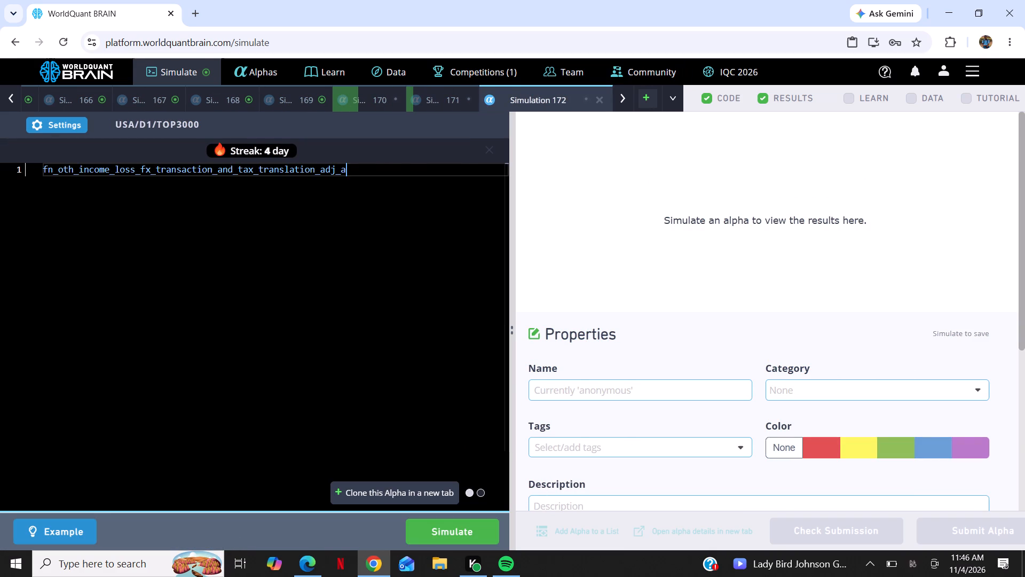
Apply neutralization Industry, decay 63, truncation 0.01 and universe TOP2000 to Simulation 172 and run the simulation.
{"action": "left_click", "coordinate": [68, 123]}
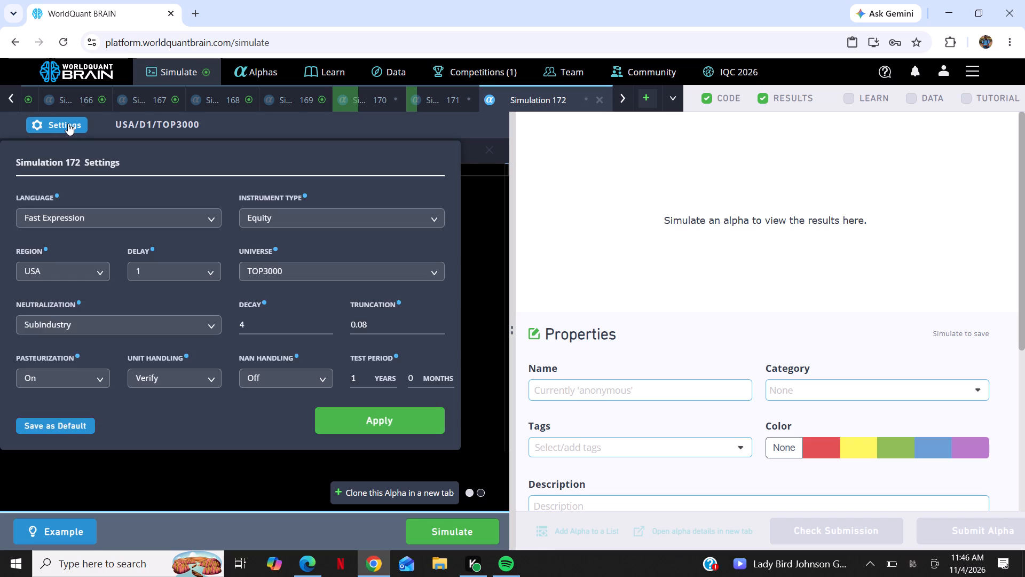
{"action": "left_click", "coordinate": [195, 319]}
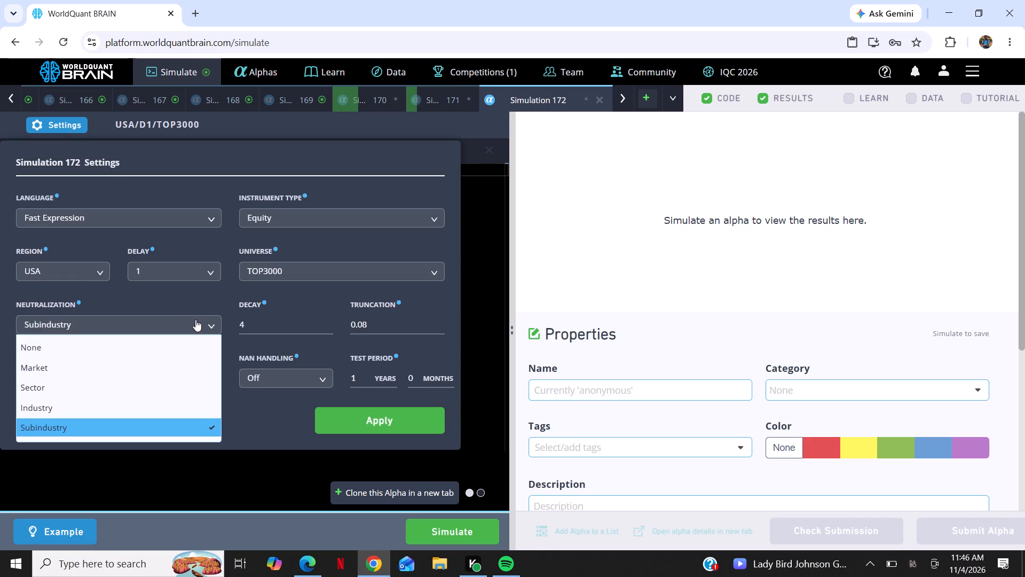
{"action": "left_click", "coordinate": [185, 398]}
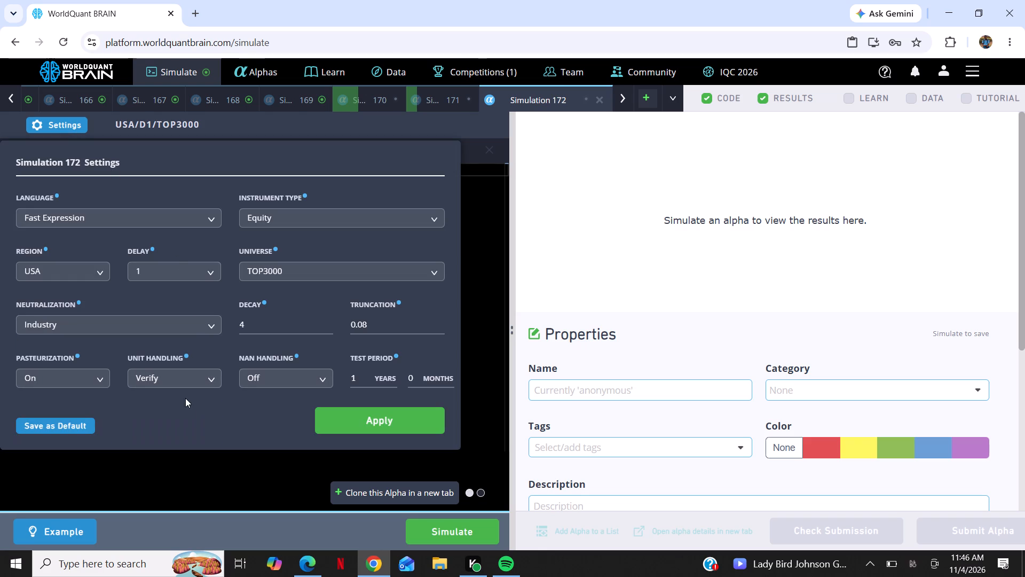
{"action": "left_click", "coordinate": [327, 322]}
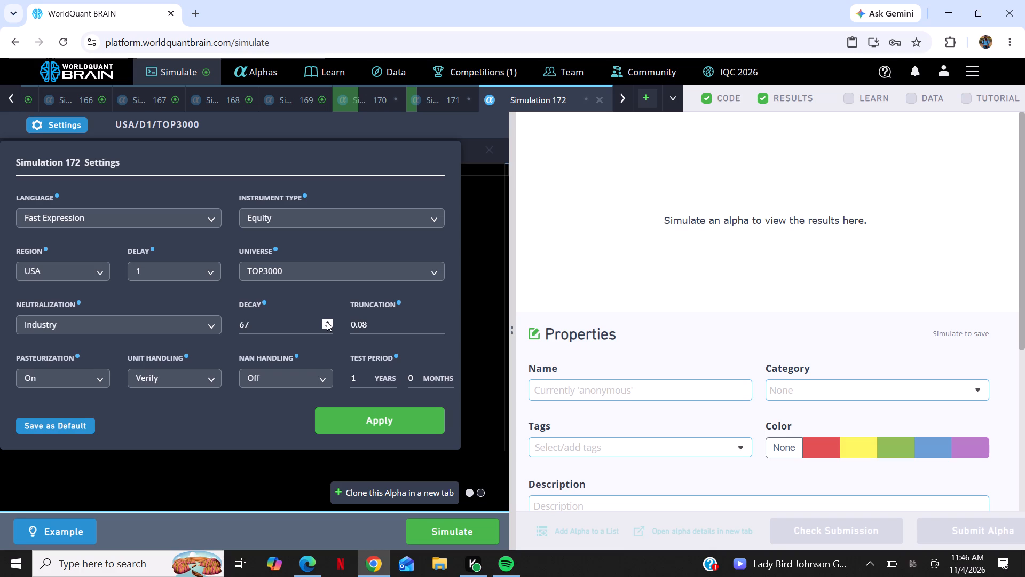
{"action": "double_click", "coordinate": [329, 328]}
{"action": "double_click", "coordinate": [329, 328]}
{"action": "left_click", "coordinate": [374, 326]}
{"action": "key", "text": "BackSpace"}
{"action": "key", "text": "1"}
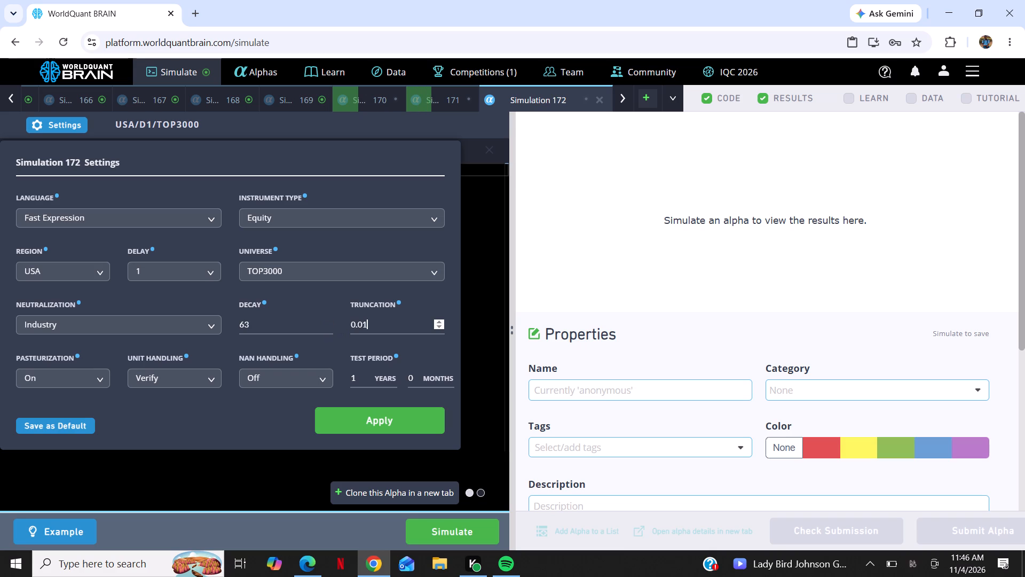
{"action": "left_click", "coordinate": [385, 271]}
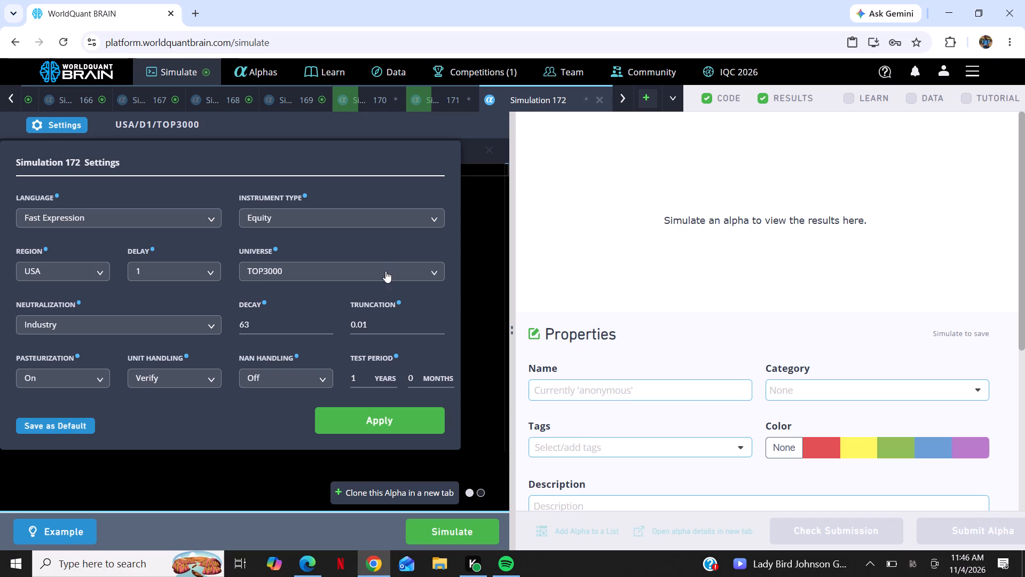
{"action": "left_click", "coordinate": [377, 311]}
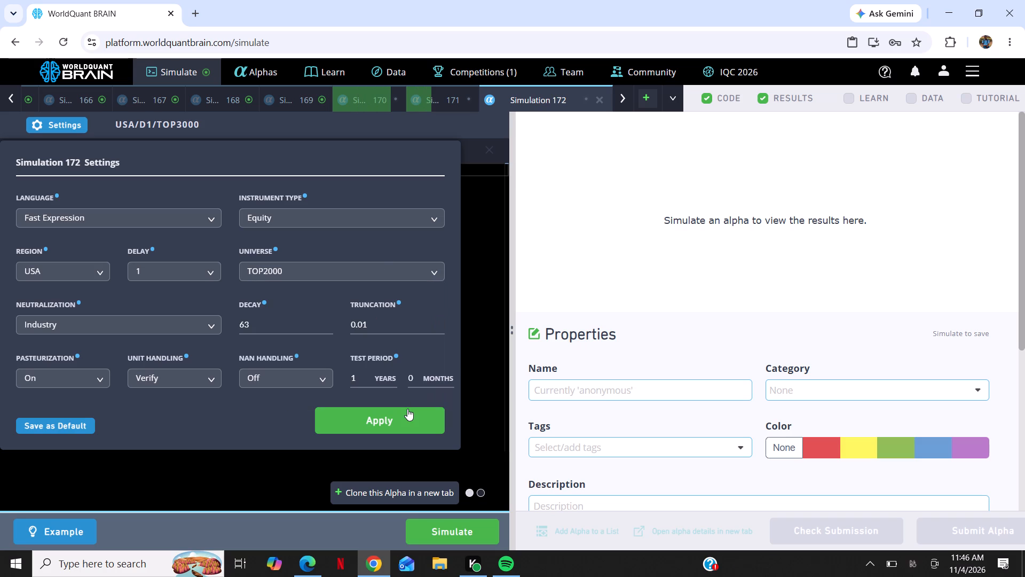
{"action": "left_click", "coordinate": [407, 409]}
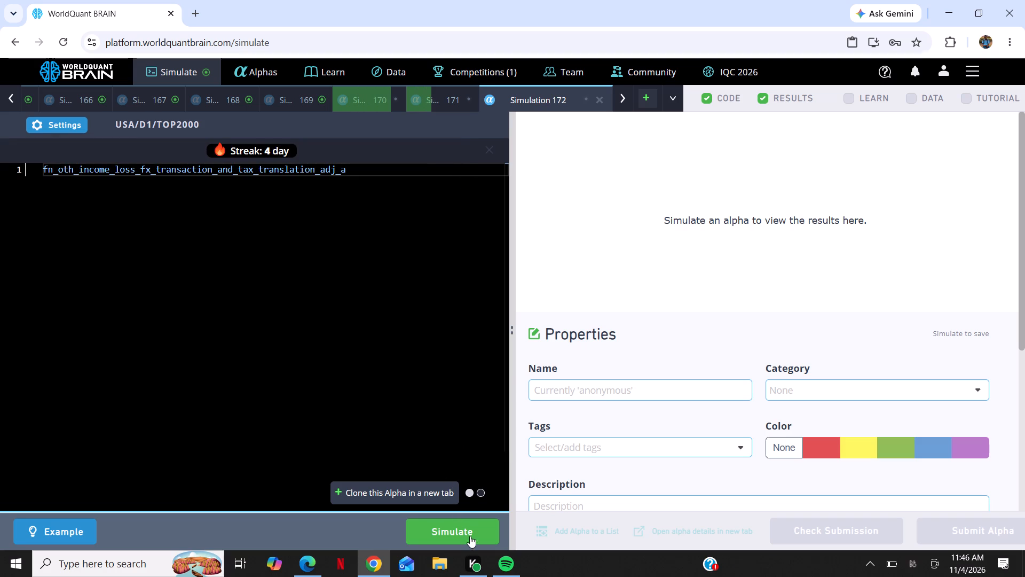
{"action": "left_click", "coordinate": [470, 536]}
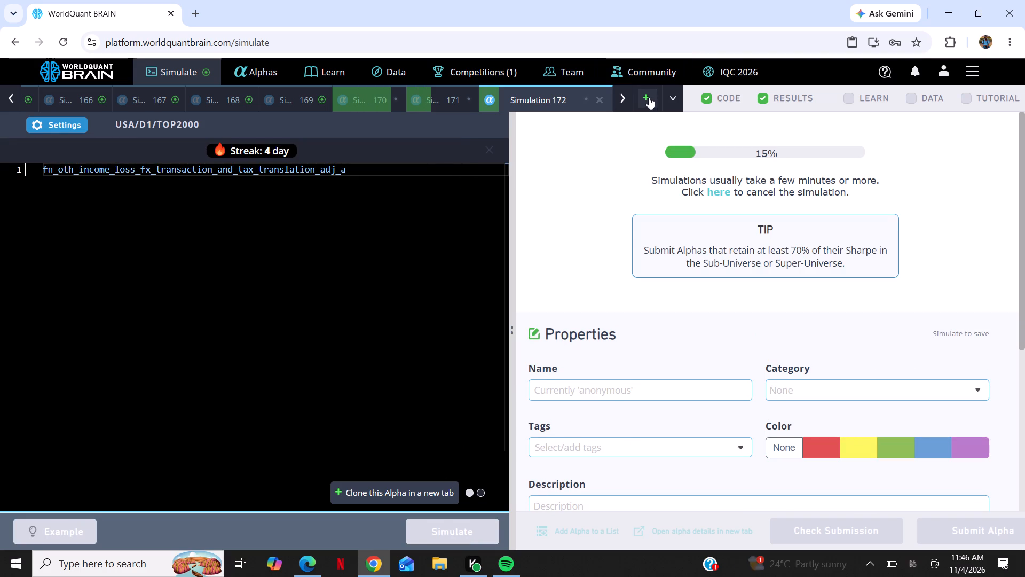
Add a new simulation after Simulation 172 and paste fn_oth_income_loss_fx_transaction_and_tax_translation_adj_a into its editor.
{"action": "left_click", "coordinate": [649, 98]}
{"action": "right_click", "coordinate": [346, 255]}
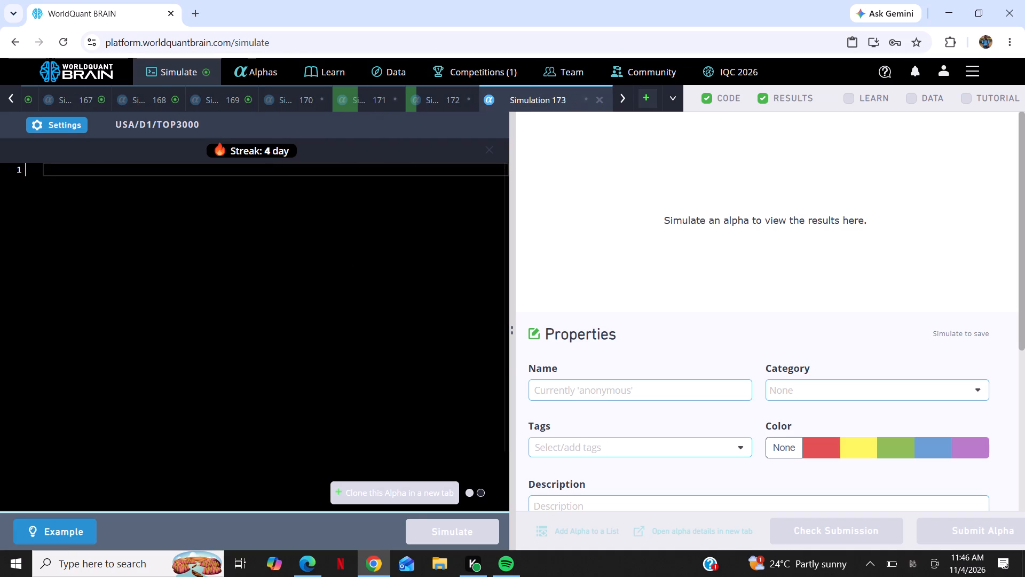
{"action": "left_click", "coordinate": [380, 332]}
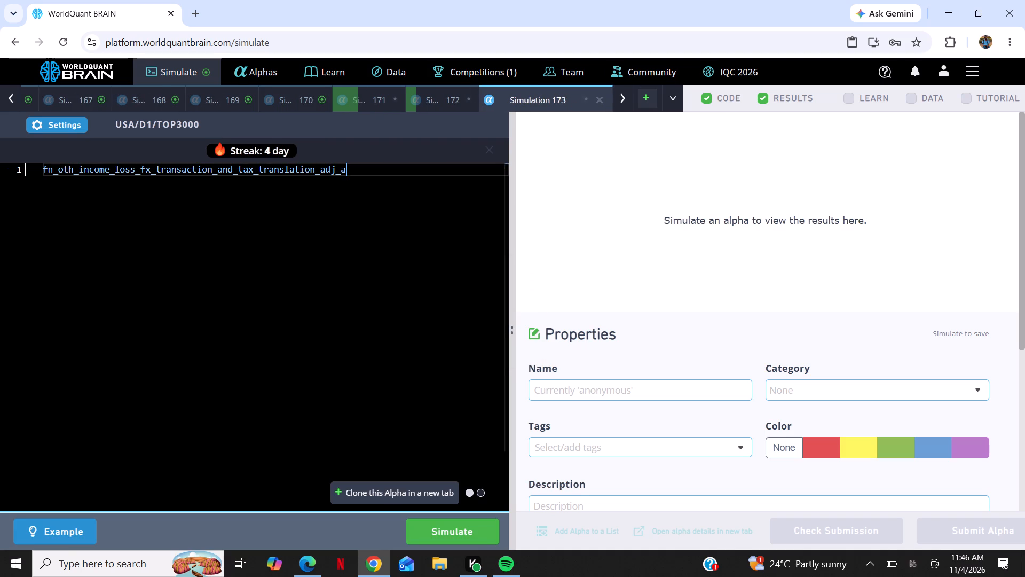
Apply universe TOP500, decay 70, neutralization Market and truncation 0.01 to Simulation 173 and run the simulation.
{"action": "left_click", "coordinate": [59, 120]}
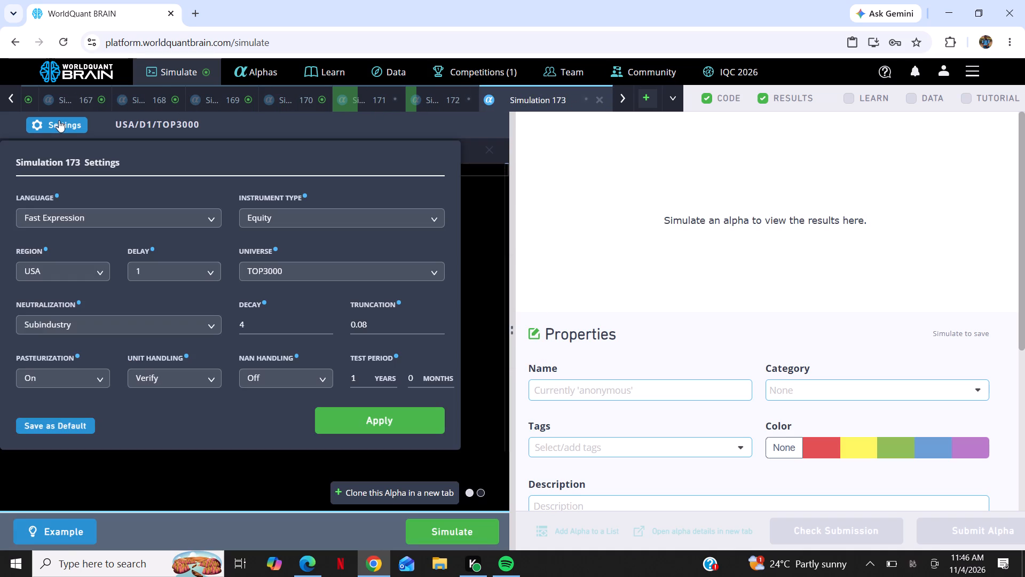
{"action": "left_click", "coordinate": [283, 270]}
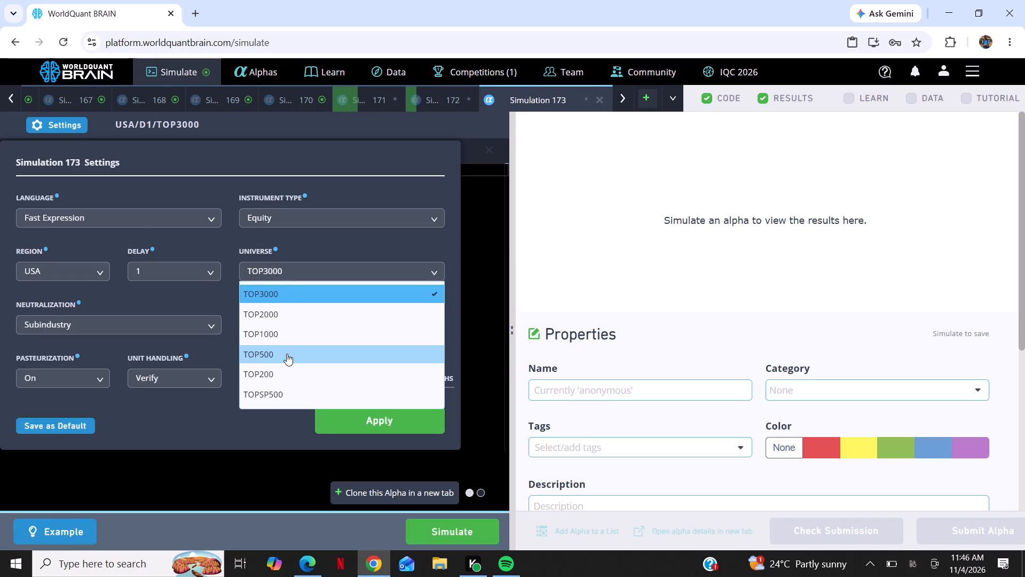
{"action": "left_click", "coordinate": [287, 357]}
{"action": "left_click", "coordinate": [323, 321]}
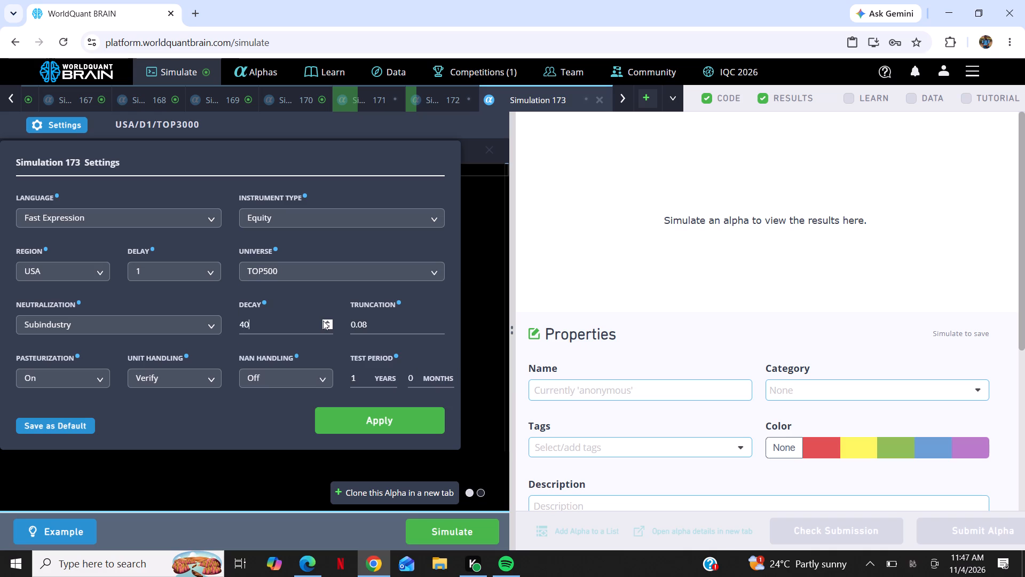
{"action": "triple_click", "coordinate": [323, 321]}
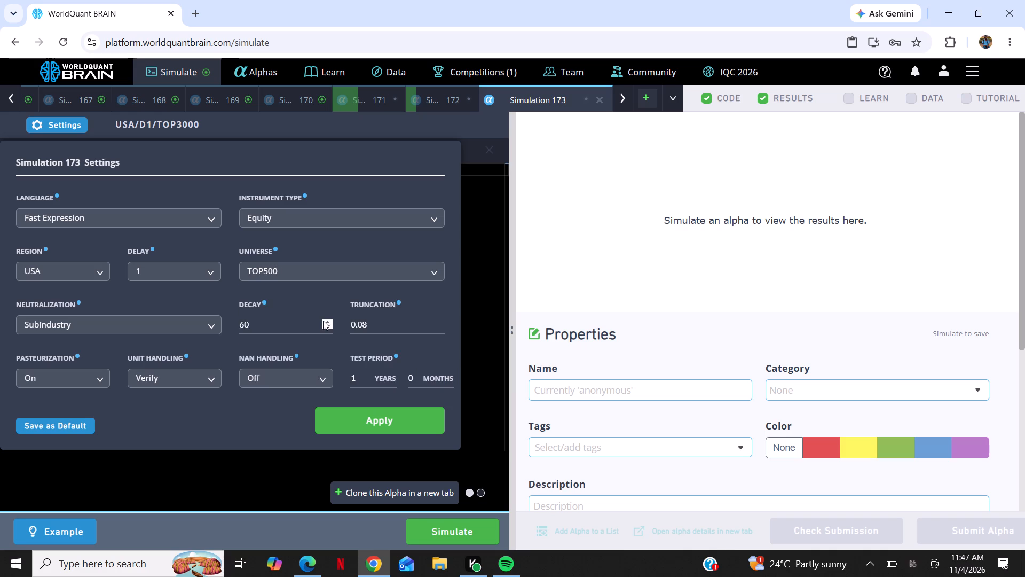
{"action": "double_click", "coordinate": [323, 321]}
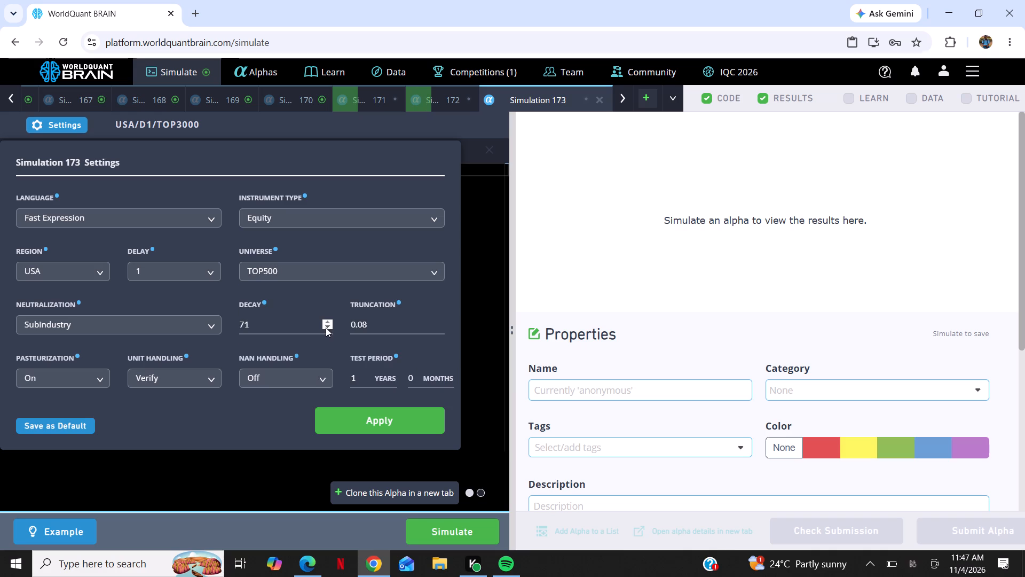
{"action": "left_click", "coordinate": [328, 326]}
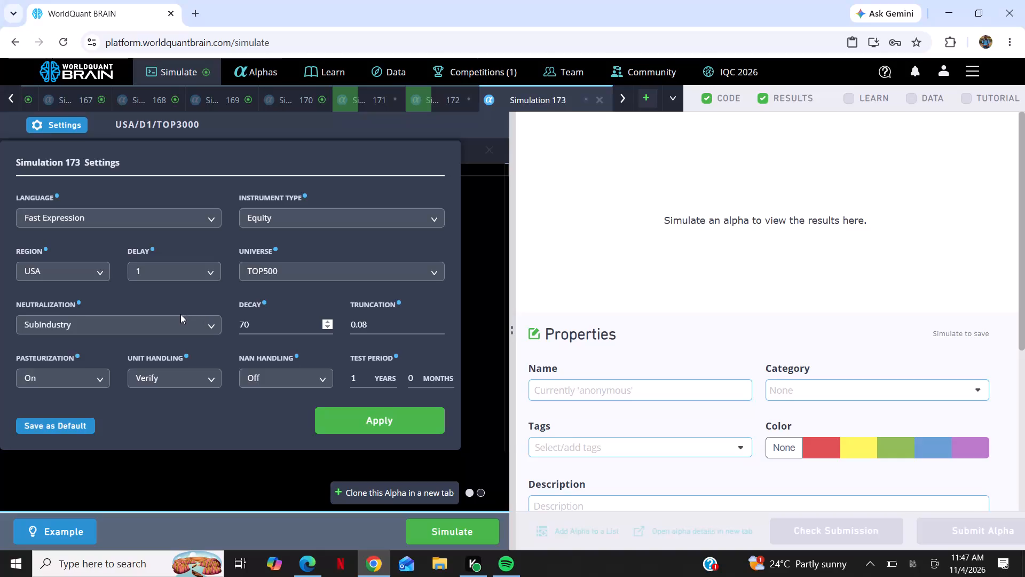
{"action": "left_click", "coordinate": [180, 316]}
{"action": "left_click", "coordinate": [152, 371]}
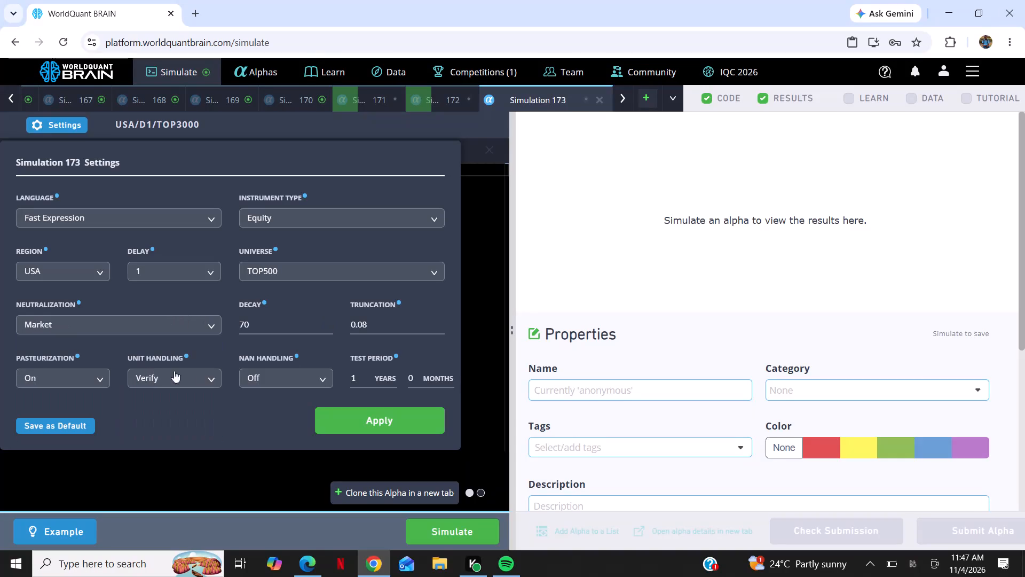
{"action": "left_click", "coordinate": [367, 328]}
{"action": "key", "text": "BackSpace"}
{"action": "key", "text": "1"}
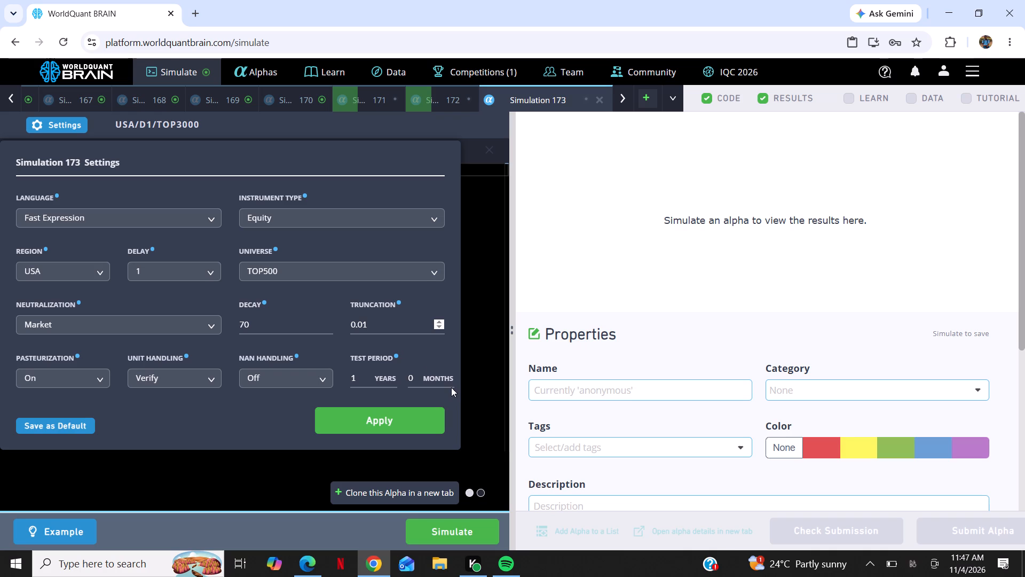
{"action": "left_click", "coordinate": [417, 410]}
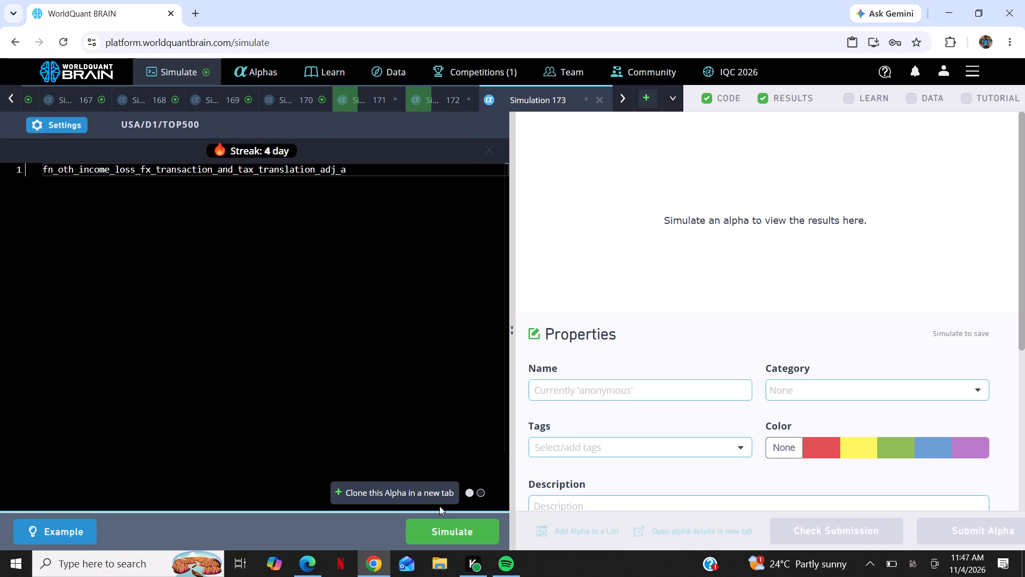
{"action": "left_click", "coordinate": [451, 531]}
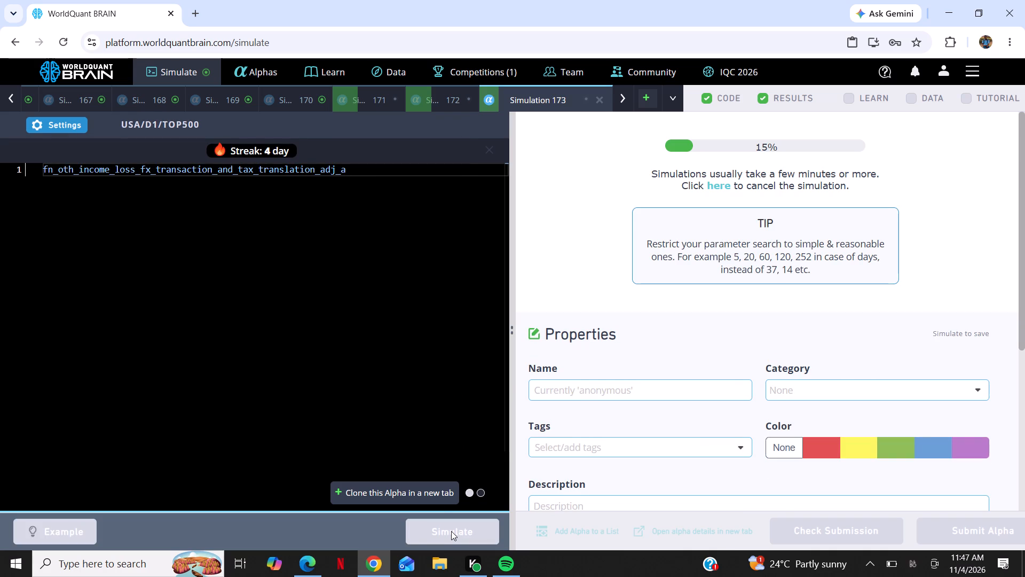
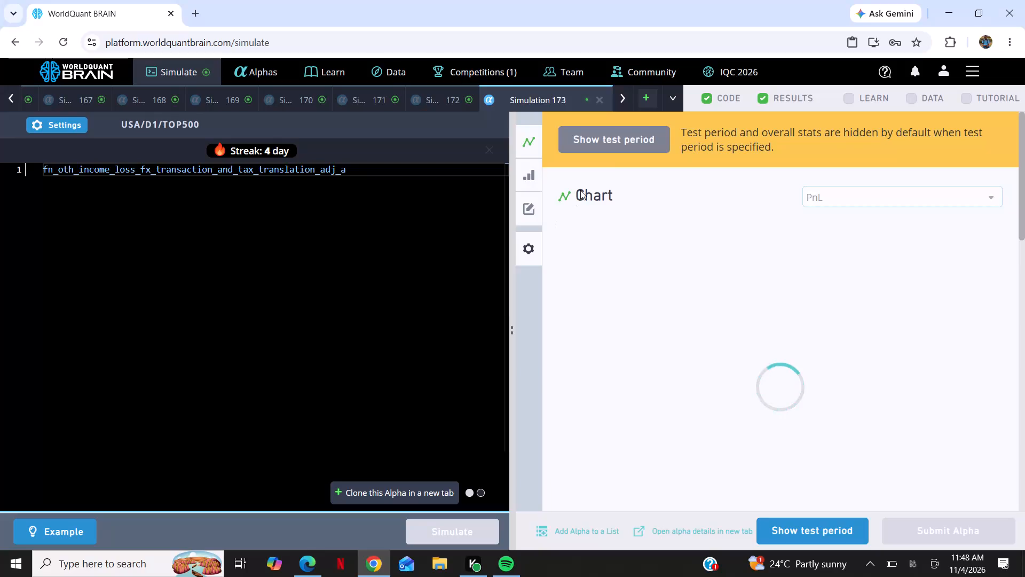
Add a new simulation after Simulation 173 and paste fn_oth_income_loss_fx_transaction_and_tax_translation_adj_a into its editor.
{"action": "left_click", "coordinate": [650, 93]}
{"action": "right_click", "coordinate": [261, 297]}
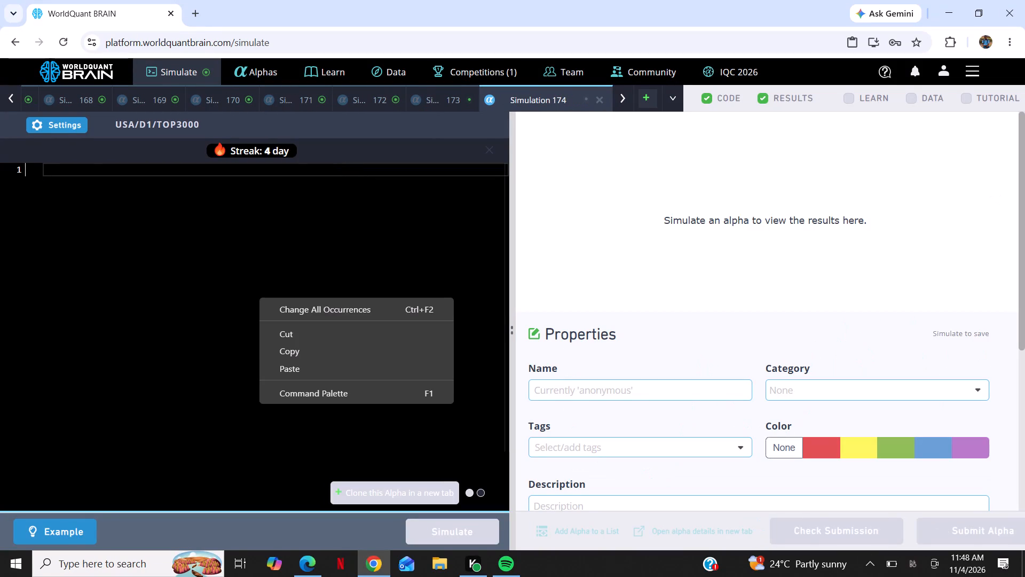
{"action": "left_click", "coordinate": [331, 363]}
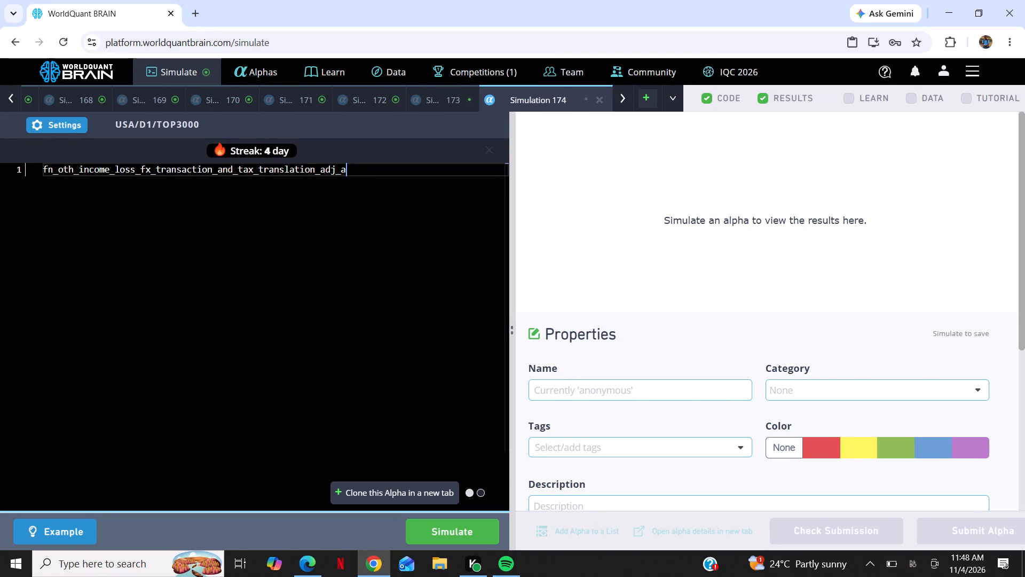
Apply neutralization Industry, decay 76, universe TOP1000 and truncation 0.01 to Simulation 174 and run the simulation.
{"action": "left_click", "coordinate": [72, 125]}
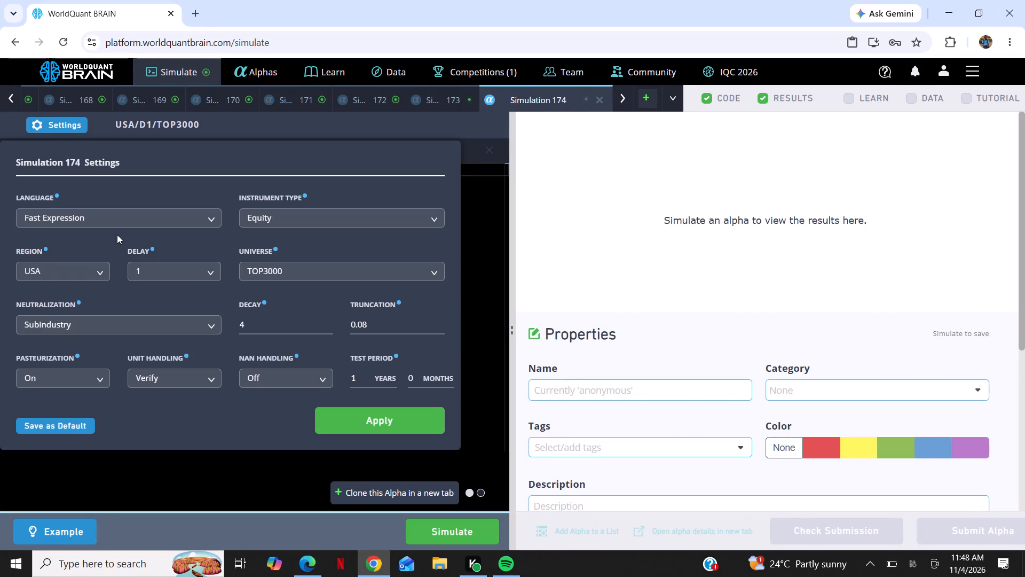
{"action": "left_click", "coordinate": [130, 311]}
{"action": "left_click", "coordinate": [131, 316]}
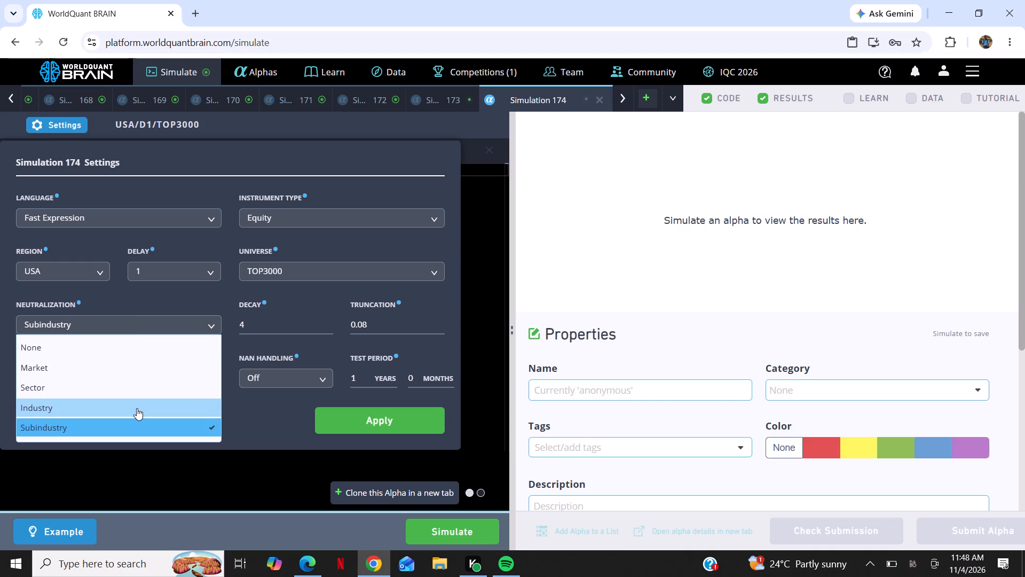
{"action": "left_click", "coordinate": [137, 410]}
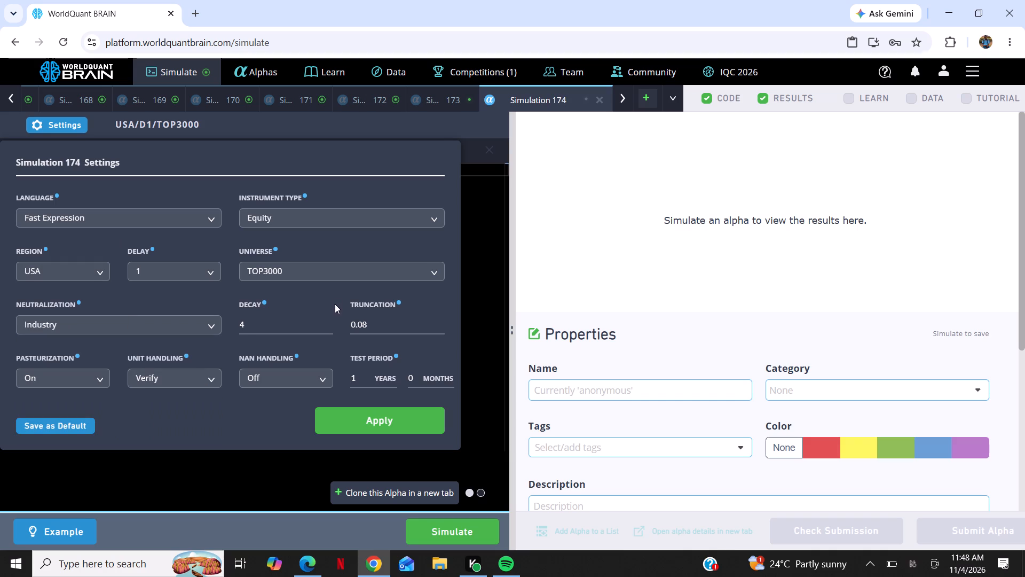
{"action": "triple_click", "coordinate": [325, 324]}
{"action": "left_click", "coordinate": [353, 264]}
{"action": "left_click", "coordinate": [318, 338]}
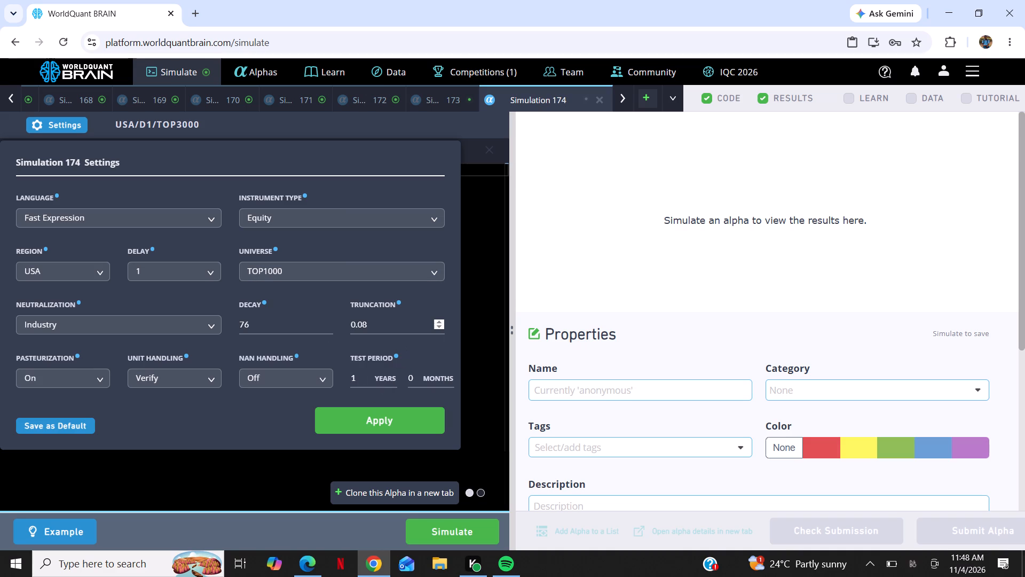
{"action": "left_click", "coordinate": [407, 327]}
{"action": "key", "text": "BackSpace"}
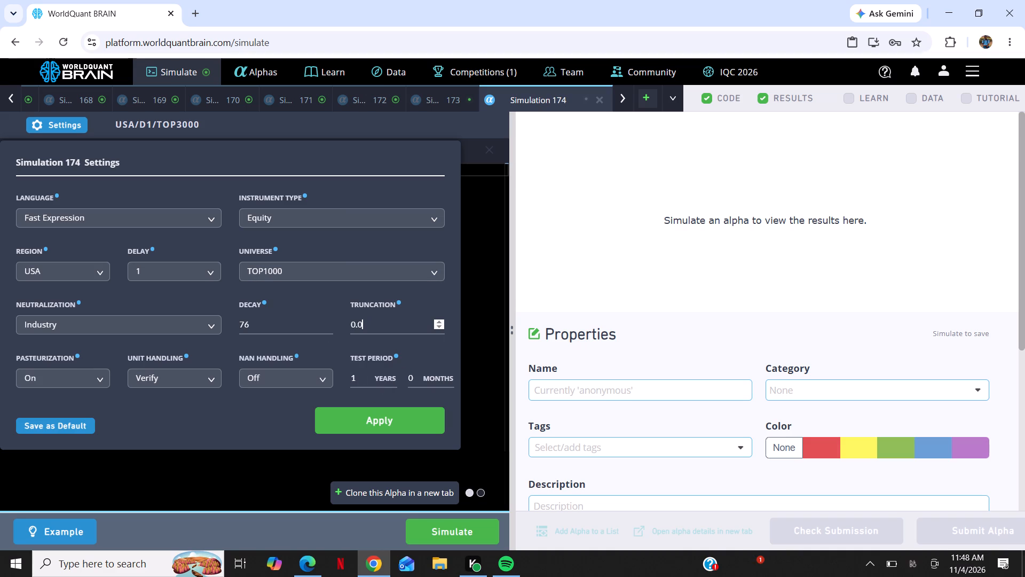
{"action": "key", "text": "1"}
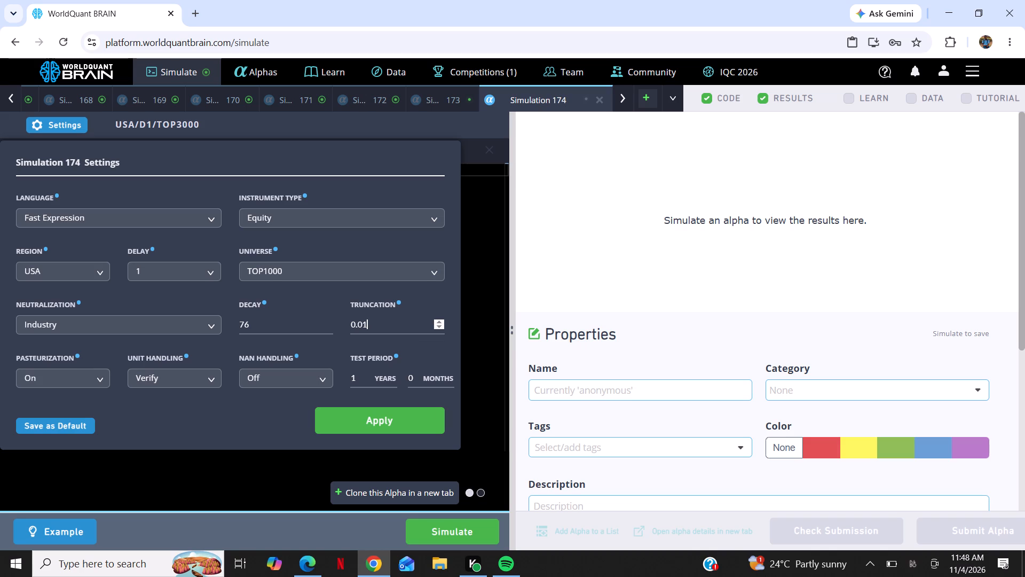
{"action": "left_click", "coordinate": [428, 418]}
{"action": "left_click", "coordinate": [476, 533]}
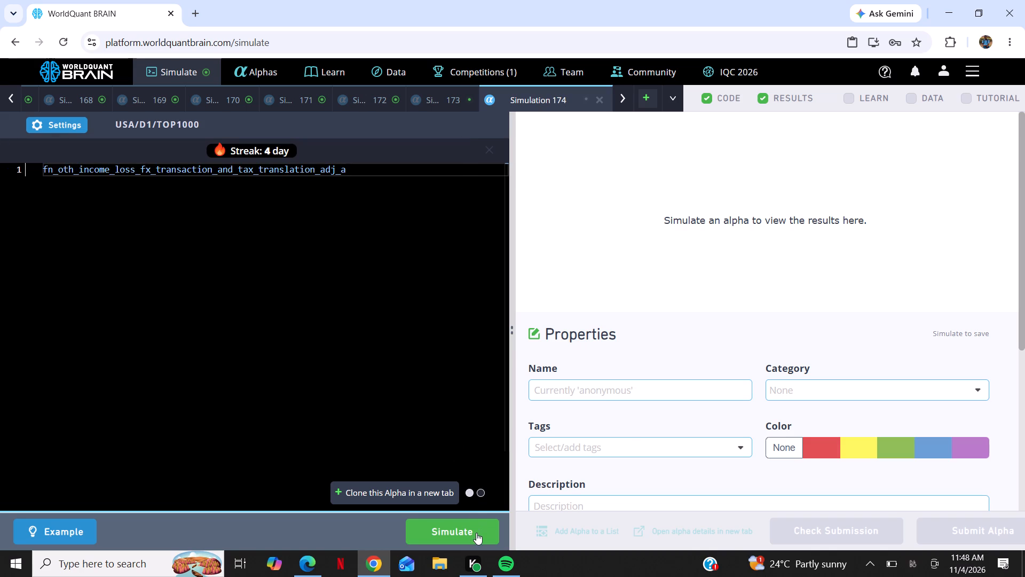
Add a new simulation after Simulation 174 and paste fn_oth_income_loss_fx_transaction_and_tax_translation_adj_a into its editor.
{"action": "left_click", "coordinate": [645, 96]}
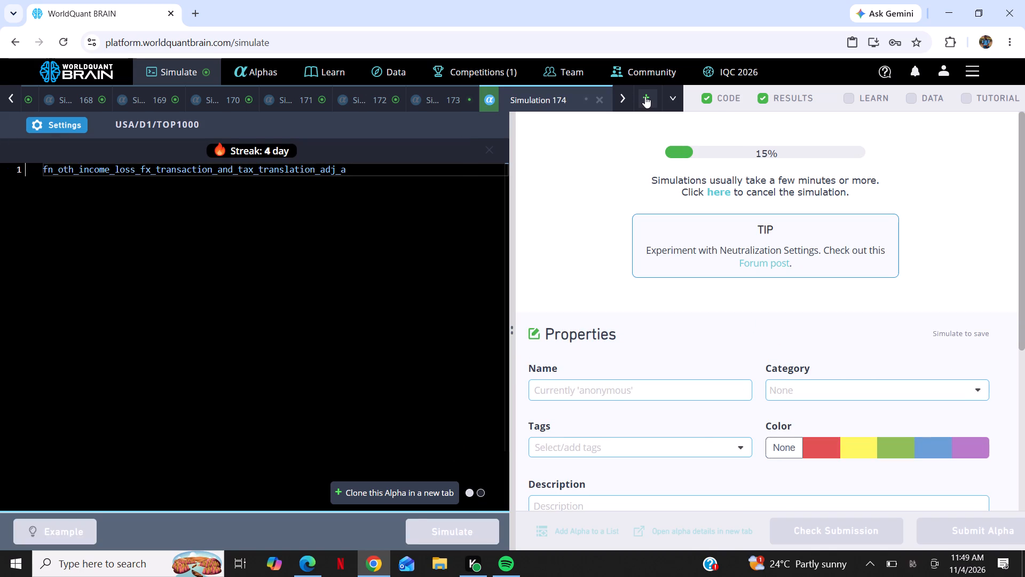
{"action": "right_click", "coordinate": [340, 365]}
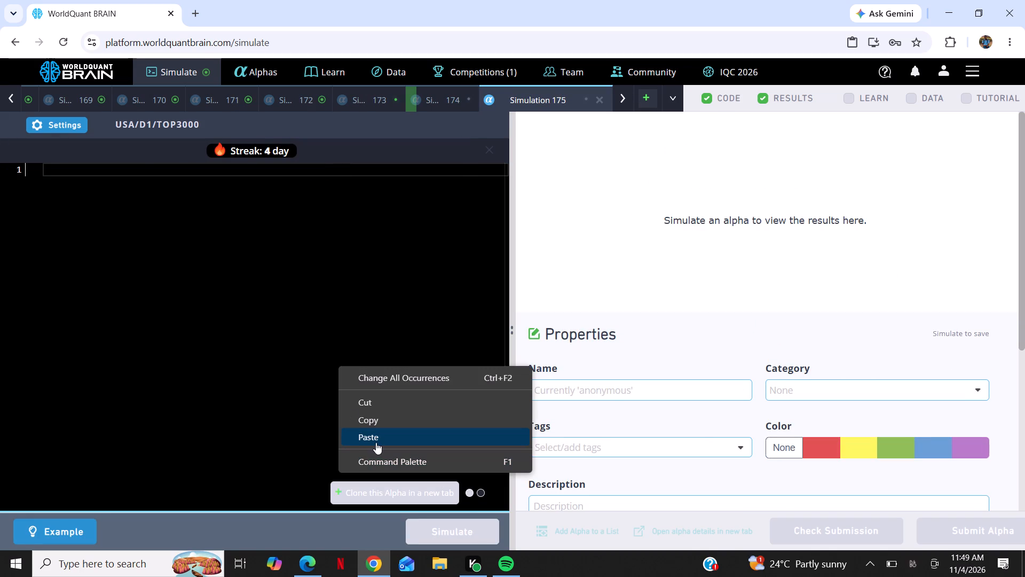
{"action": "left_click", "coordinate": [377, 442]}
Apply neutralization Market, universe TOPSP500, decay 78 and truncation 0.05 to Simulation 175 and run the simulation.
{"action": "left_click", "coordinate": [51, 116]}
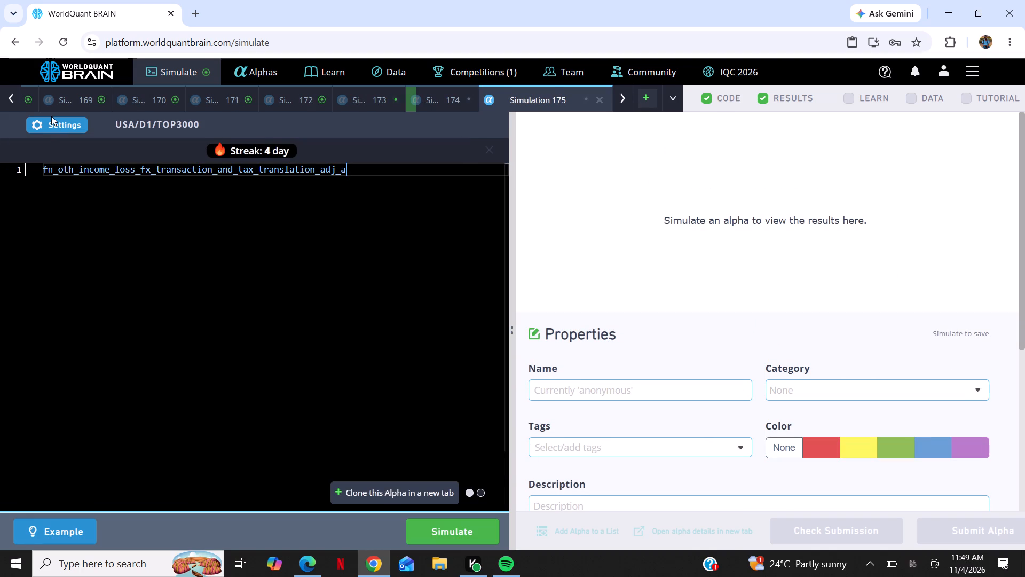
{"action": "left_click", "coordinate": [56, 124]}
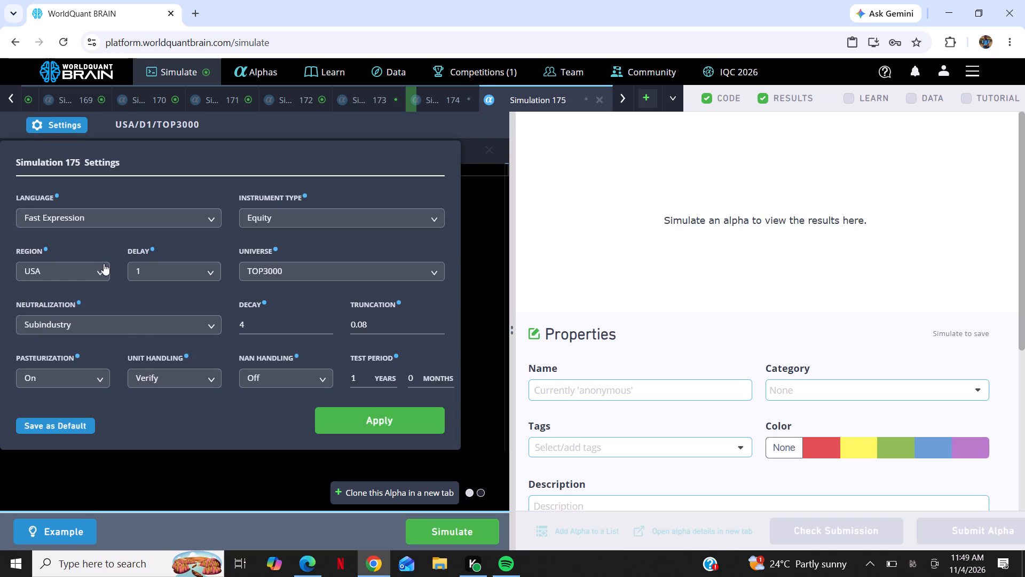
{"action": "left_click", "coordinate": [141, 324]}
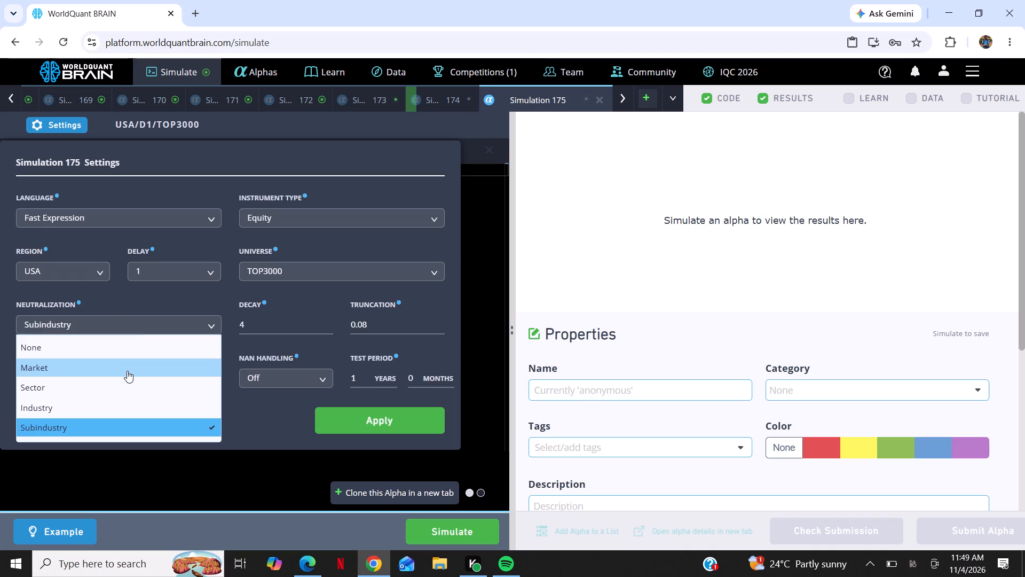
{"action": "left_click", "coordinate": [127, 371]}
{"action": "left_click", "coordinate": [293, 266]}
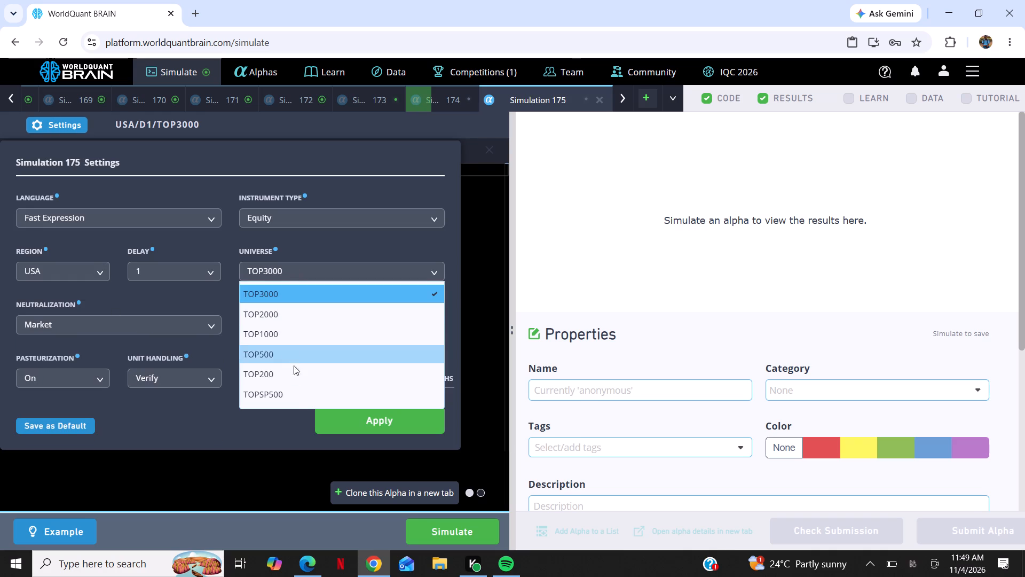
{"action": "left_click", "coordinate": [297, 396]}
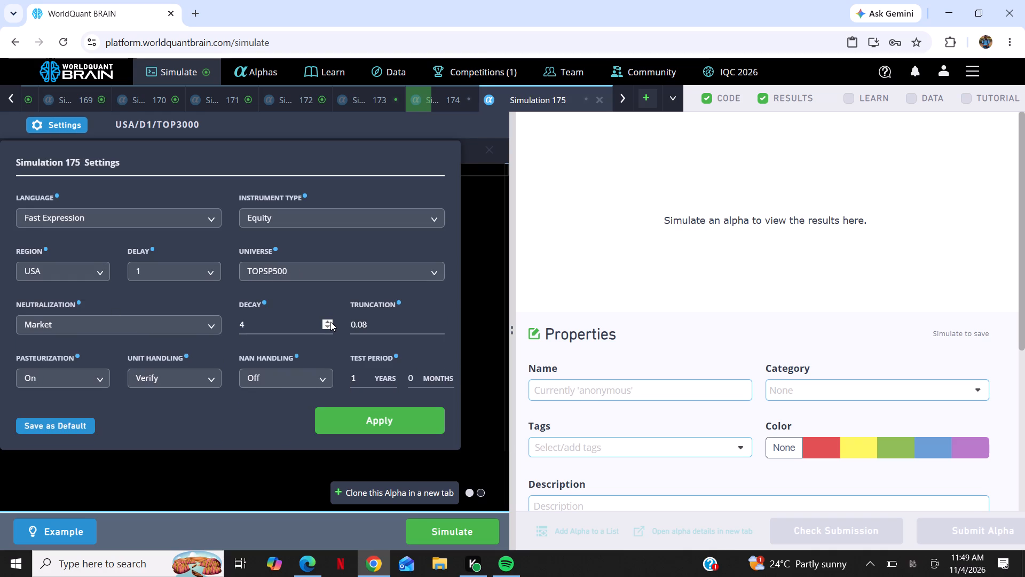
{"action": "left_click", "coordinate": [330, 322]}
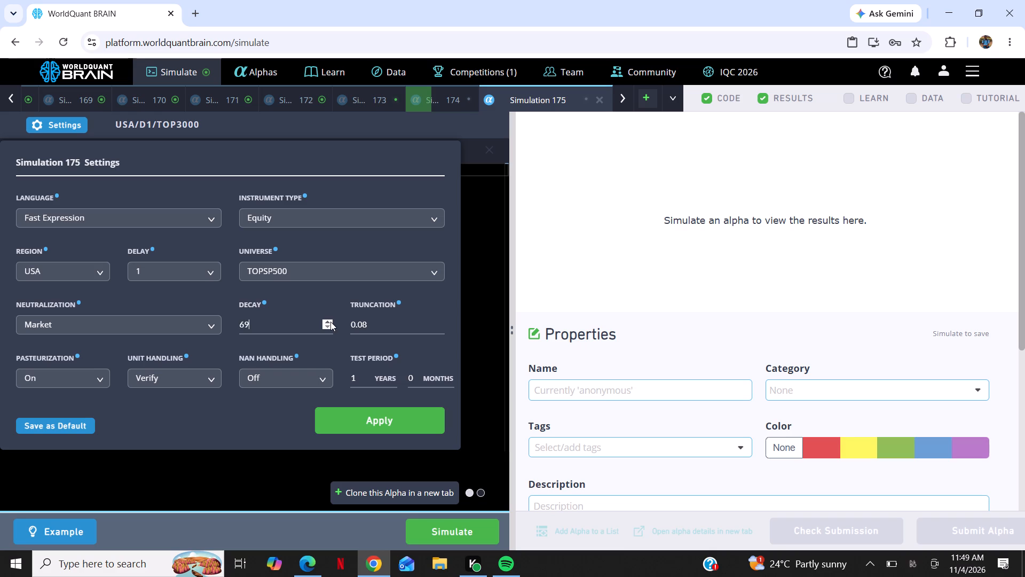
{"action": "left_click", "coordinate": [330, 322]}
{"action": "left_click", "coordinate": [417, 325]}
{"action": "key", "text": "BackSpace"}
{"action": "key", "text": "5"}
{"action": "left_click", "coordinate": [441, 427]}
{"action": "left_click", "coordinate": [441, 533]}
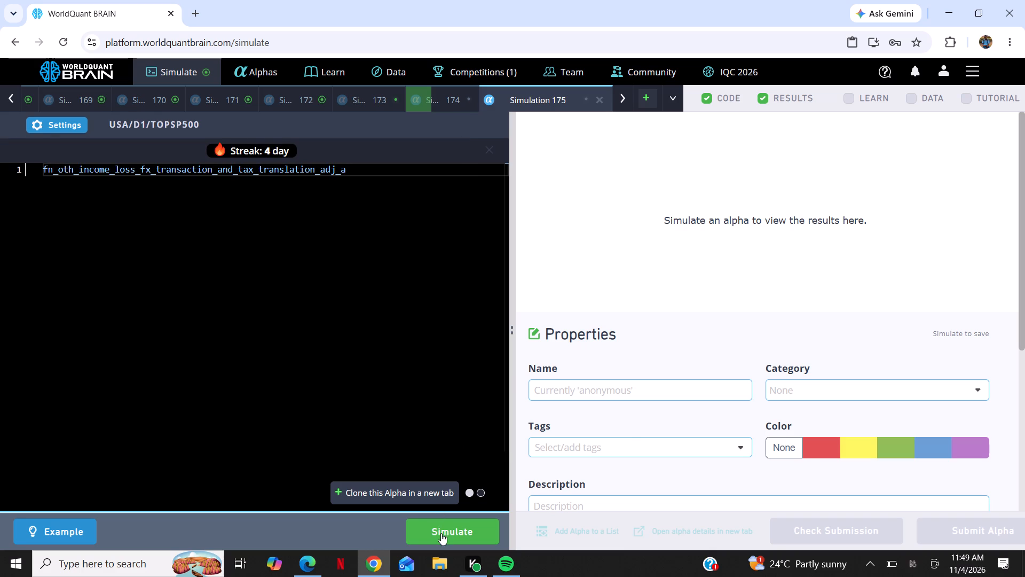
Add a new simulation after Simulation 175 and paste fn_oth_income_loss_fx_transaction_and_tax_translation_adj_a into its editor.
{"action": "left_click", "coordinate": [642, 99]}
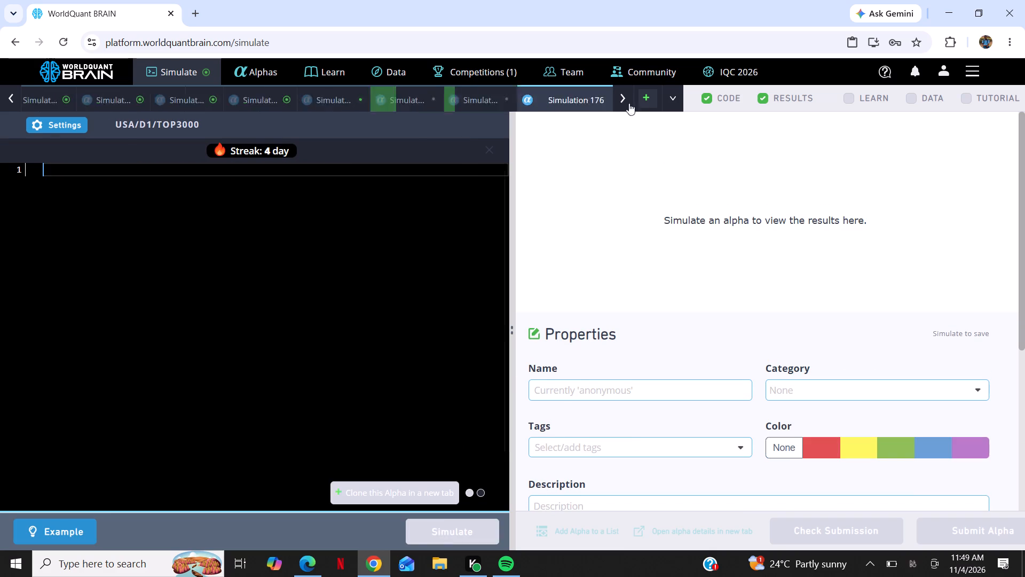
{"action": "right_click", "coordinate": [318, 303]}
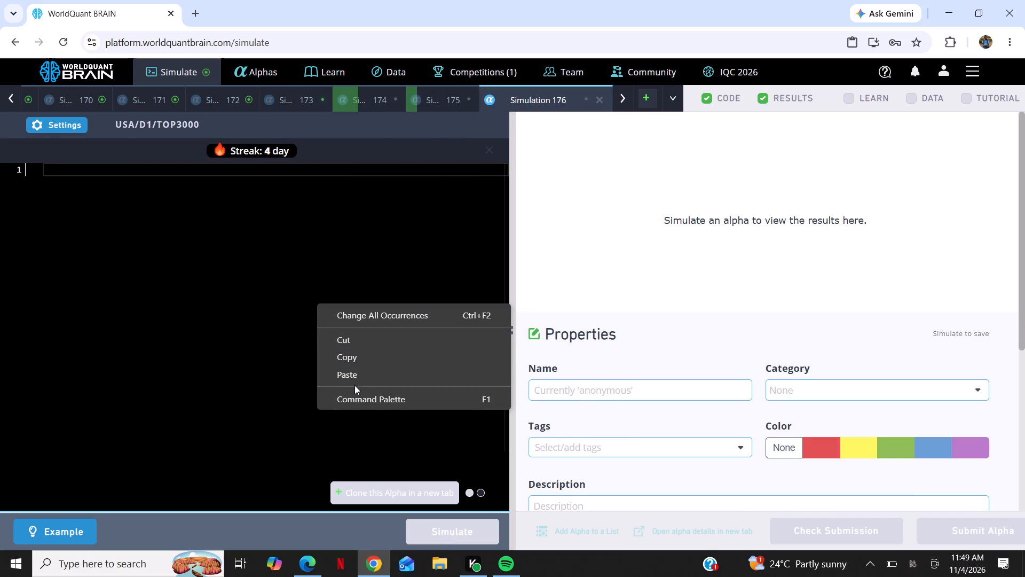
{"action": "left_click", "coordinate": [366, 376]}
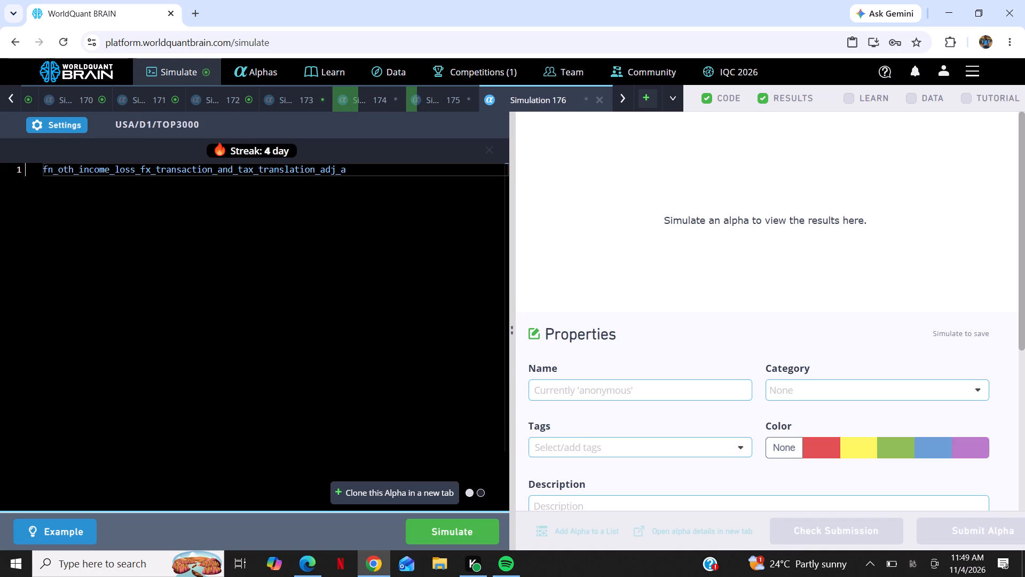
Apply neutralization Industry, universe TOP500 and truncation 0.02 to Simulation 176 and run the simulation.
{"action": "left_click", "coordinate": [68, 126]}
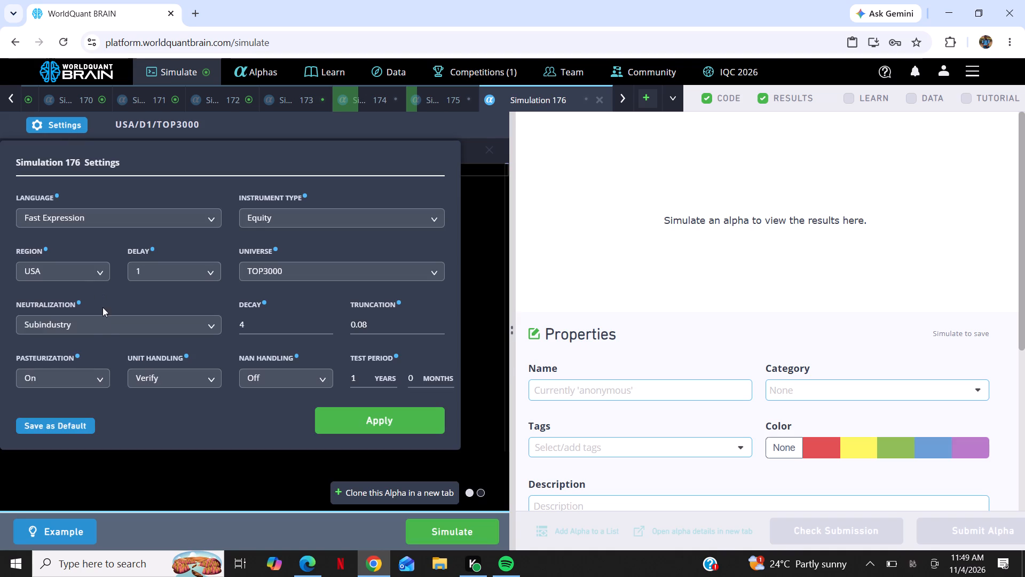
{"action": "left_click", "coordinate": [104, 322]}
{"action": "left_click", "coordinate": [122, 400]}
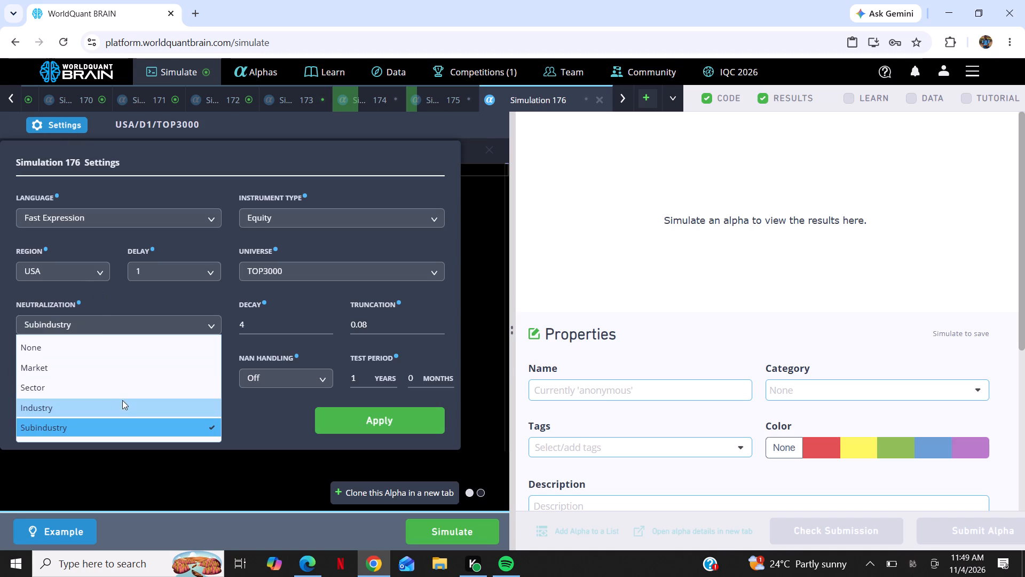
{"action": "left_click", "coordinate": [300, 273]}
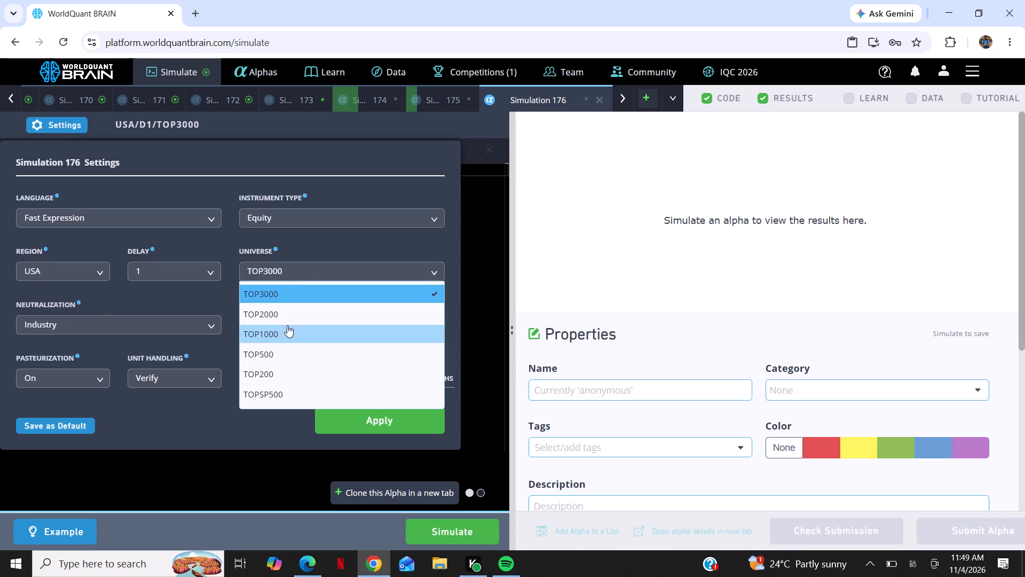
{"action": "left_click", "coordinate": [287, 346]}
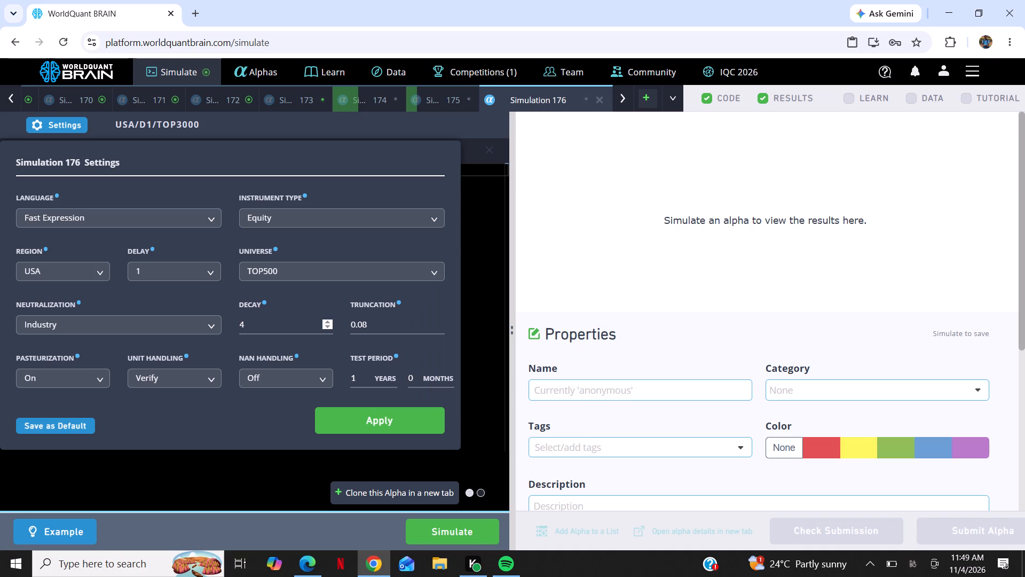
{"action": "left_click", "coordinate": [376, 326]}
{"action": "key", "text": "BackSpace"}
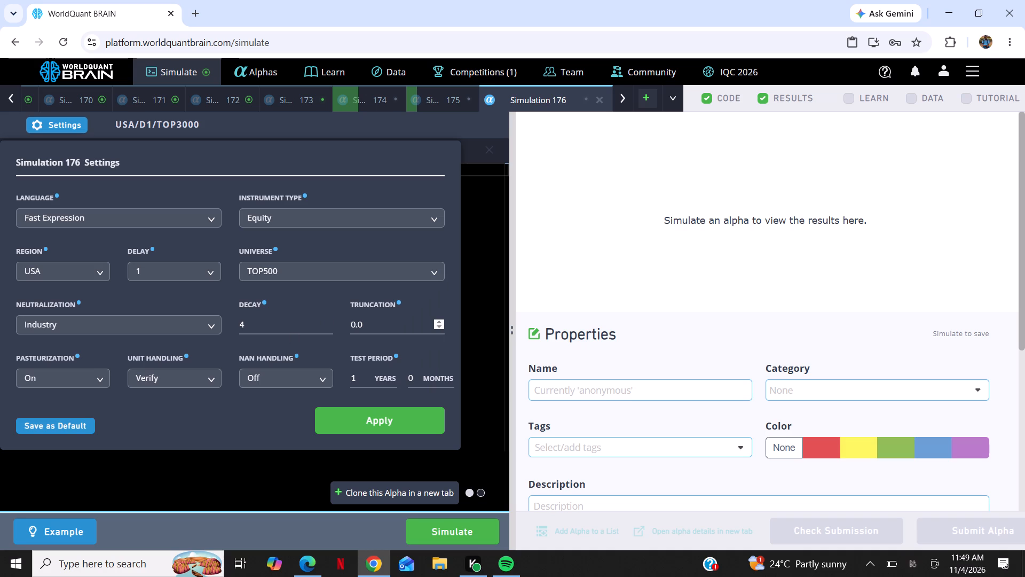
{"action": "key", "text": "2"}
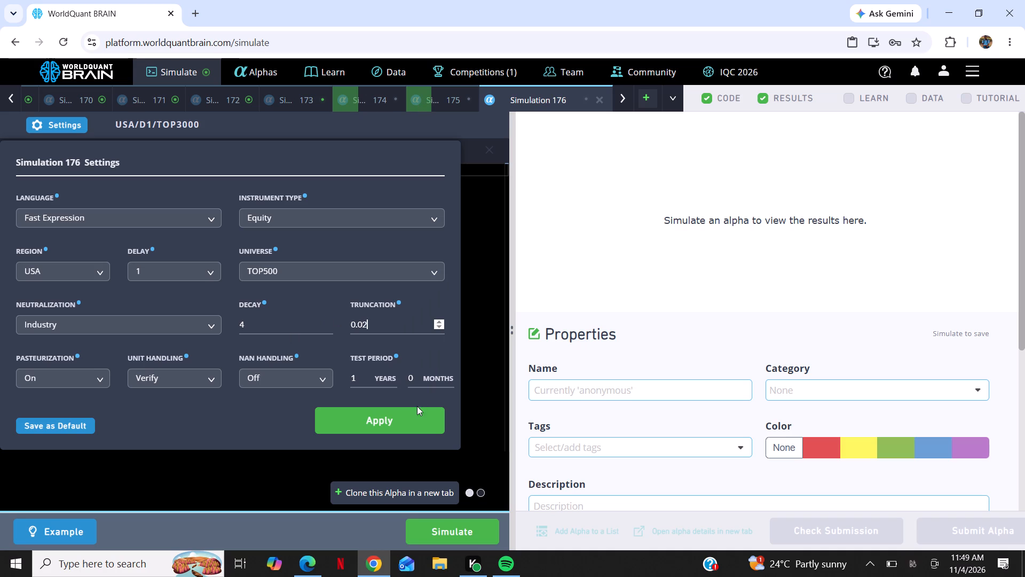
{"action": "left_click", "coordinate": [405, 418]}
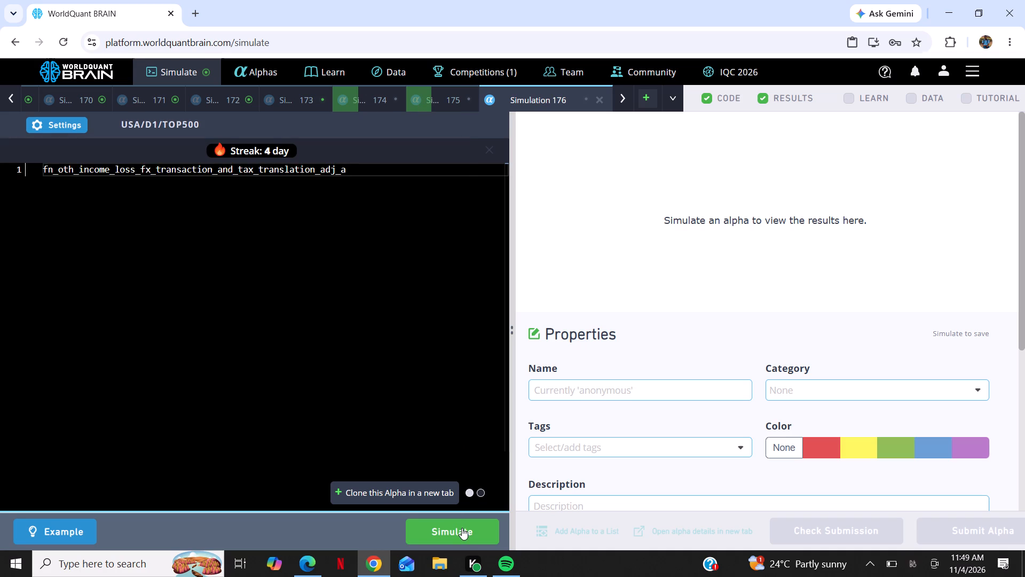
{"action": "left_click", "coordinate": [462, 530]}
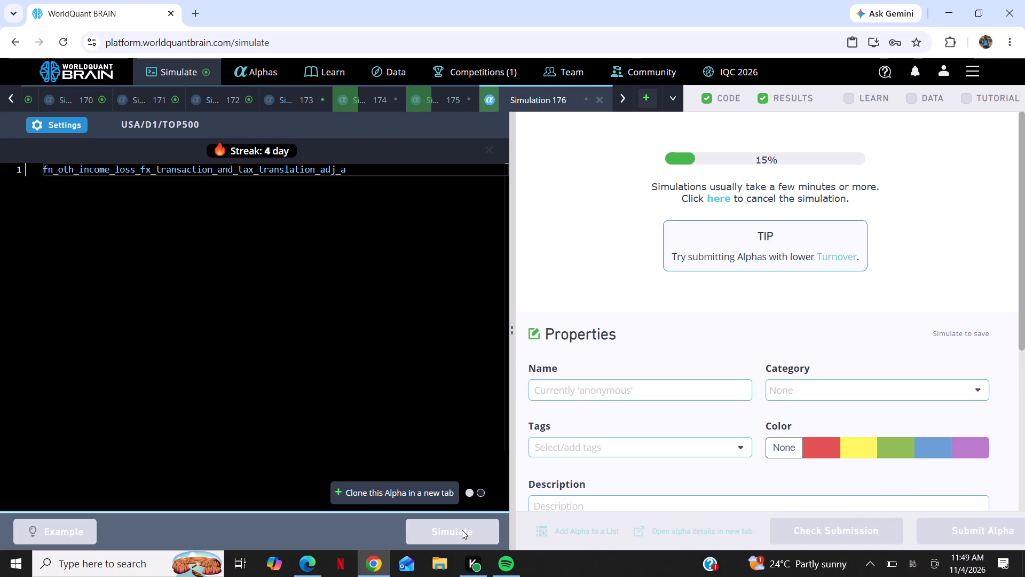
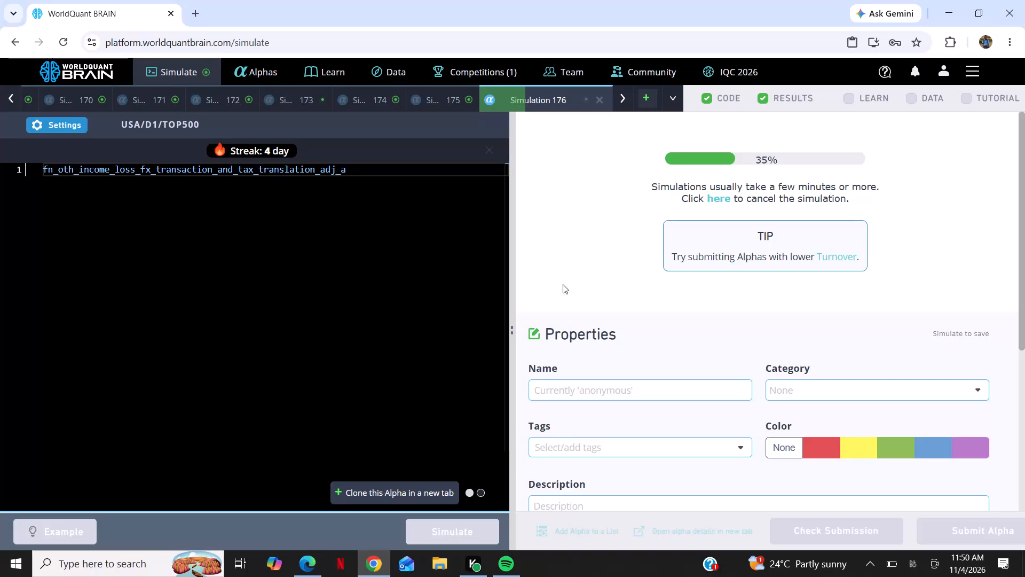
Create a new simulation and paste the expression fn_oth_income_loss_fx_transaction_and_tax_translation_adj_a into its code editor.
{"action": "left_click", "coordinate": [649, 102]}
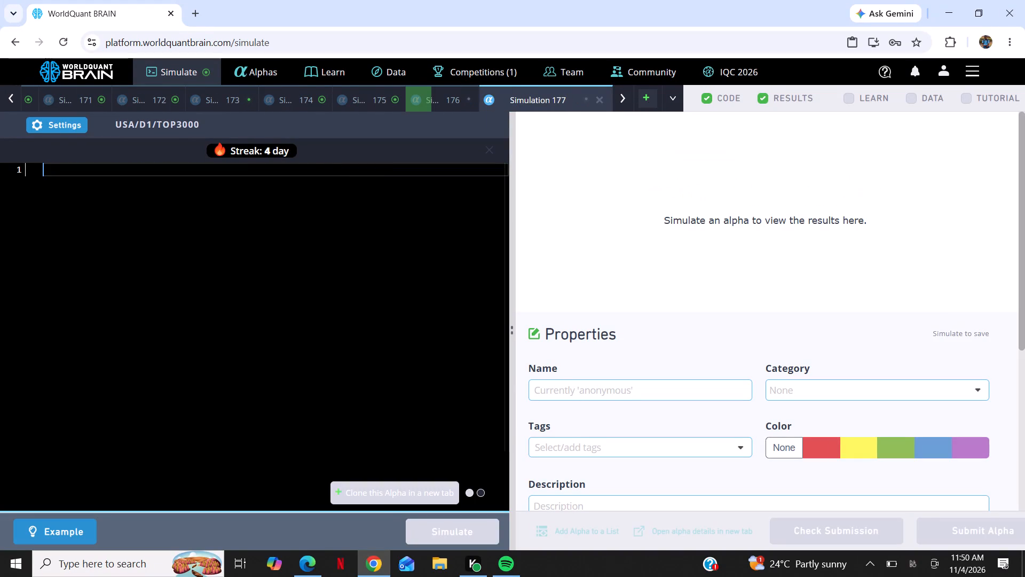
{"action": "right_click", "coordinate": [415, 274]}
{"action": "left_click", "coordinate": [432, 341]}
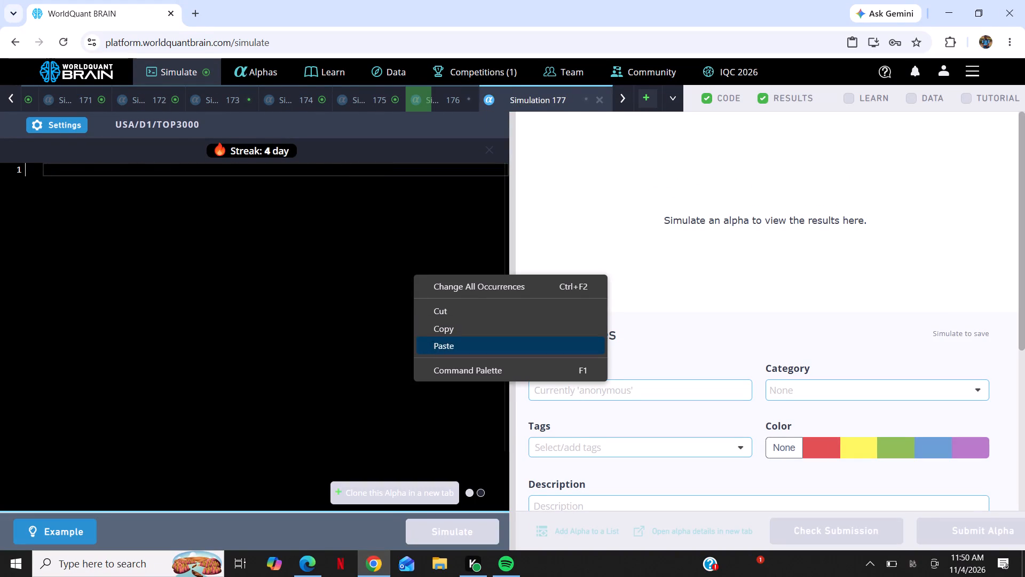
Configure the new simulation's settings with truncation 0.05, Sector neutralization and decay 5, and apply them.
{"action": "left_click", "coordinate": [78, 127]}
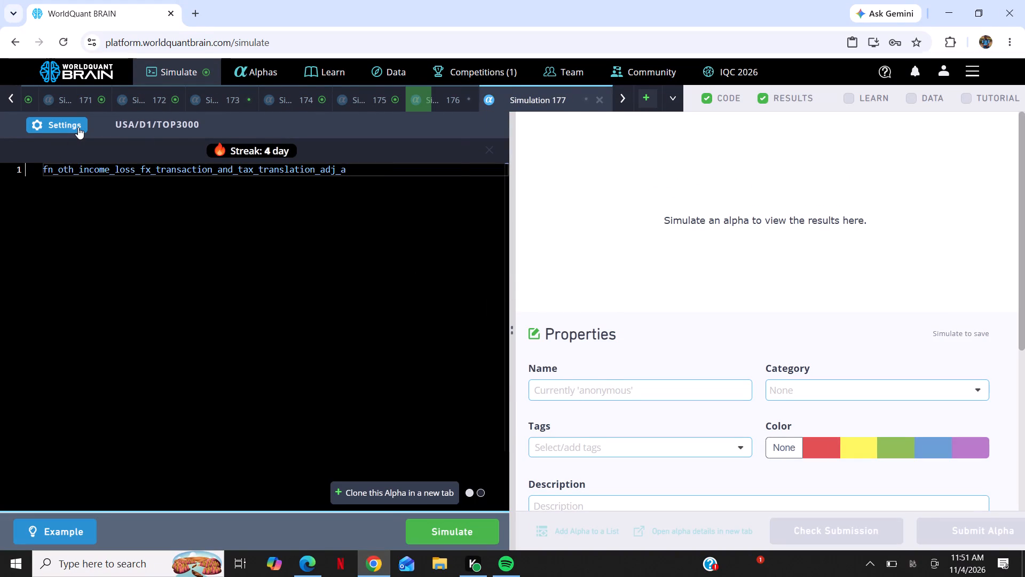
{"action": "left_click", "coordinate": [388, 330]}
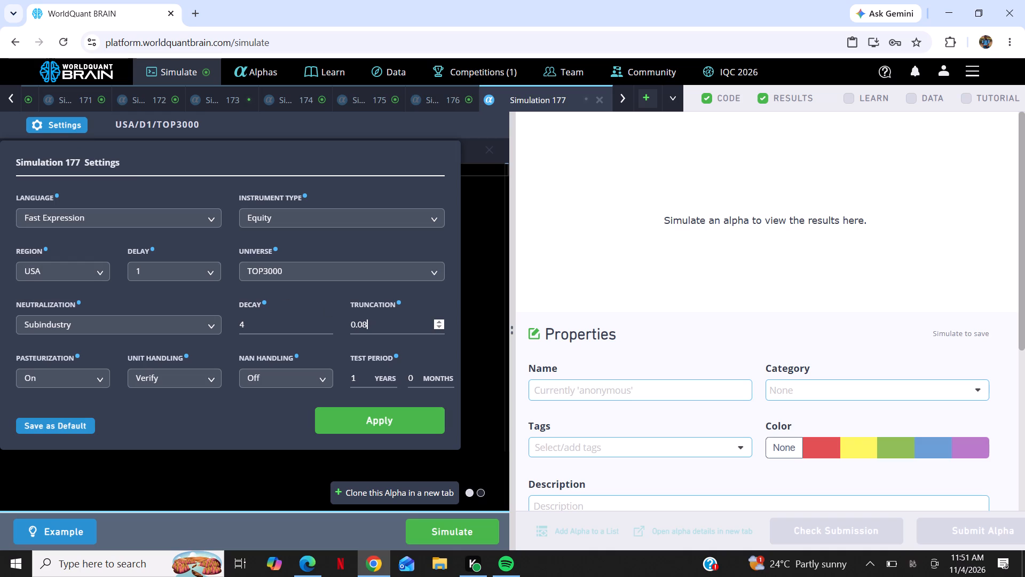
{"action": "key", "text": "BackSpace"}
{"action": "key", "text": "5"}
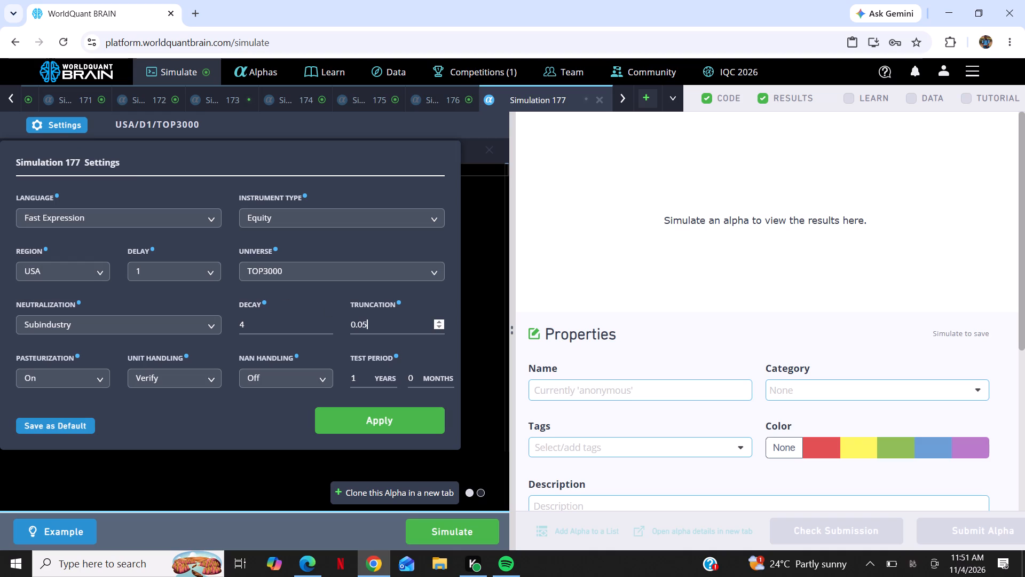
{"action": "left_click", "coordinate": [198, 322]}
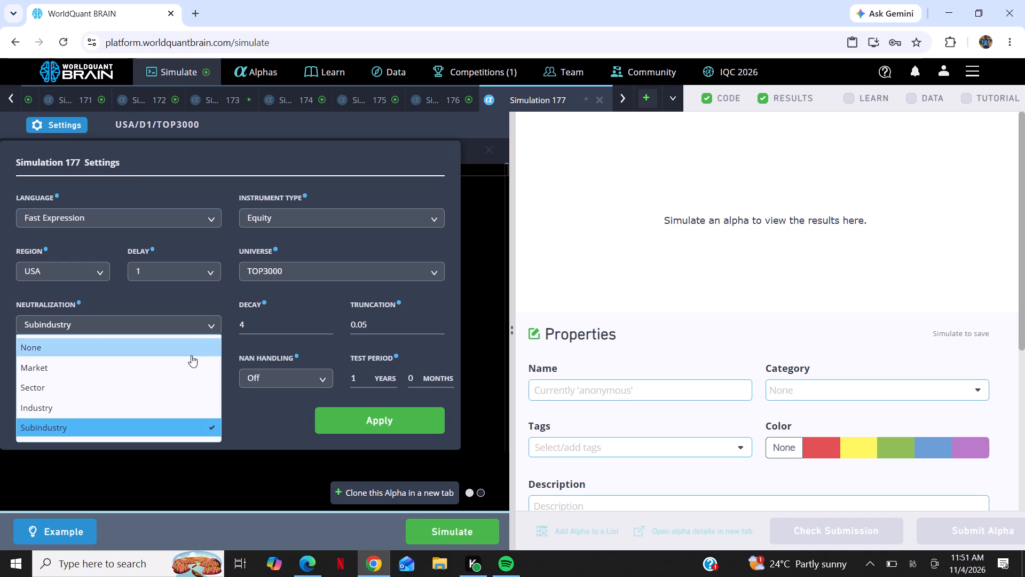
{"action": "left_click", "coordinate": [187, 384]}
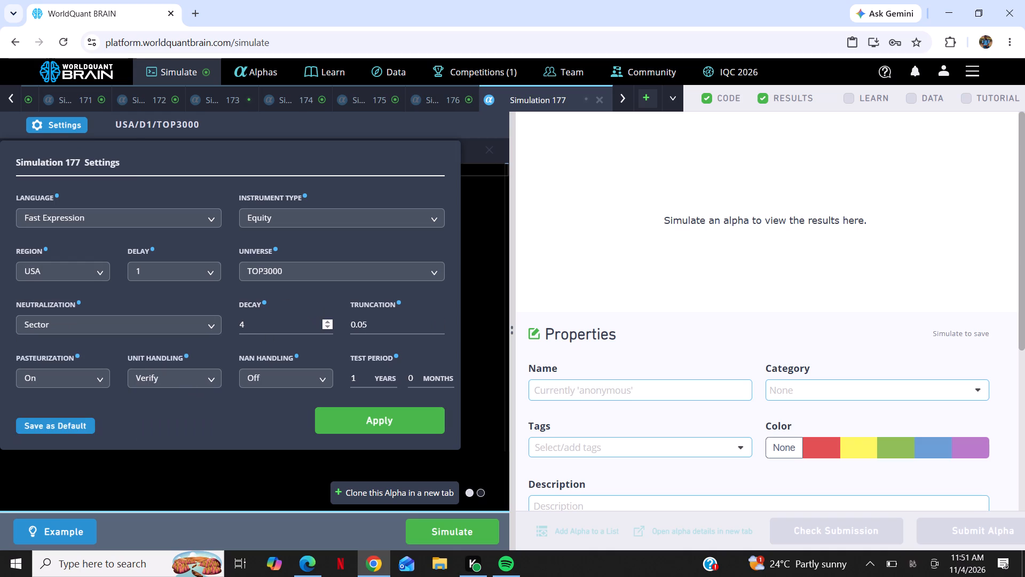
{"action": "left_click", "coordinate": [322, 321]}
{"action": "left_click", "coordinate": [388, 434]}
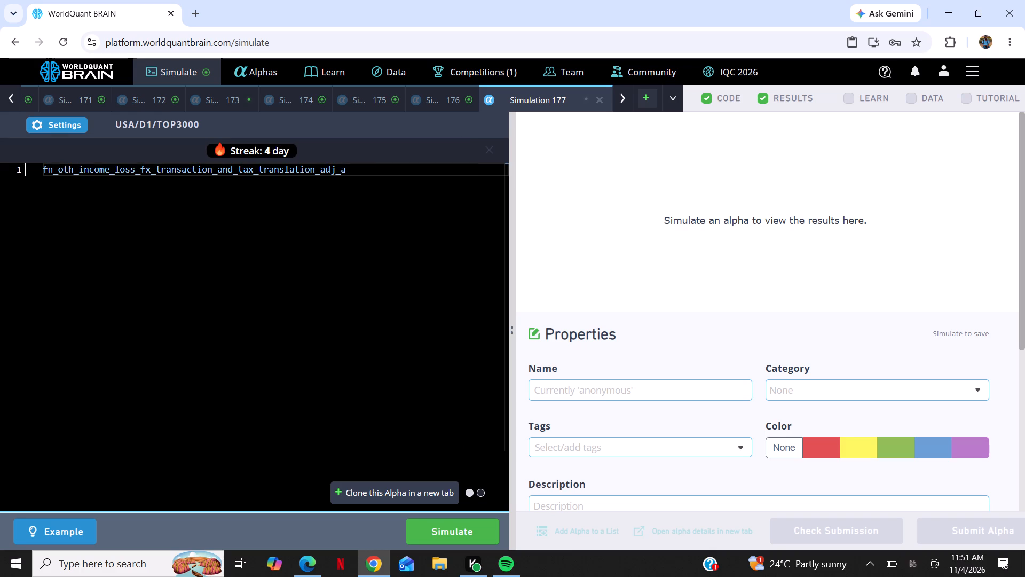
Run the simulation of the fn_oth_income_loss_fx_transaction_and_tax_translation_adj_a alpha with the applied settings.
{"action": "left_click", "coordinate": [450, 539]}
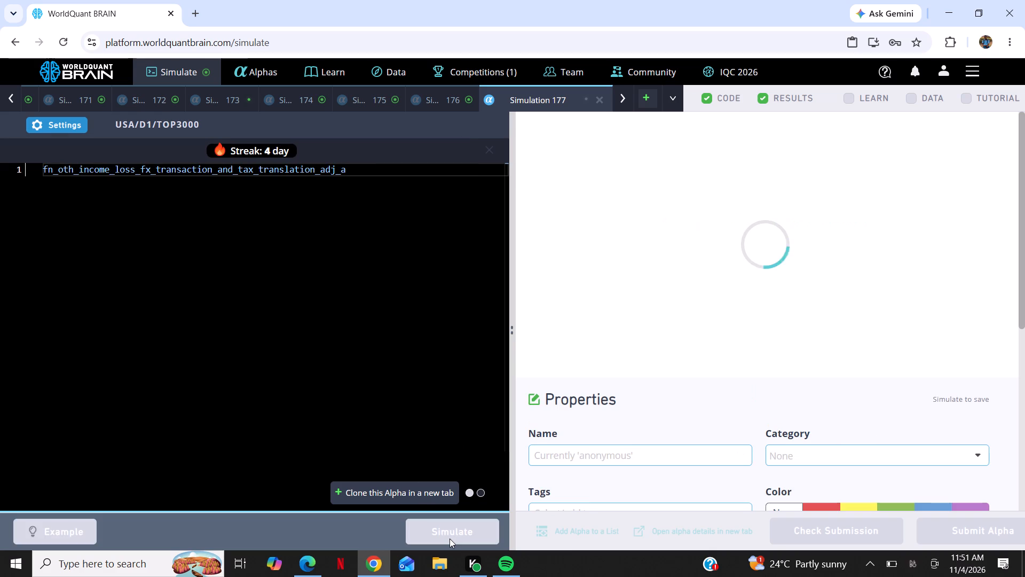
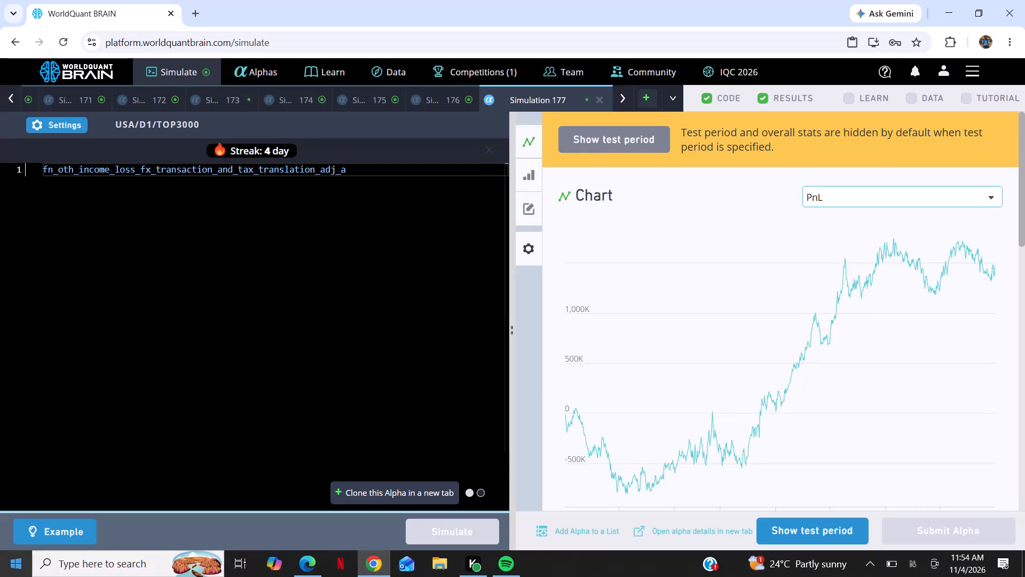
Cycle the current simulation's code through the built-in example alphas until the social media sentiment volume example, -scl12_buzz, is loaded.
{"action": "left_click", "coordinate": [54, 526]}
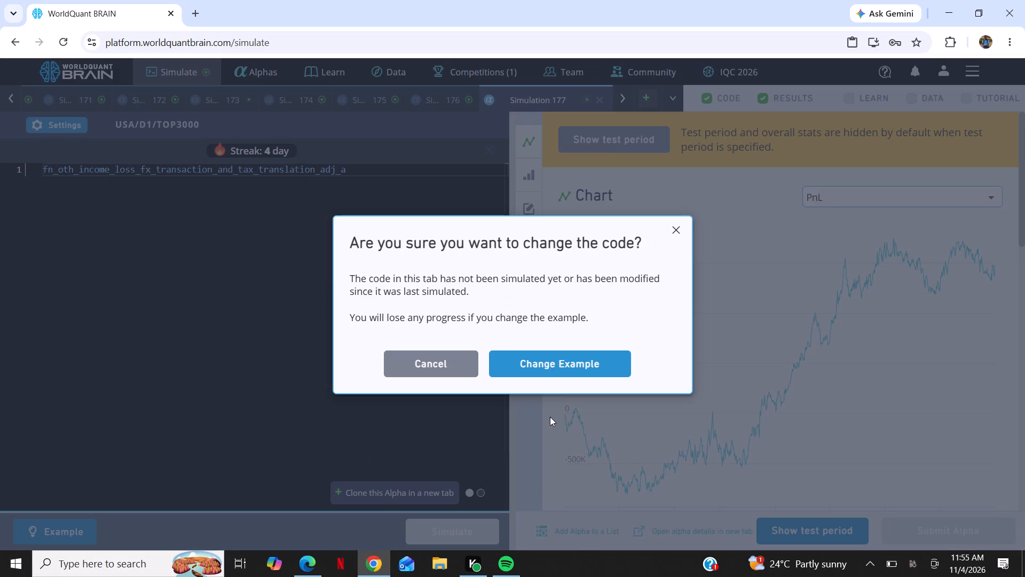
{"action": "left_click", "coordinate": [573, 363]}
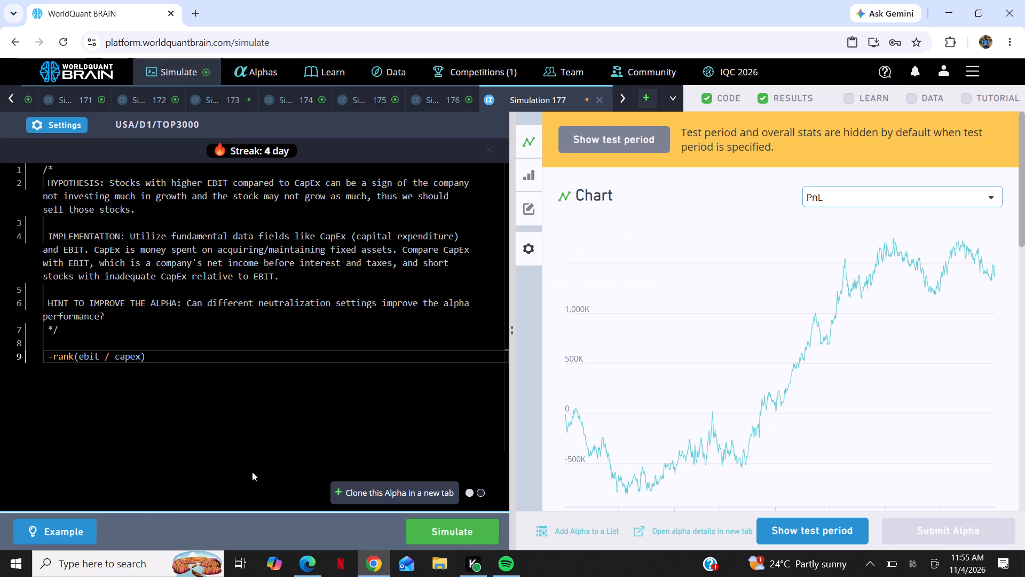
{"action": "left_click", "coordinate": [89, 527]}
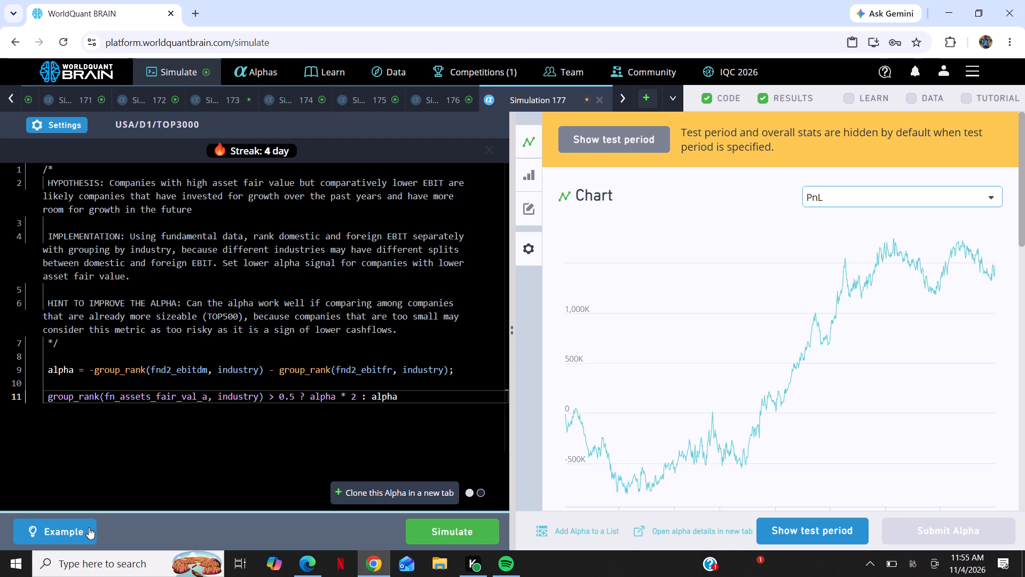
{"action": "left_click", "coordinate": [89, 527]}
{"action": "left_click", "coordinate": [89, 527]}
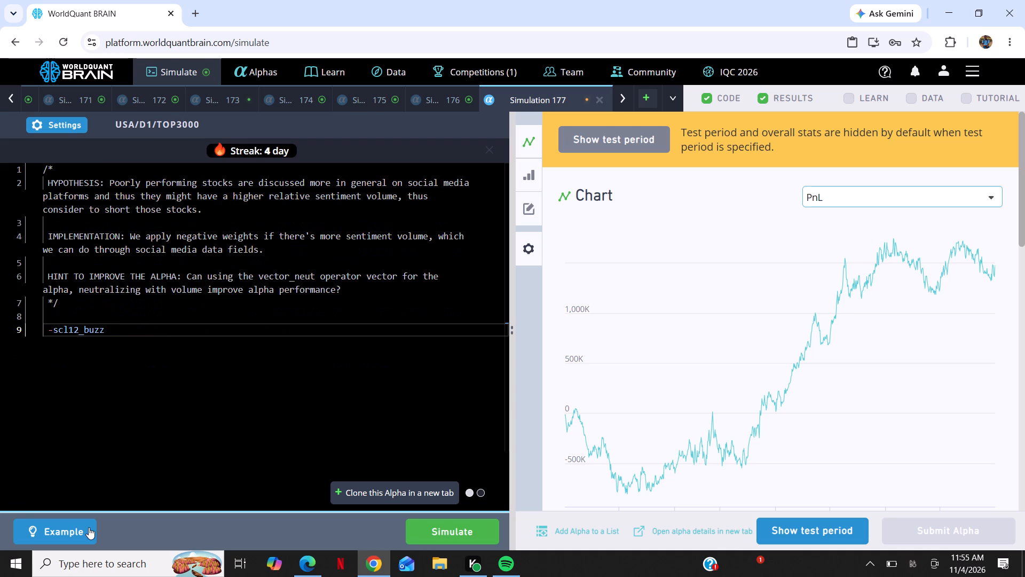
Copy the expression -scl12_buzz from the example code and paste it into the code editor of a new simulation.
{"action": "left_click", "coordinate": [71, 390]}
{"action": "left_click_drag", "start_coordinate": [50, 330], "coordinate": [91, 334]}
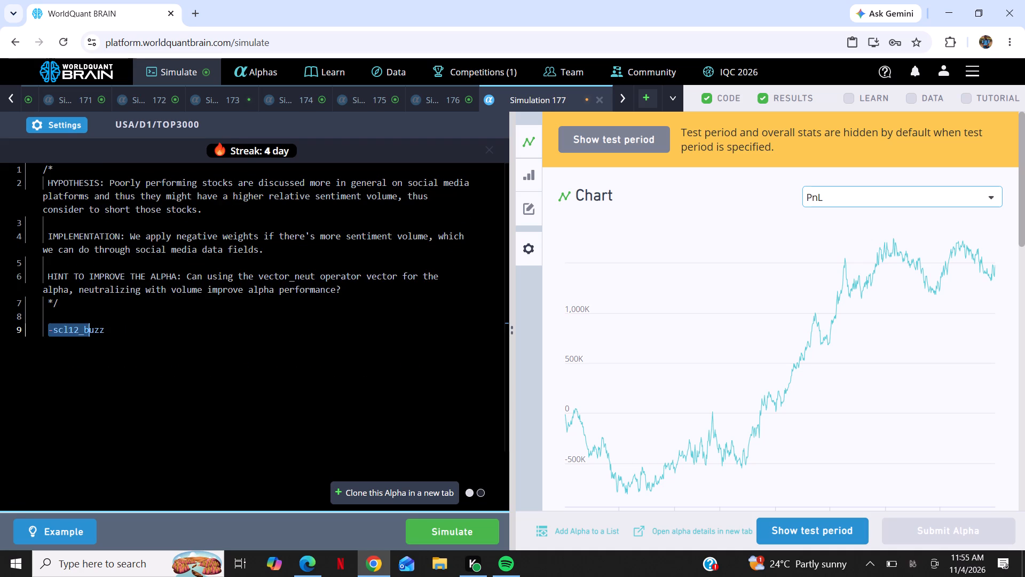
{"action": "left_click_drag", "start_coordinate": [91, 334], "coordinate": [113, 336]}
{"action": "right_click", "coordinate": [113, 336]}
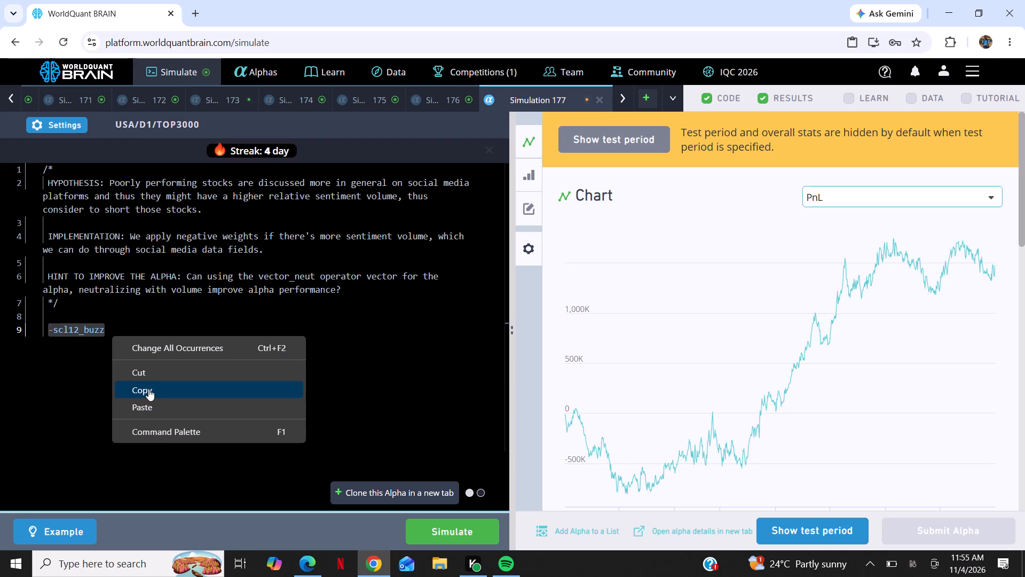
{"action": "left_click", "coordinate": [148, 389]}
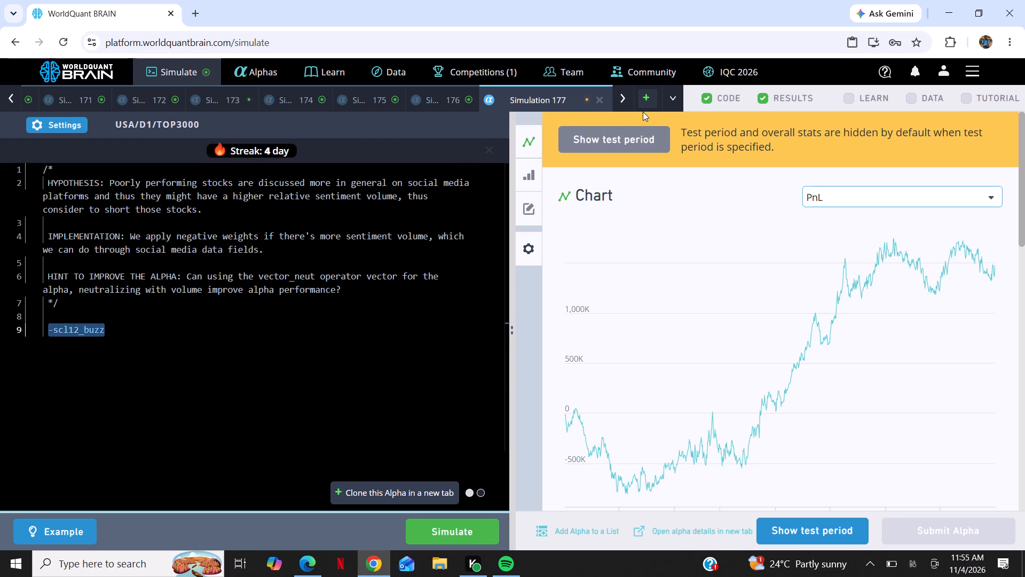
{"action": "left_click", "coordinate": [653, 93]}
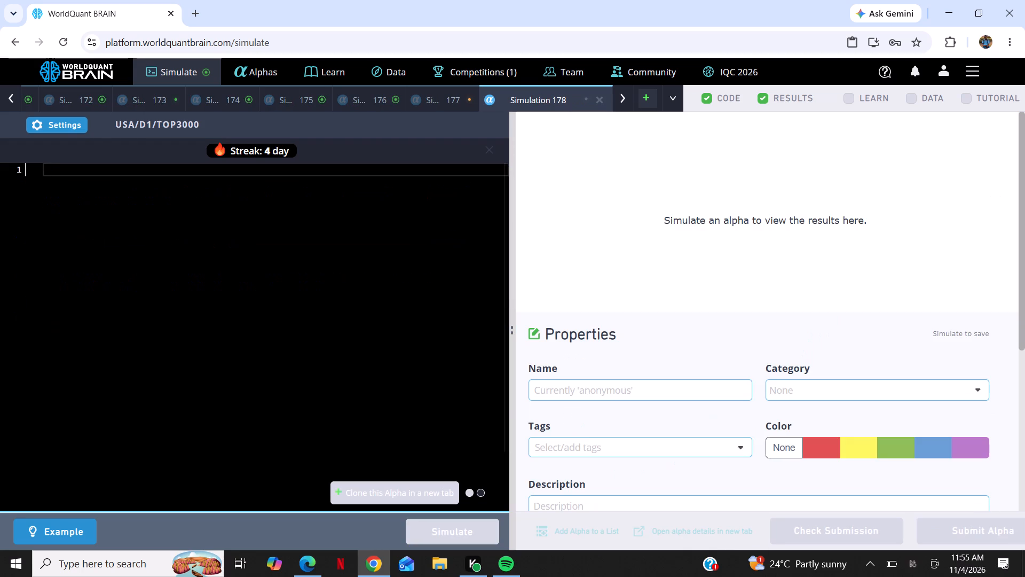
{"action": "right_click", "coordinate": [343, 299]}
{"action": "left_click", "coordinate": [374, 375]}
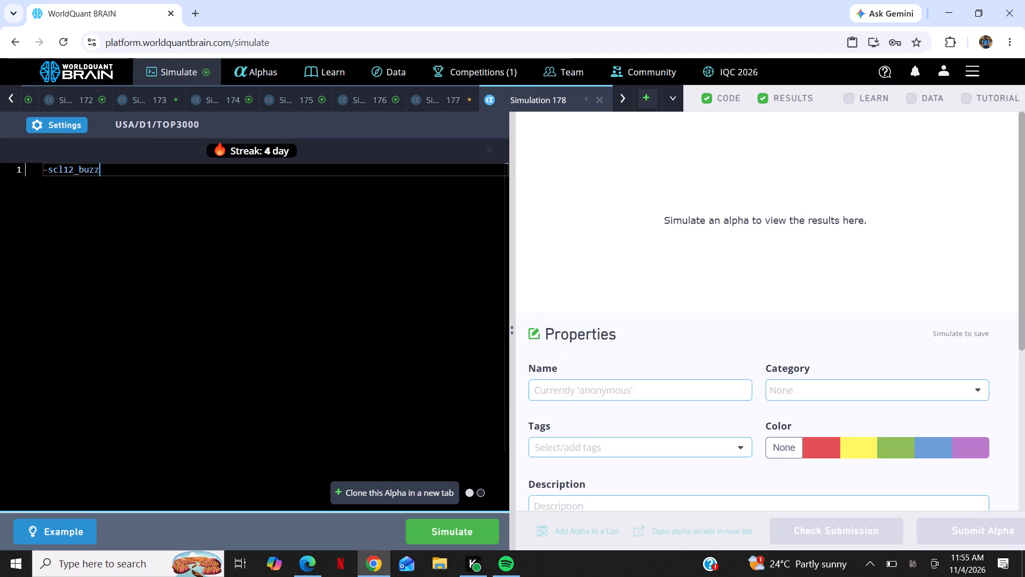
Configure the new simulation's settings with decay 0 and Market neutralization, and apply them.
{"action": "left_click", "coordinate": [60, 123]}
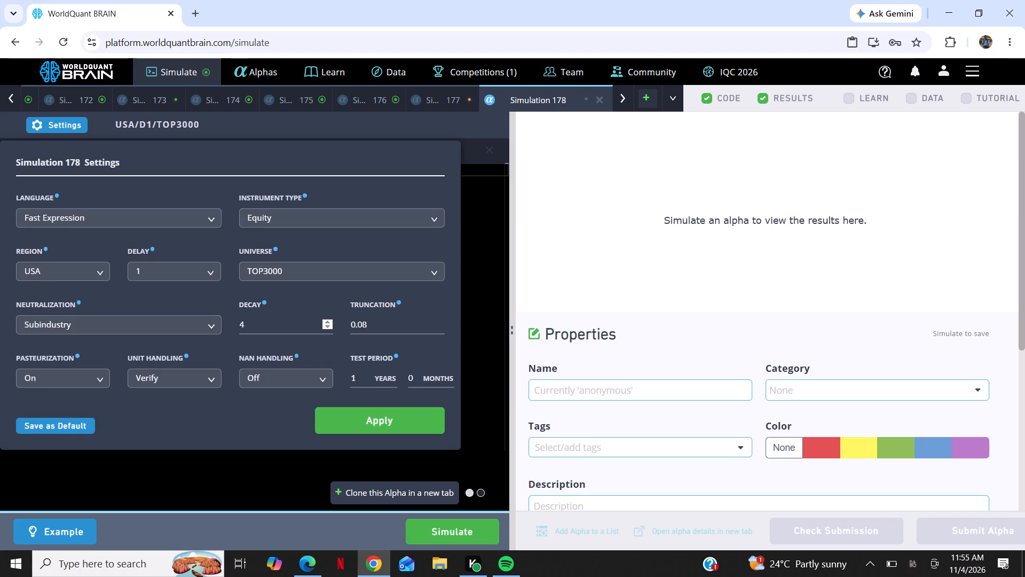
{"action": "triple_click", "coordinate": [328, 330]}
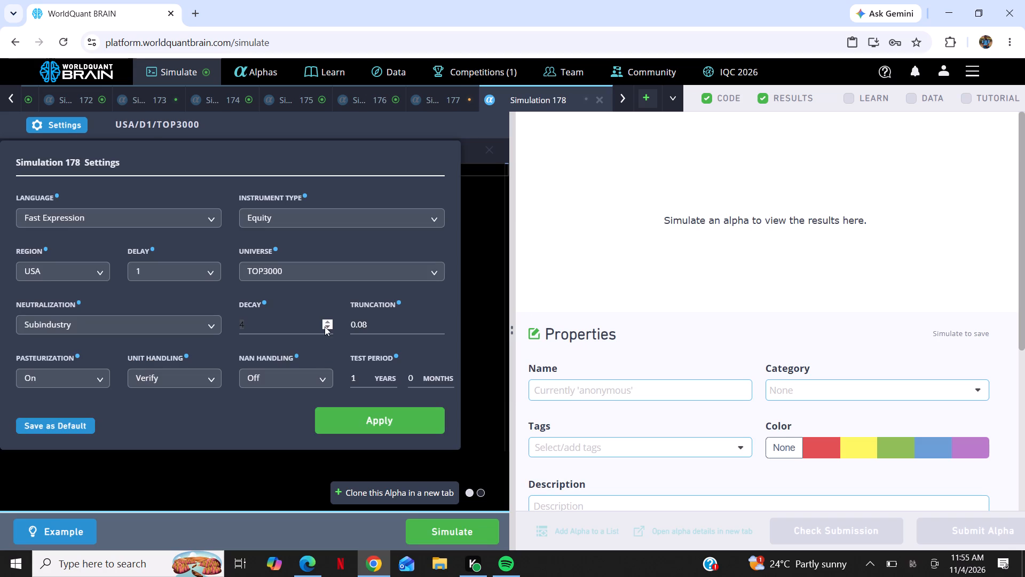
{"action": "triple_click", "coordinate": [327, 326]}
{"action": "left_click", "coordinate": [327, 326]}
{"action": "left_click", "coordinate": [90, 328]}
{"action": "left_click", "coordinate": [80, 360]}
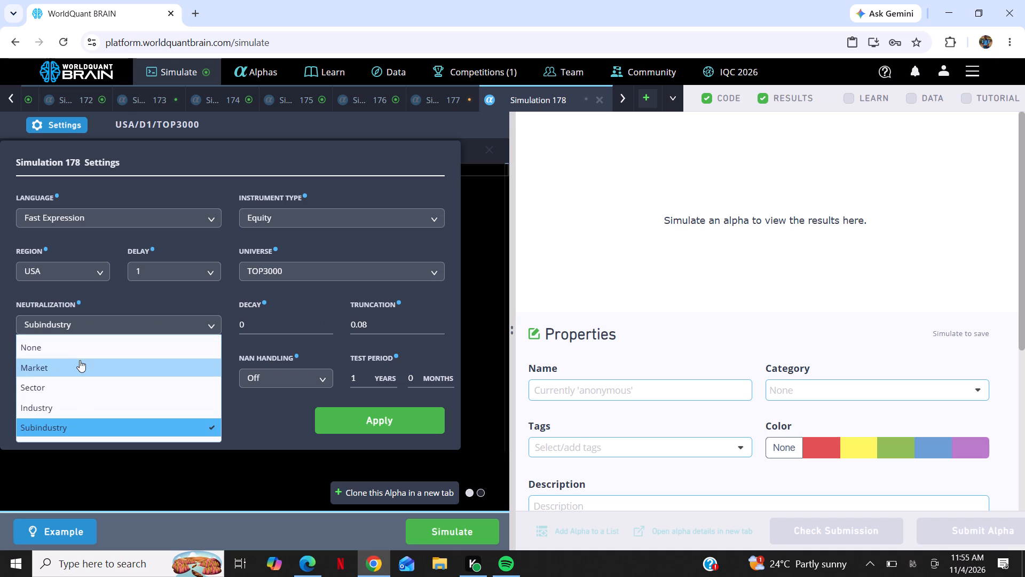
{"action": "left_click", "coordinate": [377, 329]}
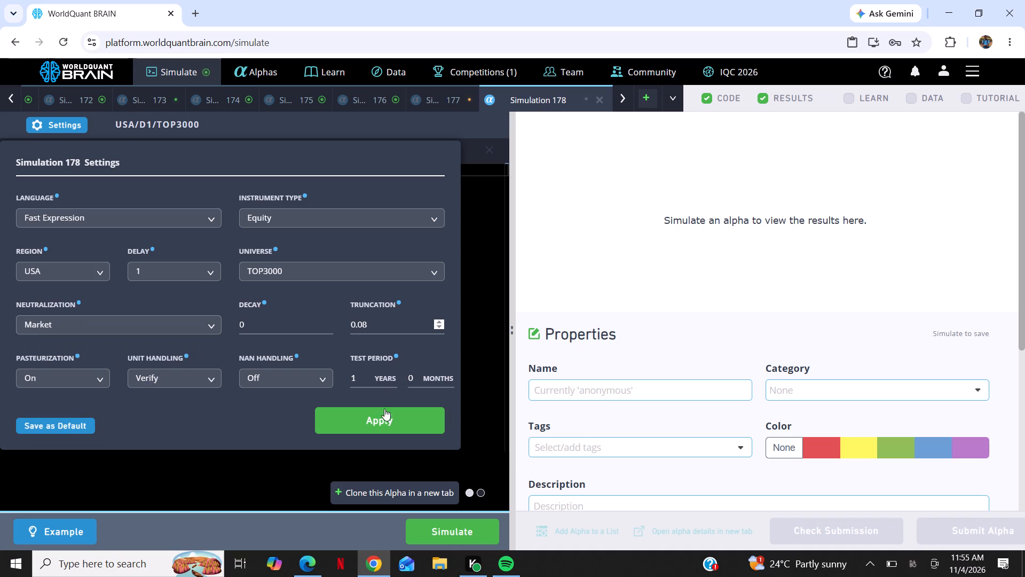
{"action": "left_click", "coordinate": [384, 423]}
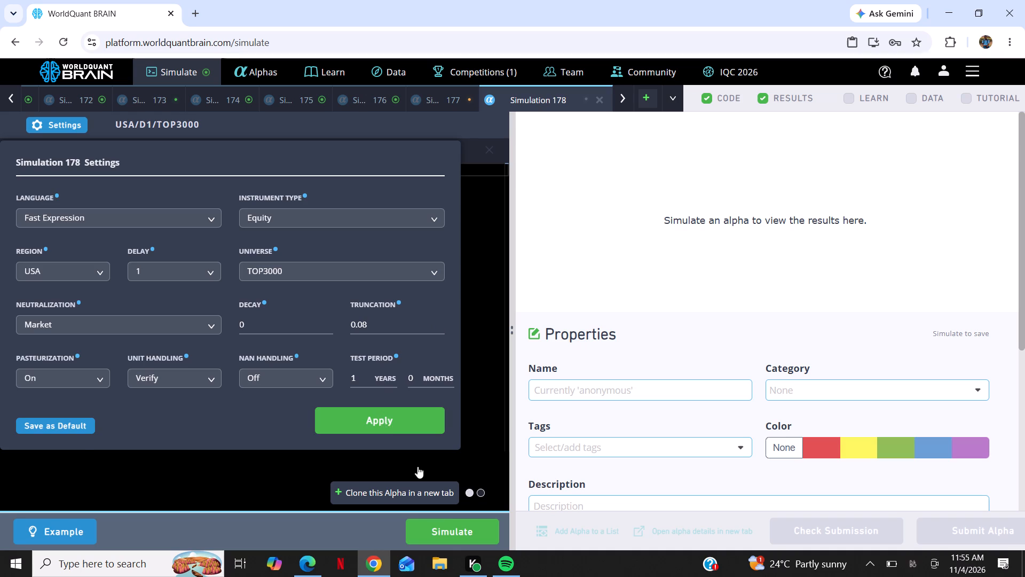
Run the simulation of the -scl12_buzz alpha with the applied decay 0 and Market neutralization settings.
{"action": "left_click", "coordinate": [448, 528]}
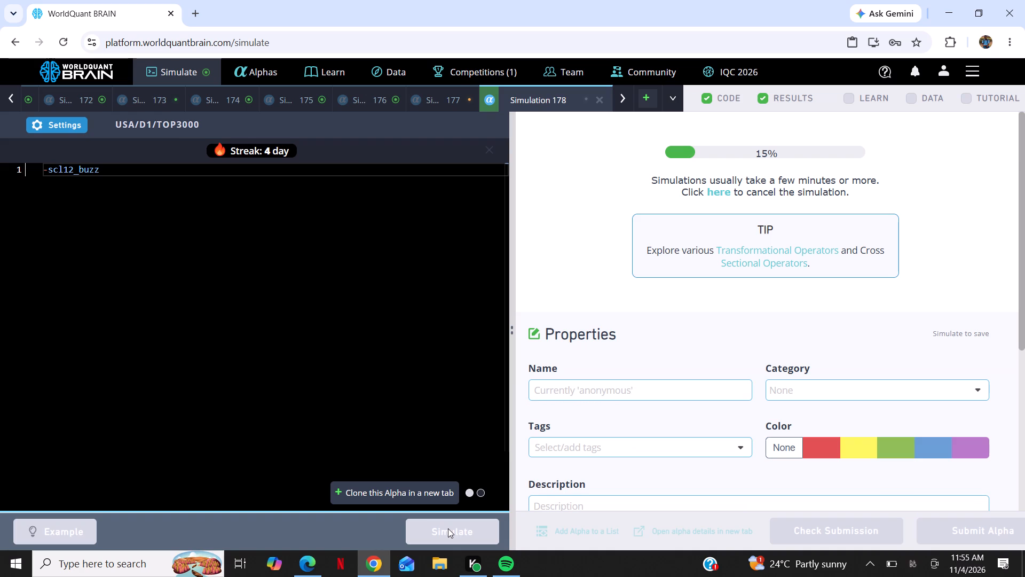
Create another new simulation and paste the expression -scl12_buzz into its code editor.
{"action": "left_click", "coordinate": [643, 101]}
{"action": "right_click", "coordinate": [448, 246]}
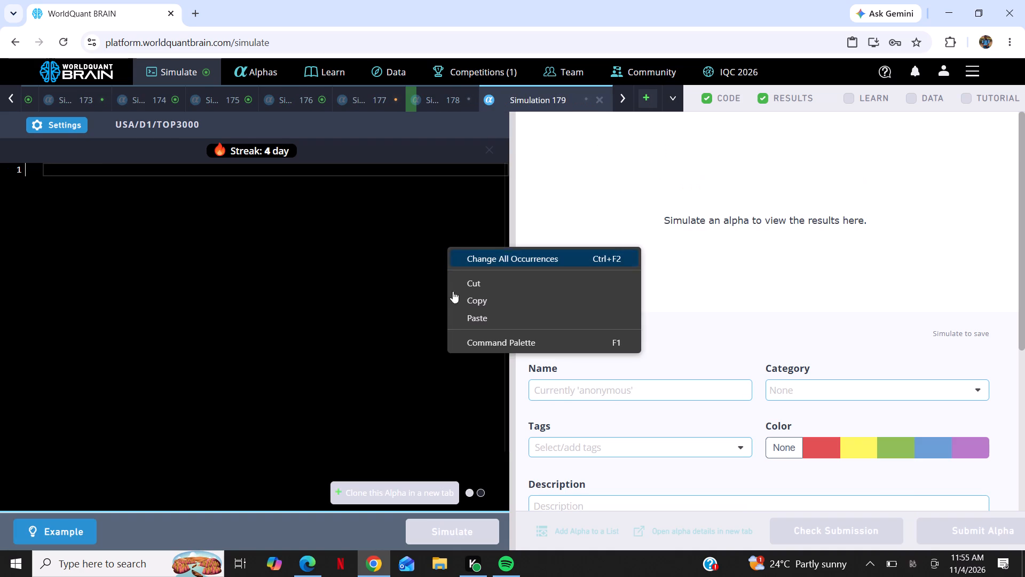
{"action": "left_click", "coordinate": [469, 324]}
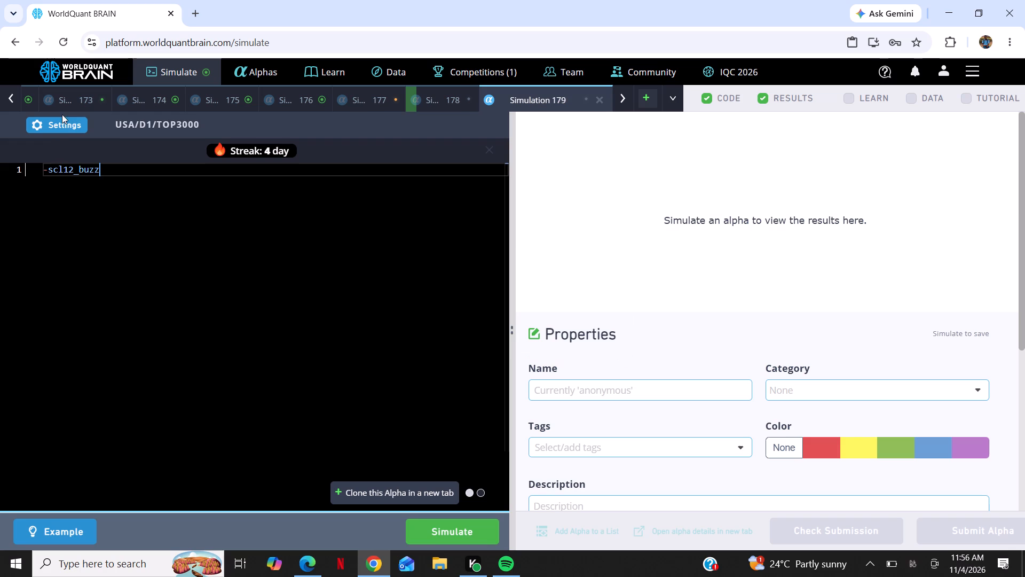
Configure this simulation's settings with universe TOP2000, Market neutralization and decay 1, and apply them.
{"action": "left_click", "coordinate": [65, 123]}
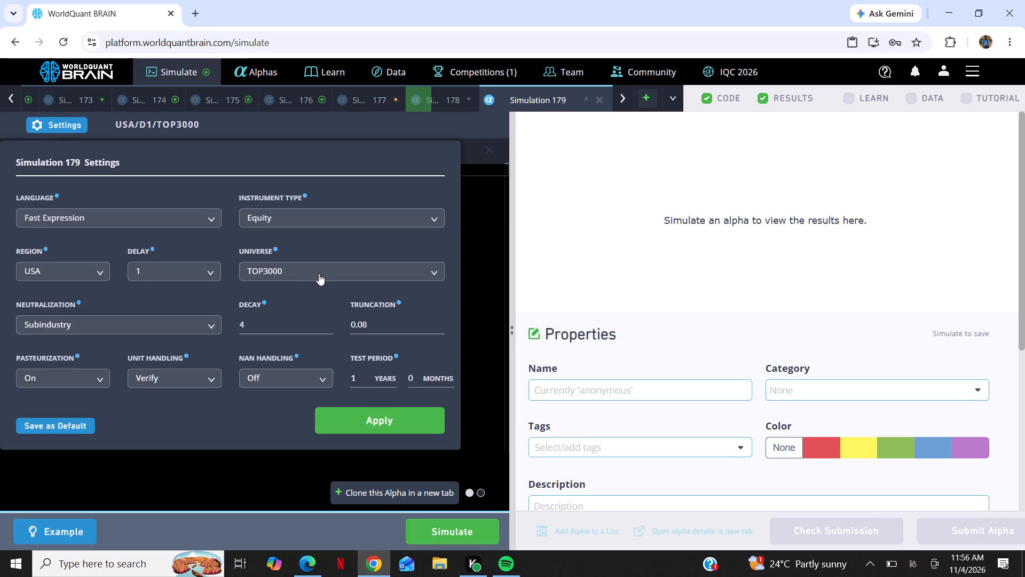
{"action": "left_click", "coordinate": [319, 274]}
{"action": "left_click", "coordinate": [301, 316]}
{"action": "left_click", "coordinate": [196, 322]}
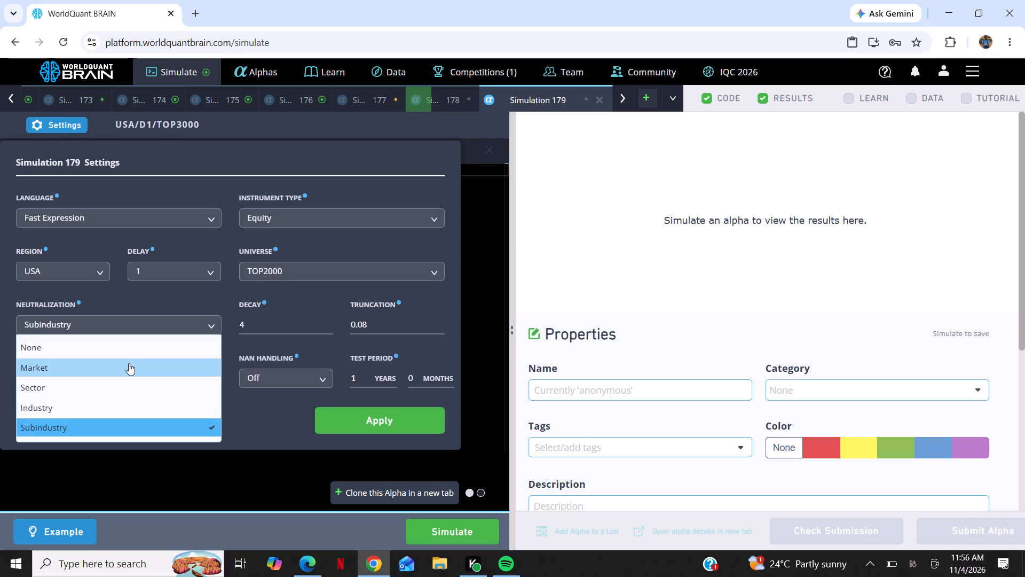
{"action": "left_click", "coordinate": [129, 365]}
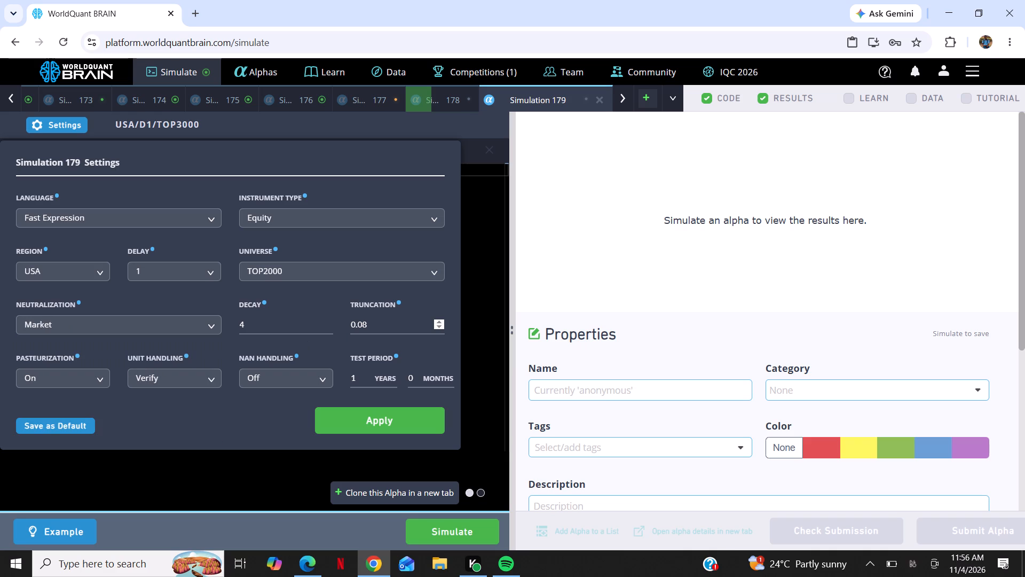
{"action": "triple_click", "coordinate": [330, 324]}
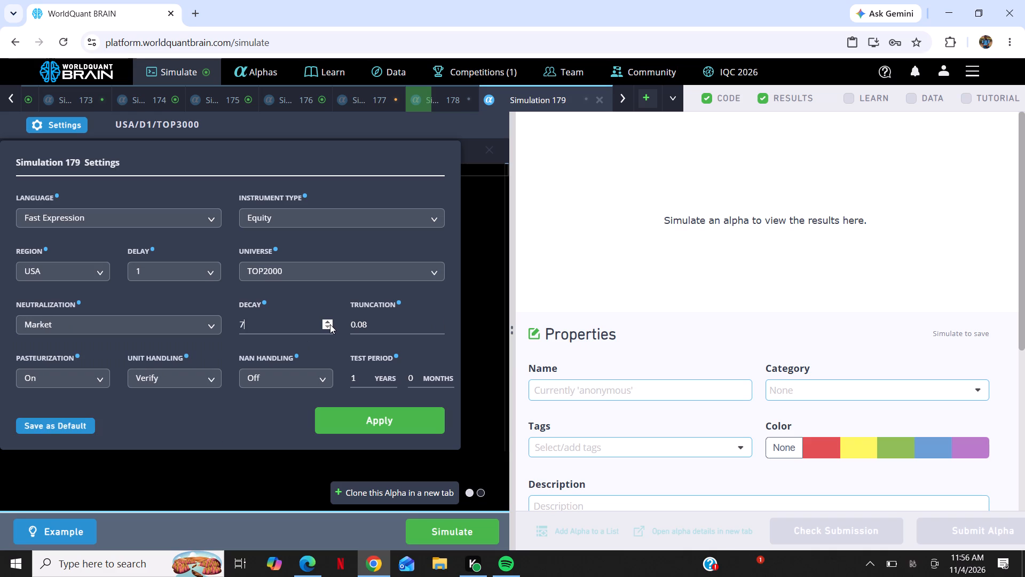
{"action": "left_click", "coordinate": [330, 324]}
{"action": "left_click", "coordinate": [330, 324]}
{"action": "double_click", "coordinate": [330, 324]}
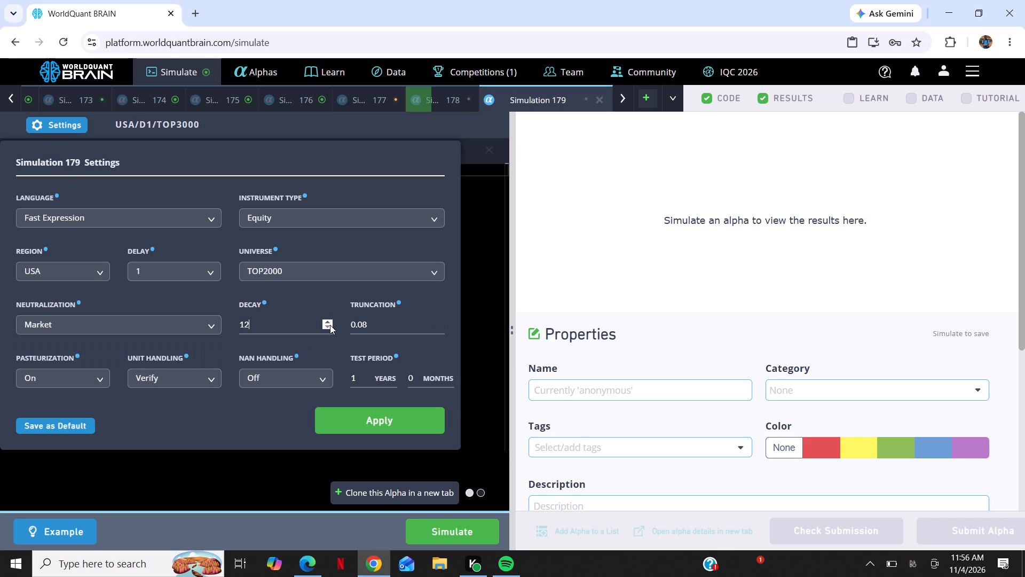
{"action": "triple_click", "coordinate": [328, 326]}
{"action": "triple_click", "coordinate": [328, 326]}
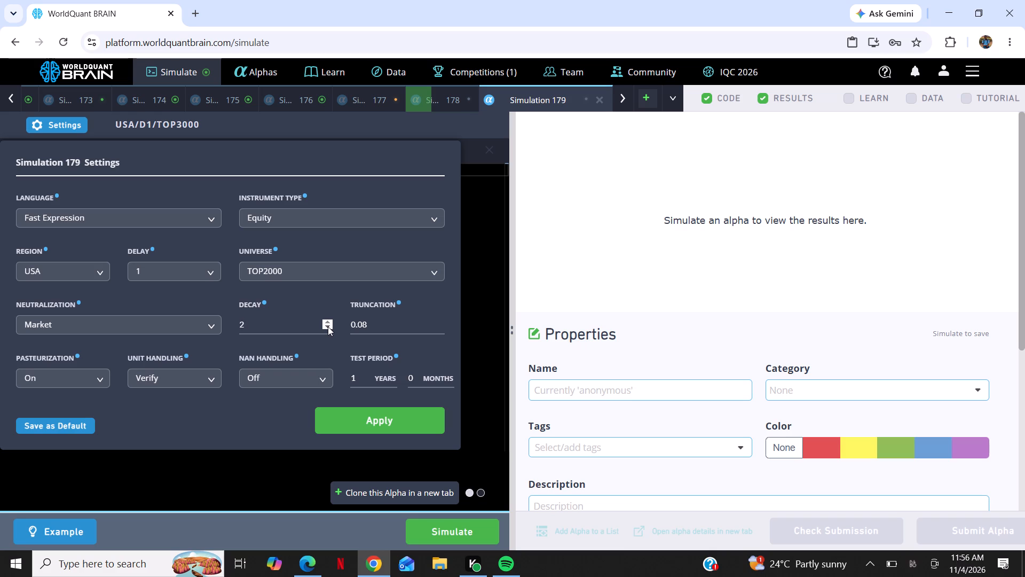
{"action": "left_click", "coordinate": [328, 326]}
{"action": "left_click", "coordinate": [381, 415]}
Run the simulation of the -scl12_buzz alpha on the TOP2000 universe.
{"action": "left_click", "coordinate": [473, 535]}
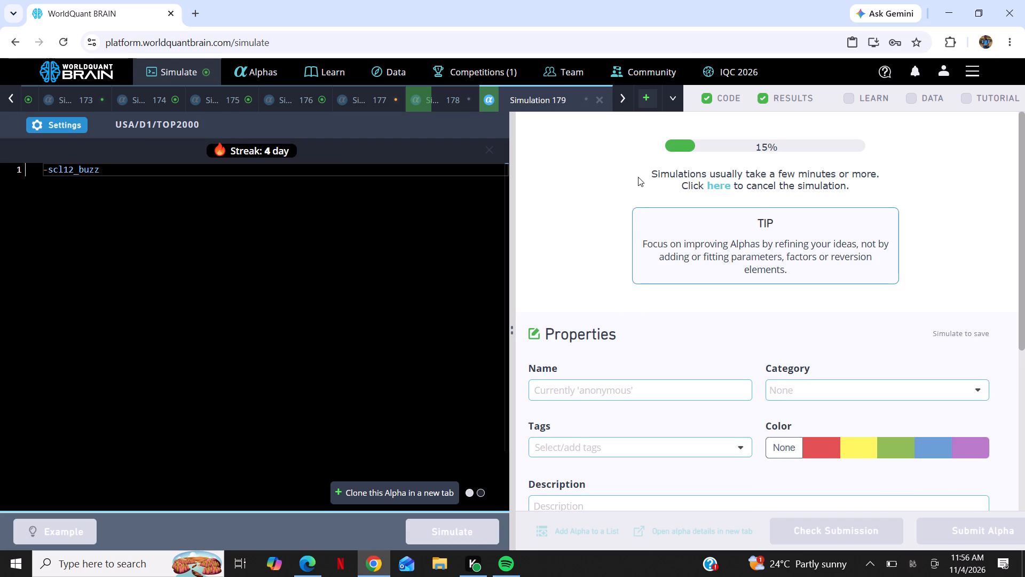
Create a further new simulation and paste the expression -scl12_buzz into its code editor.
{"action": "left_click", "coordinate": [650, 98]}
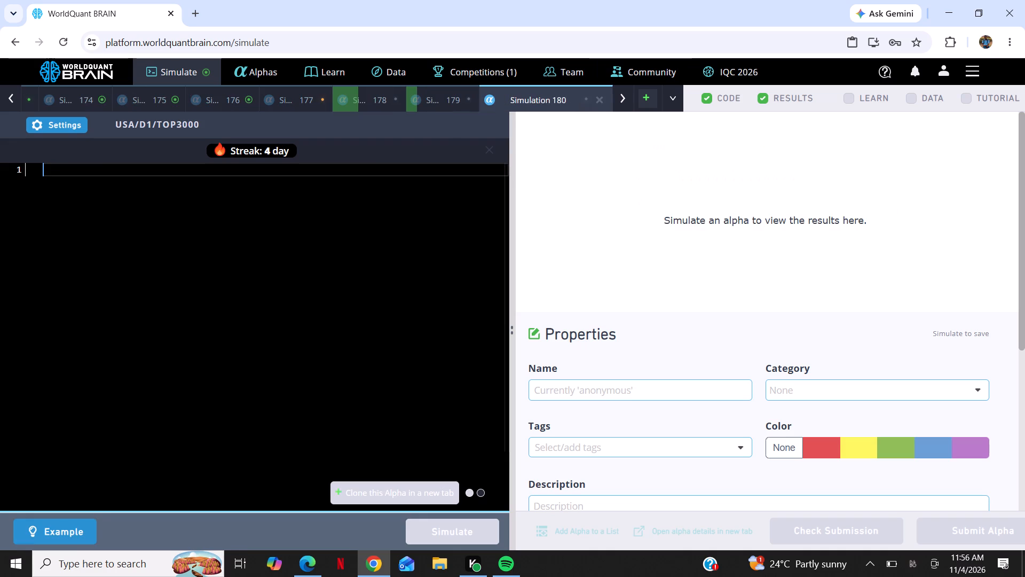
{"action": "right_click", "coordinate": [280, 341]}
{"action": "left_click", "coordinate": [301, 409]}
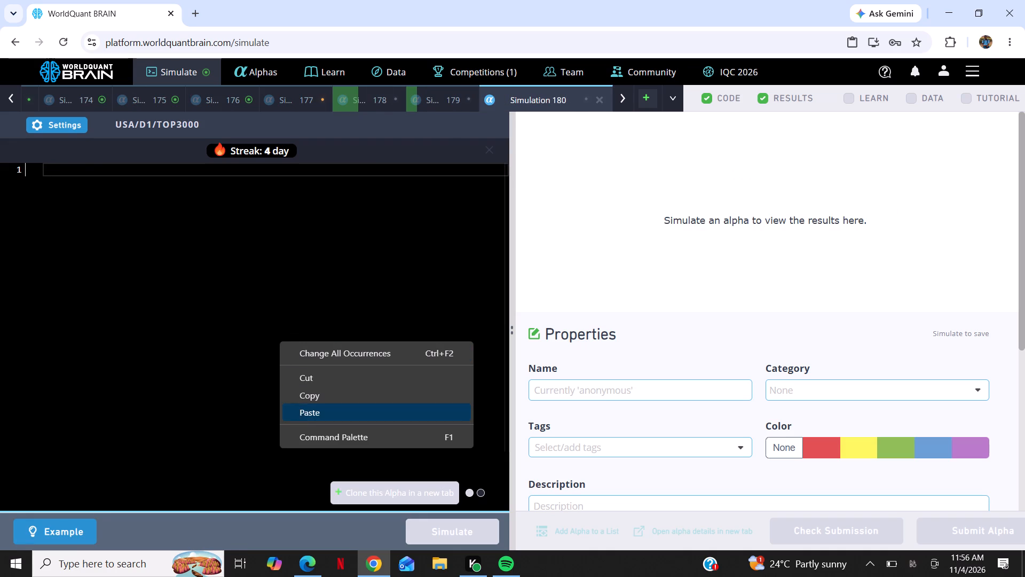
Configure this simulation's settings with Market neutralization and decay 3, keeping the TOP3000 universe, and apply them.
{"action": "left_click", "coordinate": [67, 120]}
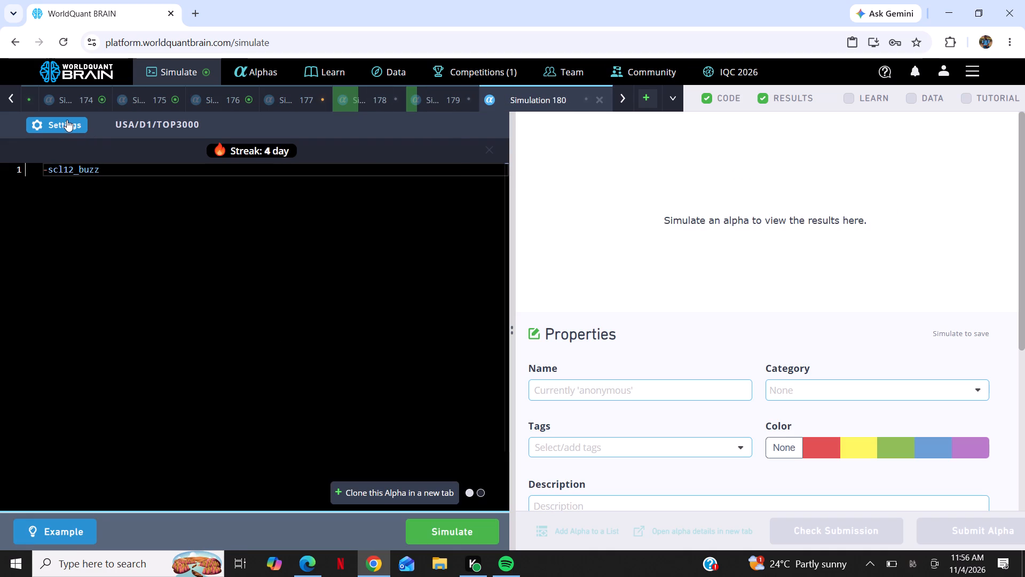
{"action": "left_click", "coordinate": [156, 324]}
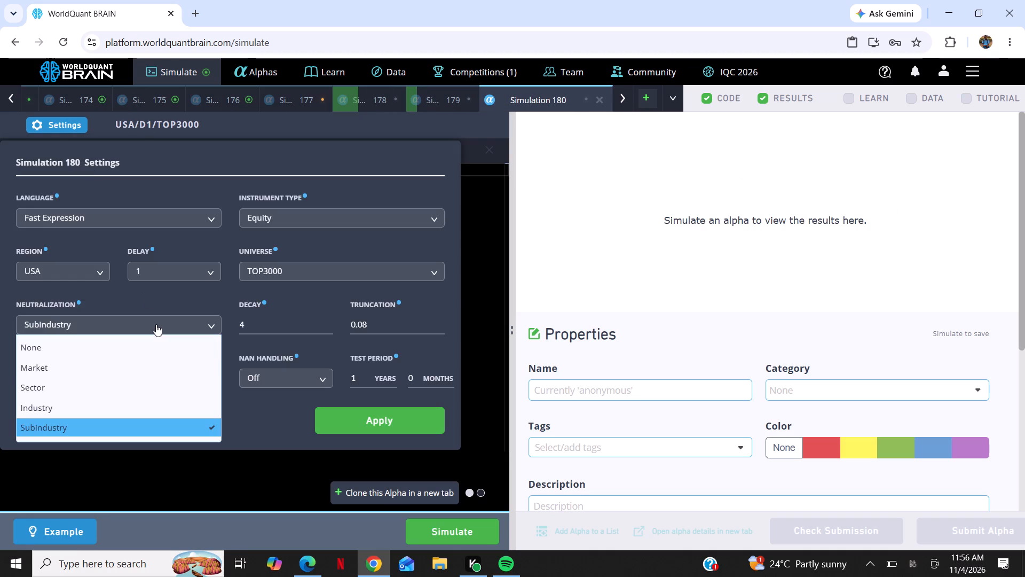
{"action": "left_click", "coordinate": [152, 360]}
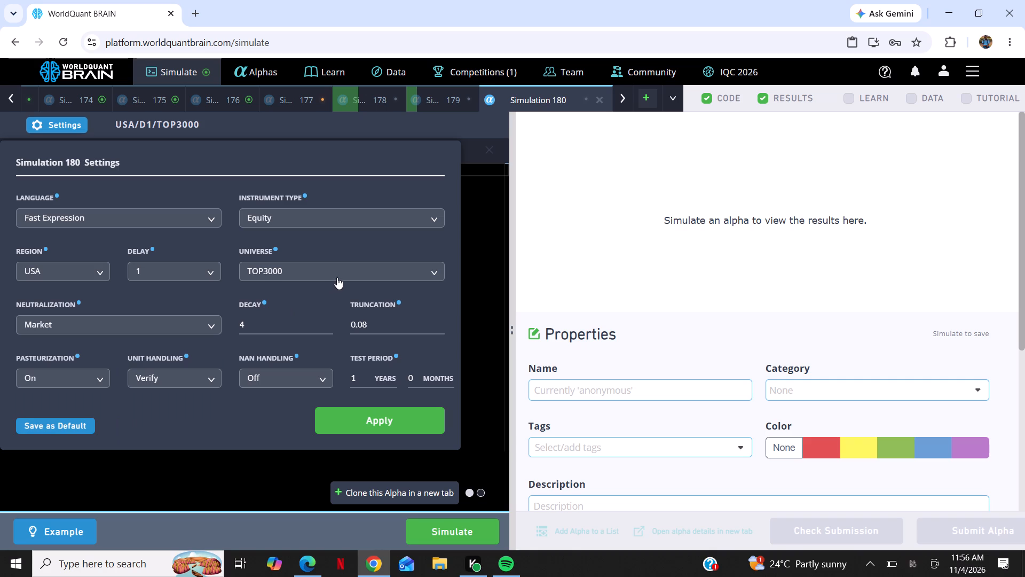
{"action": "left_click", "coordinate": [337, 277]}
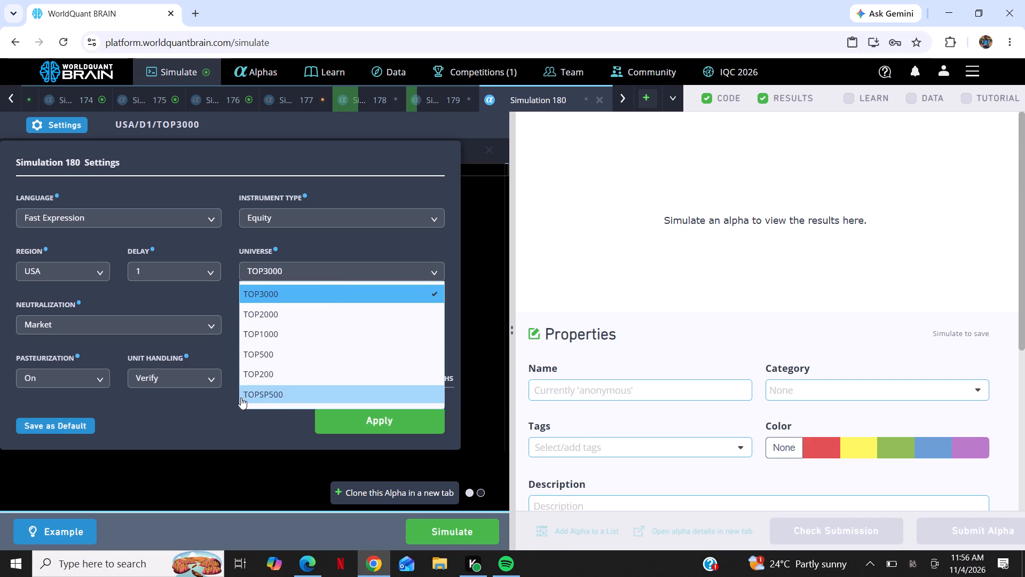
{"action": "left_click", "coordinate": [230, 417]}
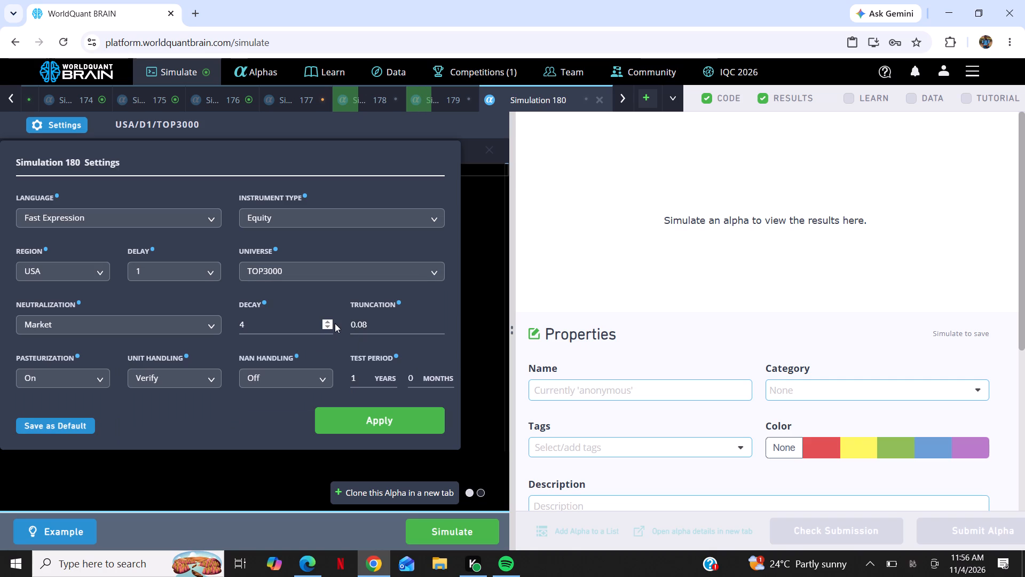
{"action": "triple_click", "coordinate": [327, 322]}
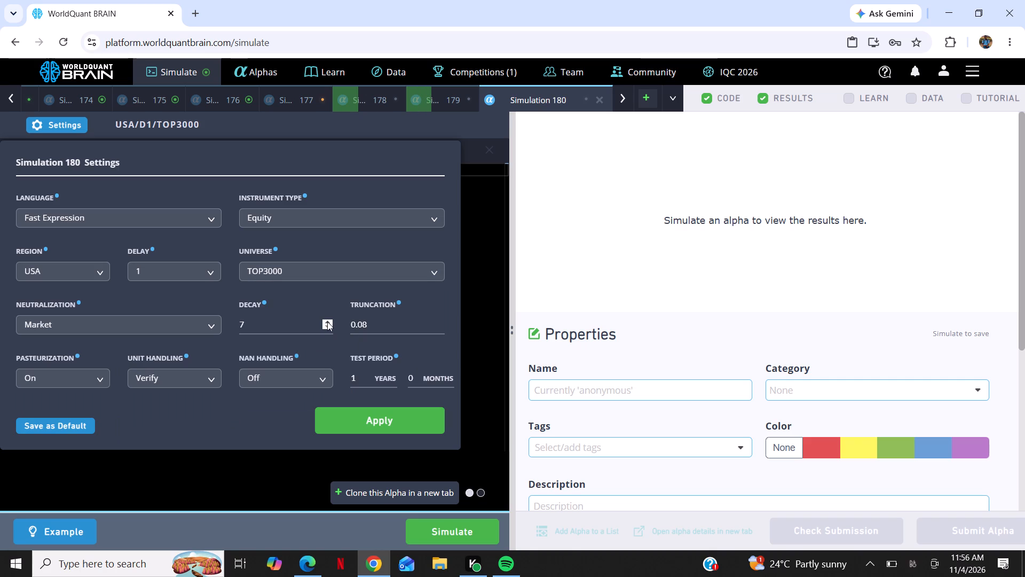
{"action": "triple_click", "coordinate": [327, 326]}
{"action": "double_click", "coordinate": [327, 326]}
{"action": "left_click", "coordinate": [327, 326]}
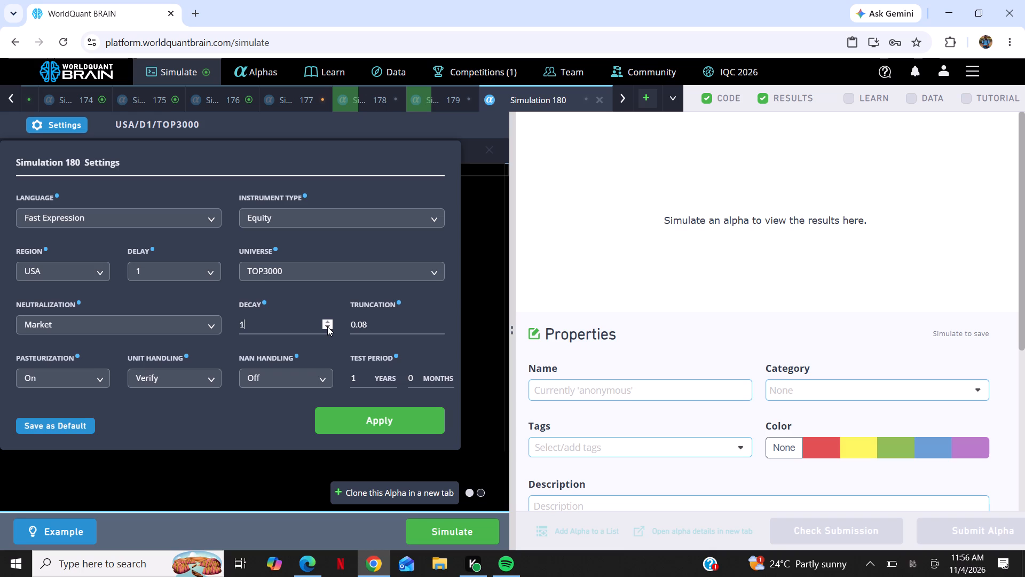
{"action": "left_click", "coordinate": [327, 326]}
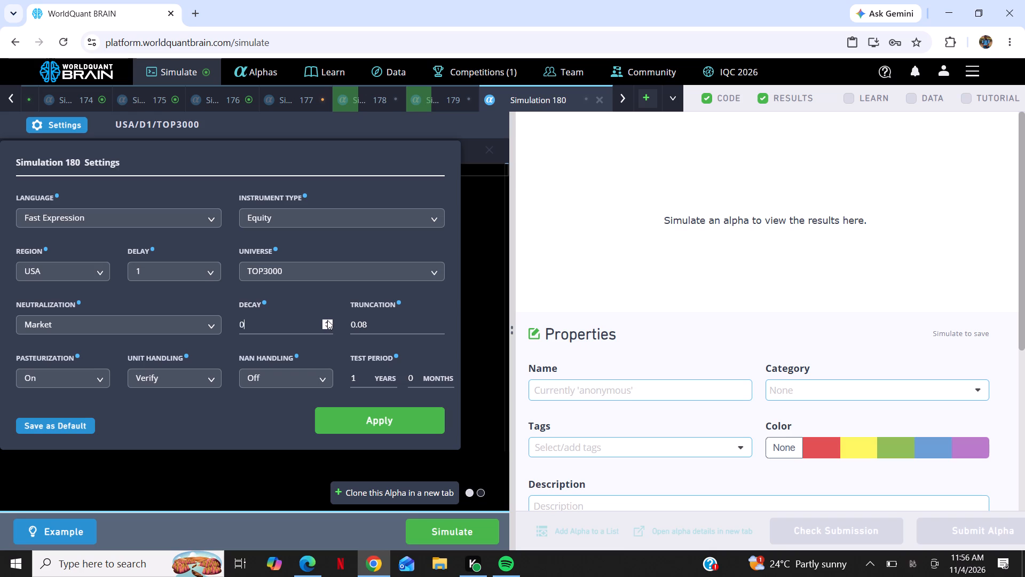
{"action": "double_click", "coordinate": [327, 320]}
{"action": "left_click", "coordinate": [330, 320]}
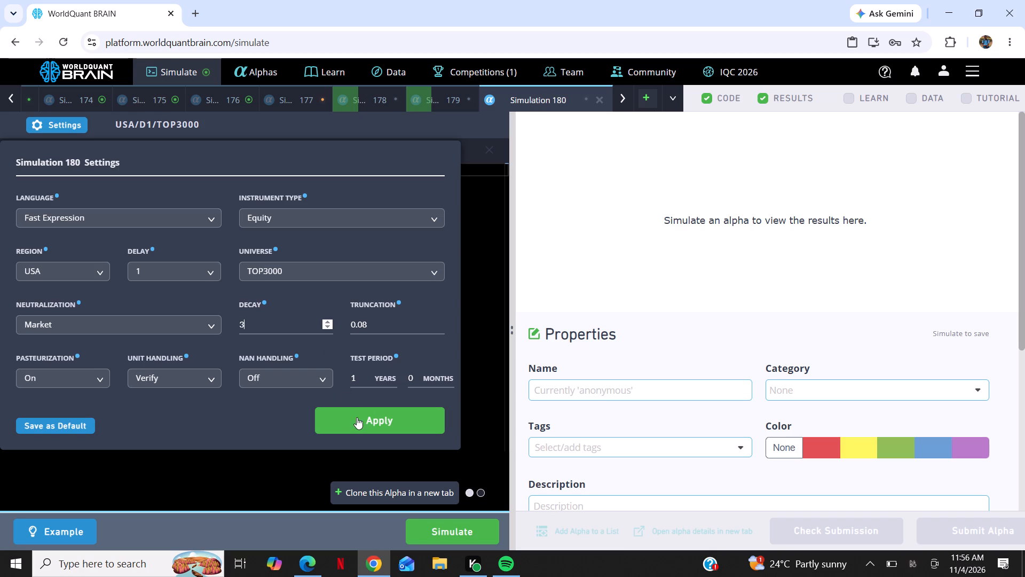
{"action": "left_click", "coordinate": [357, 418]}
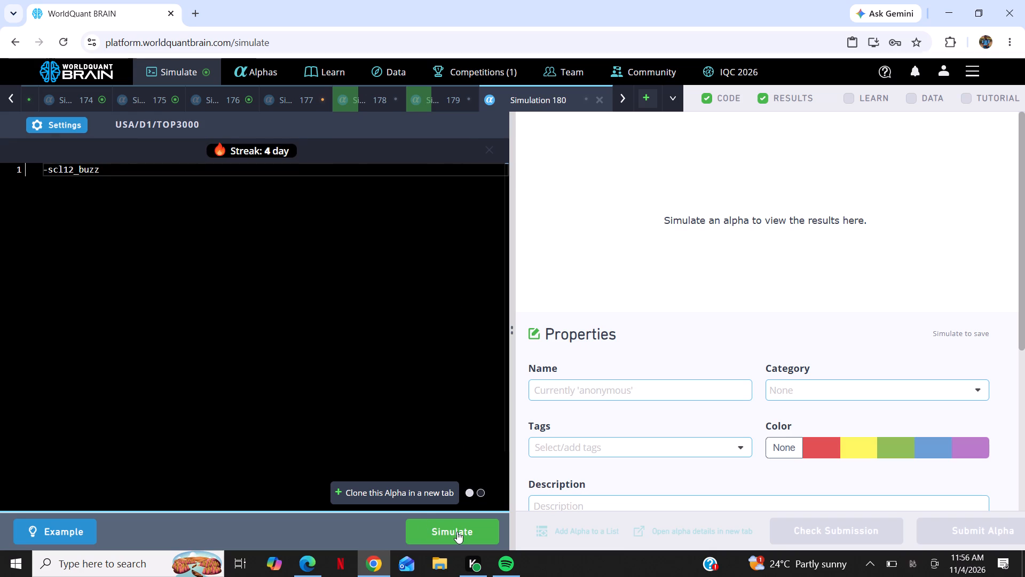
Run the simulation of the -scl12_buzz alpha on the TOP3000 universe.
{"action": "left_click", "coordinate": [457, 532]}
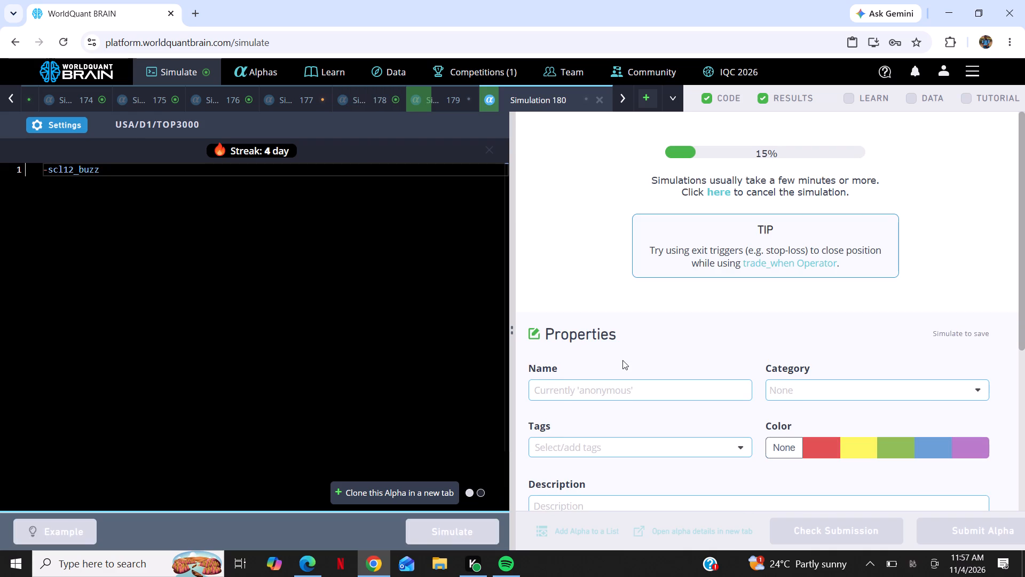
Create another new simulation and paste the expression -scl12_buzz into its code editor.
{"action": "left_click", "coordinate": [655, 103]}
{"action": "right_click", "coordinate": [376, 263]}
{"action": "left_click", "coordinate": [396, 333]}
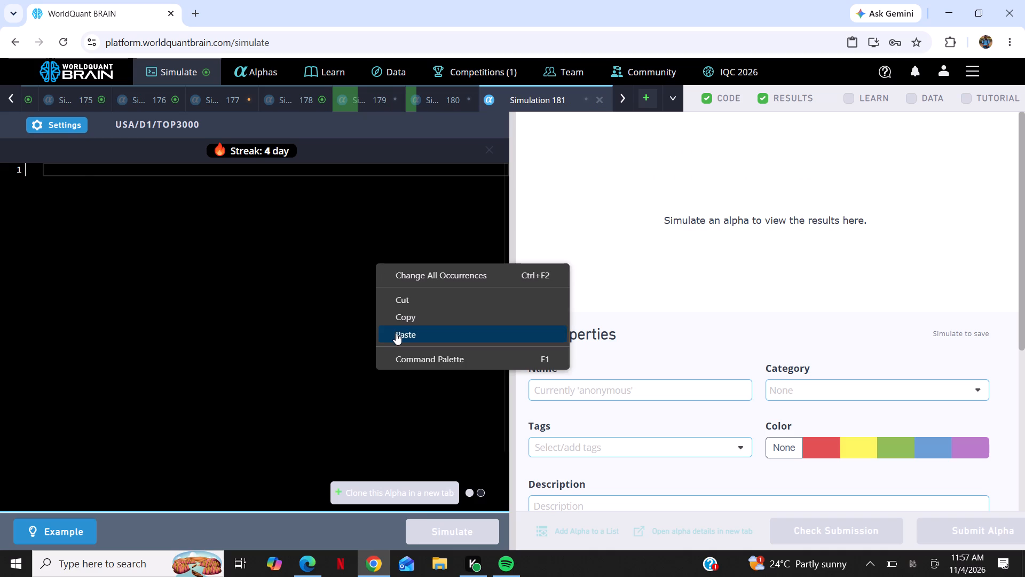
Configure this simulation's settings with universe TOP2000, Market neutralization and decay 4, and apply them.
{"action": "left_click", "coordinate": [68, 127]}
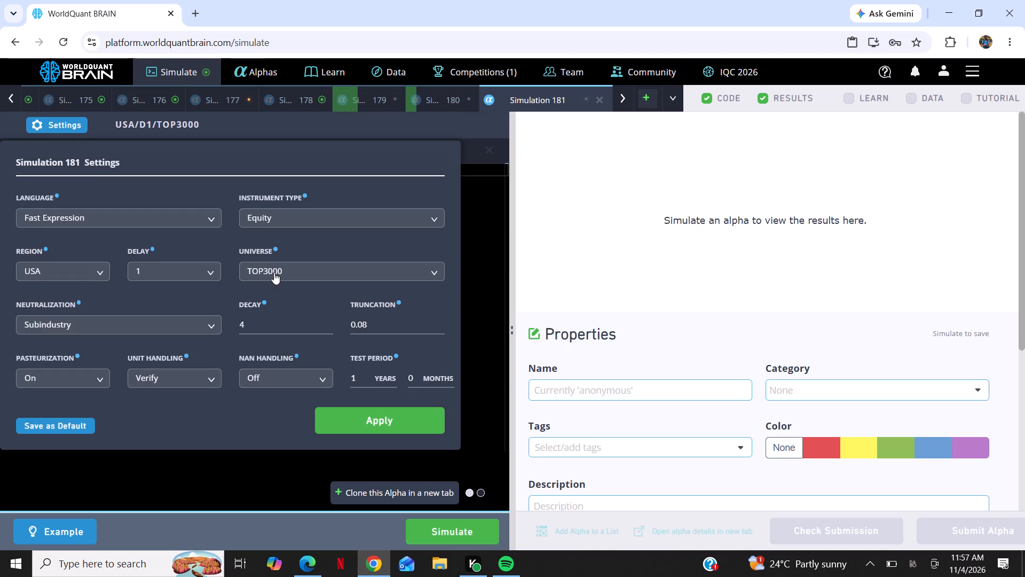
{"action": "left_click", "coordinate": [281, 273]}
{"action": "left_click", "coordinate": [280, 306]}
{"action": "left_click_drag", "start_coordinate": [329, 323], "coordinate": [329, 328]}
{"action": "left_click", "coordinate": [329, 328]}
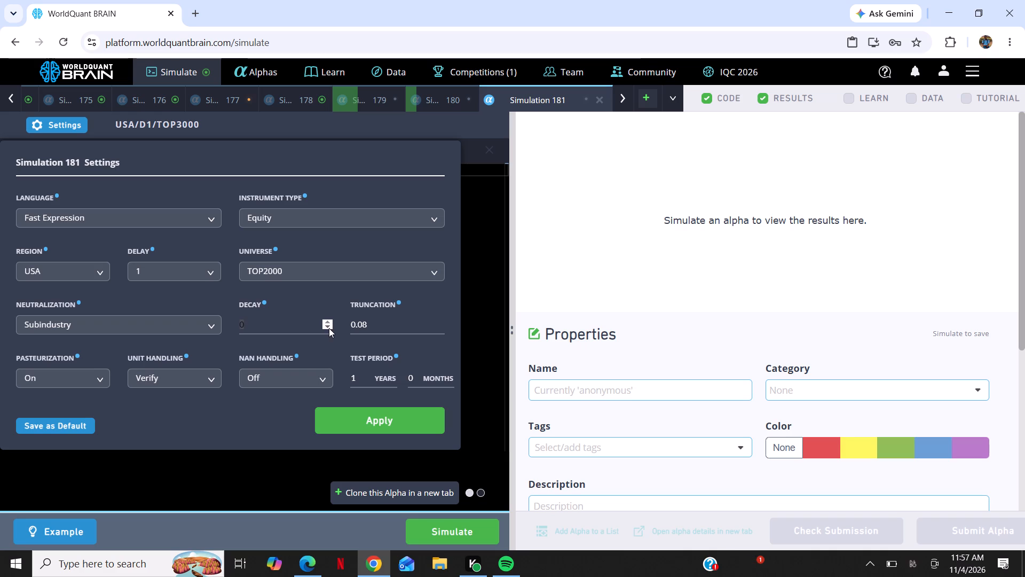
{"action": "triple_click", "coordinate": [329, 320]}
{"action": "left_click", "coordinate": [329, 320]}
{"action": "left_click", "coordinate": [132, 329]}
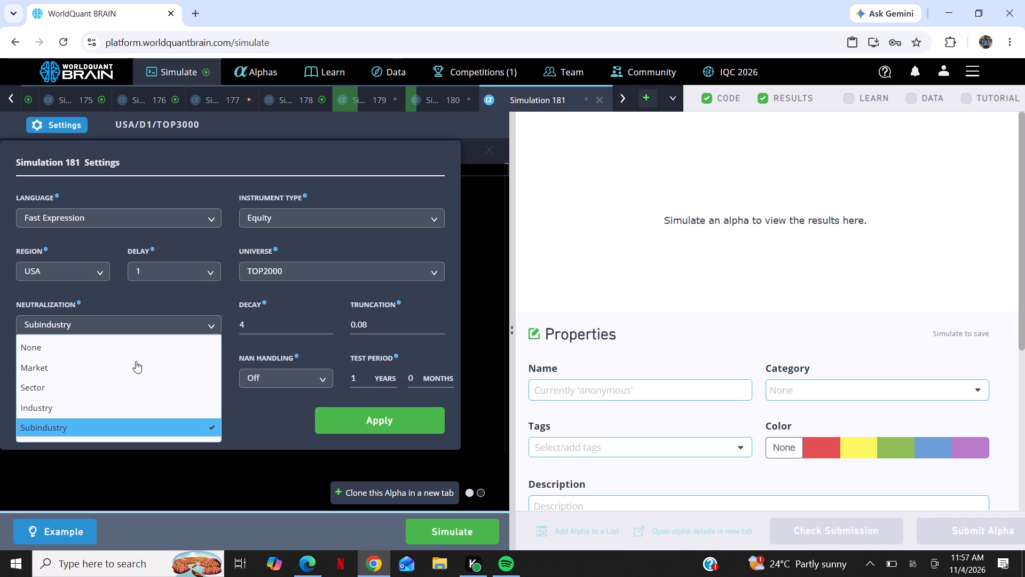
{"action": "left_click", "coordinate": [136, 362]}
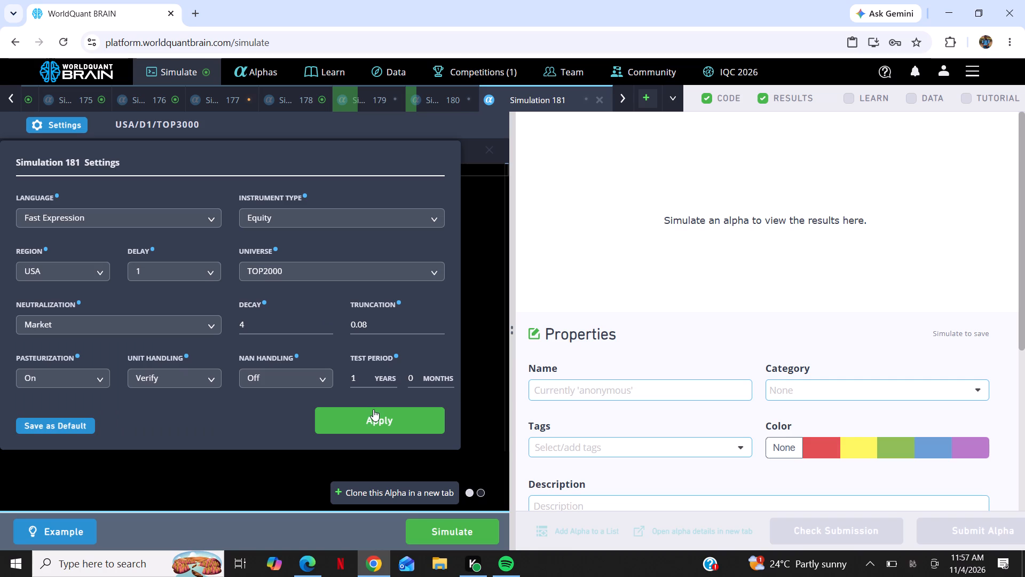
{"action": "left_click", "coordinate": [373, 419]}
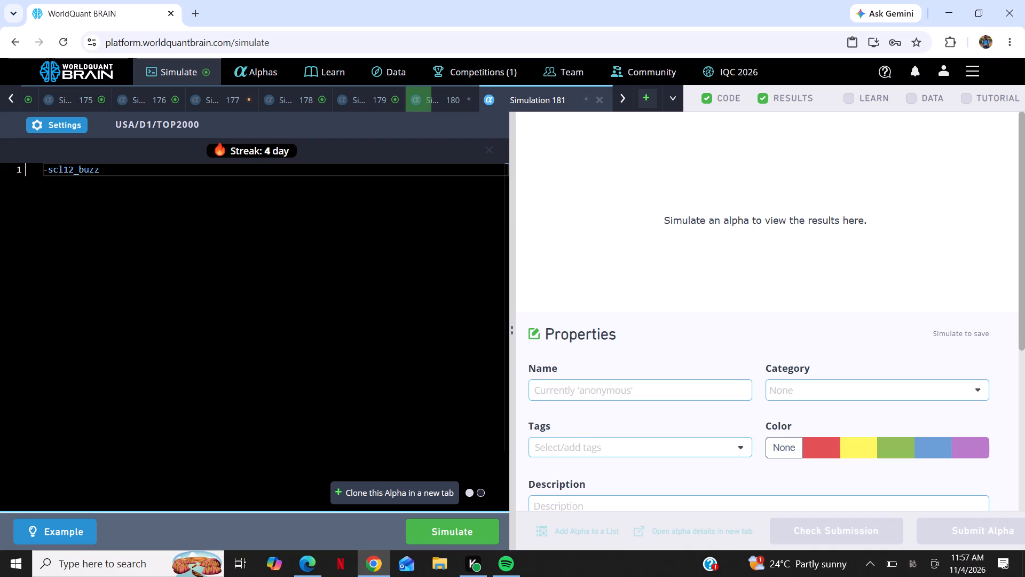
Run the simulation of the -scl12_buzz alpha on the TOP2000 universe.
{"action": "left_click", "coordinate": [471, 526]}
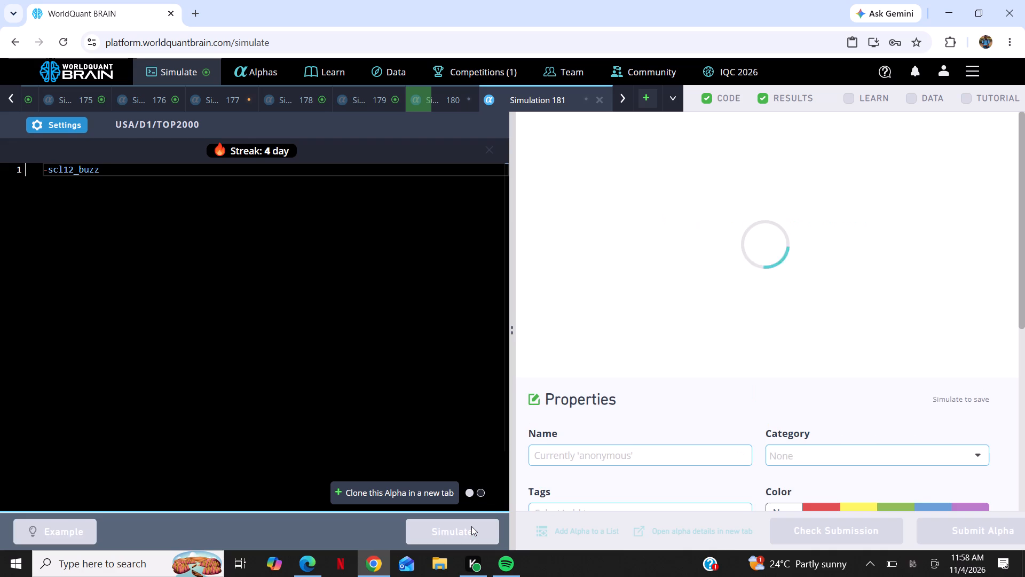
Create a further new simulation and paste the expression -scl12_buzz into its code editor.
{"action": "left_click", "coordinate": [646, 98]}
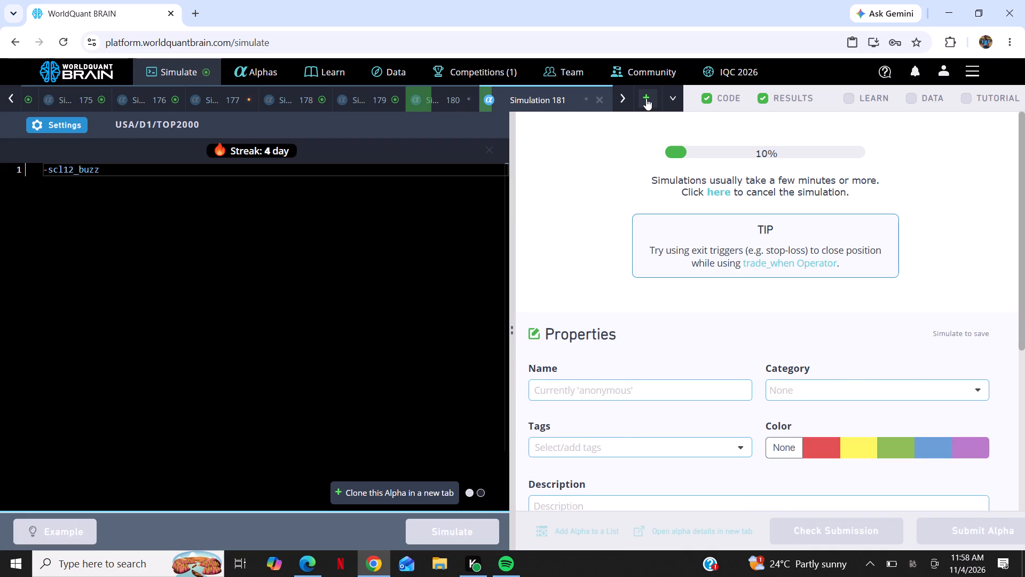
{"action": "right_click", "coordinate": [126, 235]}
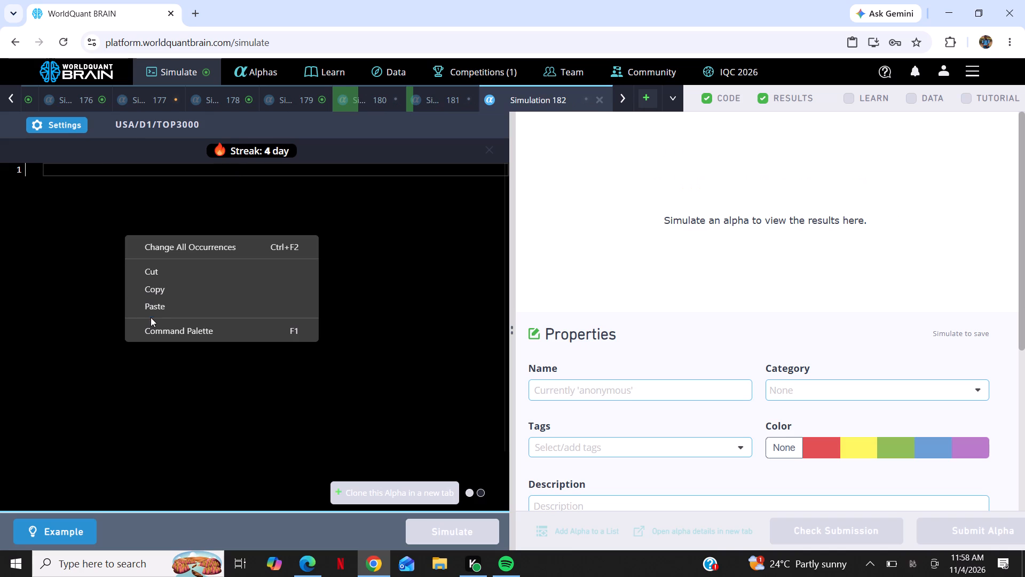
{"action": "left_click", "coordinate": [177, 306]}
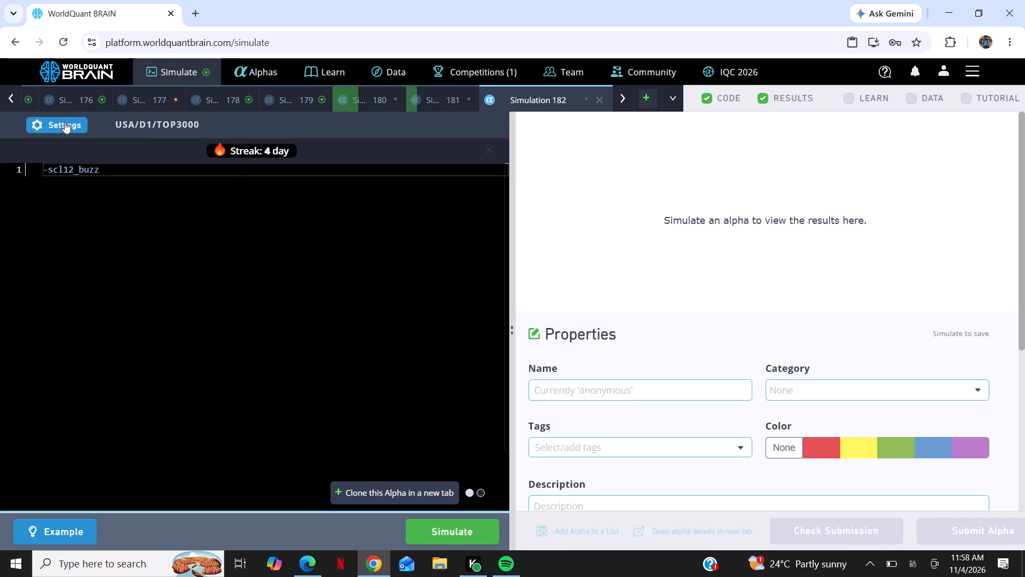
Configure this simulation's settings with Market neutralization, decay 5 and universe TOP1000, and apply them.
{"action": "left_click", "coordinate": [65, 122]}
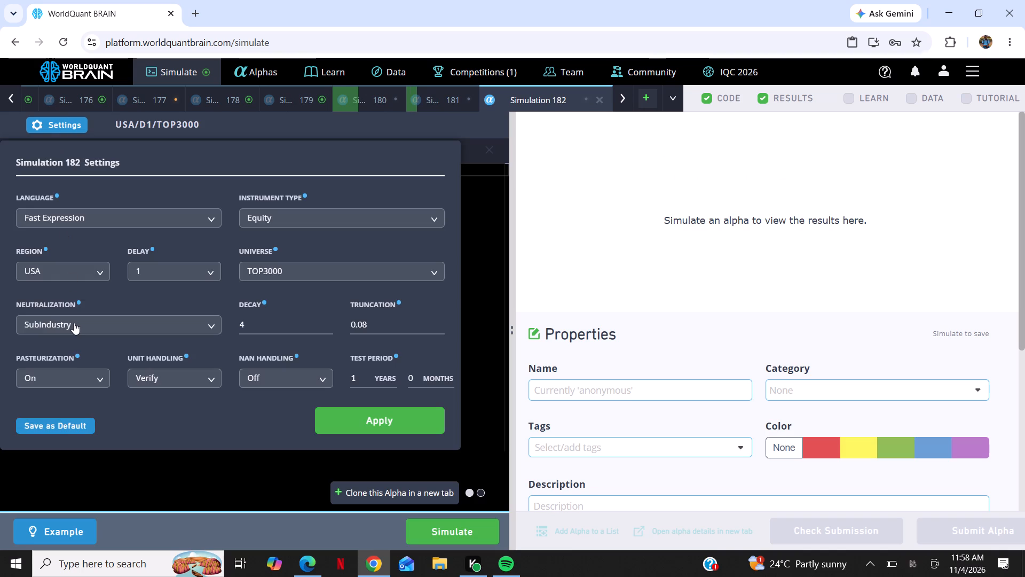
{"action": "left_click", "coordinate": [74, 323]}
{"action": "left_click", "coordinate": [90, 364]}
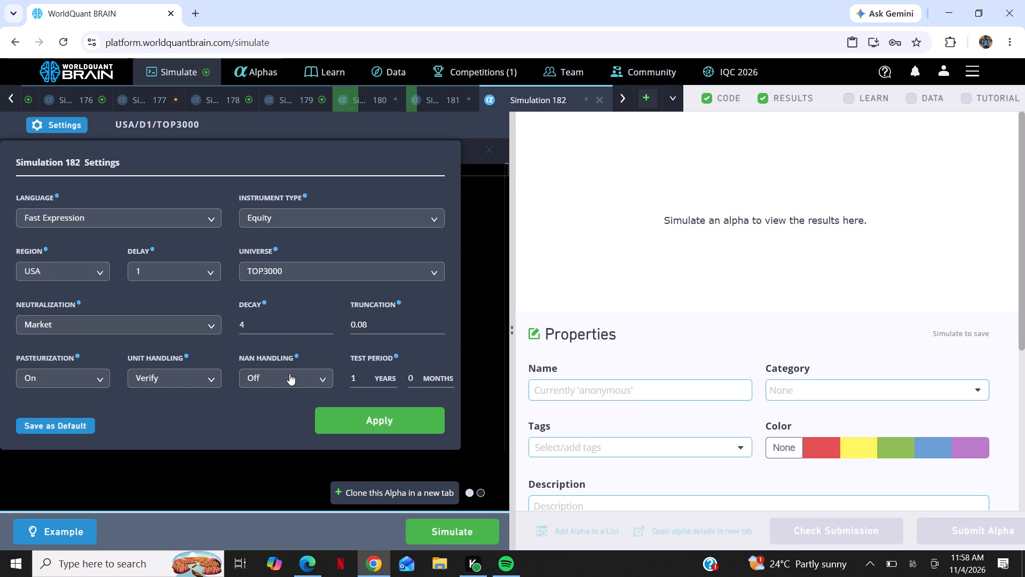
{"action": "left_click", "coordinate": [330, 321]}
{"action": "left_click", "coordinate": [350, 272]}
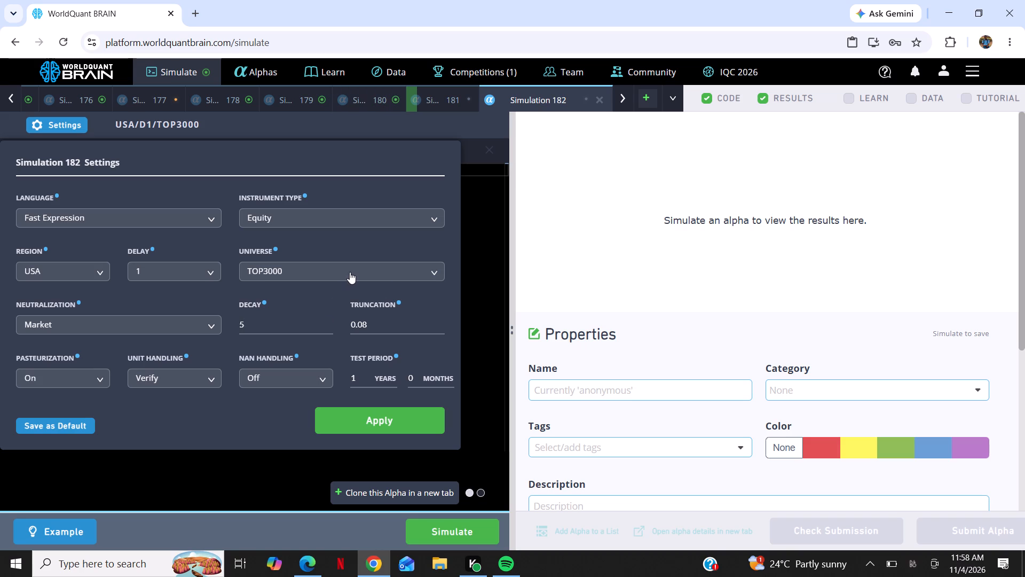
{"action": "left_click", "coordinate": [338, 331]}
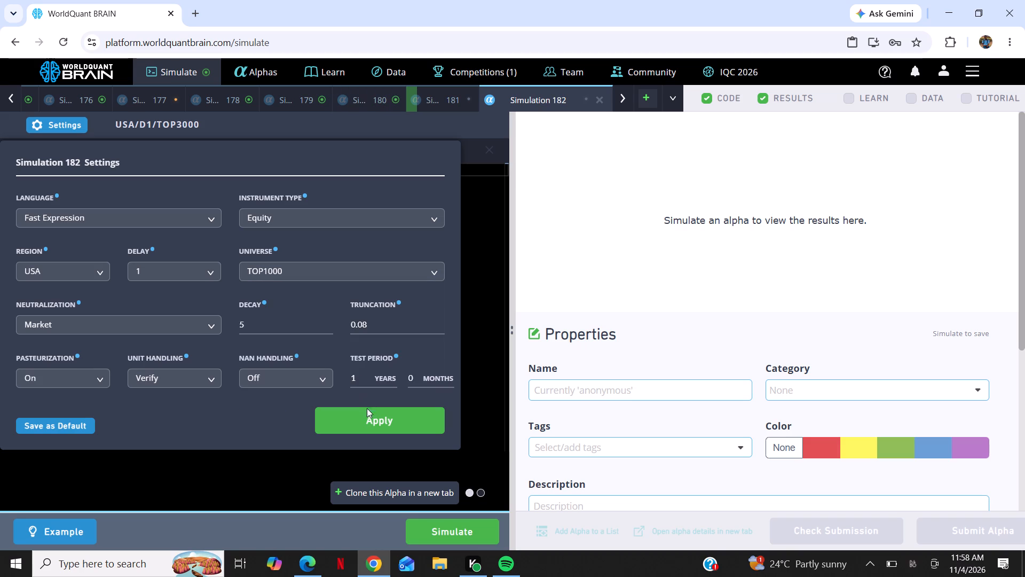
{"action": "left_click", "coordinate": [372, 420]}
Run the simulation of the -scl12_buzz alpha on the TOP1000 universe.
{"action": "left_click", "coordinate": [451, 537]}
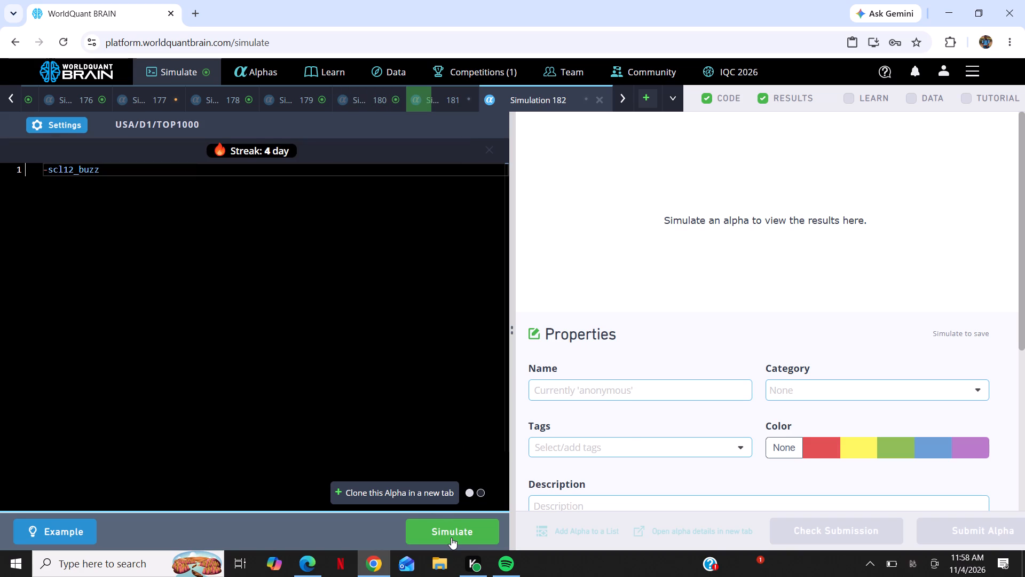
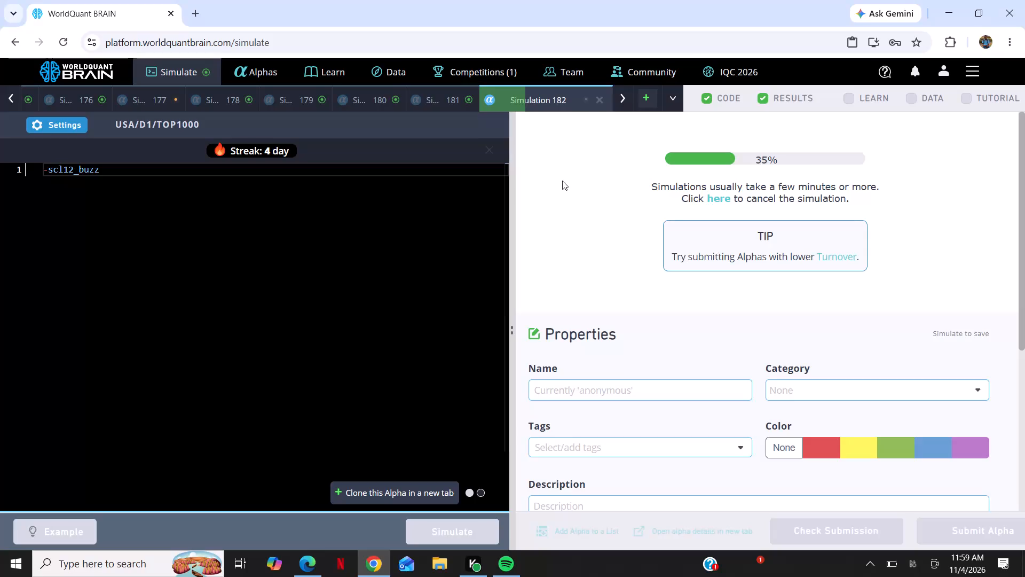
Create another new simulation and paste the expression -scl12_buzz into its code editor.
{"action": "left_click", "coordinate": [650, 100]}
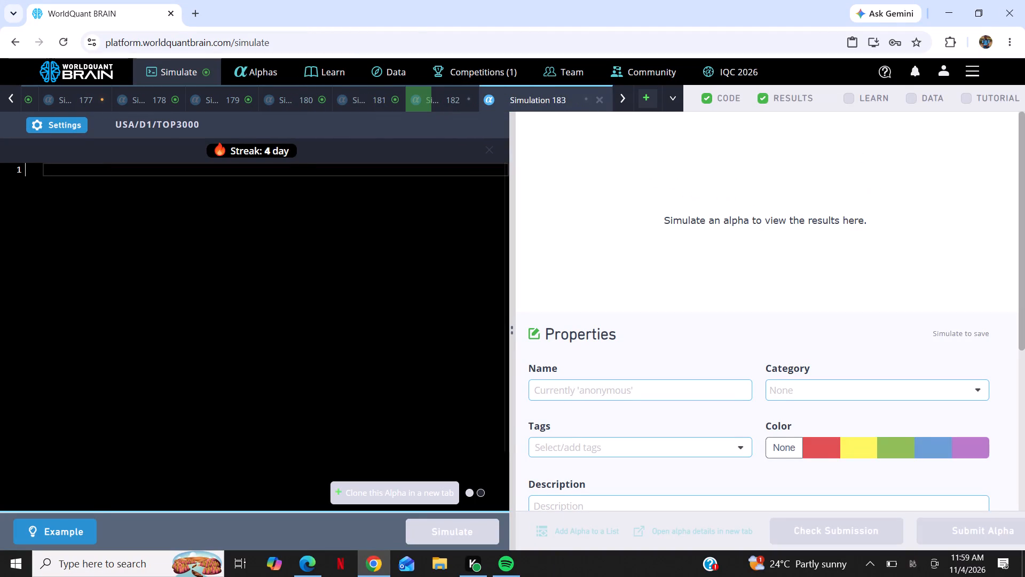
{"action": "right_click", "coordinate": [231, 200]}
{"action": "left_click", "coordinate": [247, 265]}
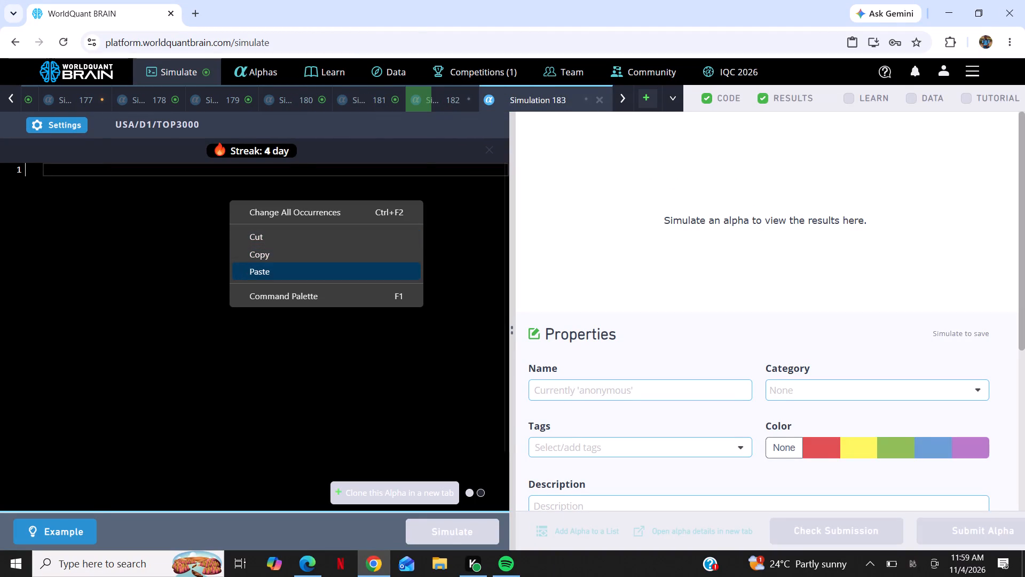
Configure this simulation's settings with Market neutralization, universe TOP500 and decay 6, and apply them.
{"action": "left_click", "coordinate": [74, 124]}
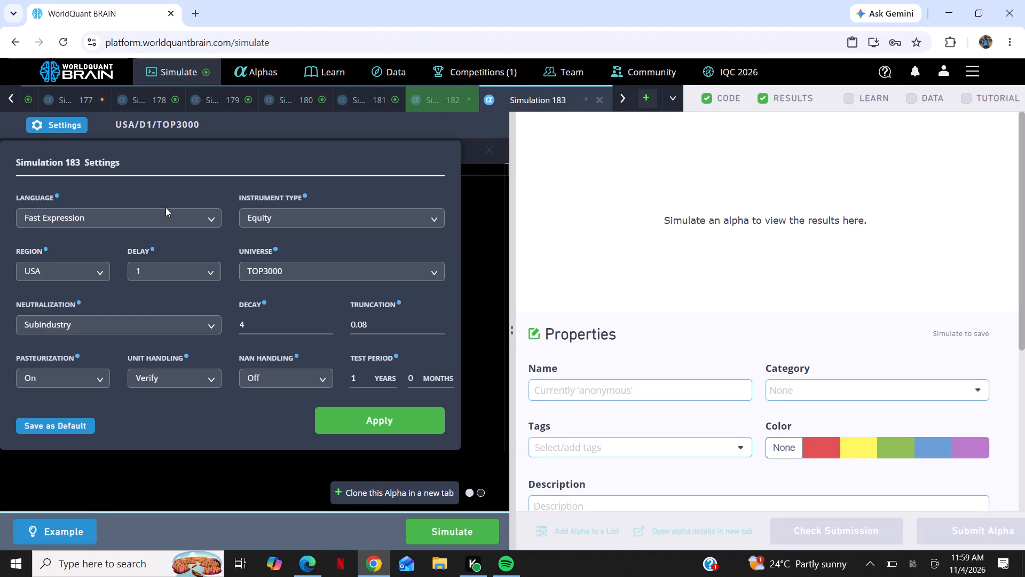
{"action": "left_click", "coordinate": [190, 321]}
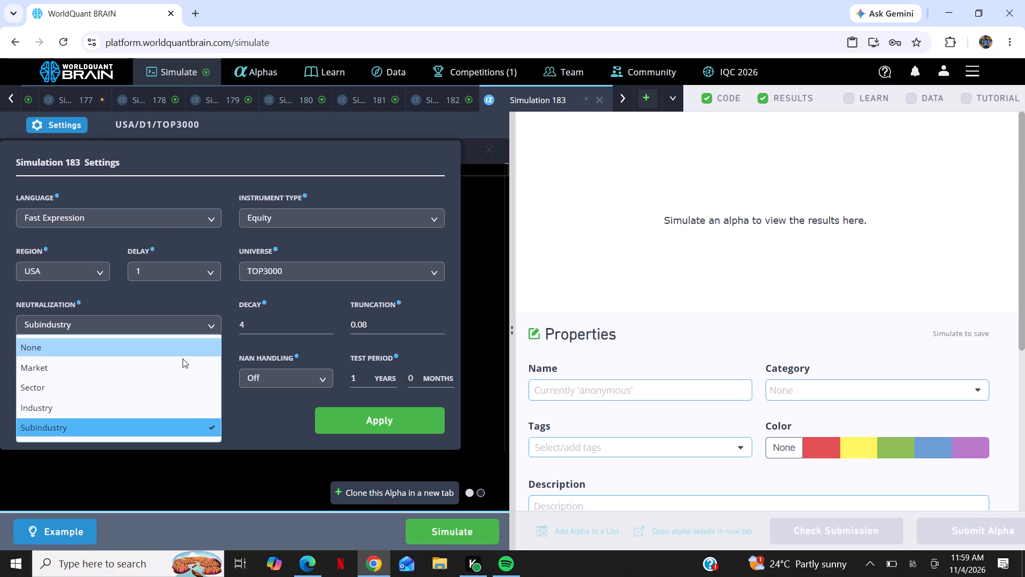
{"action": "left_click", "coordinate": [178, 370]}
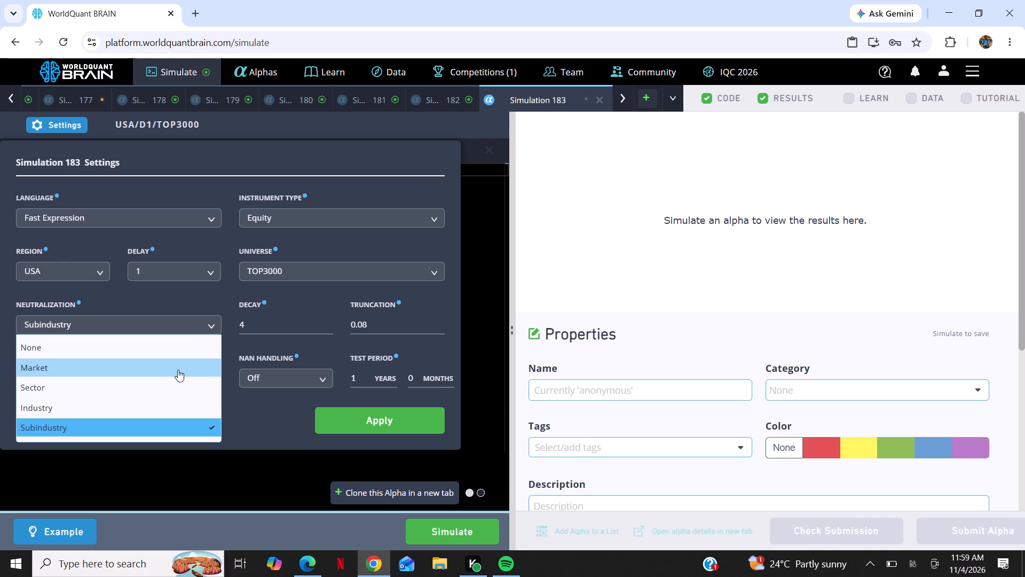
{"action": "left_click", "coordinate": [327, 272]}
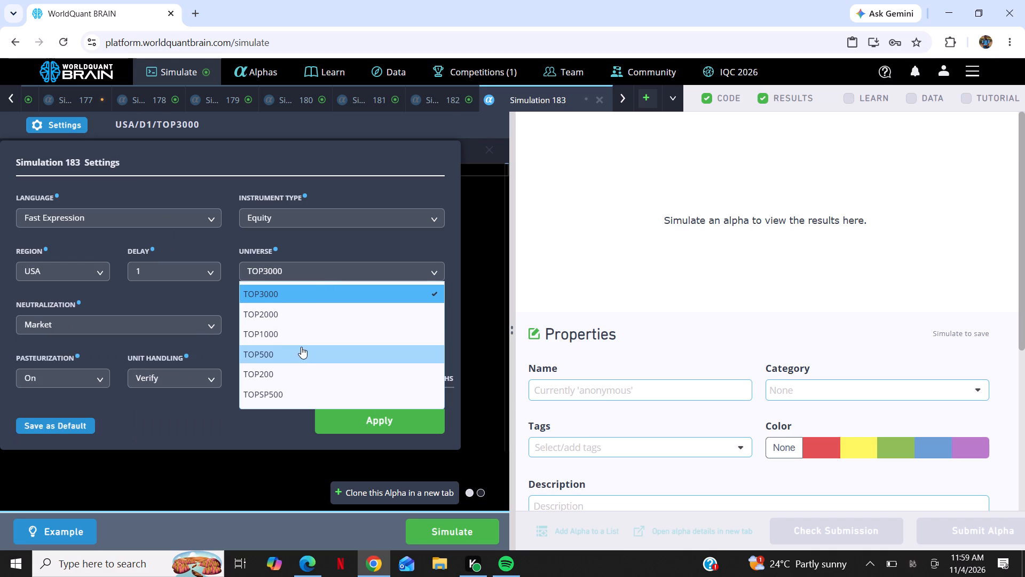
{"action": "left_click", "coordinate": [301, 349]}
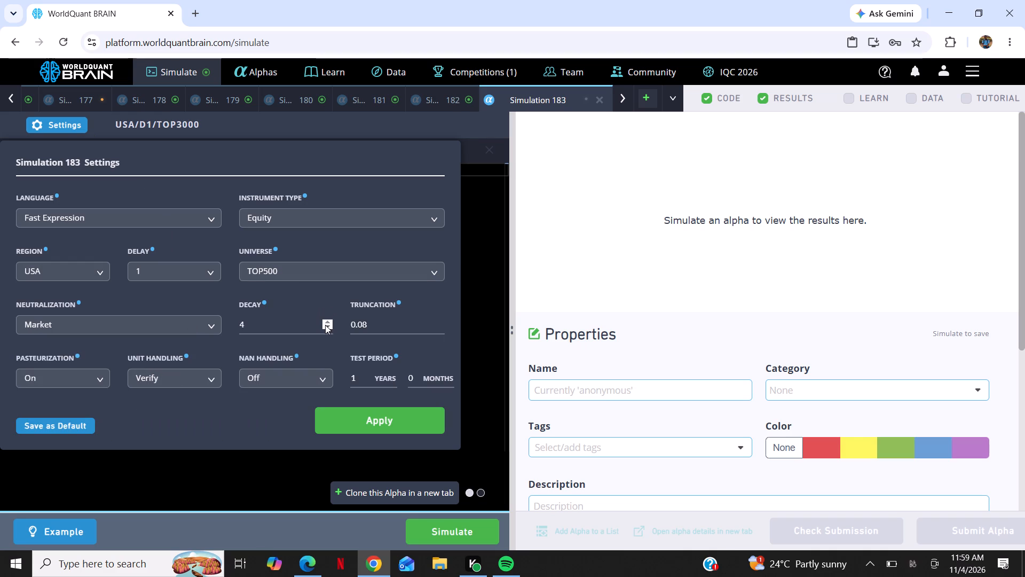
{"action": "double_click", "coordinate": [328, 321]}
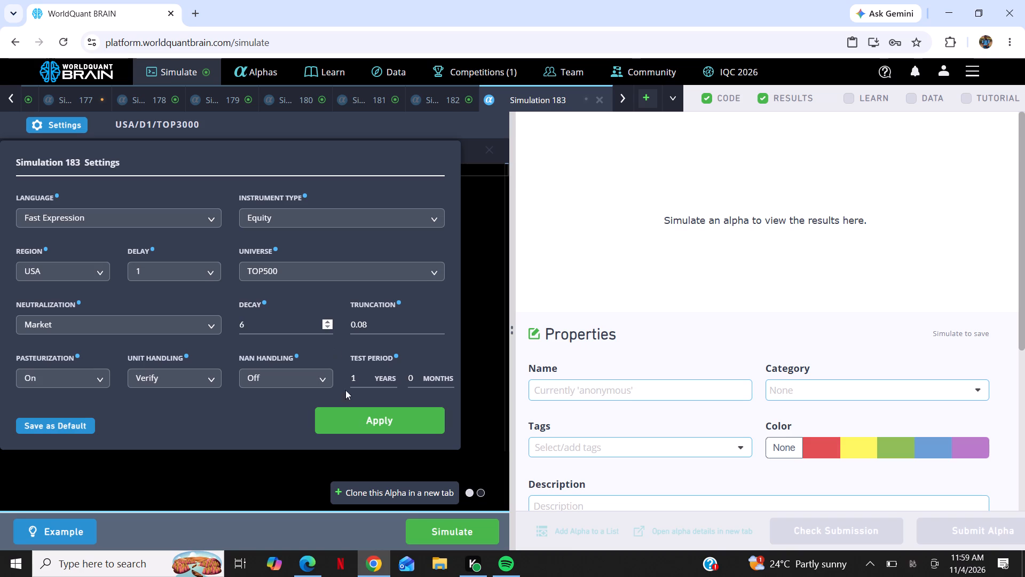
{"action": "left_click", "coordinate": [359, 418]}
Run the simulation of the -scl12_buzz alpha on the TOP500 universe.
{"action": "left_click", "coordinate": [450, 527]}
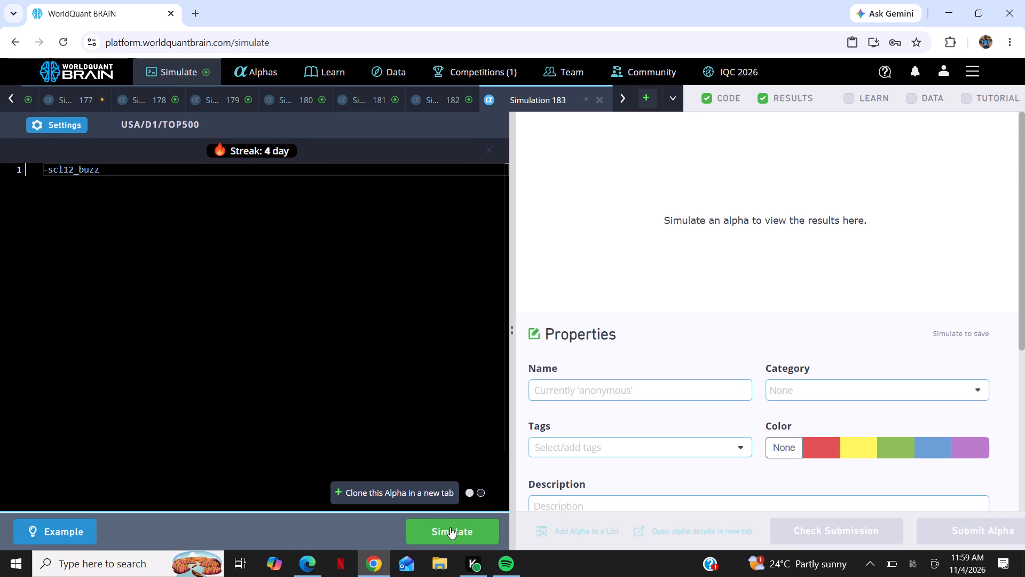
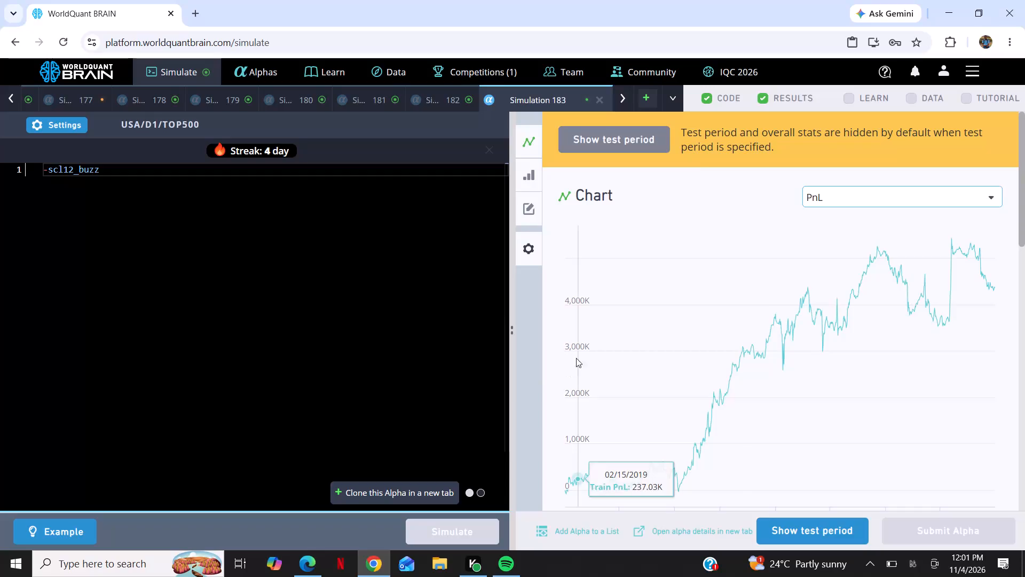
Create a new simulation and paste the expression -scl12_buzz into its code editor.
{"action": "left_click", "coordinate": [646, 95]}
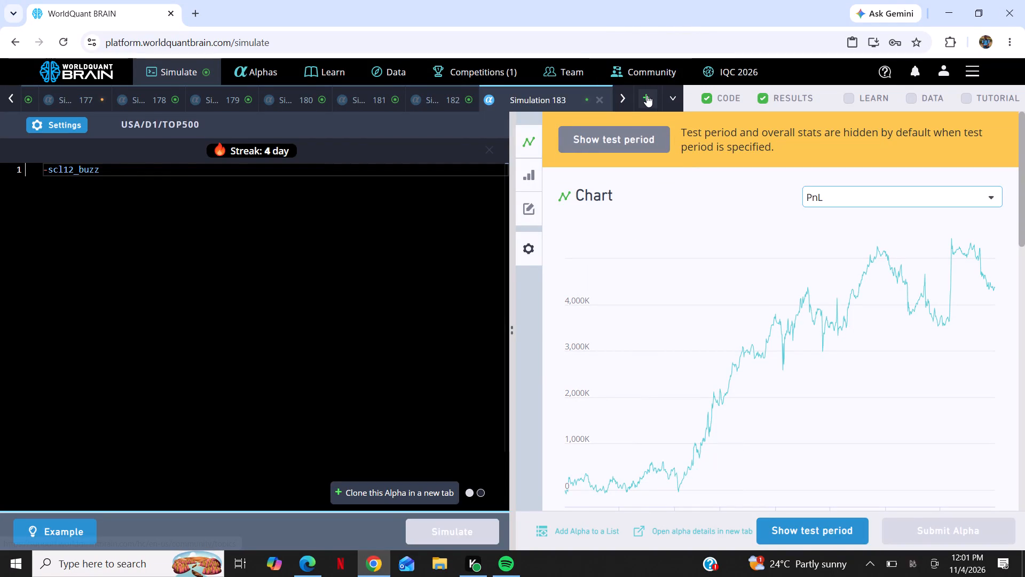
{"action": "right_click", "coordinate": [372, 290]}
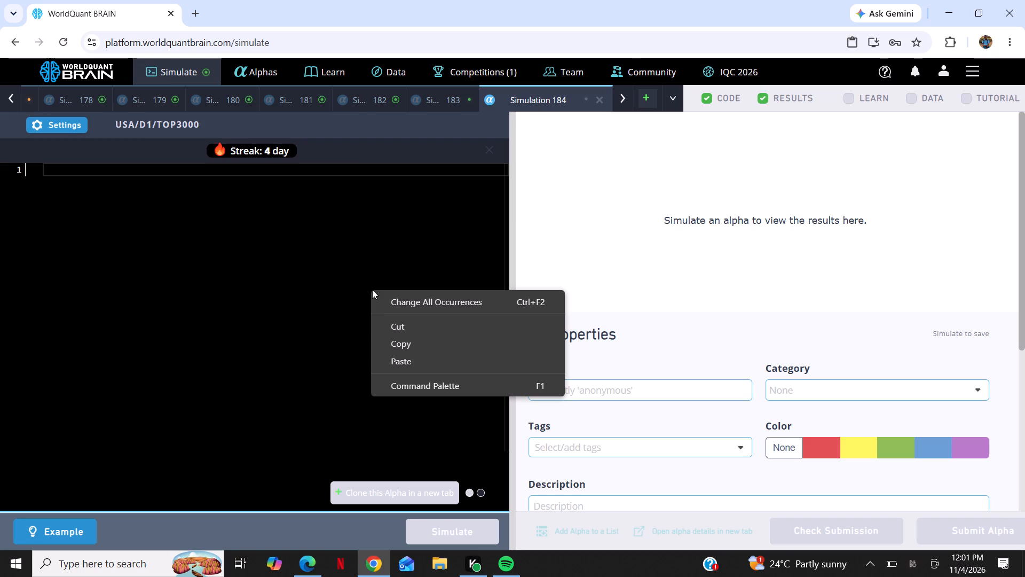
{"action": "left_click", "coordinate": [435, 361]}
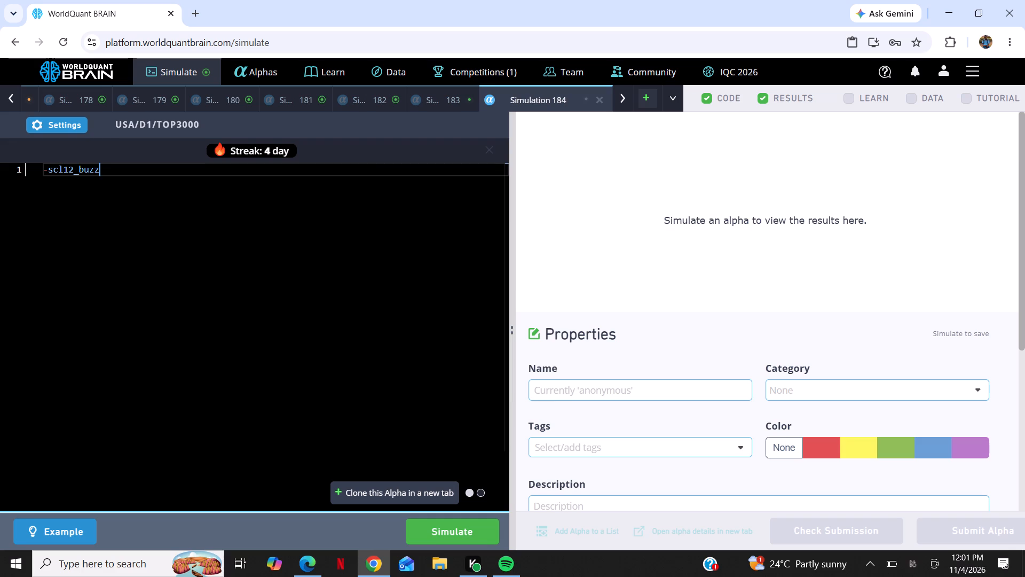
Set this simulation to decay 8, Market neutralization and universe TOP500, apply the settings and run it.
{"action": "left_click", "coordinate": [85, 121]}
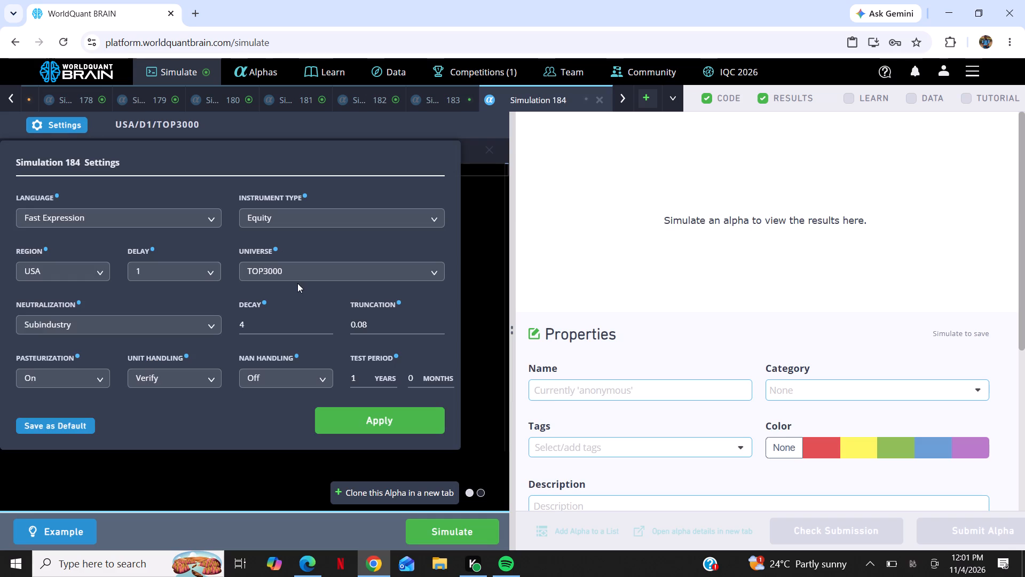
{"action": "double_click", "coordinate": [328, 317]}
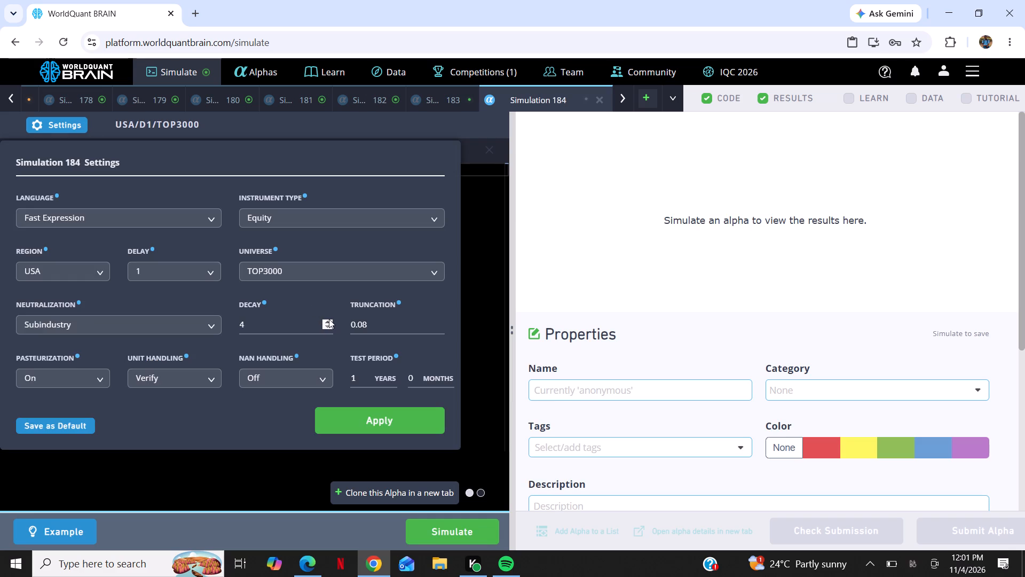
{"action": "triple_click", "coordinate": [328, 319]}
{"action": "left_click", "coordinate": [328, 319]}
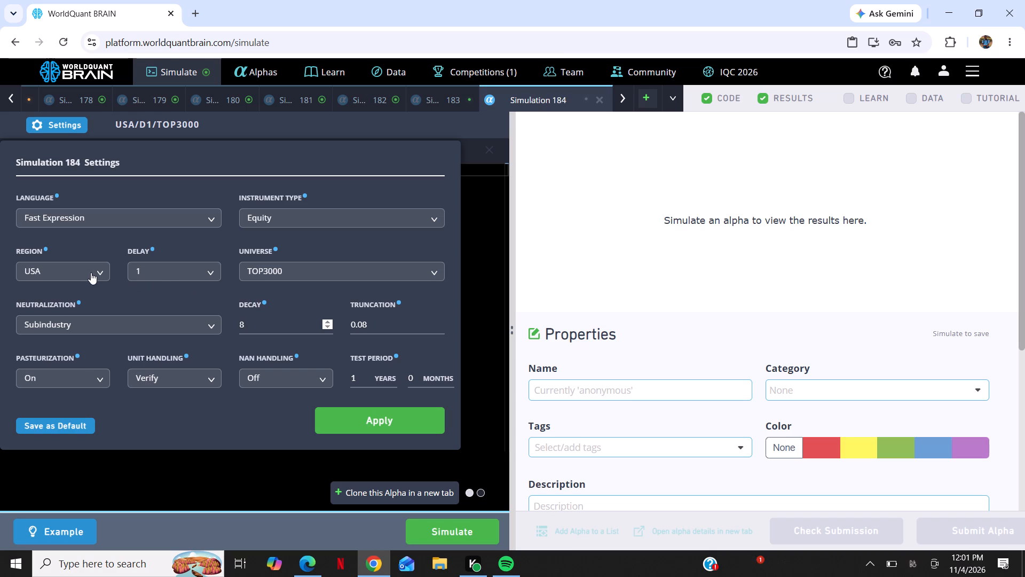
{"action": "left_click", "coordinate": [148, 328]}
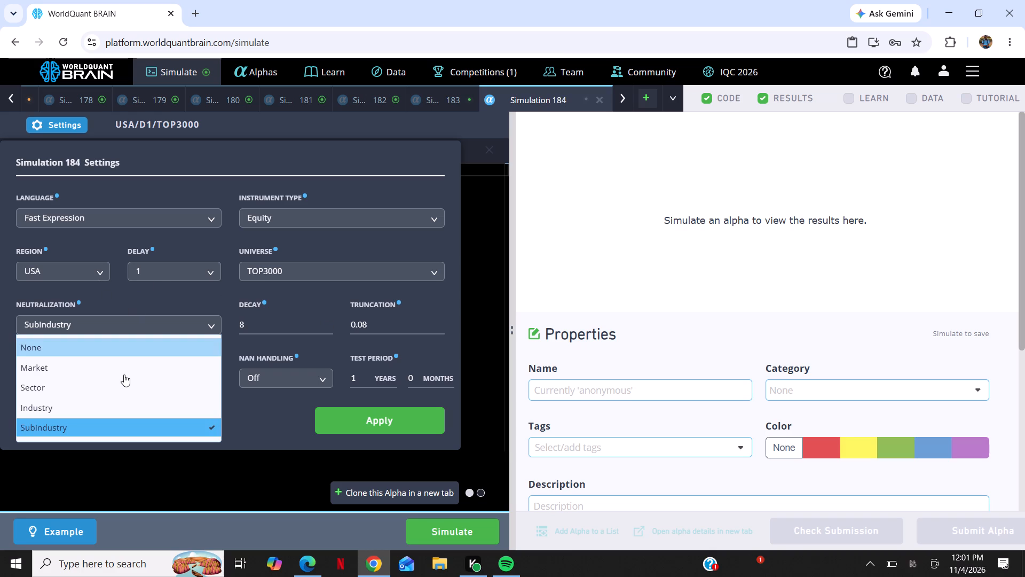
{"action": "left_click", "coordinate": [124, 375]}
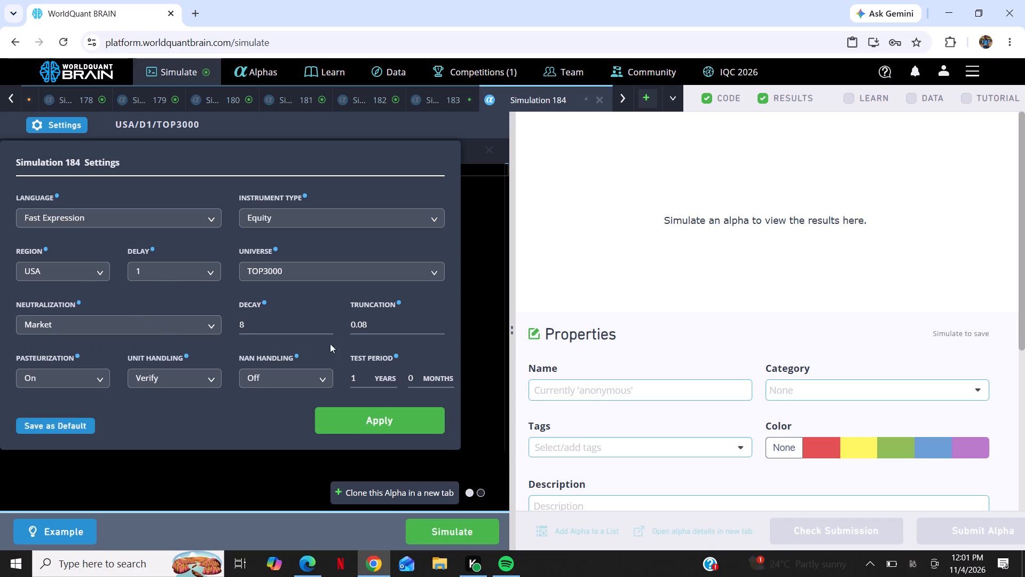
{"action": "left_click", "coordinate": [398, 270]}
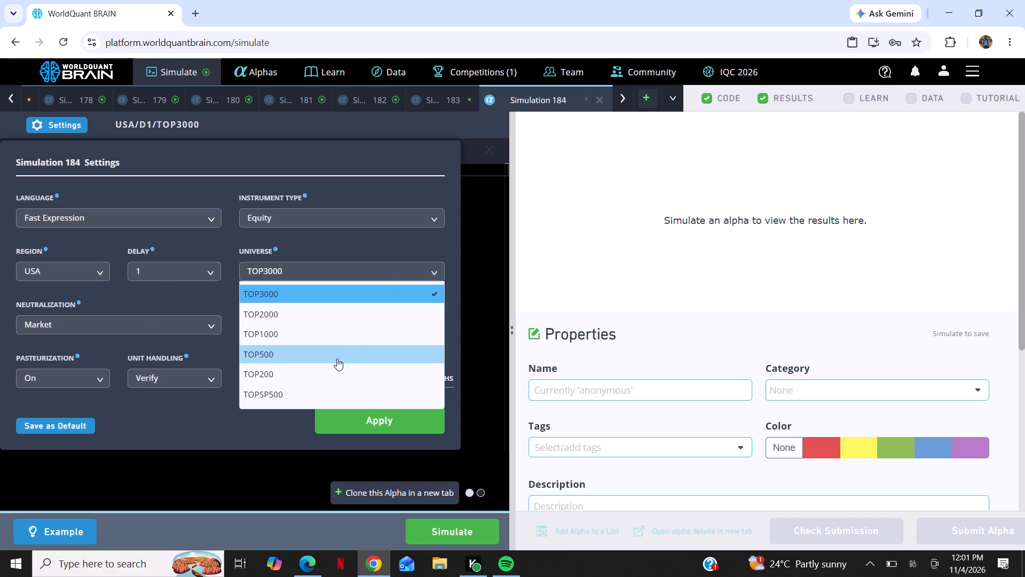
{"action": "left_click", "coordinate": [337, 358]}
{"action": "left_click", "coordinate": [427, 425]}
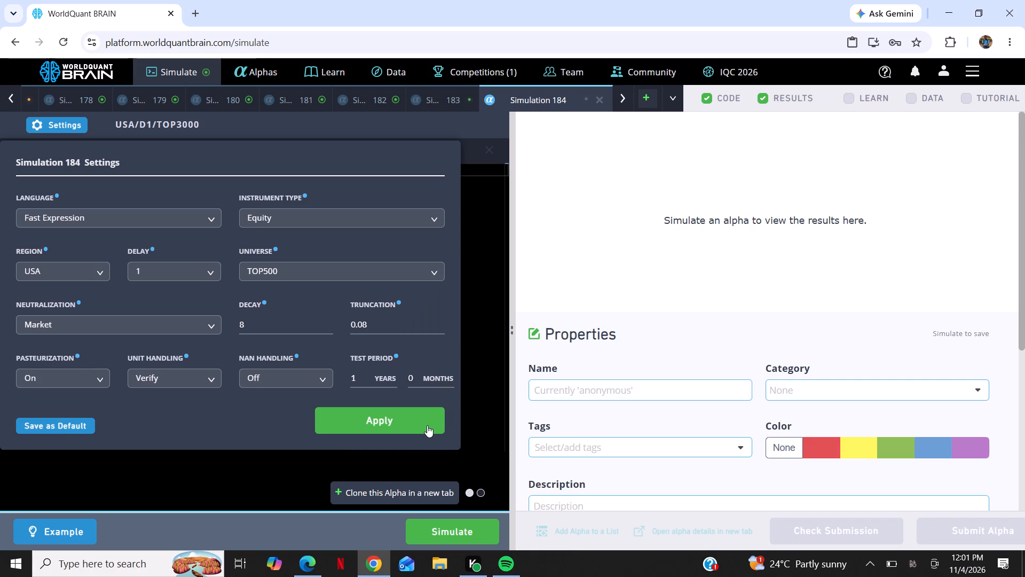
{"action": "left_click", "coordinate": [463, 535]}
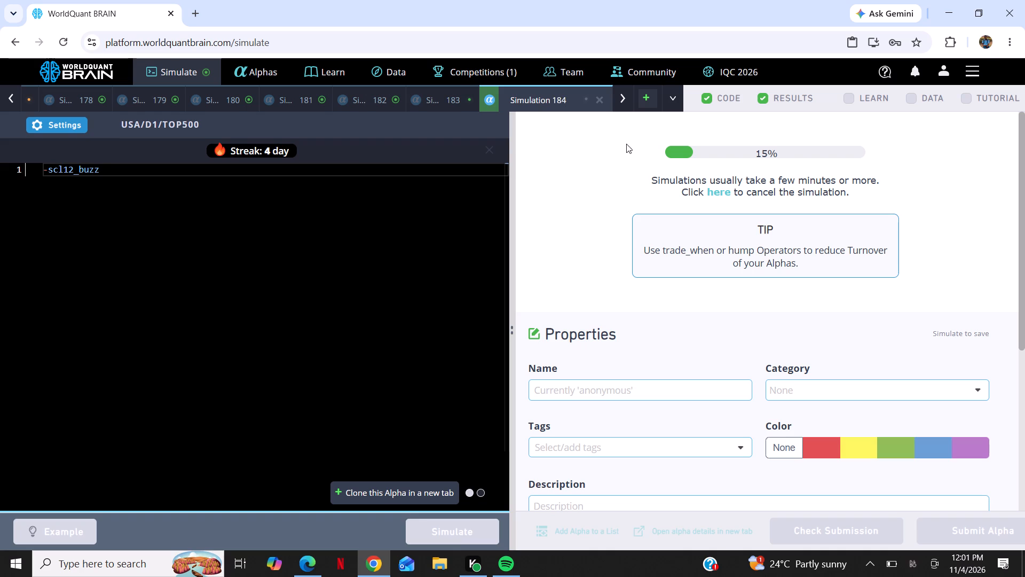
Create another new simulation and paste the expression -scl12_buzz into its code editor.
{"action": "left_click", "coordinate": [644, 105]}
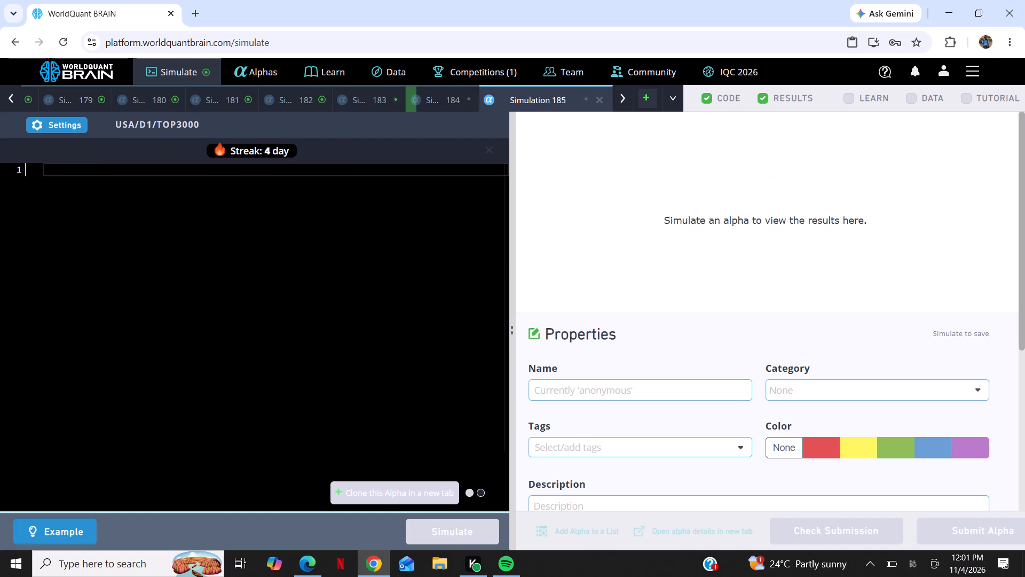
{"action": "right_click", "coordinate": [314, 266]}
{"action": "left_click", "coordinate": [333, 329]}
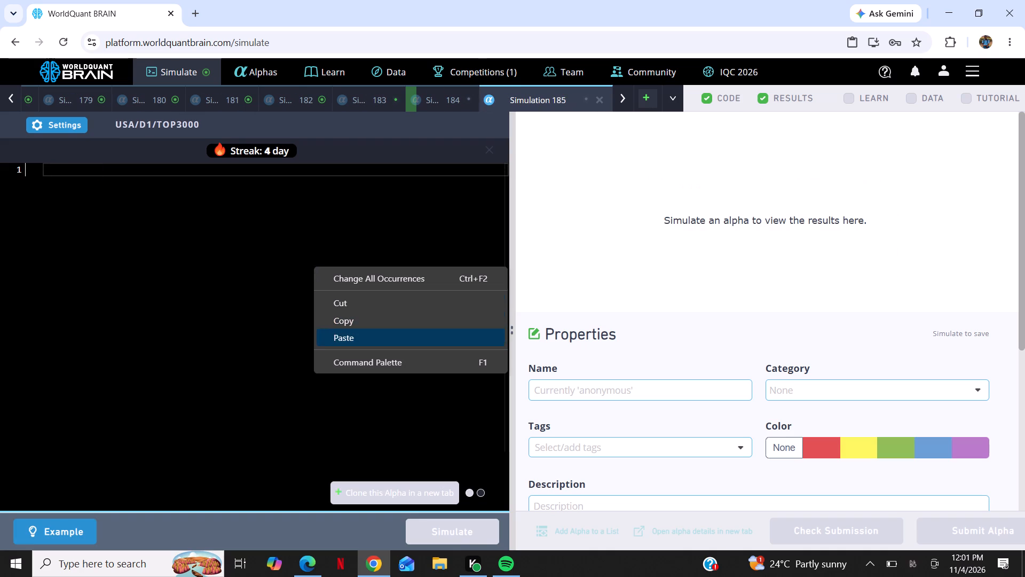
Set this simulation to universe TOP500, decay 10 and Market neutralization, apply the settings and run it.
{"action": "left_click", "coordinate": [61, 124]}
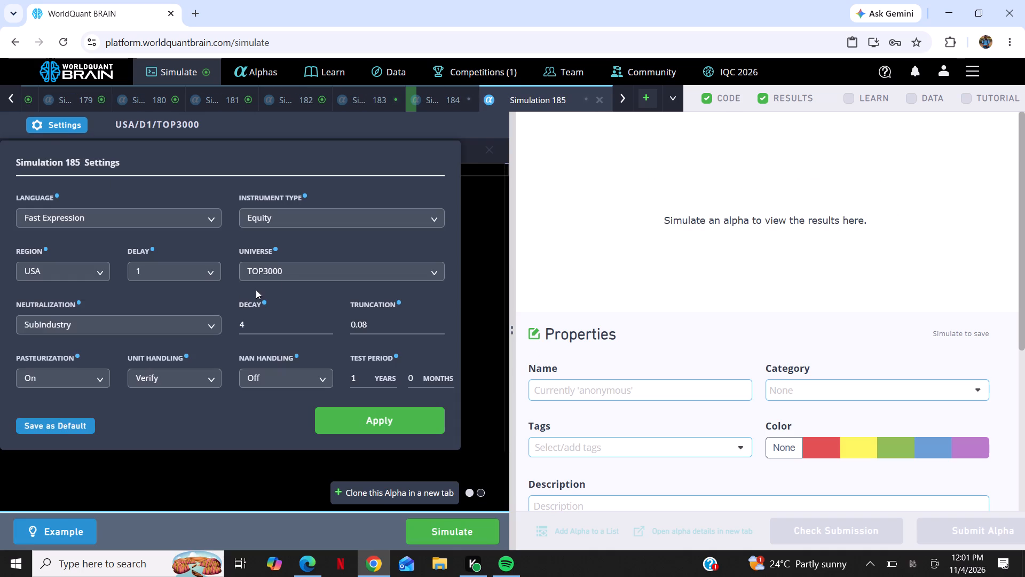
{"action": "left_click", "coordinate": [306, 275]}
{"action": "left_click", "coordinate": [289, 348]}
{"action": "triple_click", "coordinate": [330, 321]}
{"action": "triple_click", "coordinate": [330, 321]}
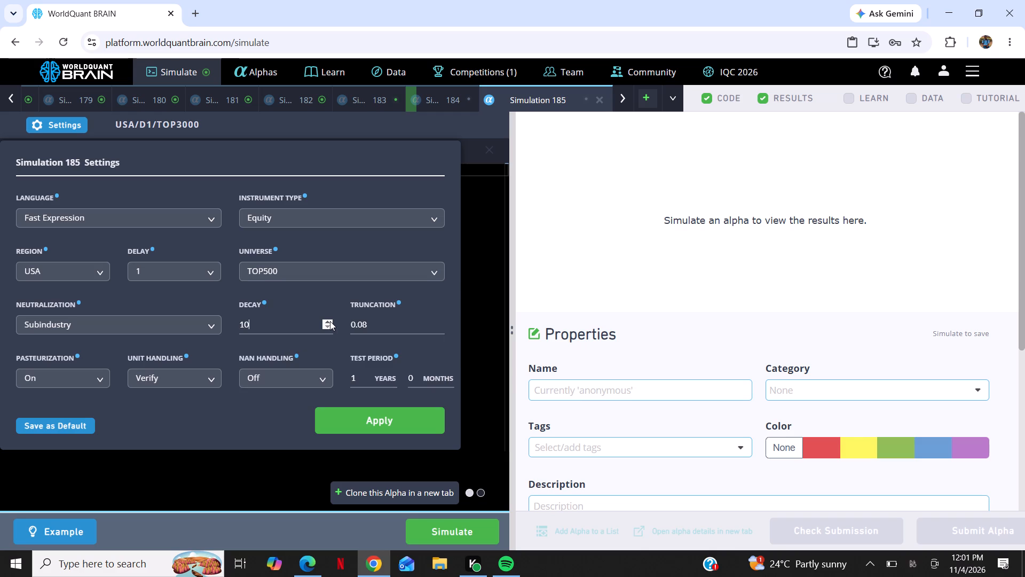
{"action": "left_click", "coordinate": [190, 324]}
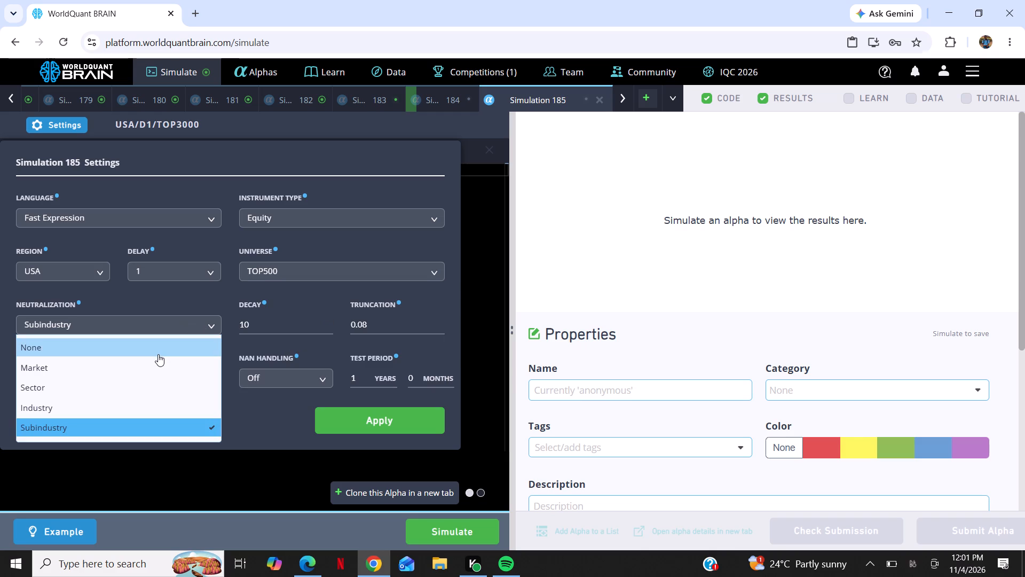
{"action": "left_click", "coordinate": [158, 364]}
{"action": "left_click", "coordinate": [344, 411]}
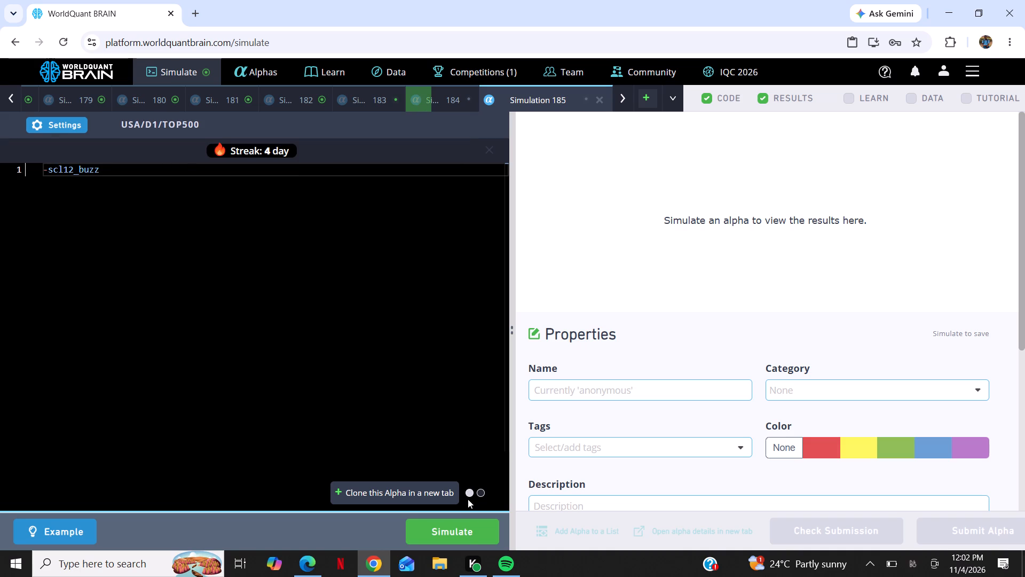
{"action": "left_click", "coordinate": [463, 531]}
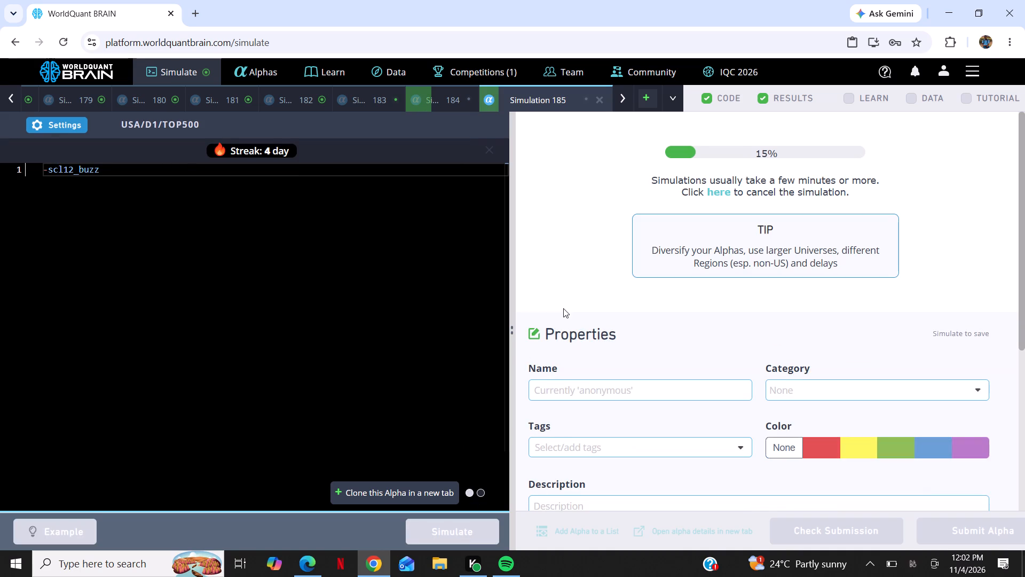
Create one more simulation and paste the expression -scl12_buzz into its code editor.
{"action": "left_click", "coordinate": [646, 102]}
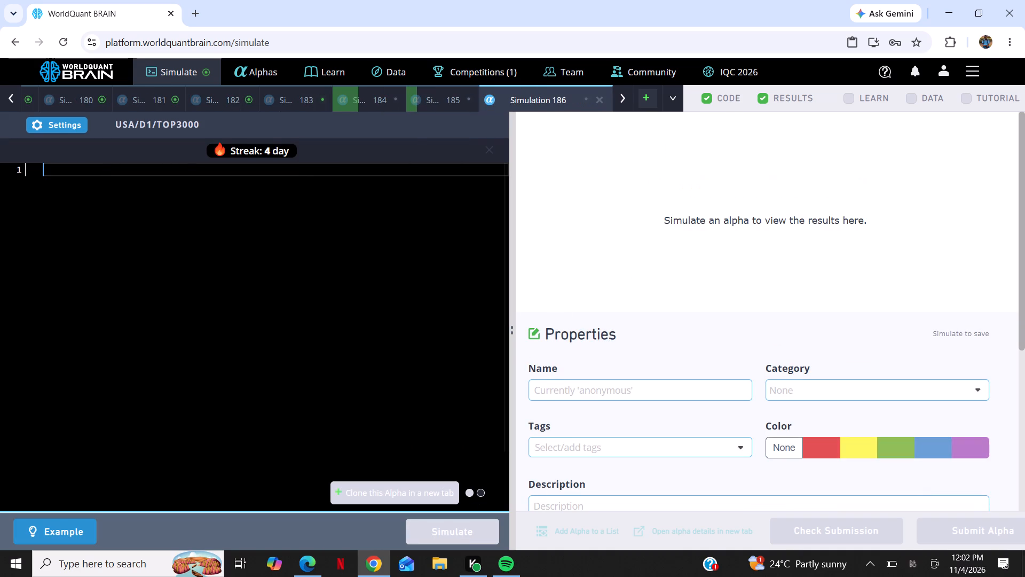
{"action": "right_click", "coordinate": [418, 208]}
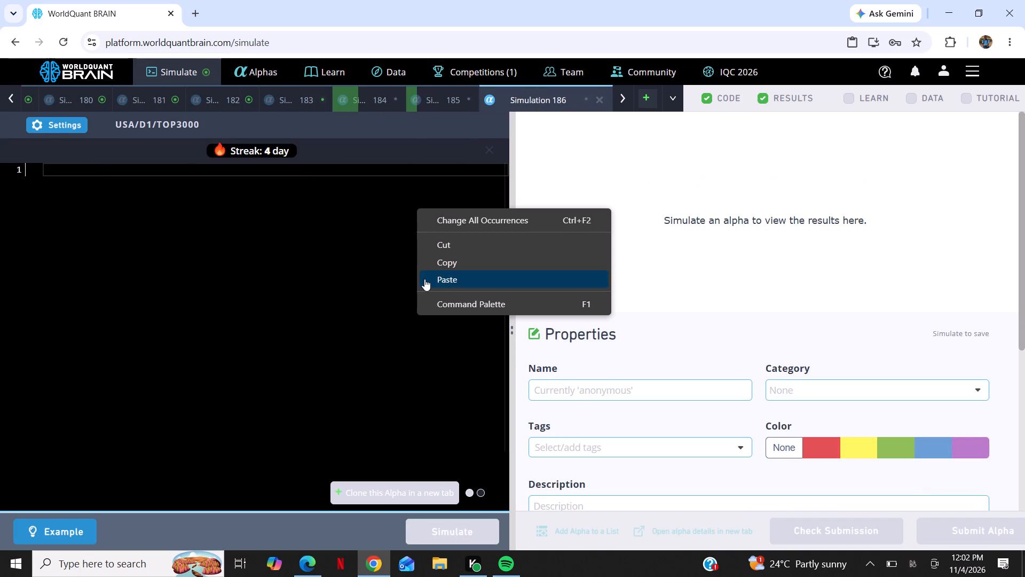
{"action": "left_click", "coordinate": [424, 279]}
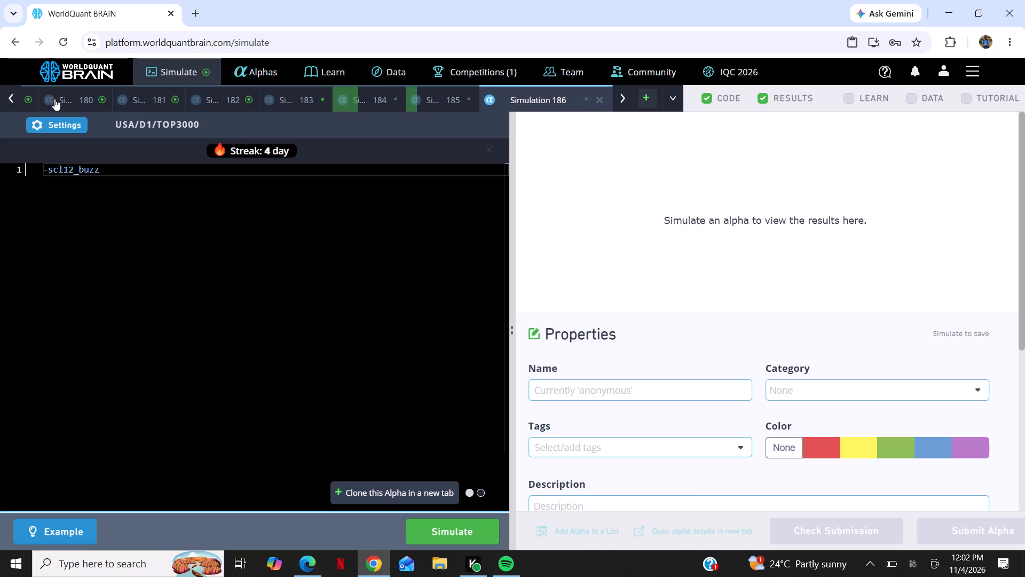
Set this simulation to Market neutralization, decay 12 and universe TOP200, apply the settings and run it.
{"action": "left_click", "coordinate": [61, 122]}
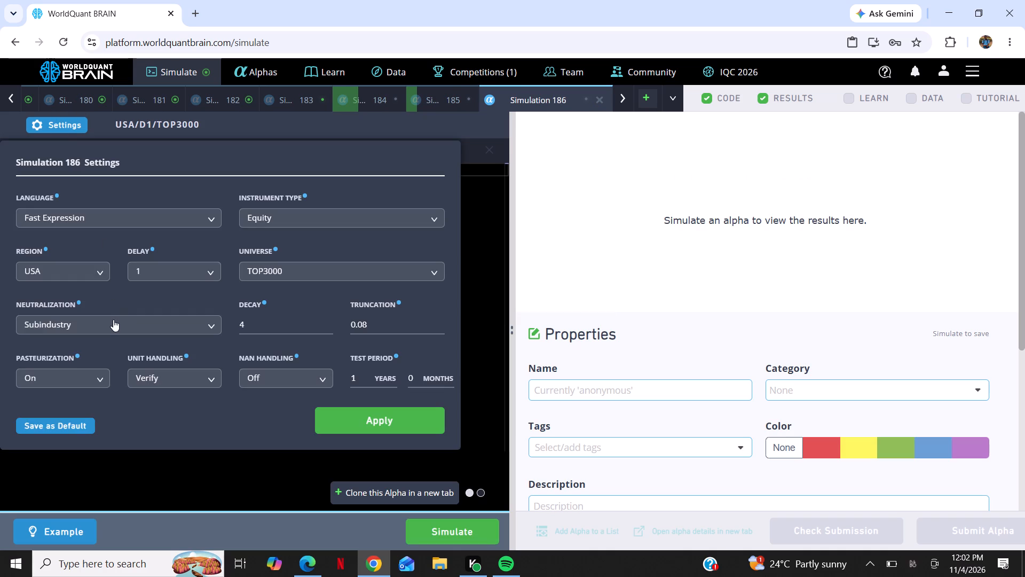
{"action": "left_click", "coordinate": [113, 321]}
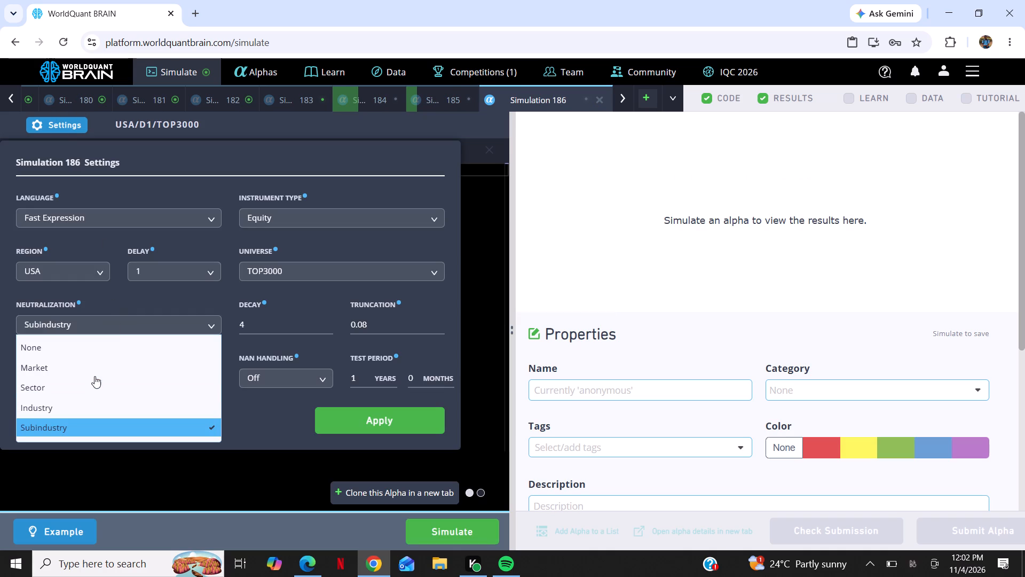
{"action": "left_click", "coordinate": [96, 371]}
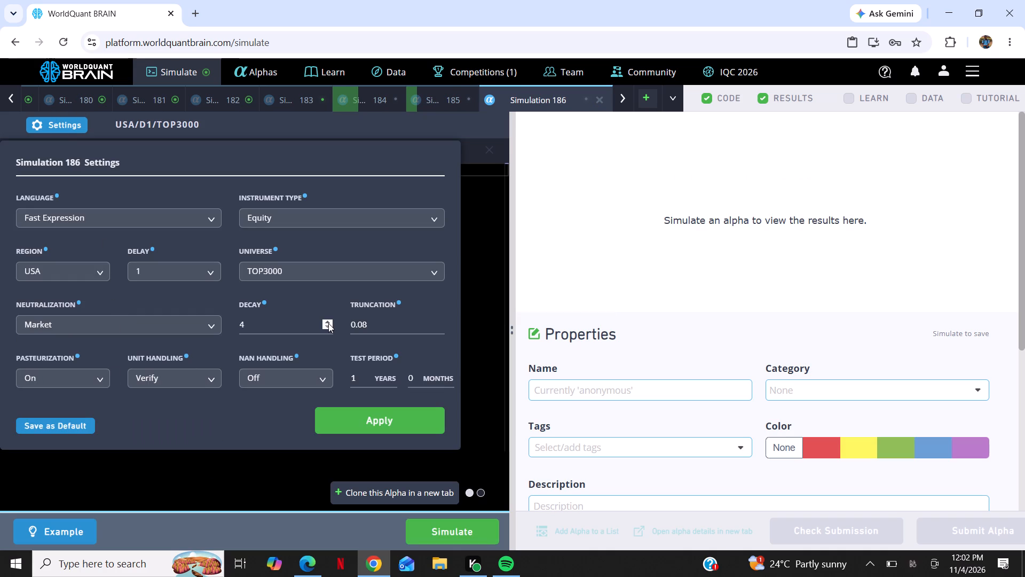
{"action": "triple_click", "coordinate": [328, 323]}
{"action": "triple_click", "coordinate": [328, 323]}
{"action": "left_click", "coordinate": [328, 323]}
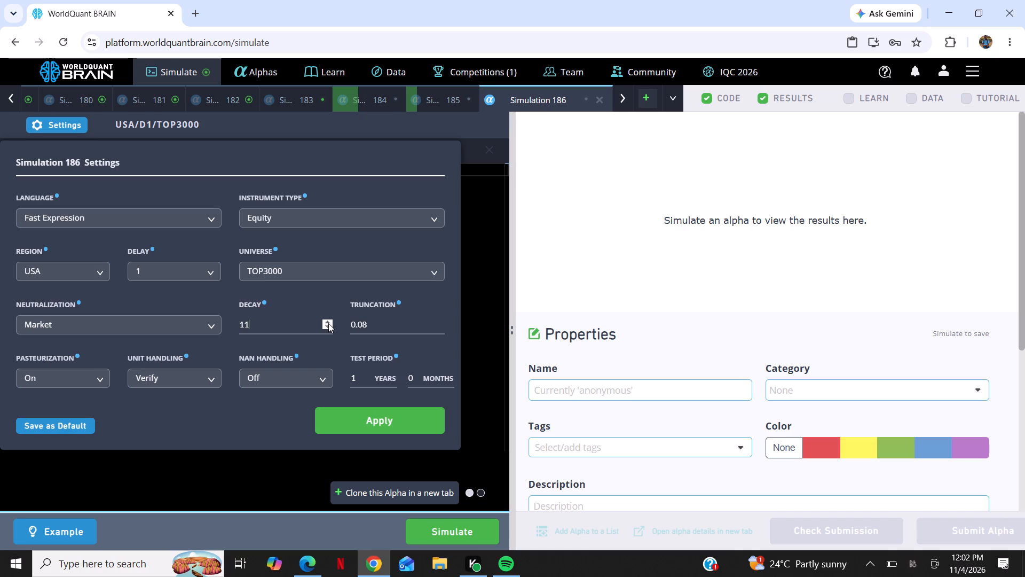
{"action": "left_click", "coordinate": [328, 323]}
{"action": "left_click", "coordinate": [348, 274]}
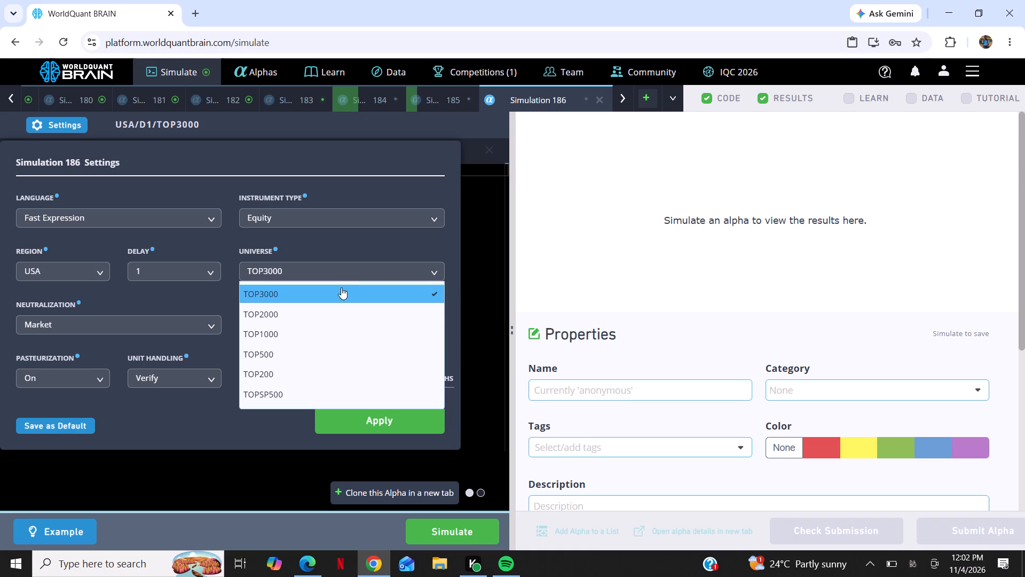
{"action": "left_click", "coordinate": [298, 378]}
{"action": "left_click", "coordinate": [367, 414]}
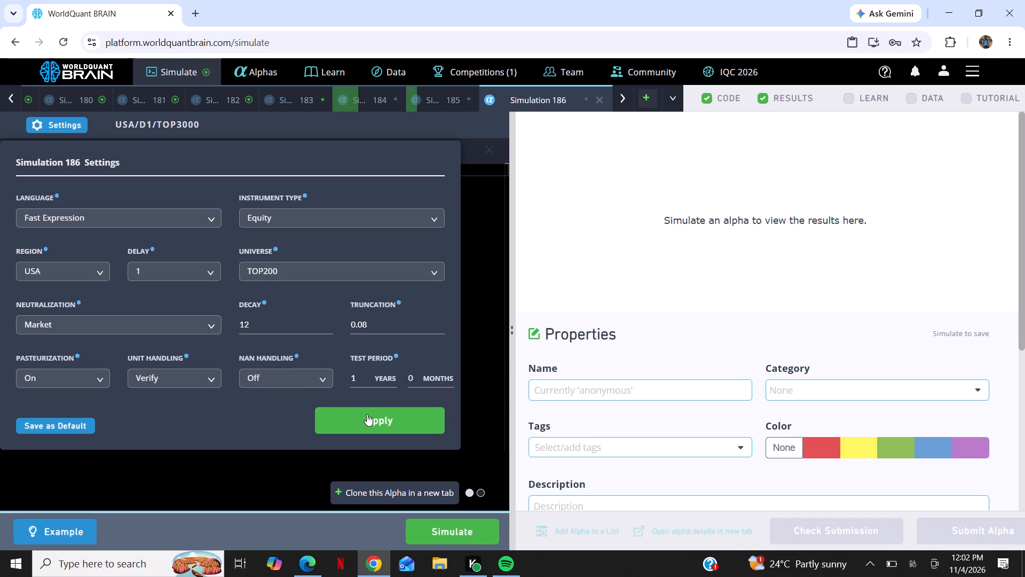
{"action": "left_click", "coordinate": [447, 536]}
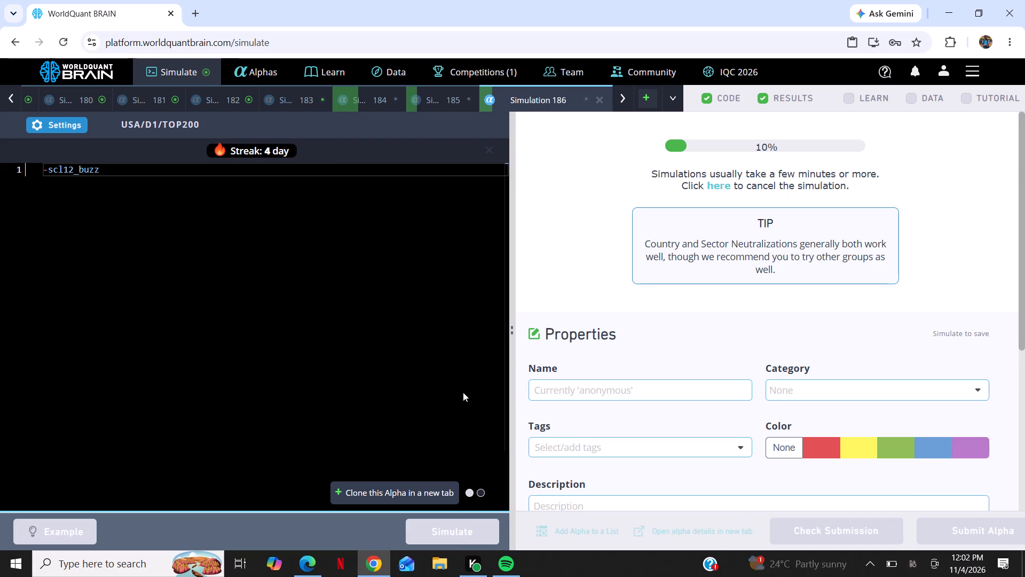
Create a further new simulation and paste the expression -scl12_buzz into its code editor.
{"action": "left_click", "coordinate": [644, 97]}
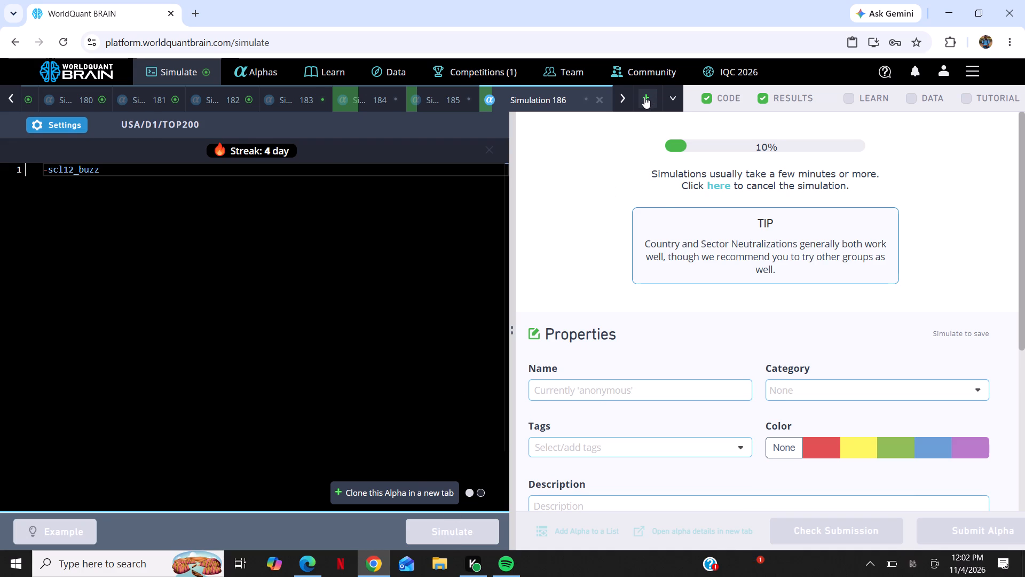
{"action": "right_click", "coordinate": [414, 253]}
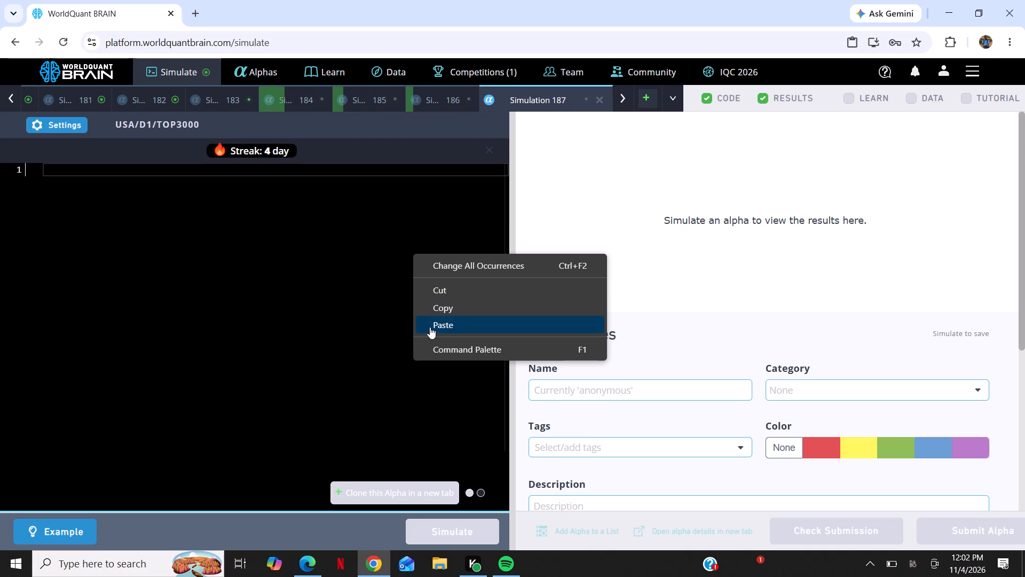
{"action": "left_click", "coordinate": [430, 327]}
Set this simulation to Market neutralization, universe TOPSP500 and decay 12, apply the settings and run it.
{"action": "left_click", "coordinate": [63, 128]}
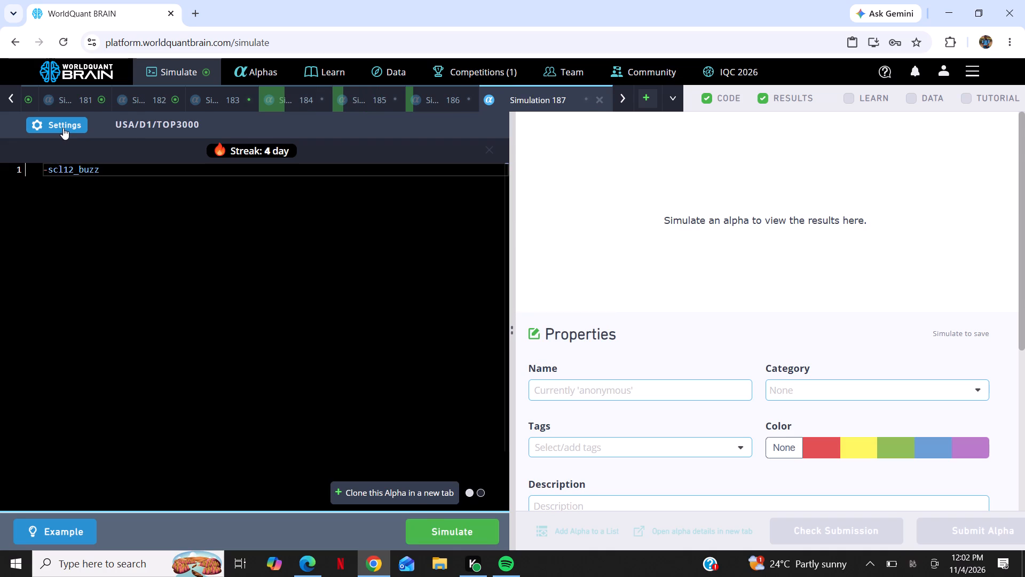
{"action": "left_click", "coordinate": [115, 324]}
{"action": "left_click", "coordinate": [106, 363]}
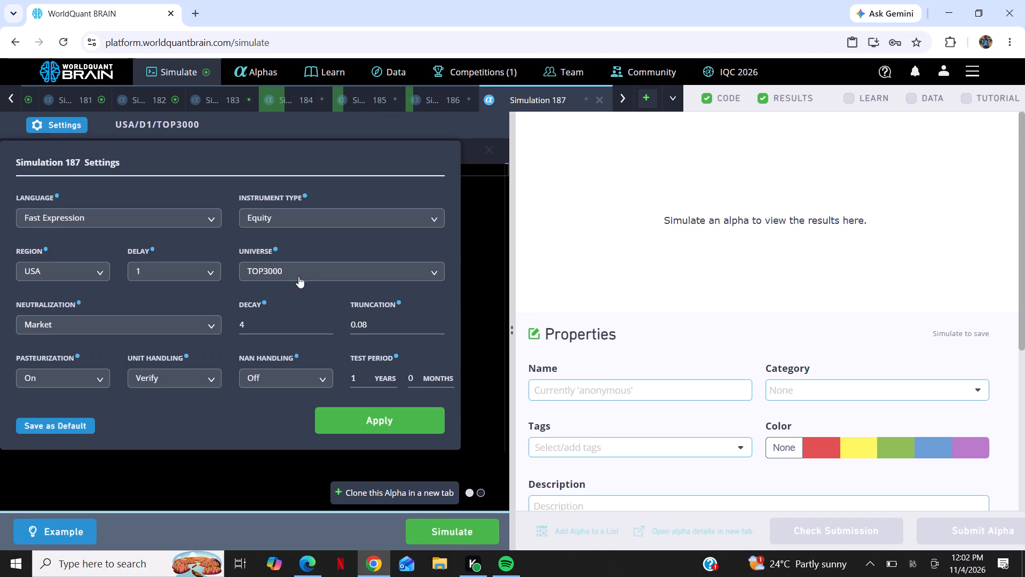
{"action": "left_click", "coordinate": [314, 271]}
{"action": "left_click", "coordinate": [287, 388]}
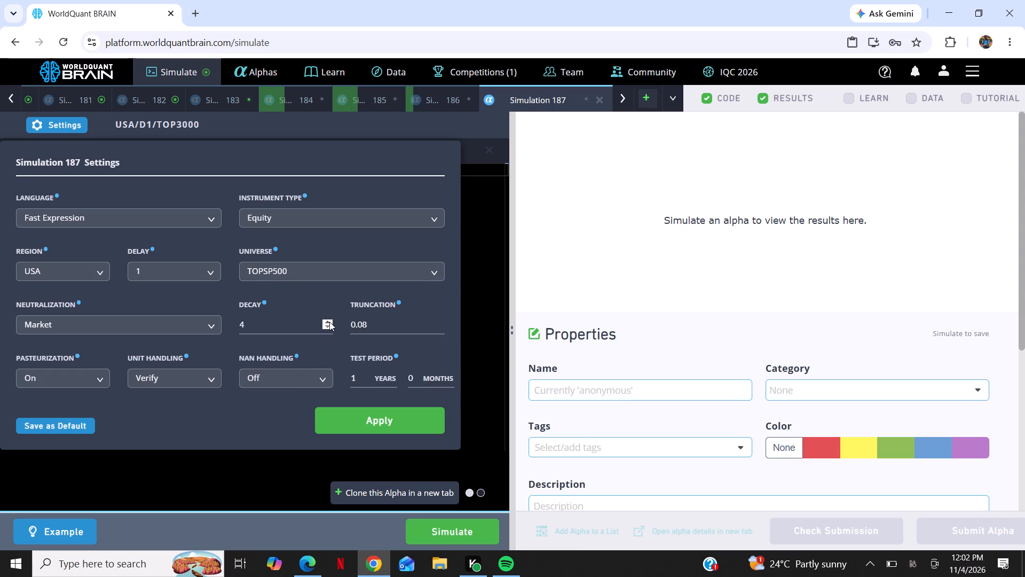
{"action": "triple_click", "coordinate": [329, 322]}
{"action": "triple_click", "coordinate": [329, 322]}
{"action": "left_click", "coordinate": [329, 322]}
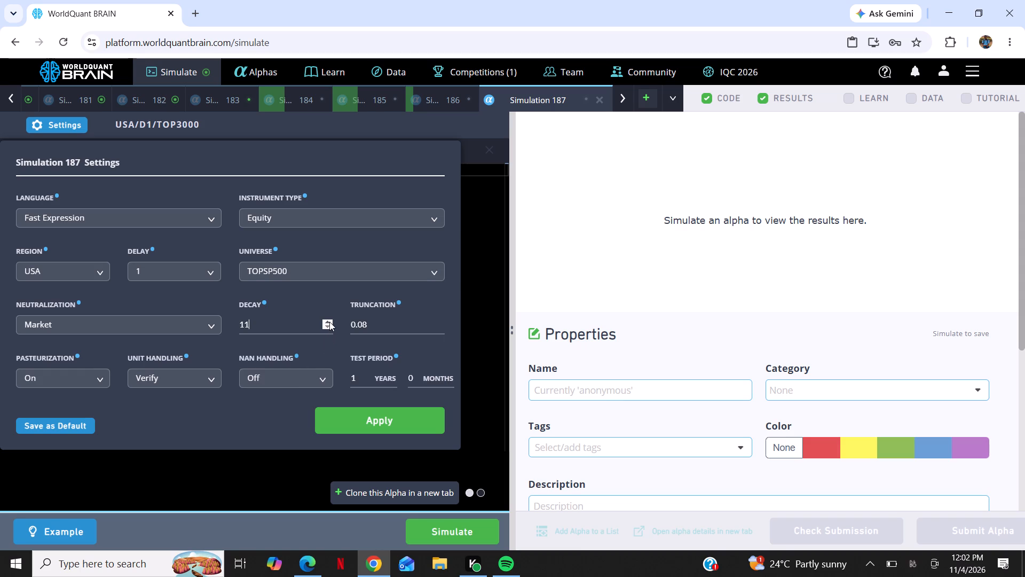
{"action": "left_click", "coordinate": [329, 322]}
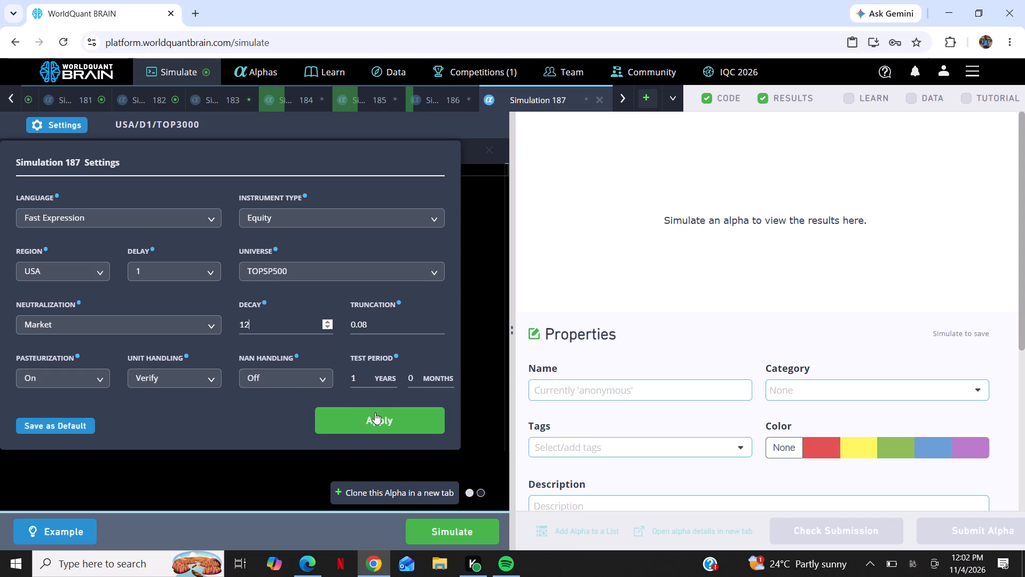
{"action": "left_click", "coordinate": [375, 419]}
{"action": "left_click", "coordinate": [460, 532]}
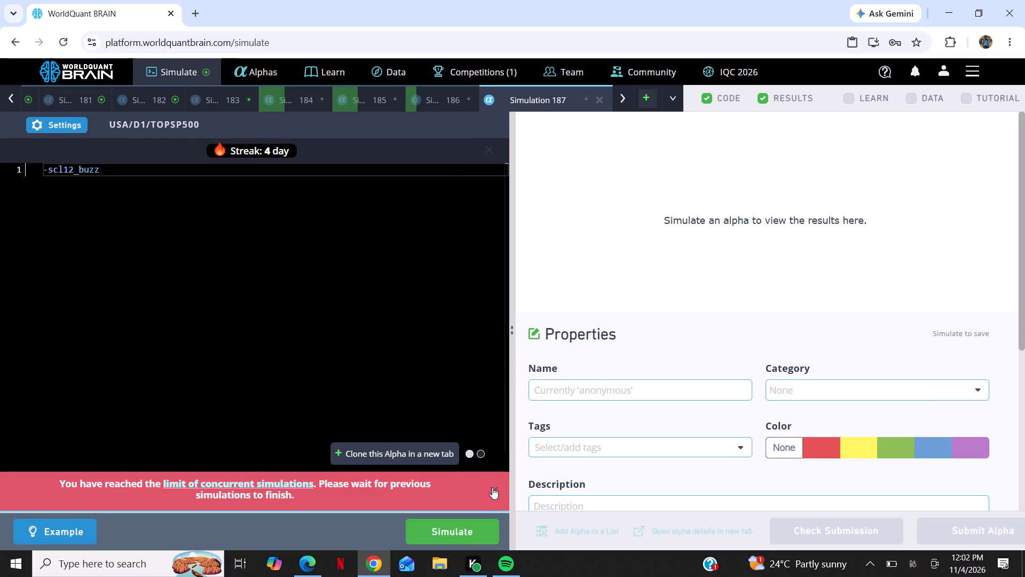
{"action": "left_click", "coordinate": [494, 489]}
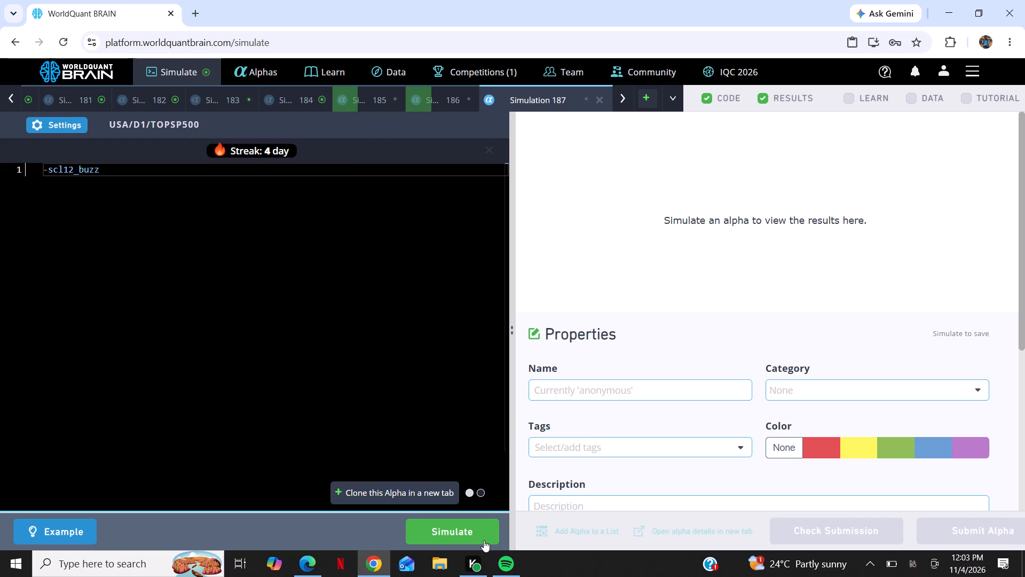
{"action": "left_click", "coordinate": [479, 535]}
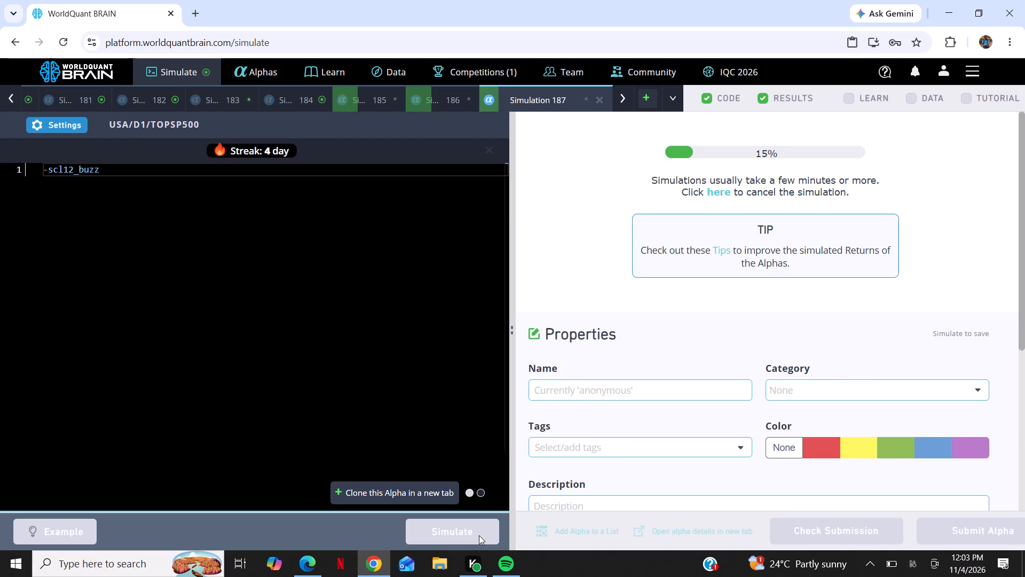
Create another new simulation and paste the expression -scl12_buzz into its code editor.
{"action": "left_click", "coordinate": [644, 99]}
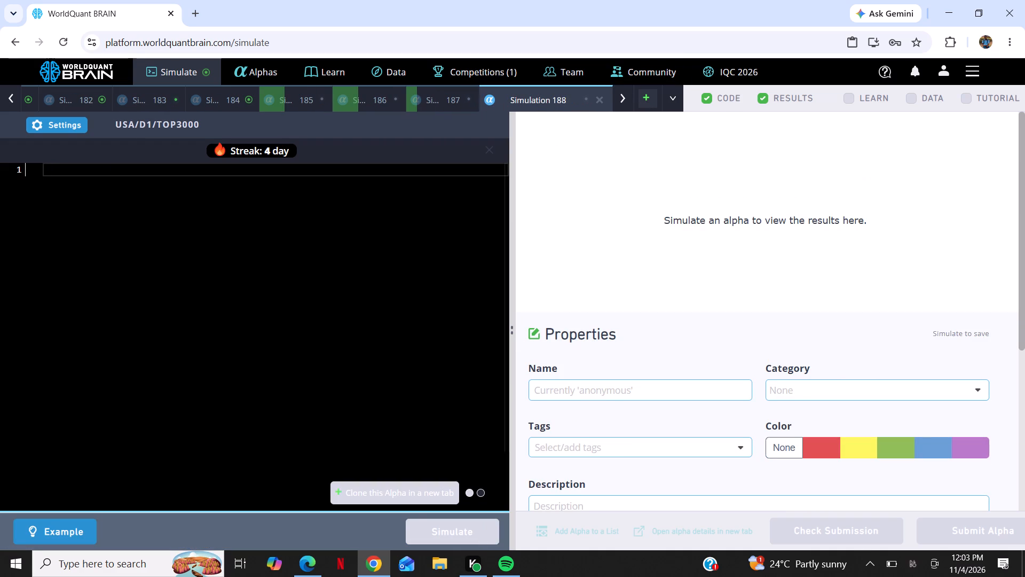
{"action": "right_click", "coordinate": [404, 225]}
{"action": "left_click", "coordinate": [414, 294]}
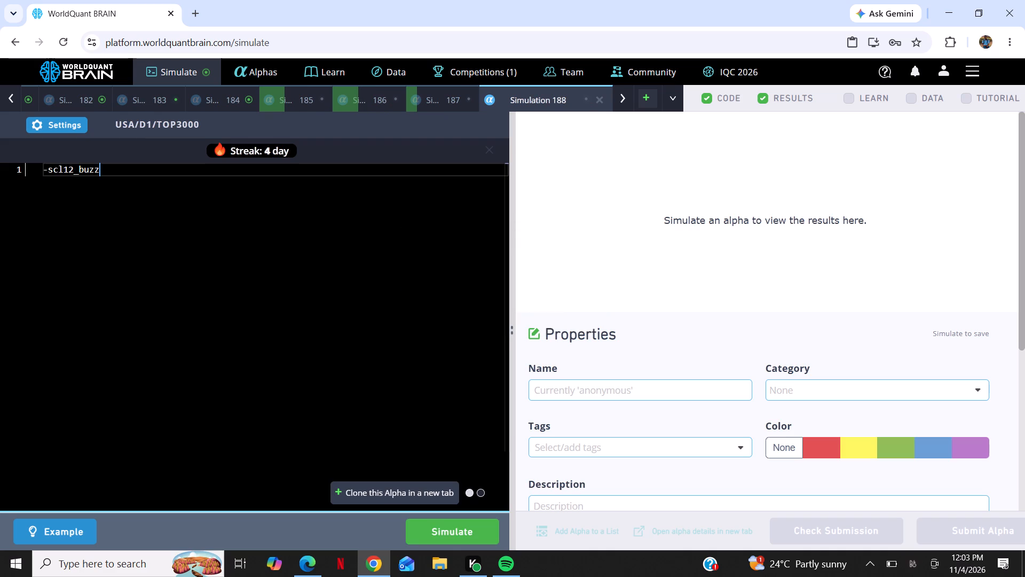
Set this simulation to Market neutralization and truncation 0.01, apply the settings and run it.
{"action": "left_click", "coordinate": [81, 127]}
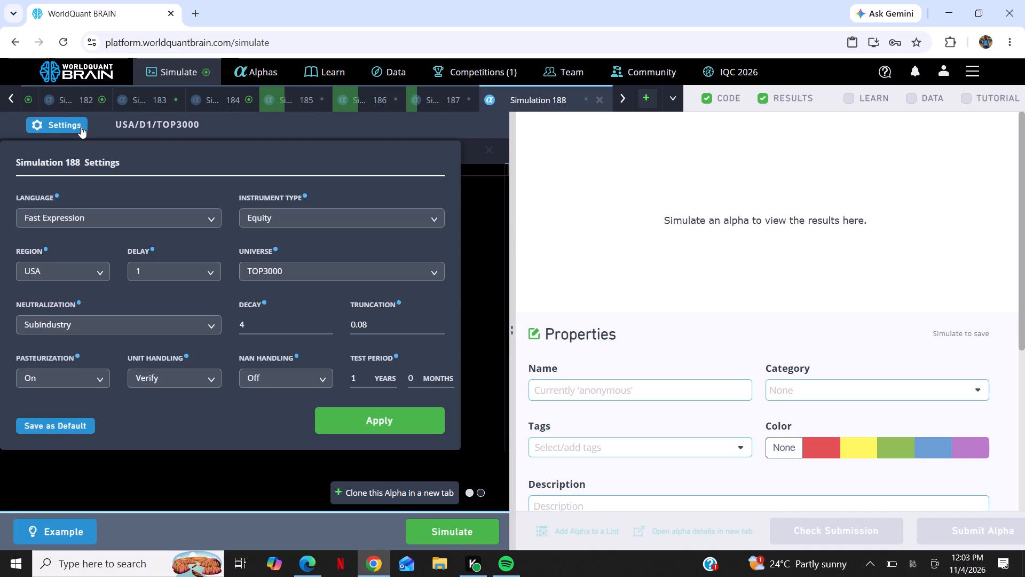
{"action": "left_click", "coordinate": [147, 321]}
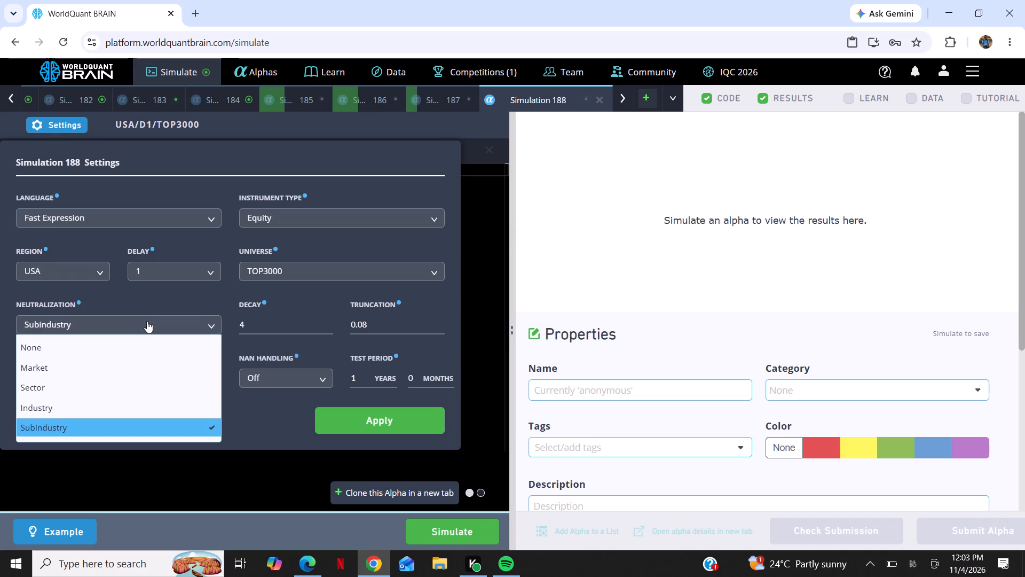
{"action": "left_click", "coordinate": [164, 368]}
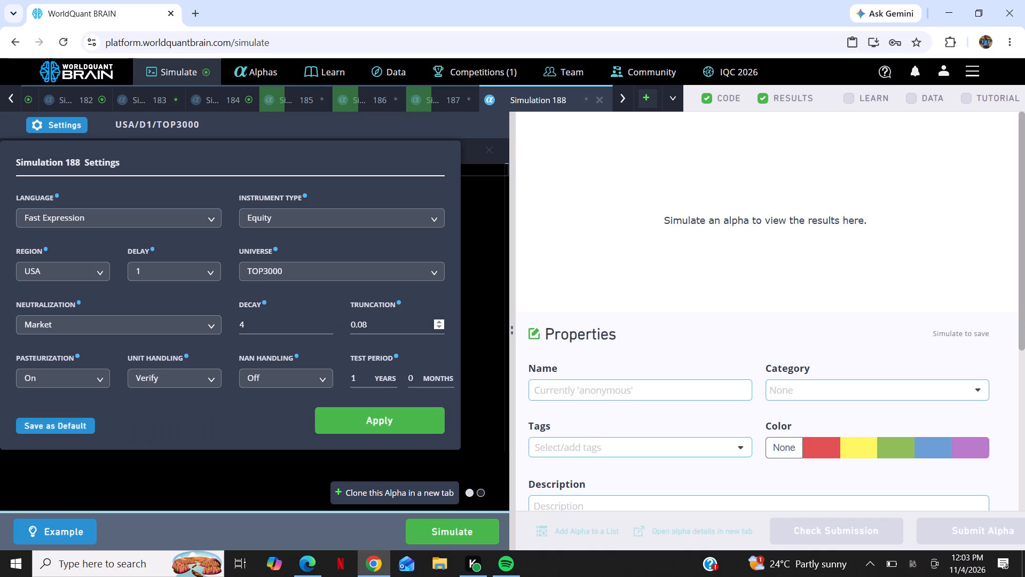
{"action": "left_click", "coordinate": [371, 323]}
{"action": "key", "text": "BackSpace"}
{"action": "key", "text": "1"}
{"action": "left_click", "coordinate": [404, 424]}
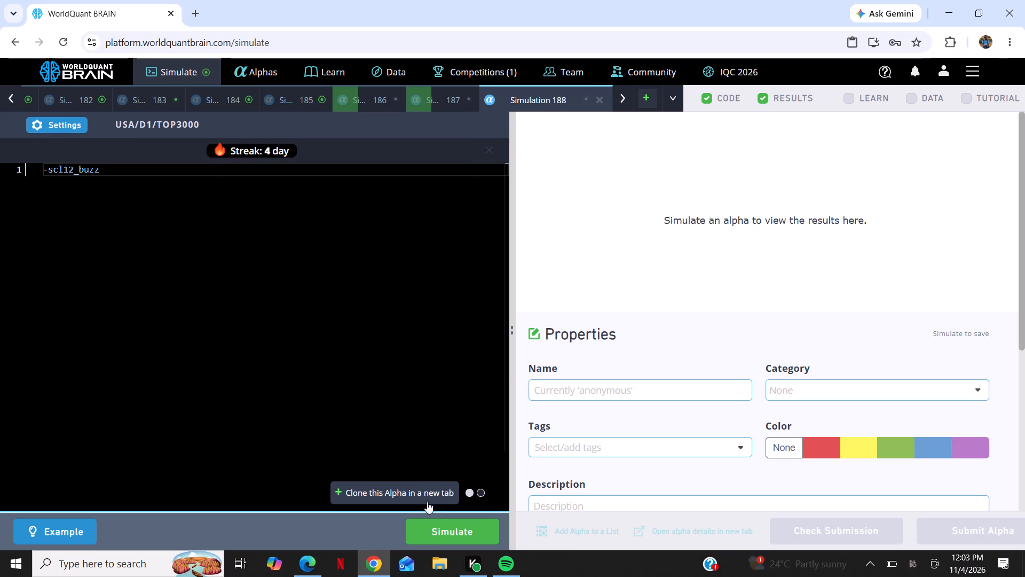
{"action": "left_click", "coordinate": [456, 531]}
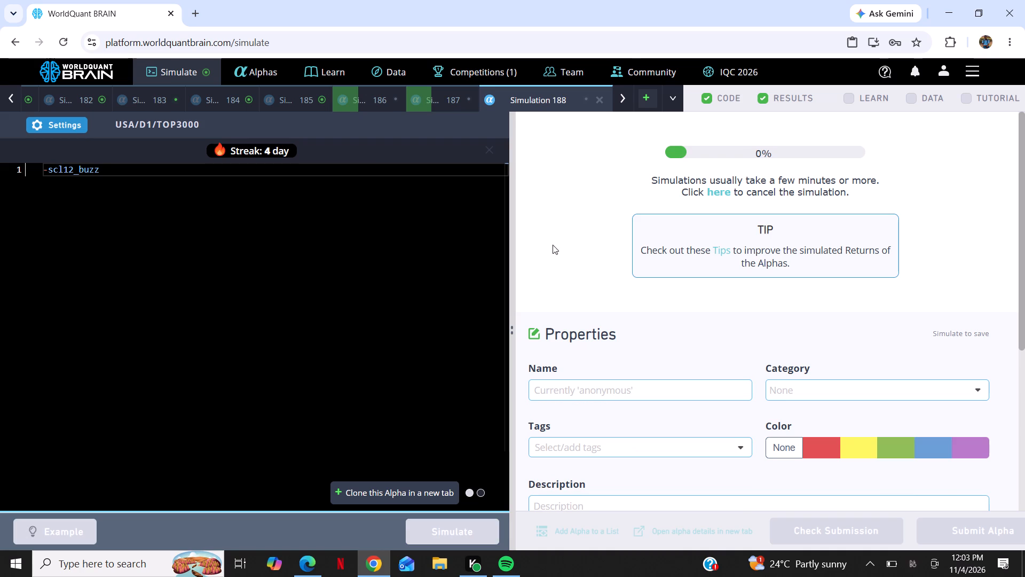
Create one more simulation and paste the expression -scl12_buzz into its code editor.
{"action": "left_click", "coordinate": [650, 97]}
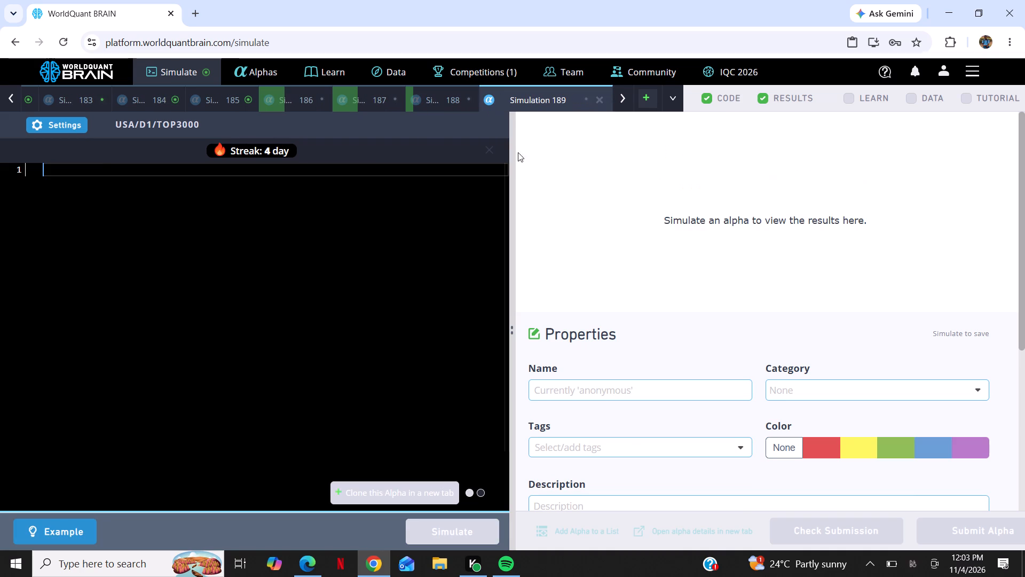
{"action": "right_click", "coordinate": [429, 197]}
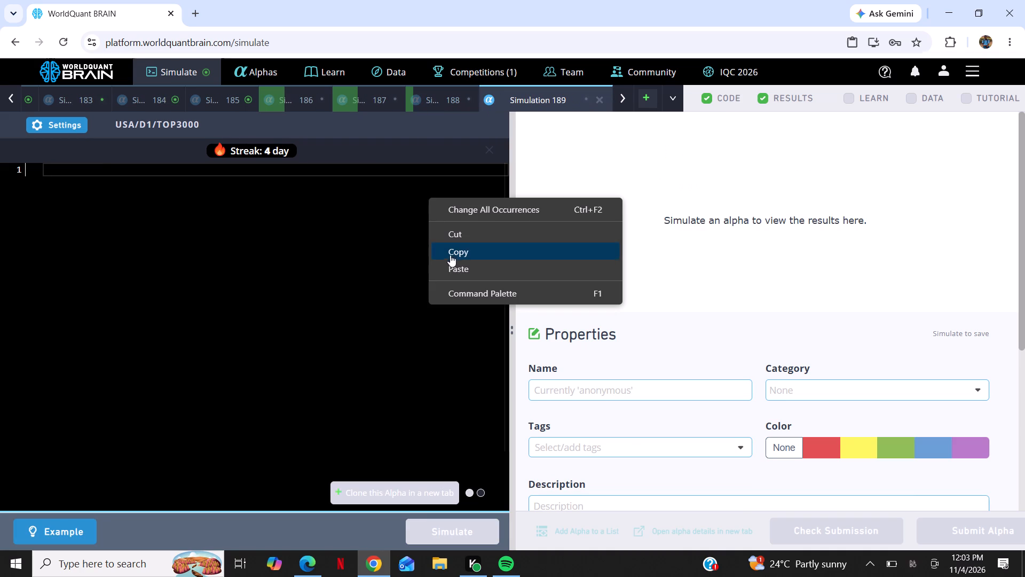
{"action": "left_click", "coordinate": [453, 262]}
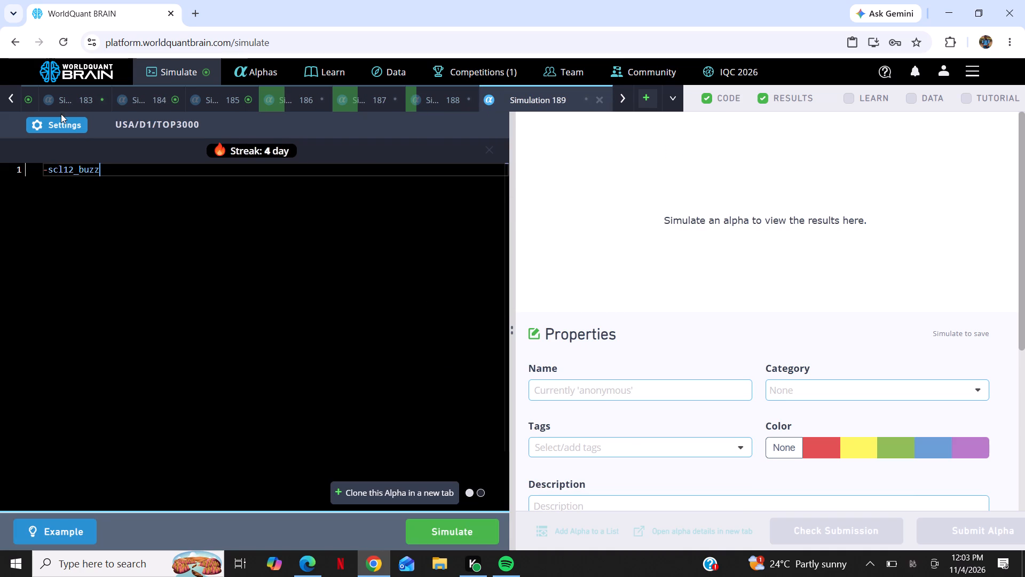
Set this simulation to universe TOP2000, Market neutralization, decay 5 and truncation 0.01, apply the settings and run it.
{"action": "left_click", "coordinate": [67, 126]}
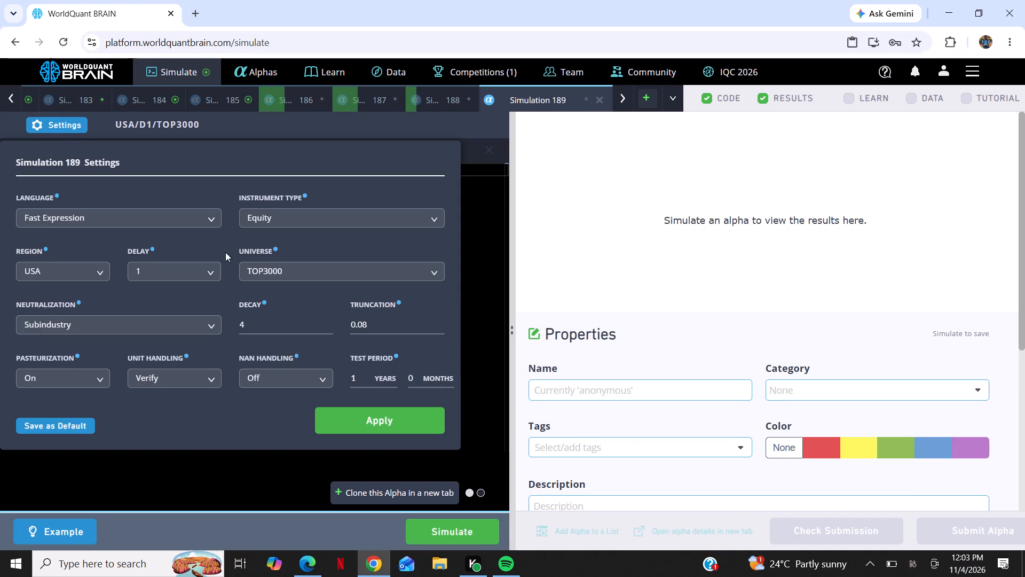
{"action": "left_click", "coordinate": [283, 275]}
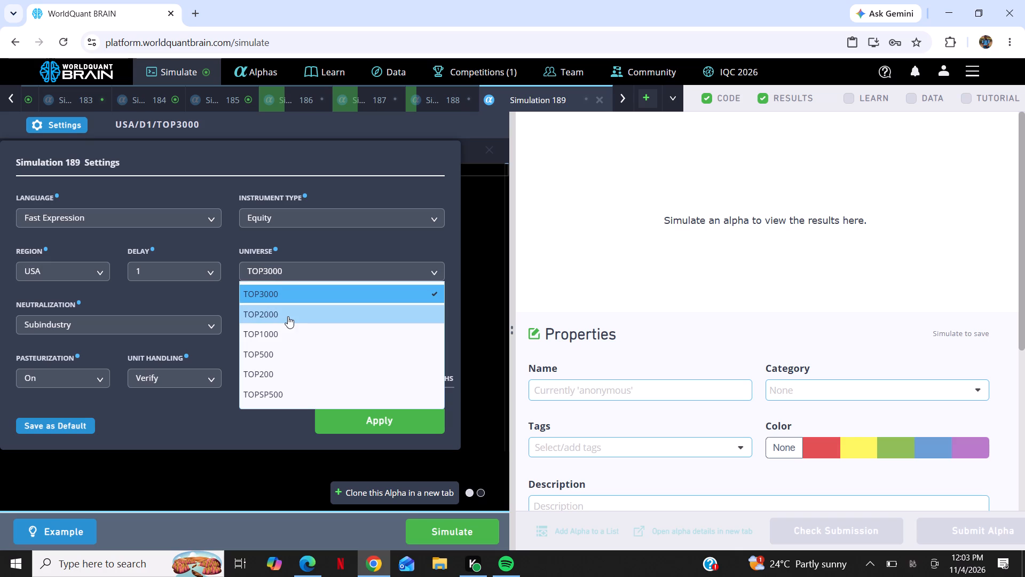
{"action": "left_click", "coordinate": [288, 316]}
{"action": "left_click", "coordinate": [102, 325]}
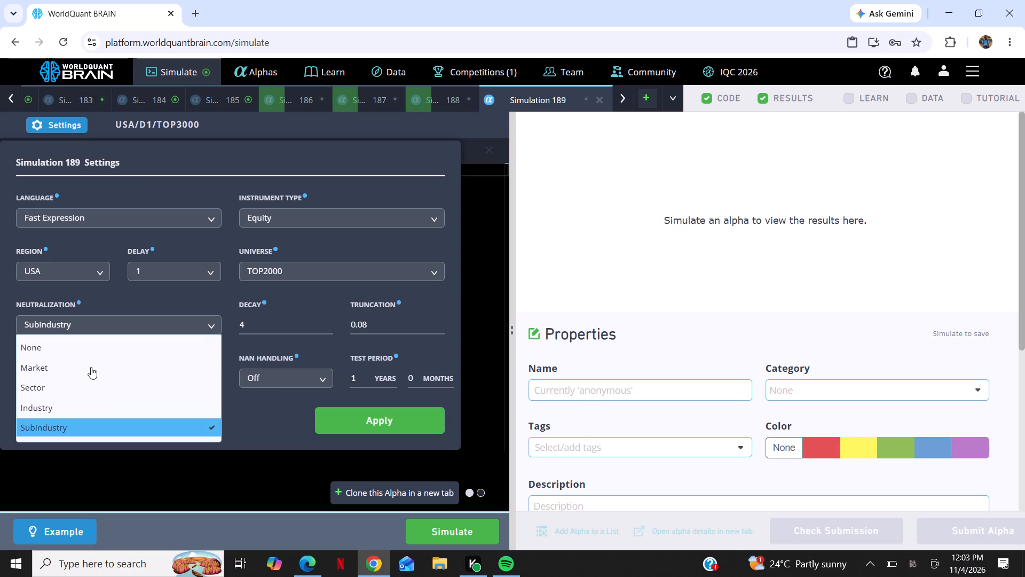
{"action": "left_click", "coordinate": [91, 367]}
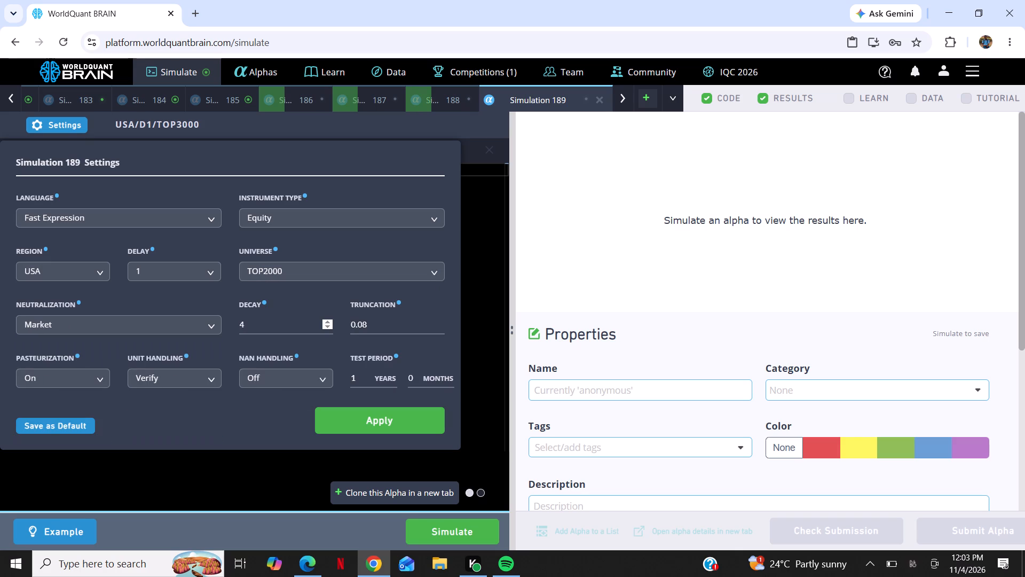
{"action": "left_click", "coordinate": [285, 326]}
{"action": "key", "text": "BackSpace"}
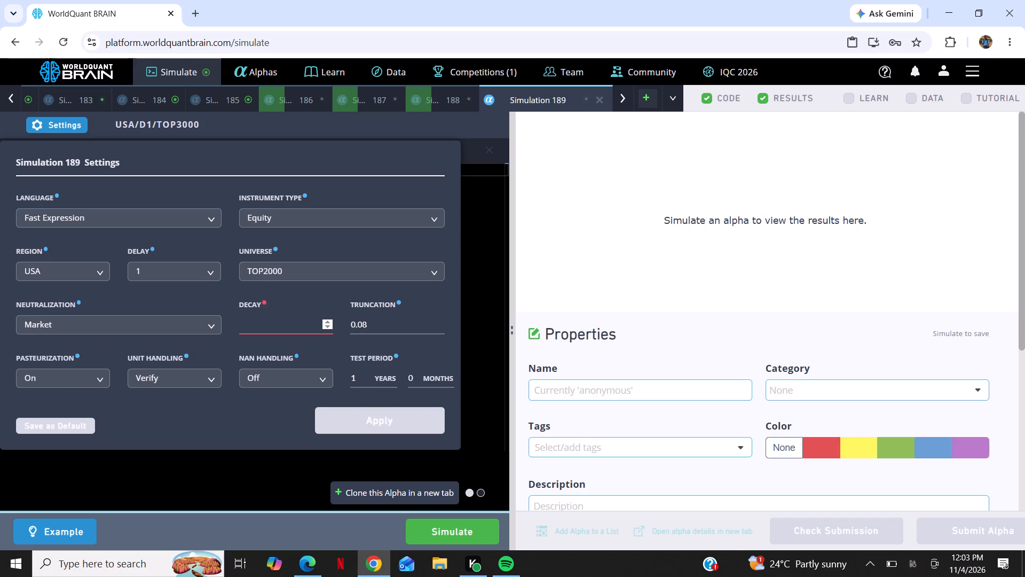
{"action": "key", "text": "5"}
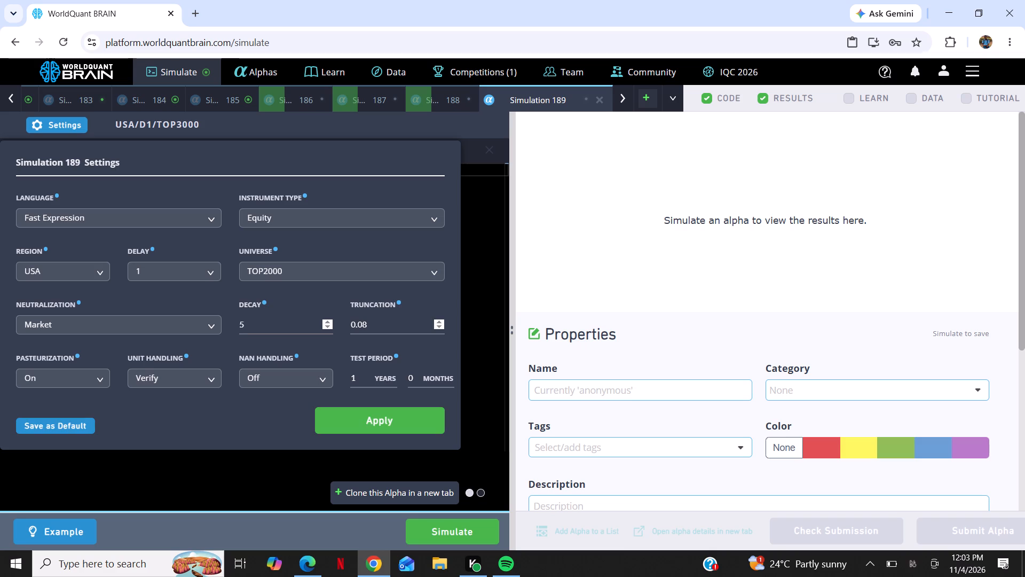
{"action": "left_click", "coordinate": [369, 326]}
{"action": "key", "text": "BackSpace"}
{"action": "key", "text": "1"}
{"action": "left_click", "coordinate": [415, 436]}
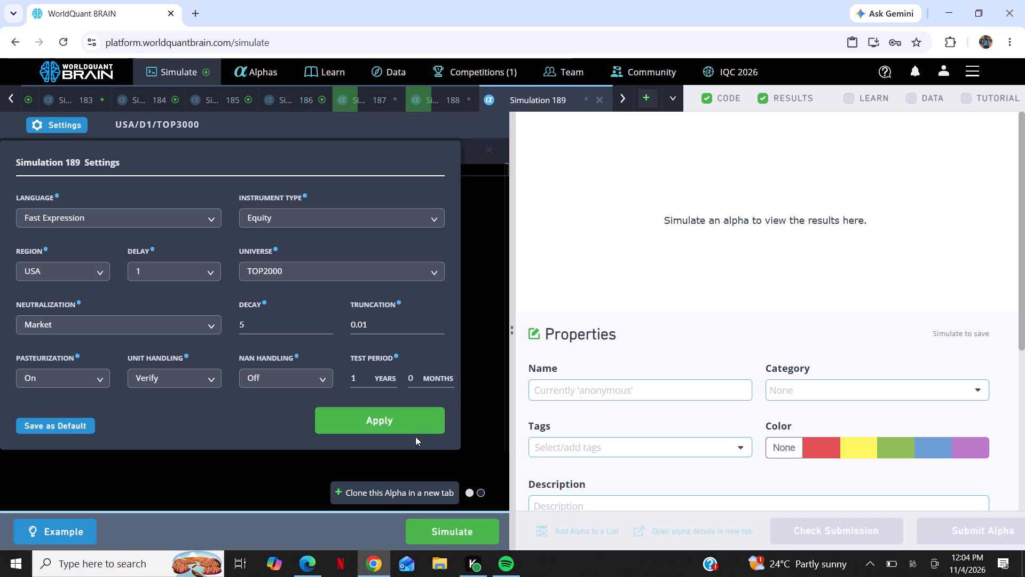
{"action": "left_click", "coordinate": [421, 419]}
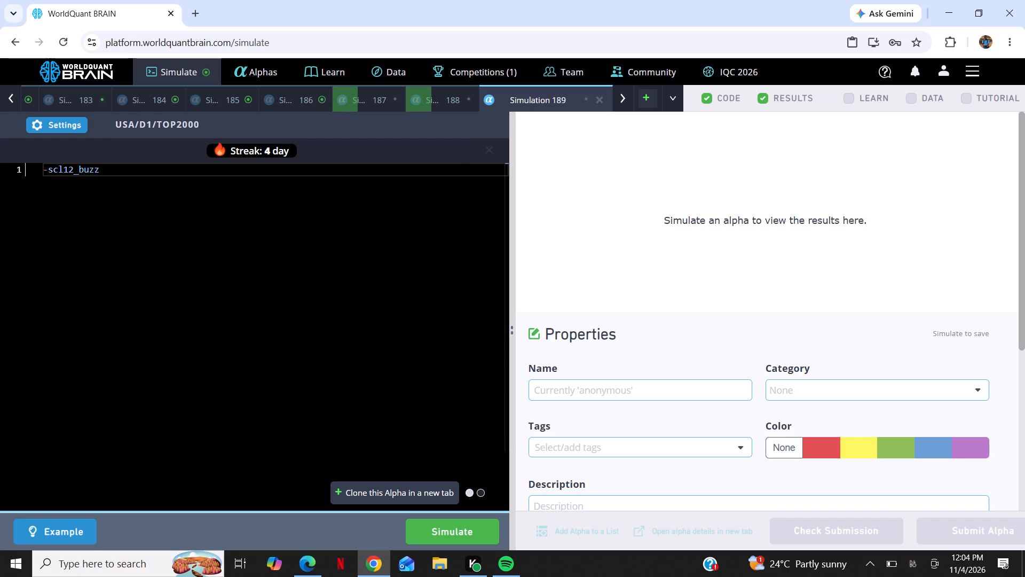
{"action": "left_click", "coordinate": [464, 539]}
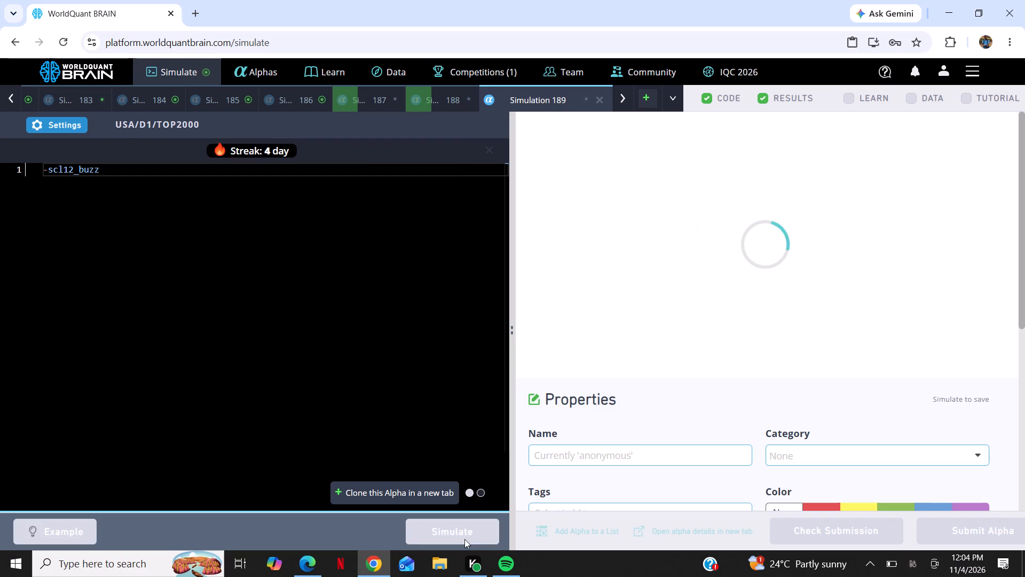
Create a further new simulation and paste the expression -scl12_buzz into its code editor.
{"action": "left_click", "coordinate": [646, 98]}
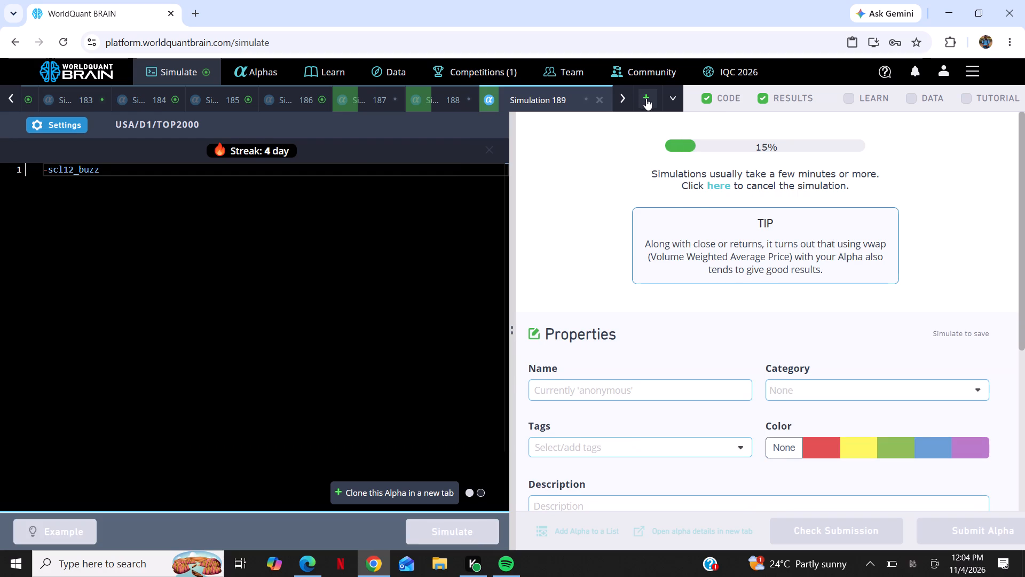
{"action": "right_click", "coordinate": [281, 338]}
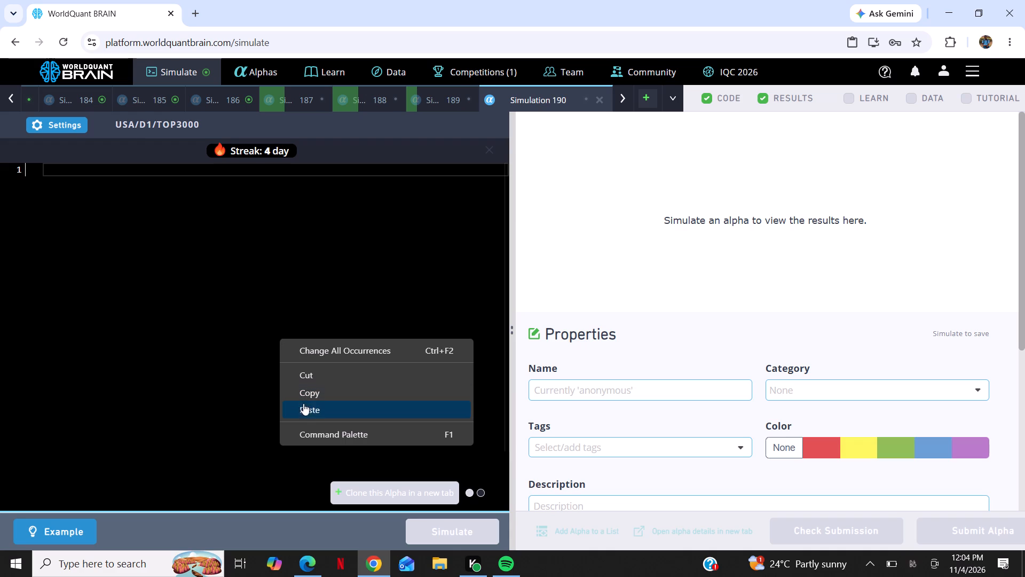
{"action": "left_click", "coordinate": [306, 407]}
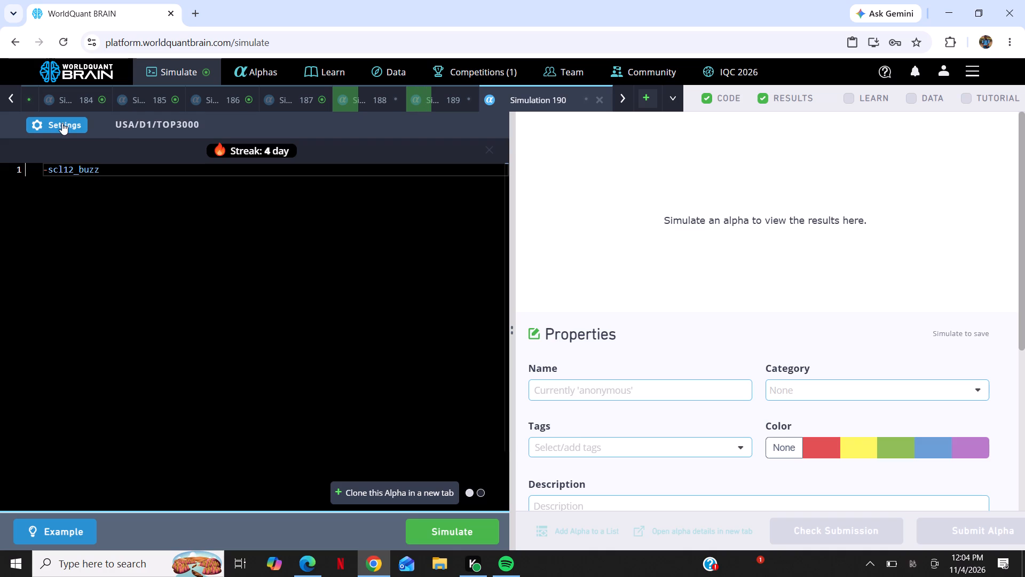
Set this simulation to universe TOP1000, Market neutralization, decay 6 and truncation 0.01, apply the settings and run it.
{"action": "left_click", "coordinate": [72, 124]}
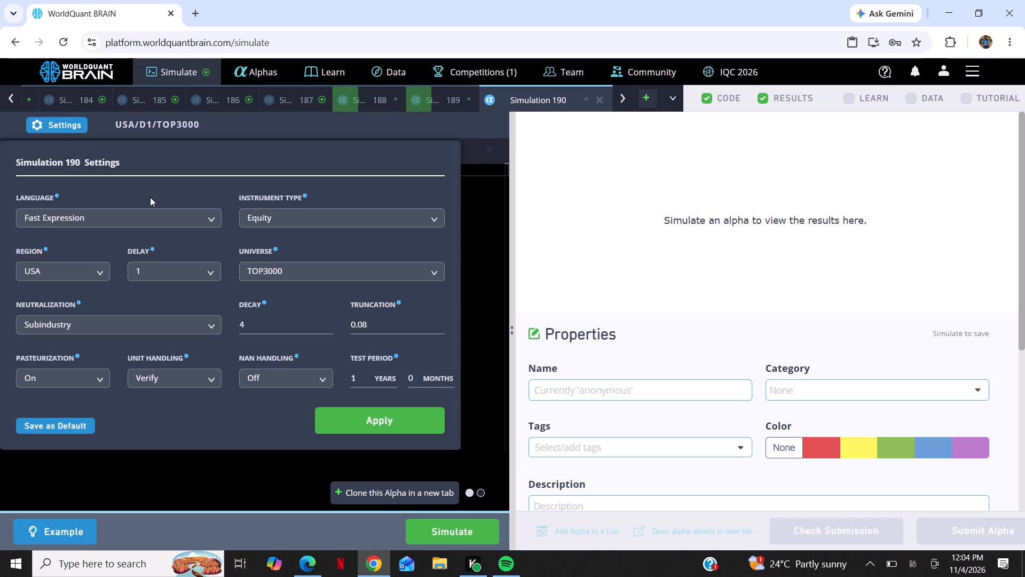
{"action": "left_click", "coordinate": [169, 320]}
{"action": "left_click", "coordinate": [164, 360]}
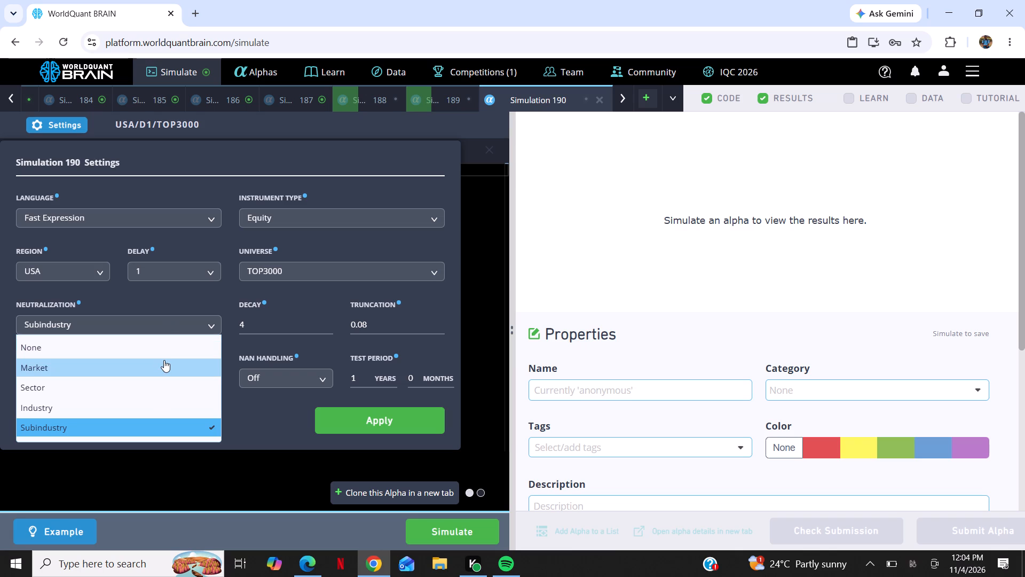
{"action": "left_click", "coordinate": [311, 267]}
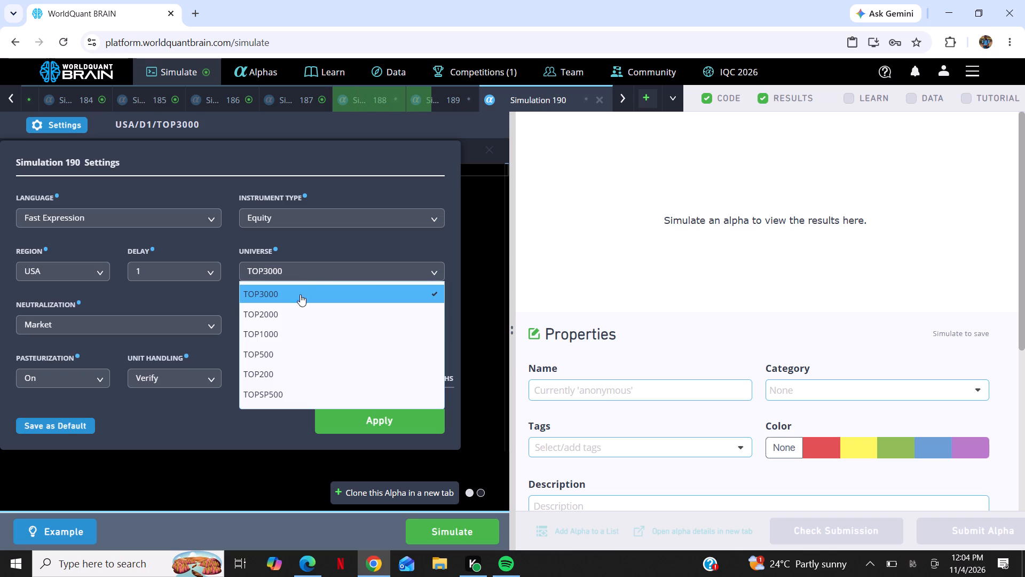
{"action": "left_click", "coordinate": [288, 328]}
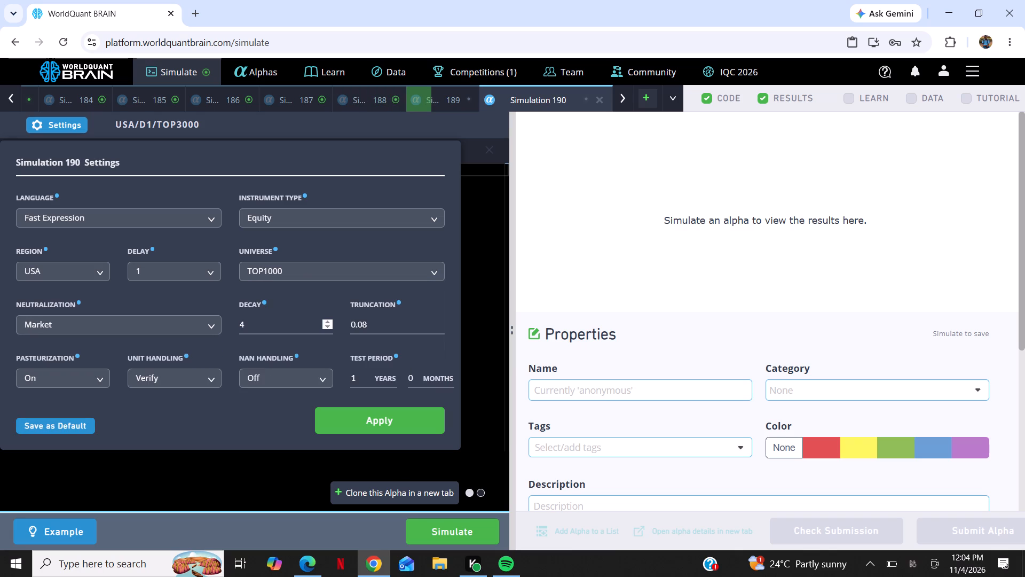
{"action": "left_click", "coordinate": [387, 328]}
{"action": "key", "text": "1"}
{"action": "key", "text": "BackSpace"}
{"action": "key", "text": "BackSpace"}
{"action": "key", "text": "1"}
{"action": "double_click", "coordinate": [328, 319]}
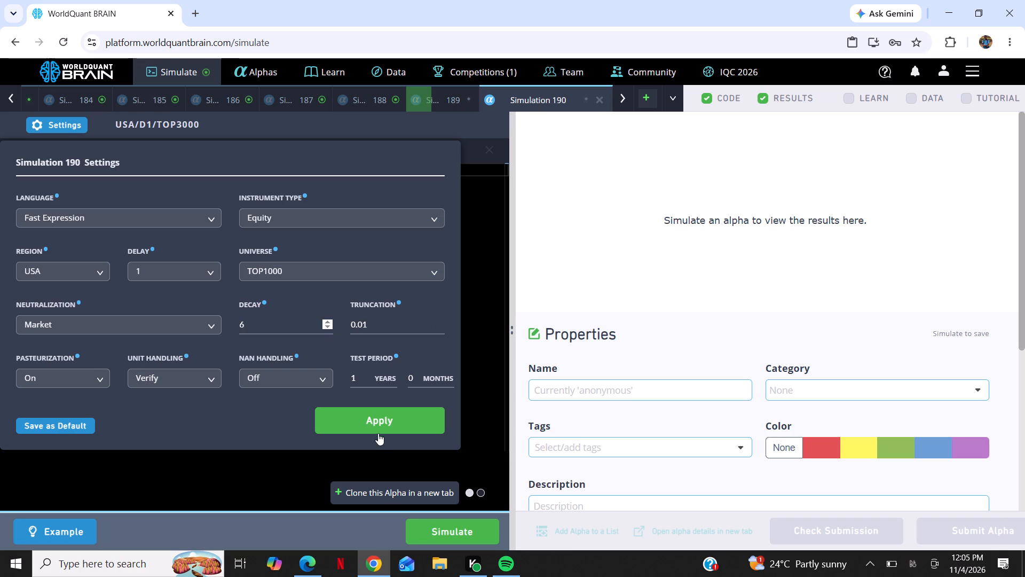
{"action": "left_click", "coordinate": [401, 422]}
{"action": "left_click", "coordinate": [476, 535]}
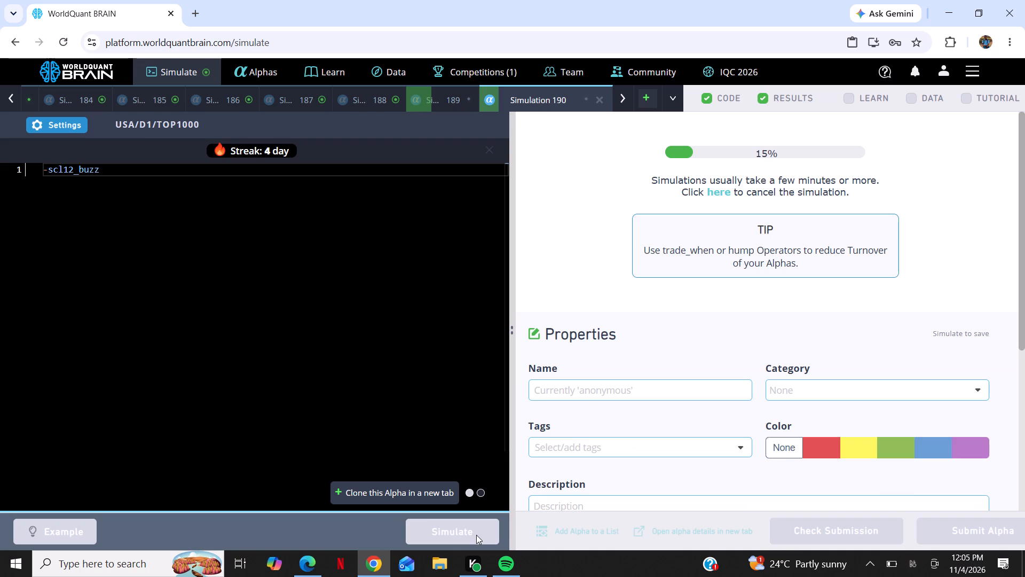
Create another new simulation and paste the expression -scl12_buzz into its code editor.
{"action": "left_click", "coordinate": [650, 95]}
{"action": "right_click", "coordinate": [445, 277]}
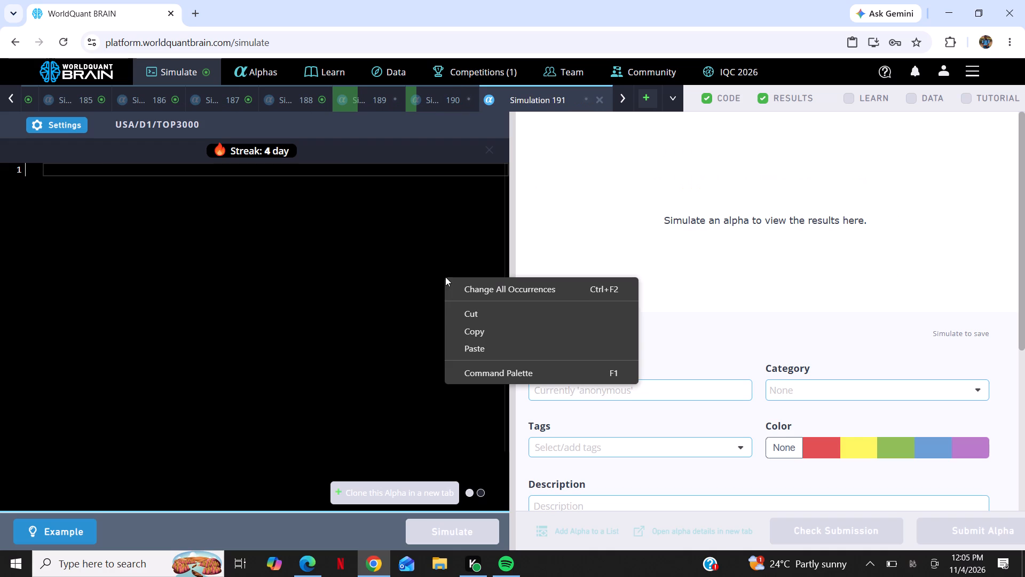
{"action": "left_click", "coordinate": [464, 346]}
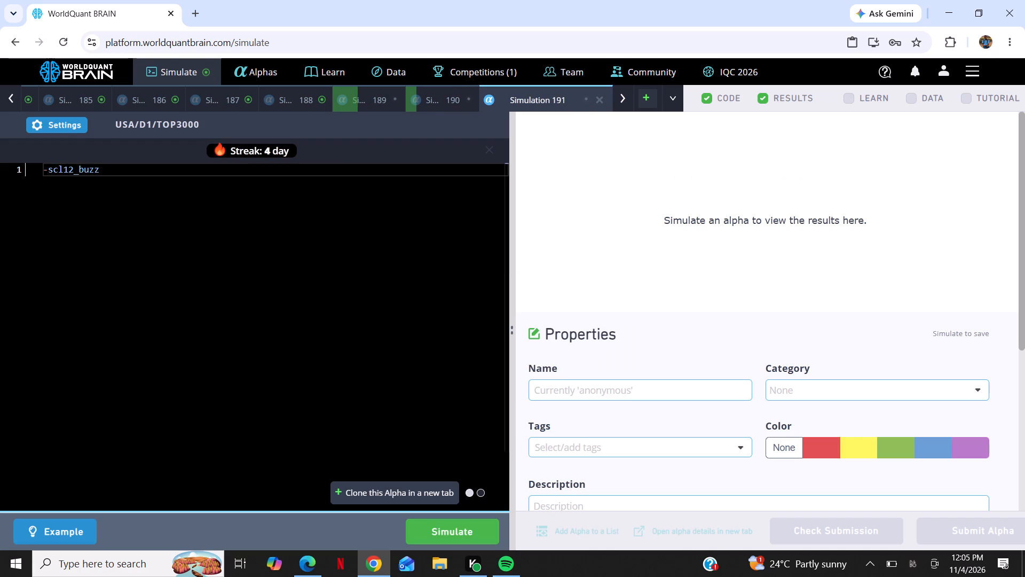
Set this simulation to universe TOP1000, Market neutralization, decay 8 and truncation 0.01, apply the settings and run it.
{"action": "left_click", "coordinate": [62, 126]}
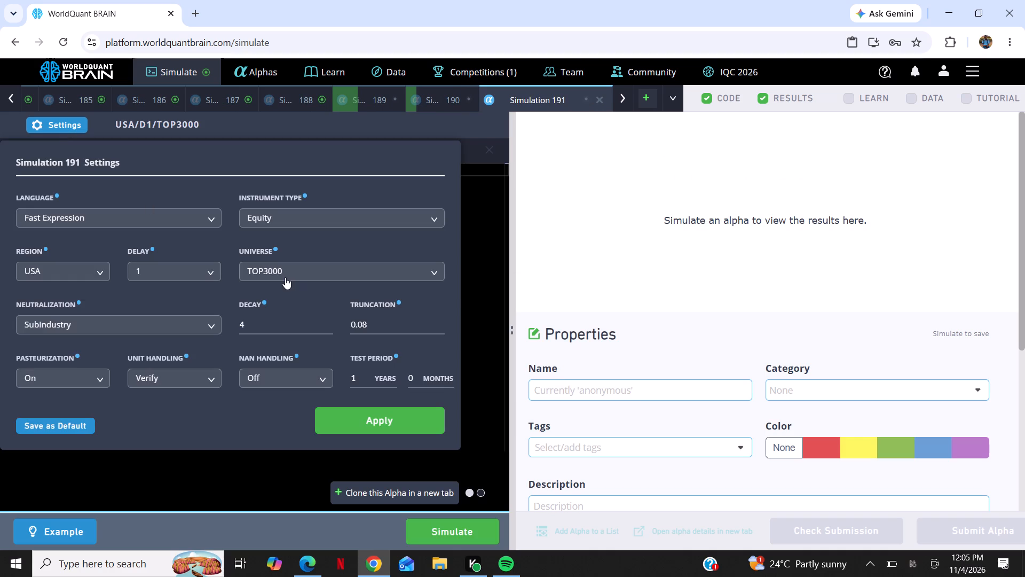
{"action": "left_click", "coordinate": [290, 277]}
{"action": "left_click", "coordinate": [286, 332]}
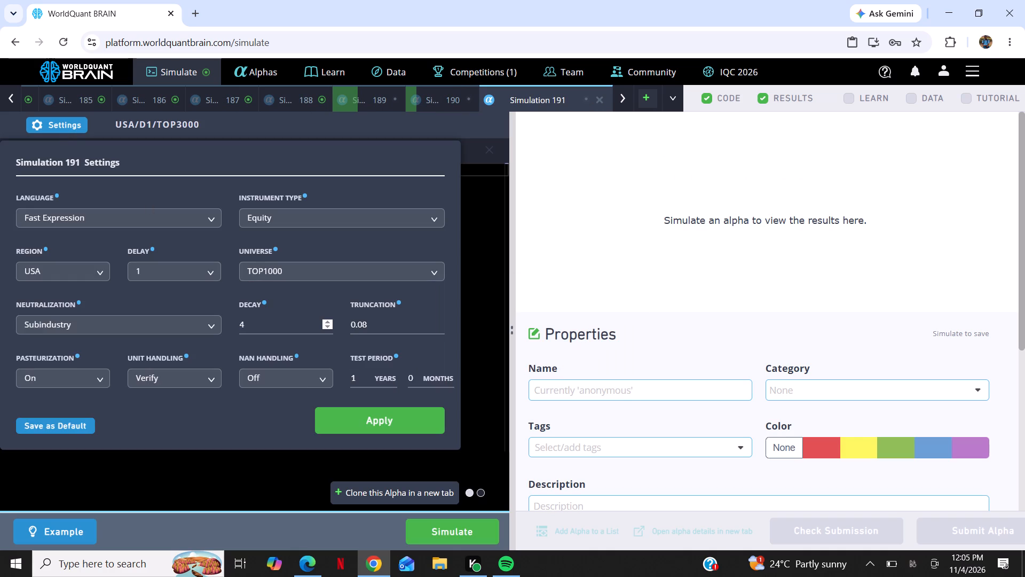
{"action": "left_click", "coordinate": [370, 324]}
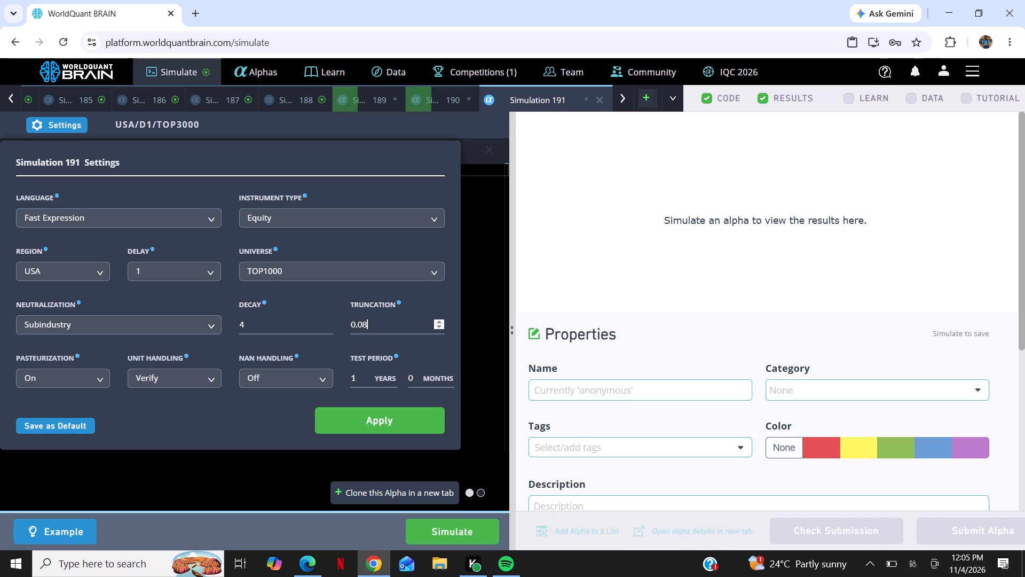
{"action": "key", "text": "BackSpace"}
{"action": "key", "text": "1"}
{"action": "double_click", "coordinate": [329, 323]}
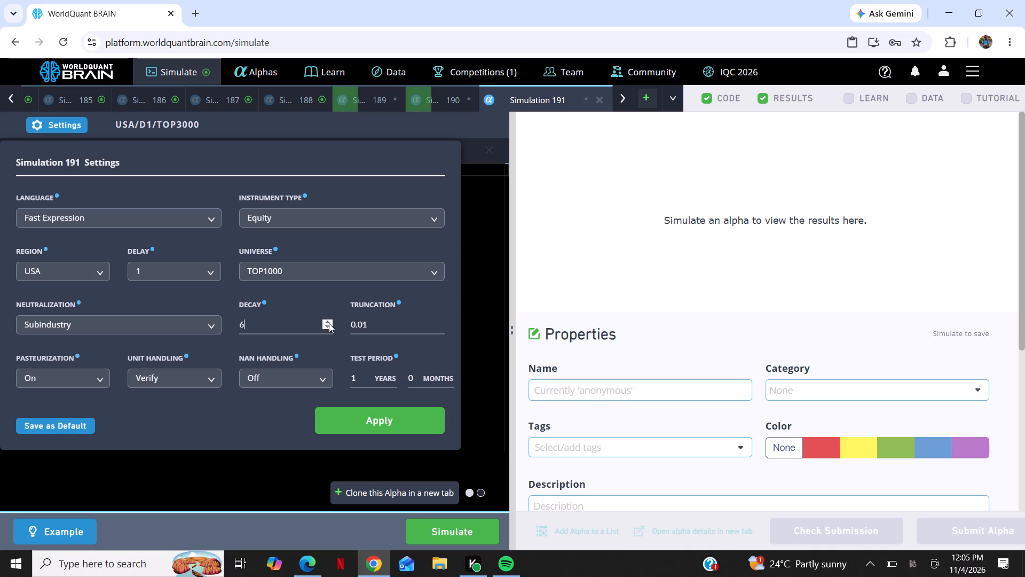
{"action": "double_click", "coordinate": [329, 323]}
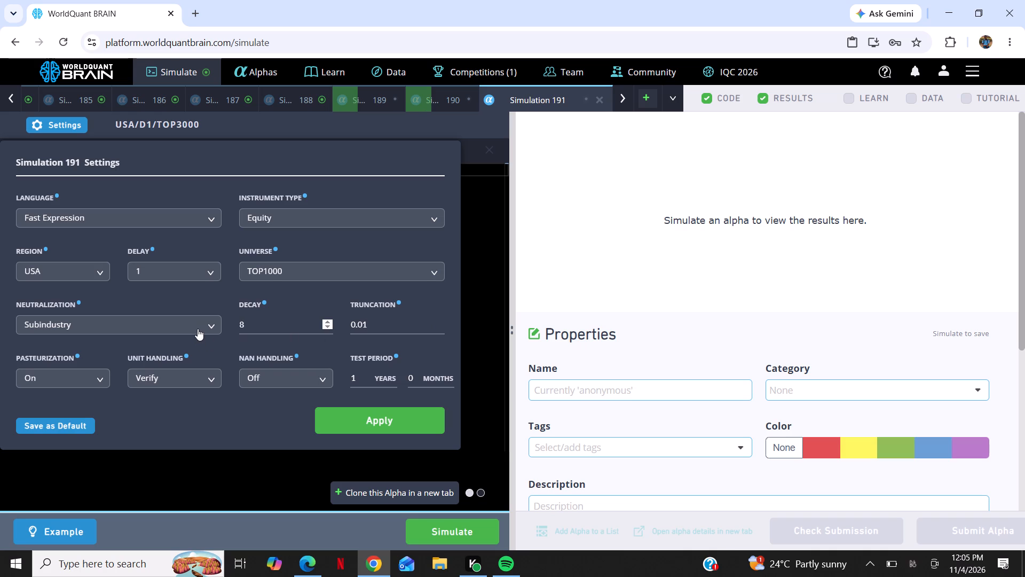
{"action": "left_click", "coordinate": [198, 329]}
{"action": "left_click", "coordinate": [182, 363]}
{"action": "left_click", "coordinate": [368, 425]}
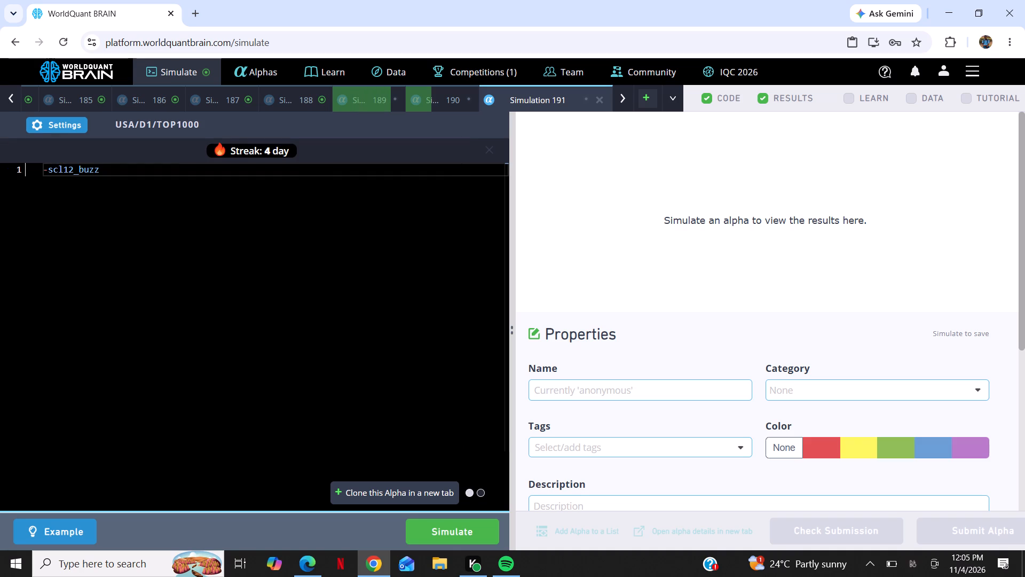
{"action": "left_click", "coordinate": [476, 536]}
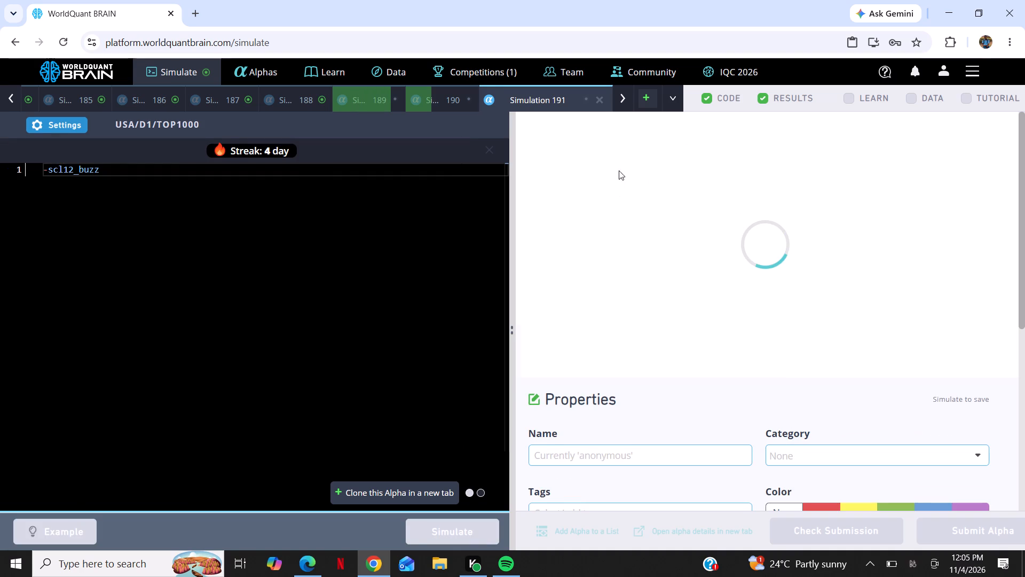
Create one more simulation and paste the expression -scl12_buzz into its code editor.
{"action": "left_click", "coordinate": [648, 99]}
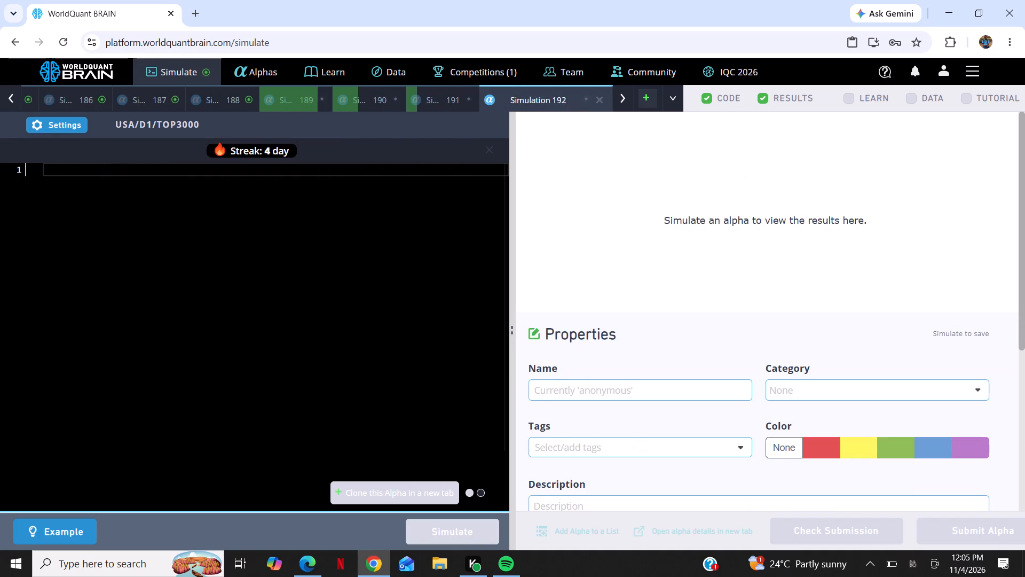
{"action": "right_click", "coordinate": [374, 215]}
{"action": "left_click", "coordinate": [398, 288]}
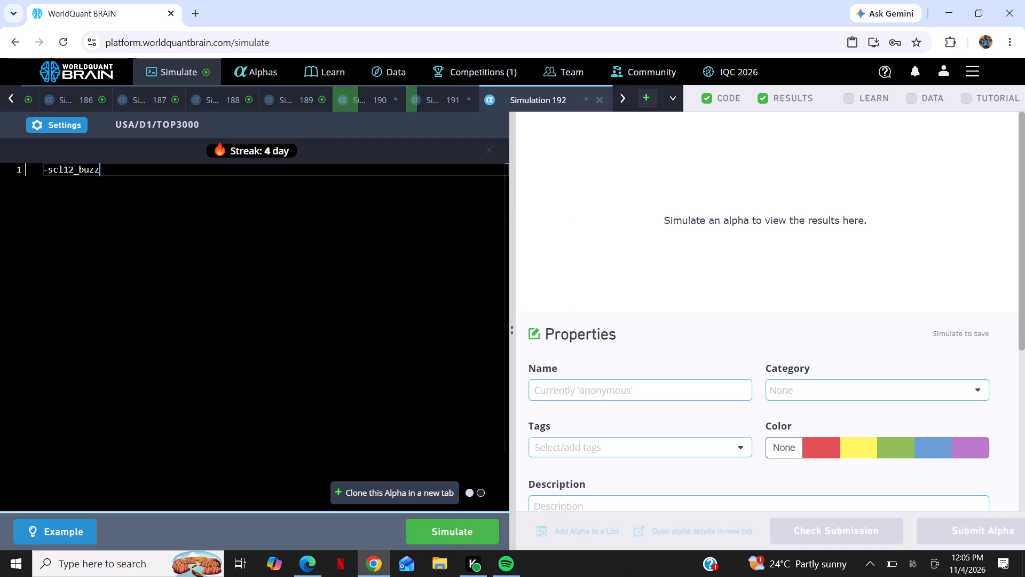
Set this simulation to universe TOP500, Market neutralization, decay 9 and truncation 0.01, apply the settings and run it.
{"action": "left_click", "coordinate": [67, 124]}
{"action": "left_click", "coordinate": [91, 319]}
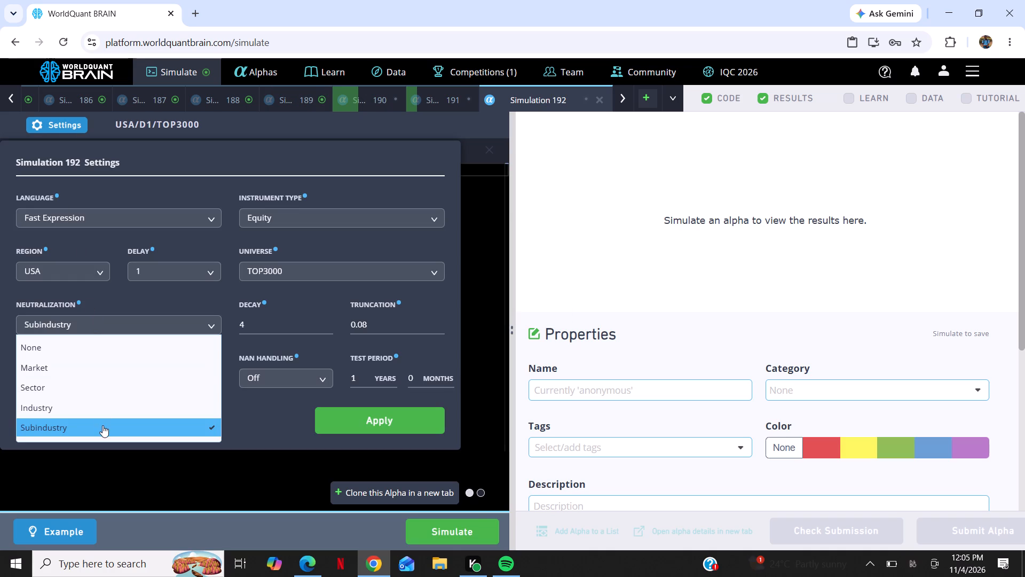
{"action": "left_click", "coordinate": [107, 367]}
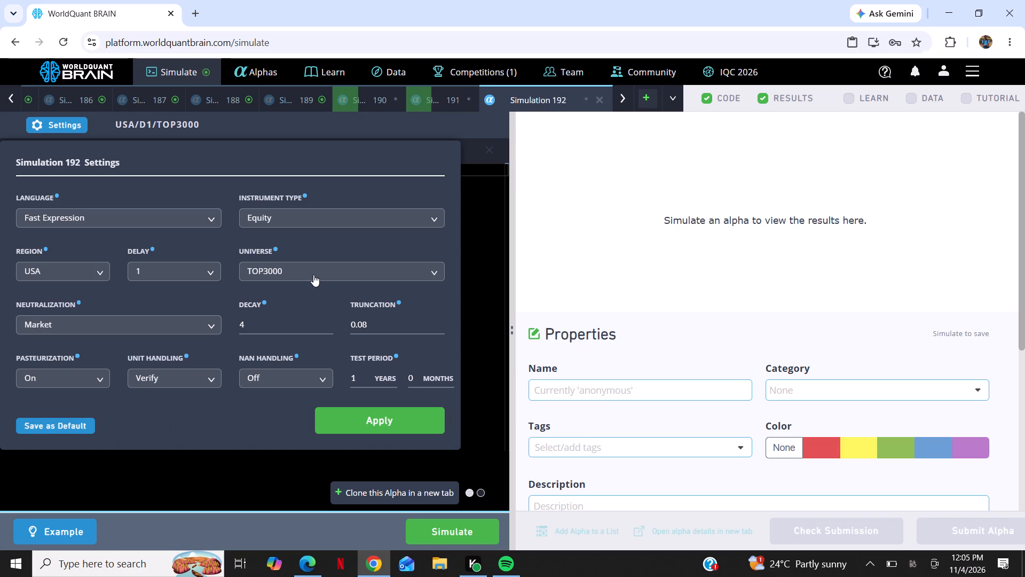
{"action": "left_click", "coordinate": [313, 275]}
{"action": "left_click", "coordinate": [305, 352]}
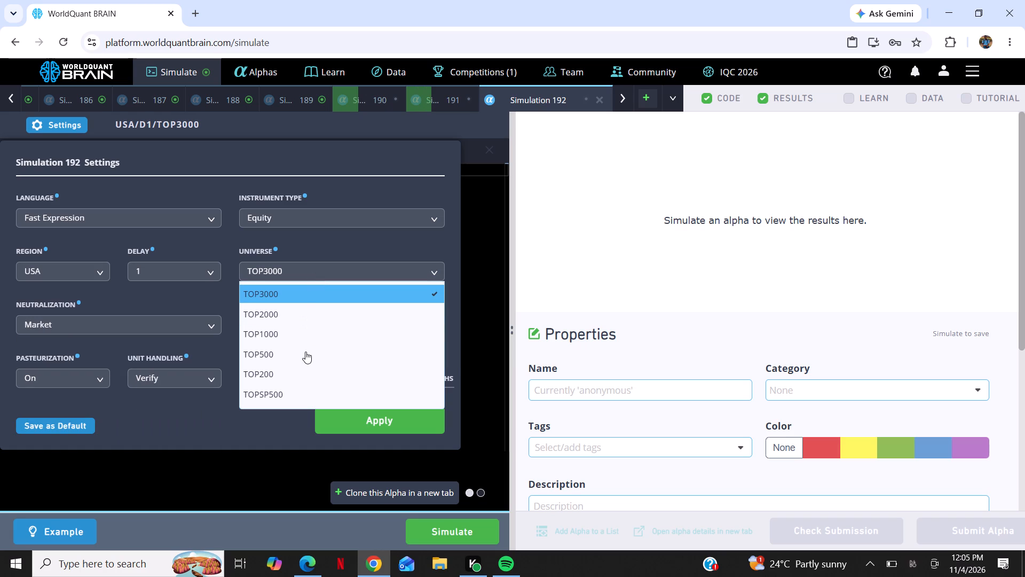
{"action": "triple_click", "coordinate": [332, 321]}
{"action": "left_click", "coordinate": [332, 321]}
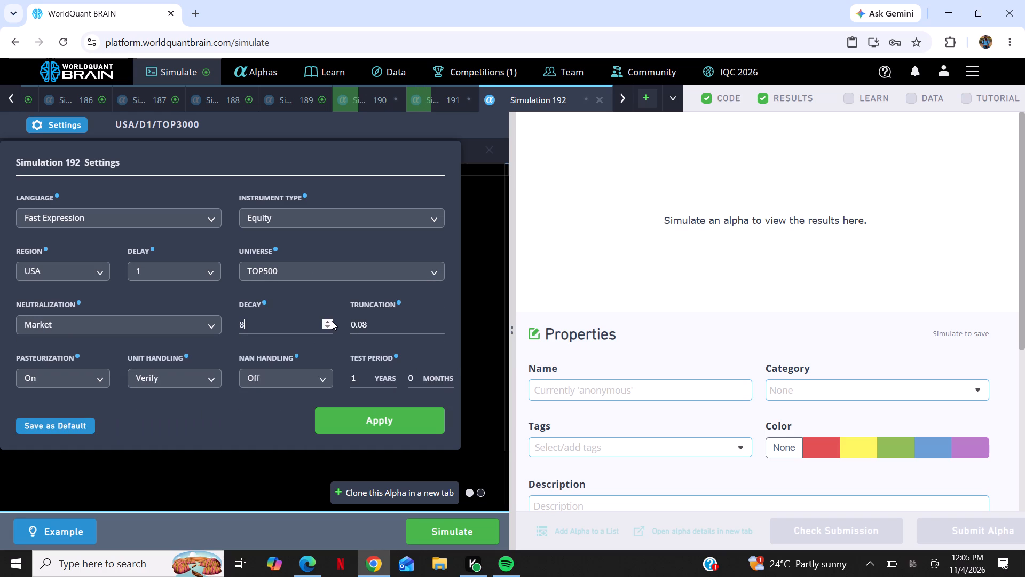
{"action": "left_click", "coordinate": [332, 321]}
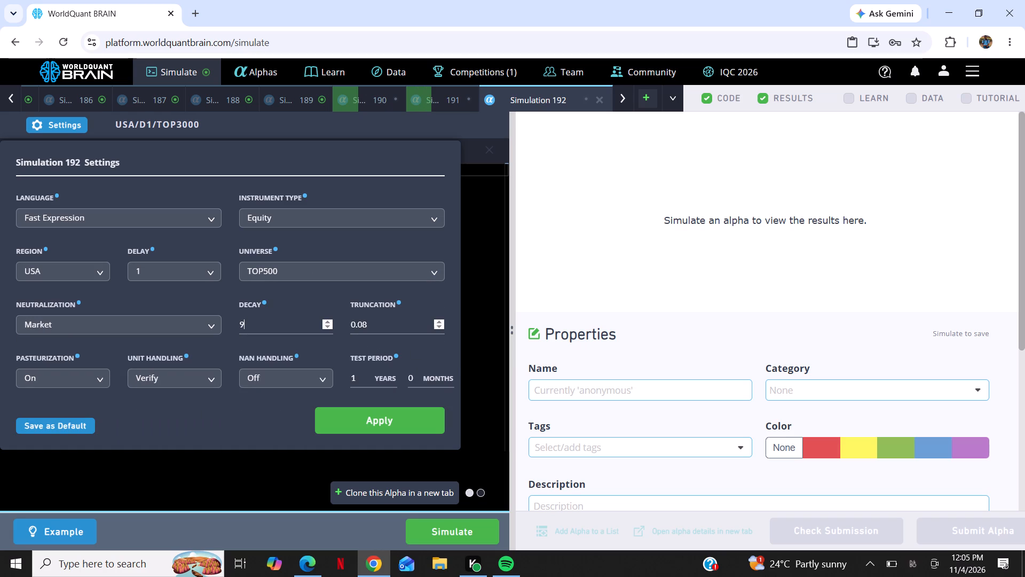
{"action": "left_click", "coordinate": [382, 319]}
{"action": "key", "text": "BackSpace"}
{"action": "key", "text": "1"}
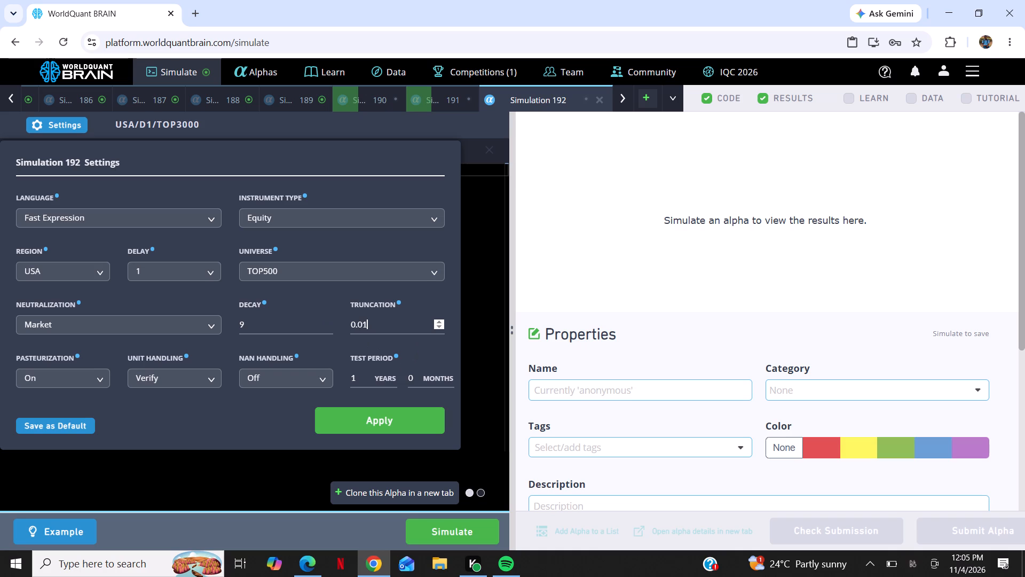
{"action": "left_click", "coordinate": [407, 427]}
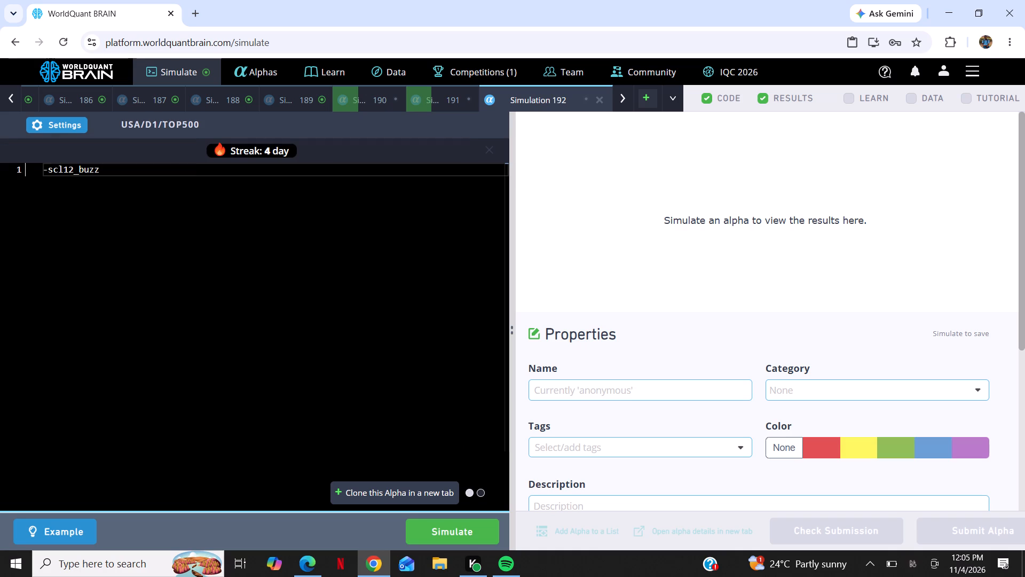
{"action": "left_click", "coordinate": [466, 537]}
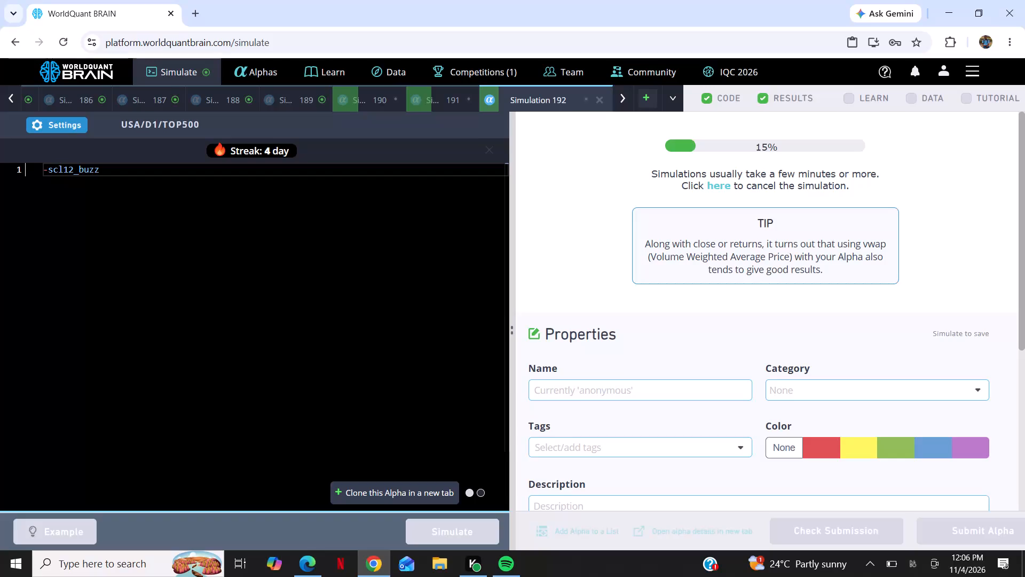
Create a further new simulation and paste the expression -scl12_buzz into its code editor.
{"action": "left_click", "coordinate": [645, 99]}
{"action": "right_click", "coordinate": [305, 269]}
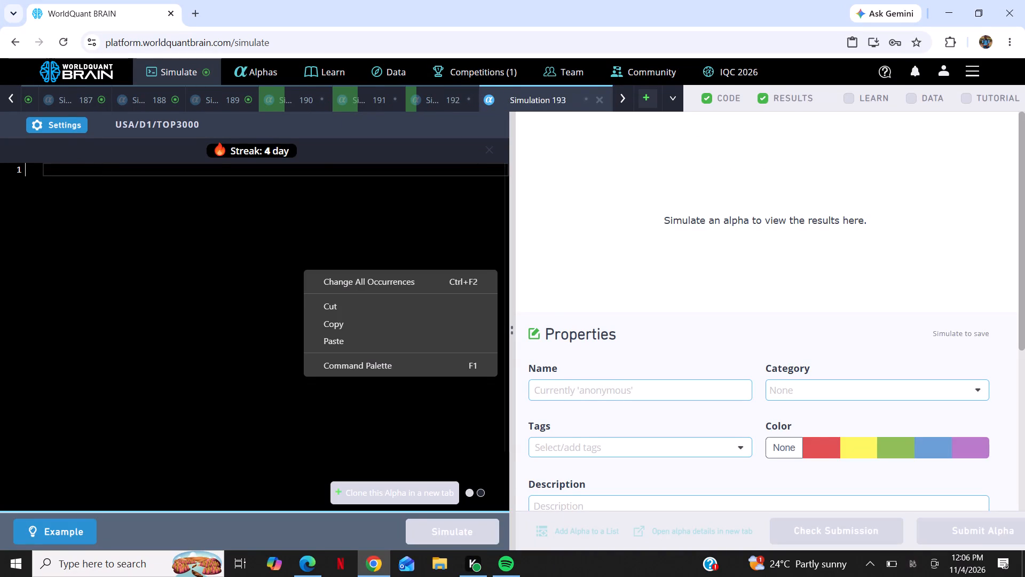
{"action": "left_click", "coordinate": [334, 334]}
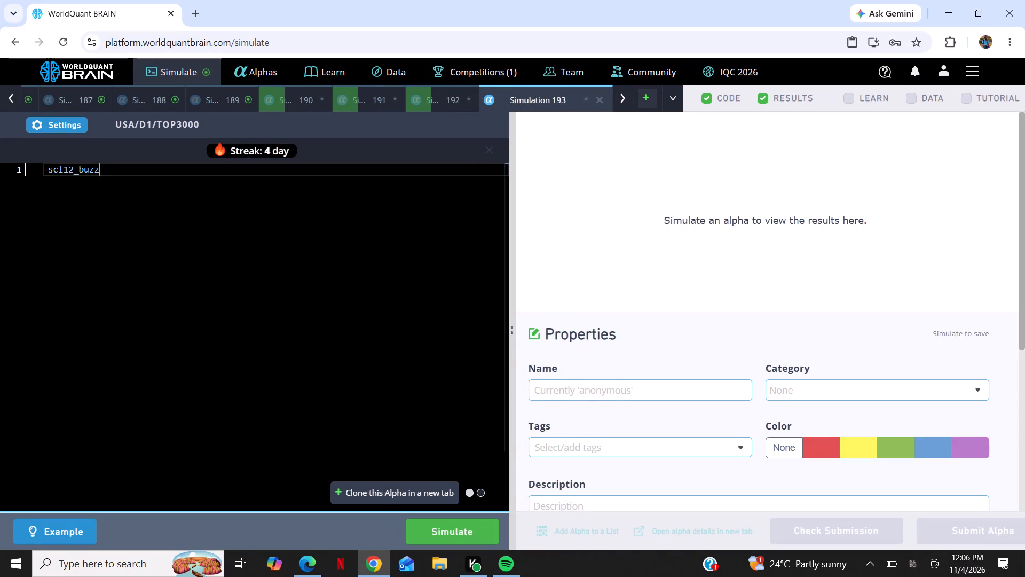
Set this simulation to universe TOP500, Market neutralization, decay 10 and truncation 0.01, apply the settings and run it.
{"action": "left_click", "coordinate": [73, 128]}
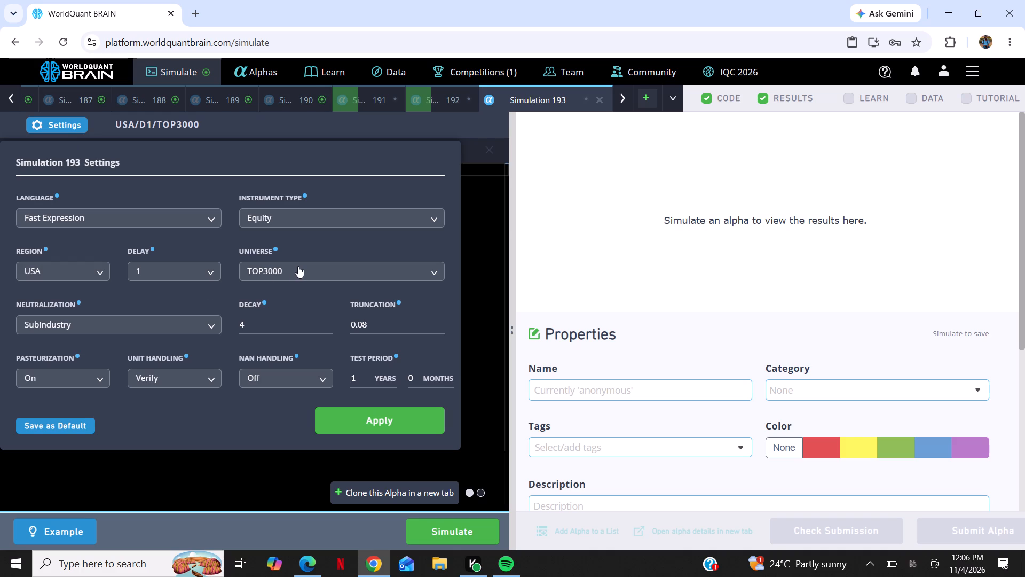
{"action": "left_click", "coordinate": [298, 266]}
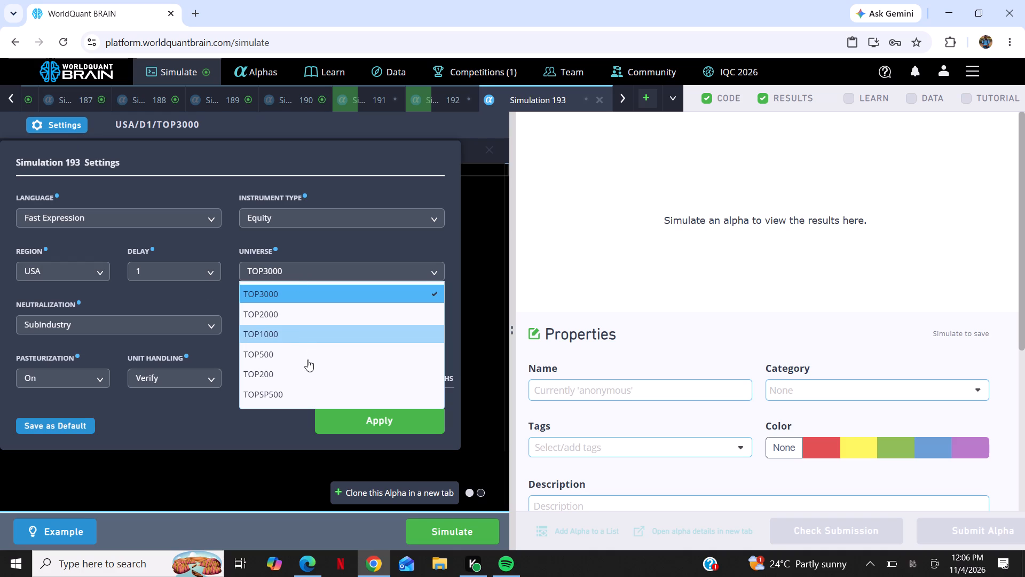
{"action": "left_click", "coordinate": [307, 360]}
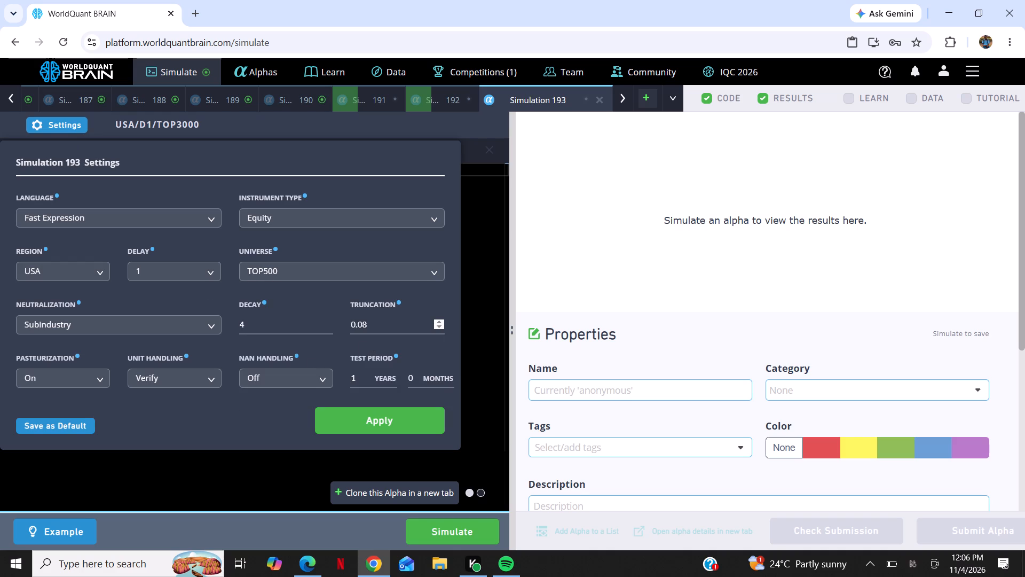
{"action": "left_click", "coordinate": [371, 323]}
{"action": "key", "text": "BackSpace"}
{"action": "key", "text": "1"}
{"action": "left_click", "coordinate": [206, 321]}
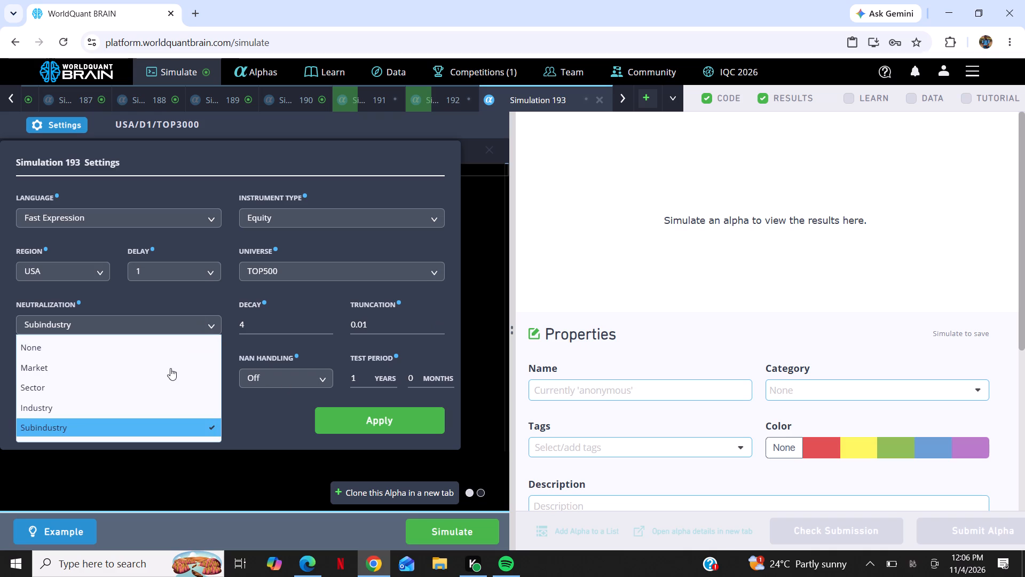
{"action": "left_click", "coordinate": [170, 368]}
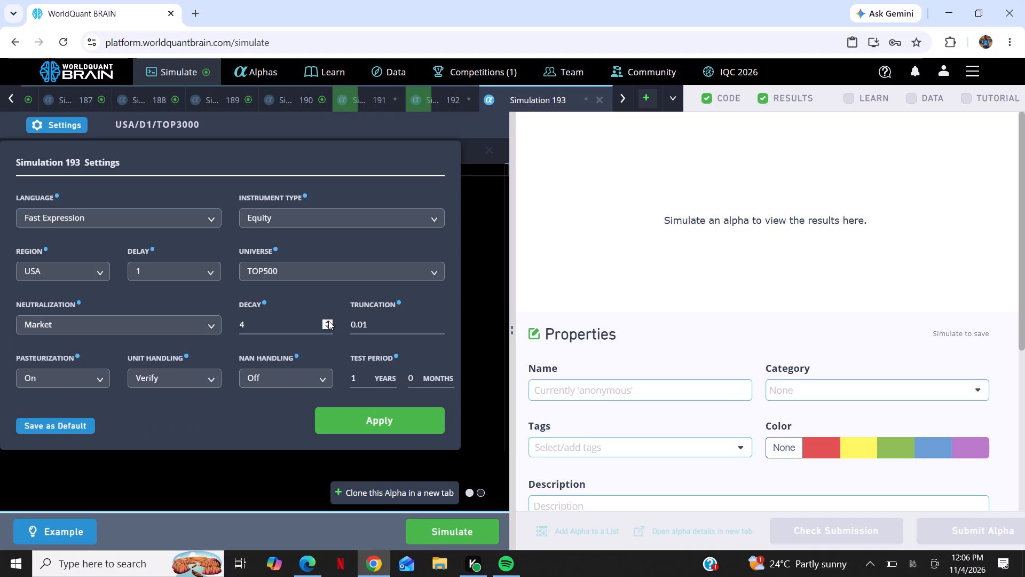
{"action": "triple_click", "coordinate": [329, 322]}
{"action": "left_click", "coordinate": [329, 322]}
{"action": "double_click", "coordinate": [329, 322]}
{"action": "left_click", "coordinate": [374, 420]}
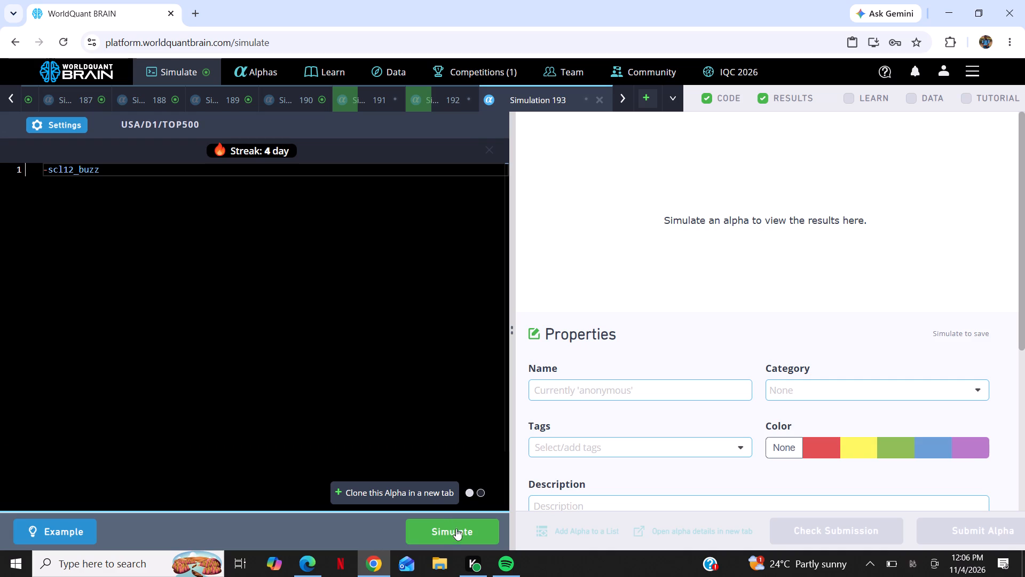
{"action": "left_click", "coordinate": [458, 531]}
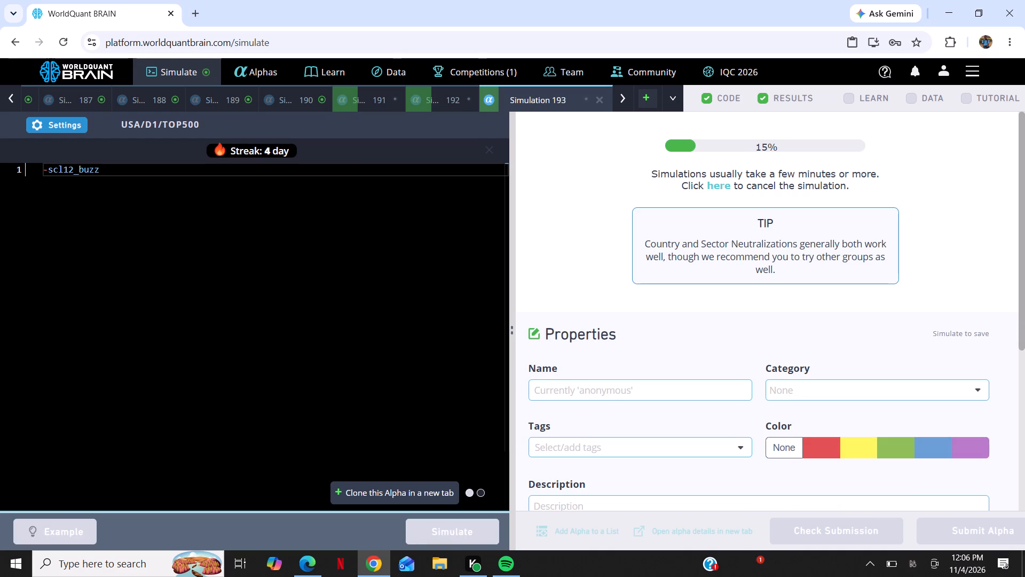
Create another new simulation and paste the expression -scl12_buzz into its code editor.
{"action": "left_click", "coordinate": [646, 101]}
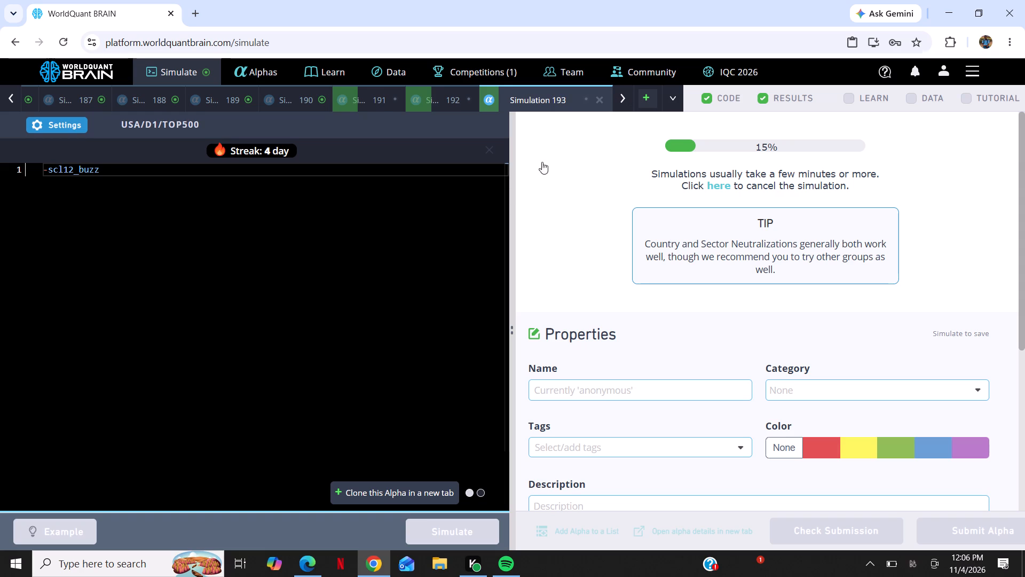
{"action": "right_click", "coordinate": [302, 339]}
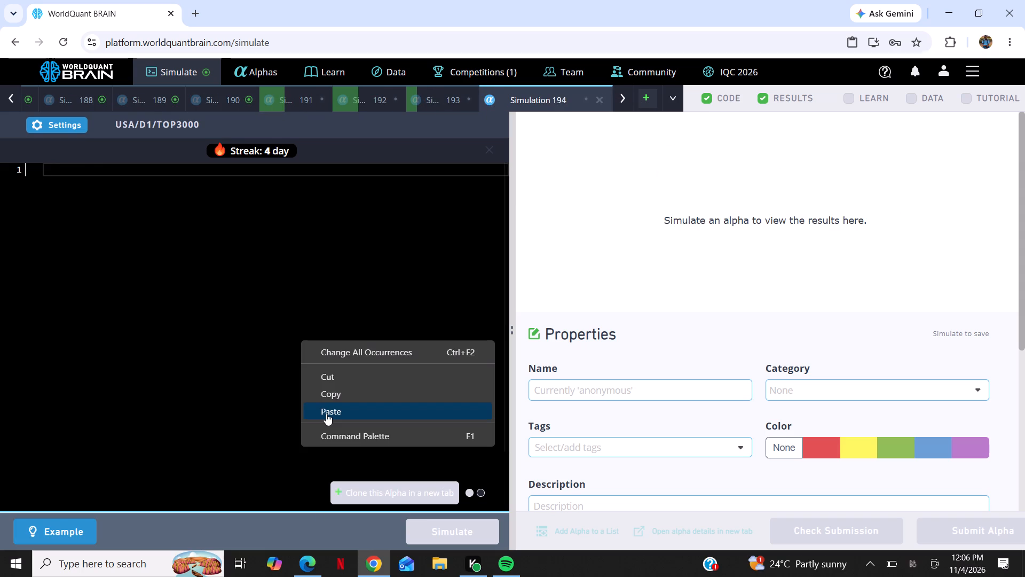
{"action": "left_click", "coordinate": [326, 414]}
Set this simulation to universe TOP200, Market neutralization, decay 13 and truncation 0.01, apply the settings and run it.
{"action": "left_click", "coordinate": [66, 123]}
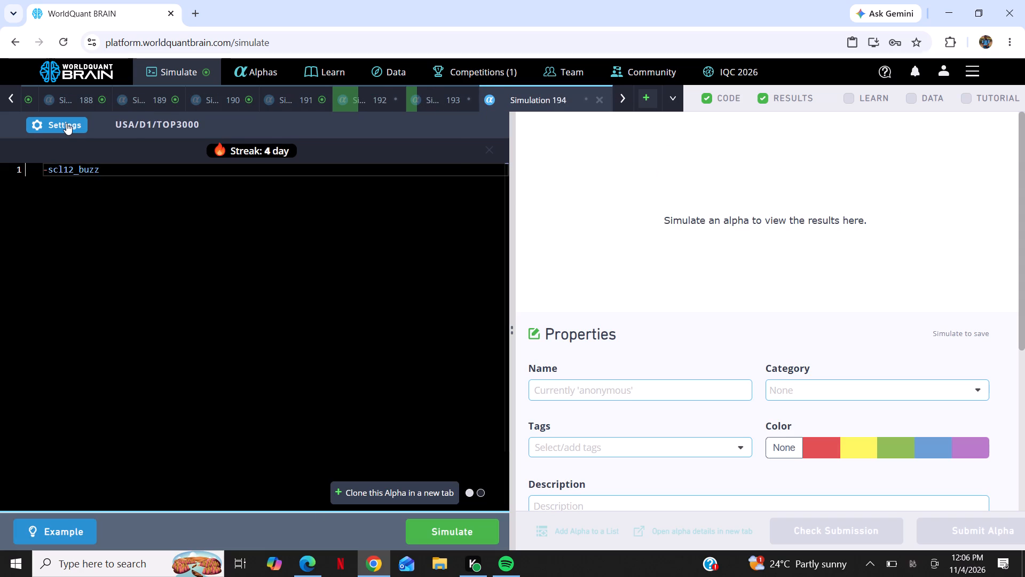
{"action": "left_click", "coordinate": [354, 271]}
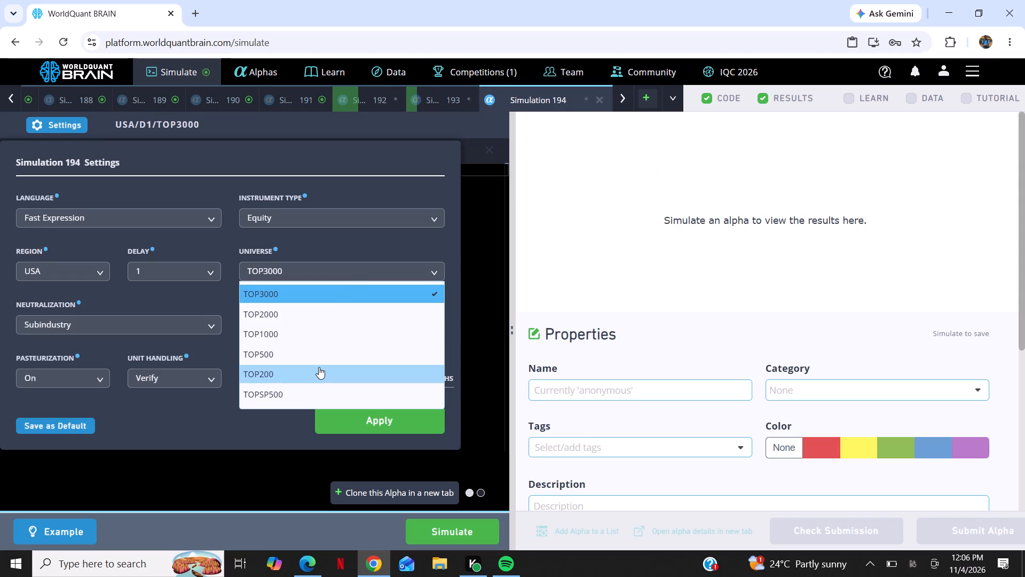
{"action": "left_click", "coordinate": [319, 367]}
{"action": "left_click", "coordinate": [381, 330]}
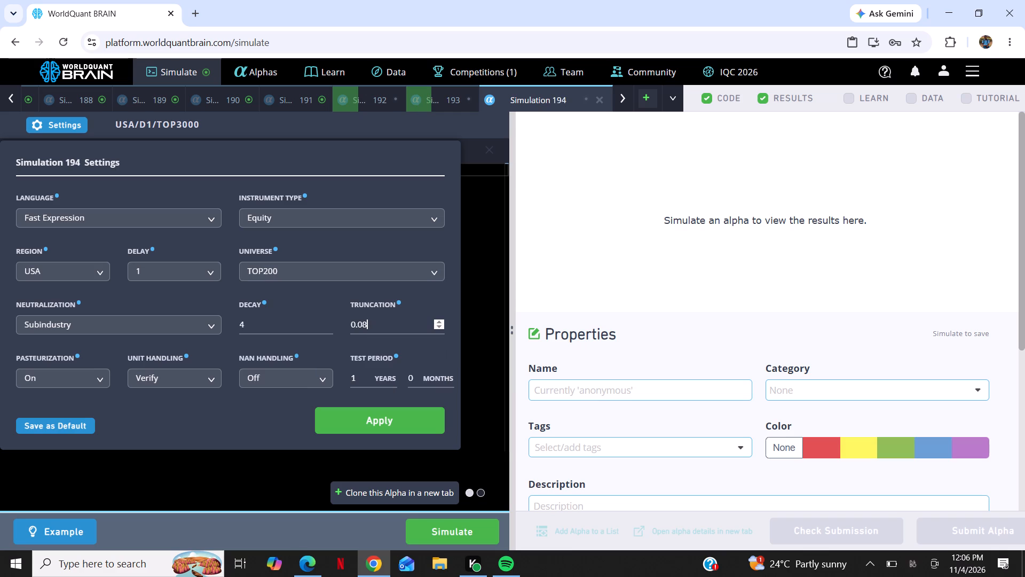
{"action": "key", "text": "BackSpace"}
{"action": "key", "text": "1"}
{"action": "triple_click", "coordinate": [327, 324]}
{"action": "triple_click", "coordinate": [327, 324]}
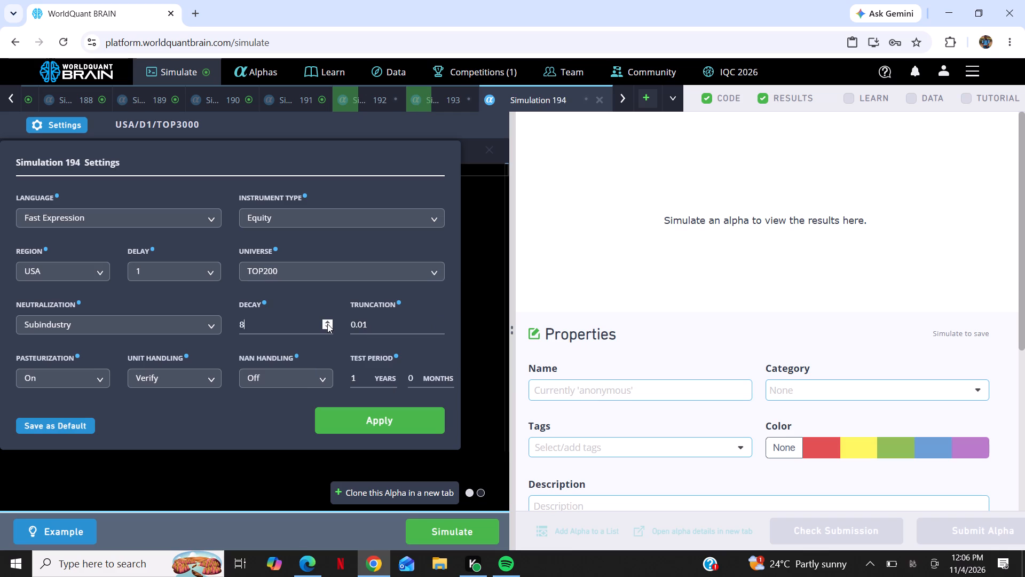
{"action": "triple_click", "coordinate": [327, 324]}
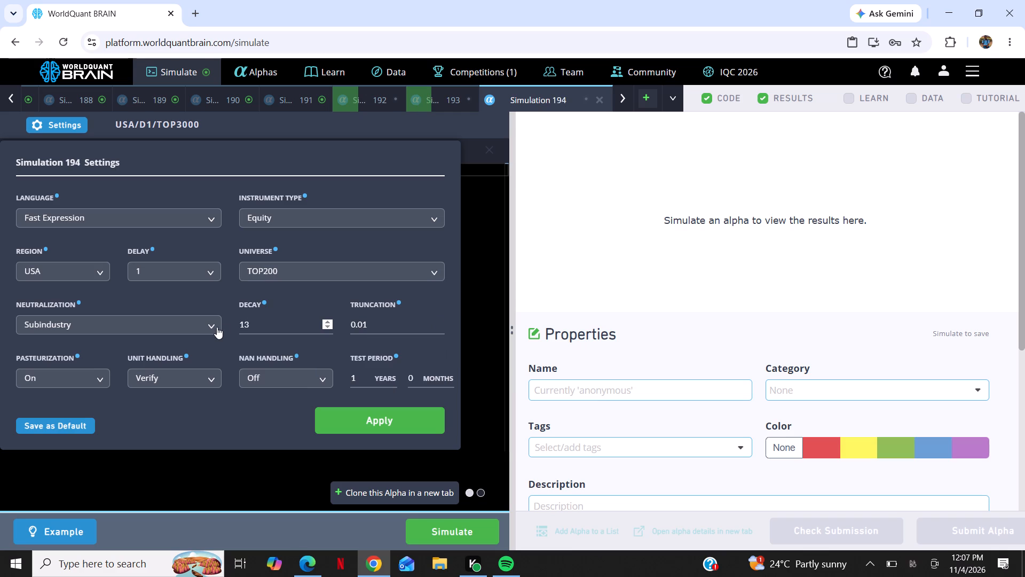
{"action": "left_click", "coordinate": [216, 327]}
{"action": "left_click", "coordinate": [136, 357]}
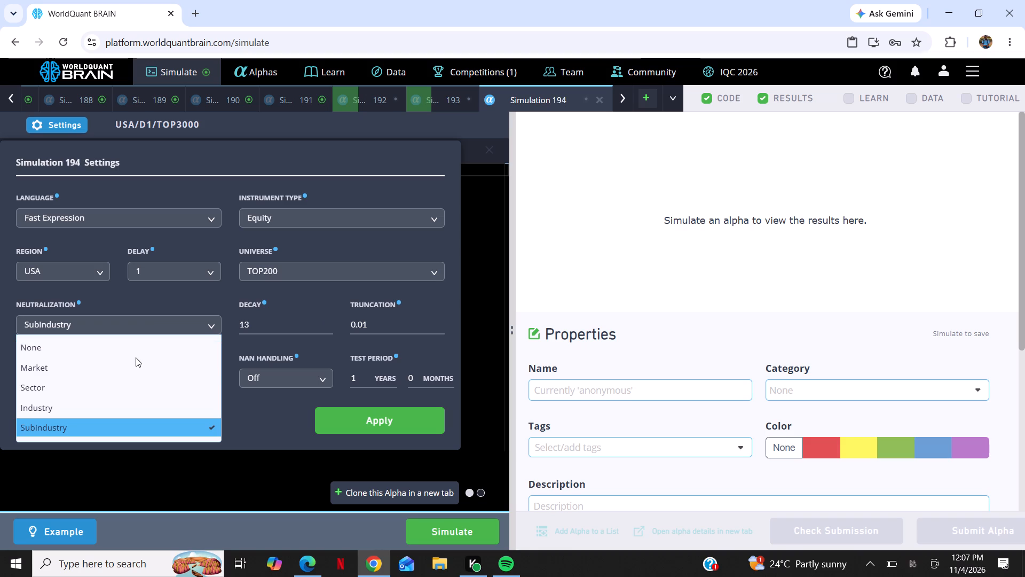
{"action": "left_click", "coordinate": [133, 362]}
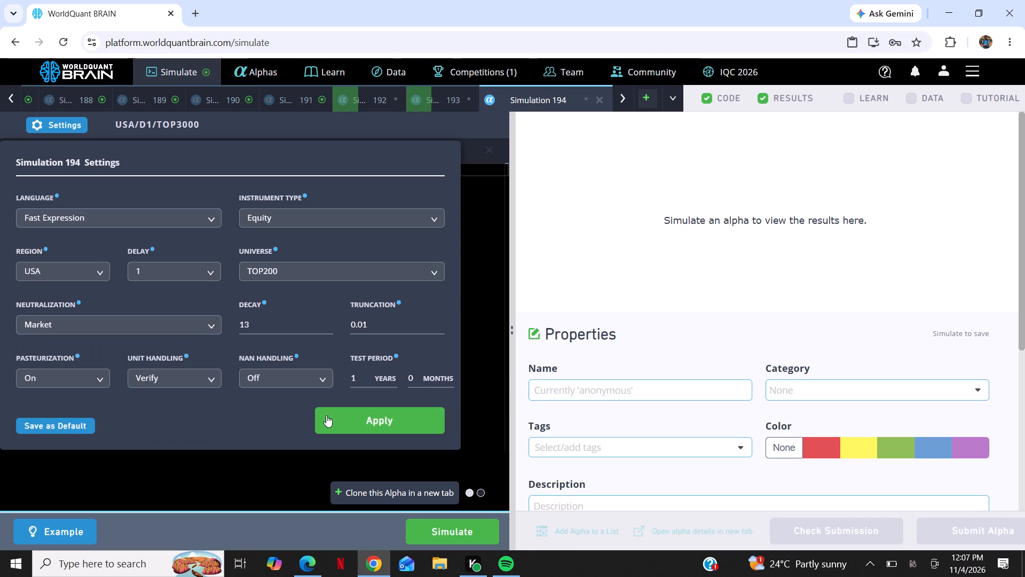
{"action": "left_click", "coordinate": [367, 416]}
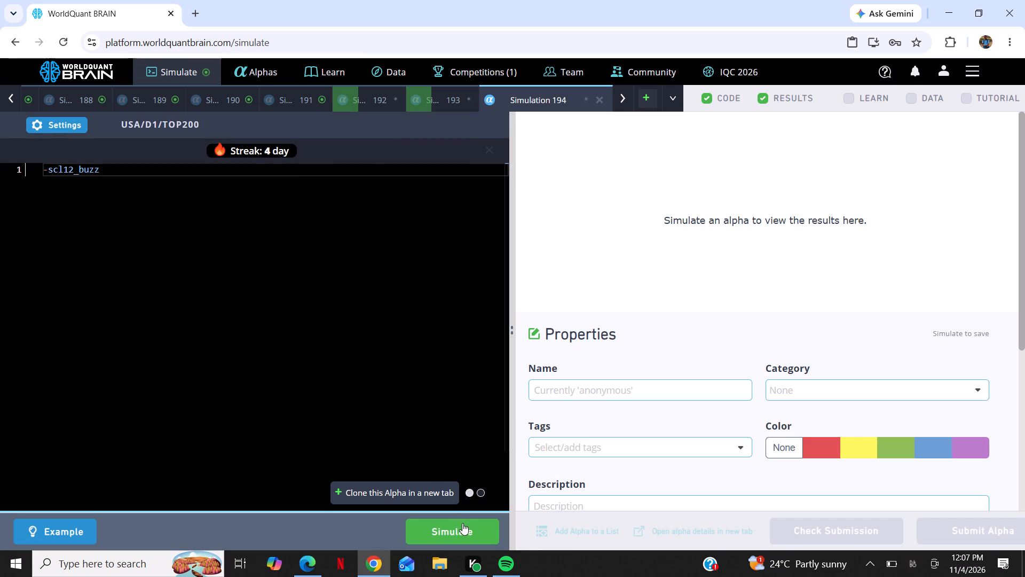
{"action": "left_click", "coordinate": [463, 527]}
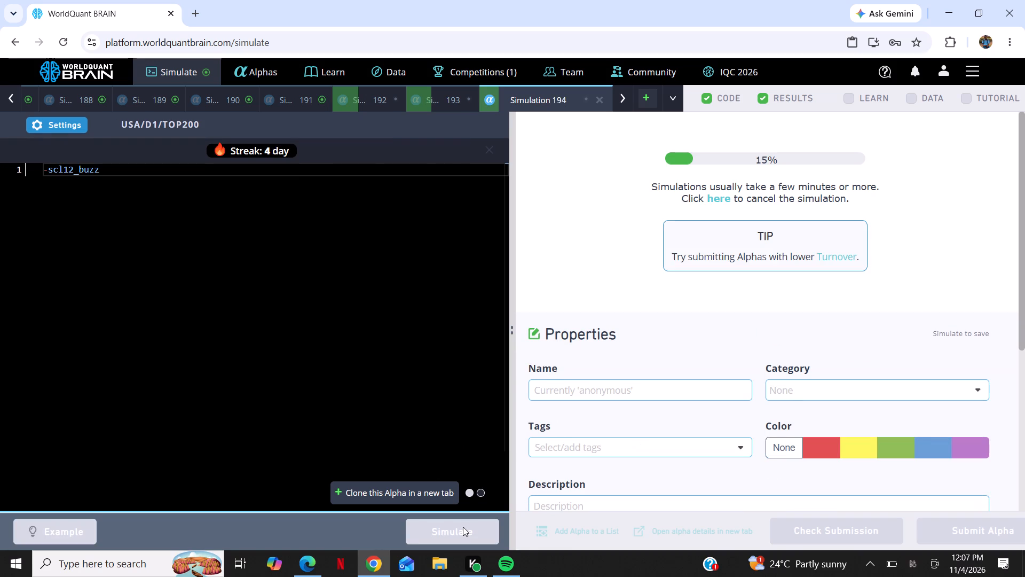
Create one more new simulation and paste the expression -scl12_buzz into its code editor.
{"action": "left_click", "coordinate": [652, 99]}
{"action": "right_click", "coordinate": [351, 231]}
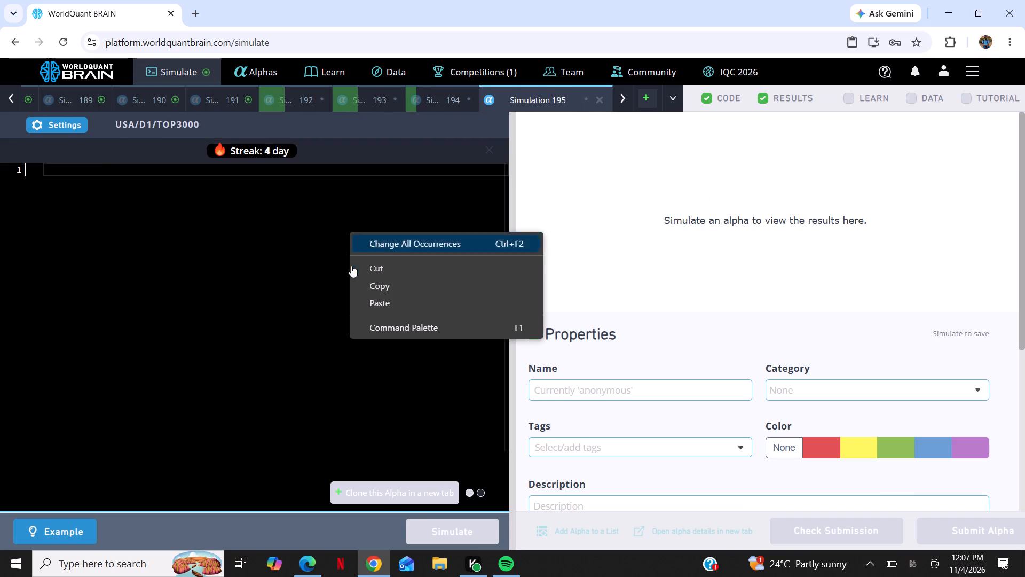
{"action": "left_click", "coordinate": [362, 298]}
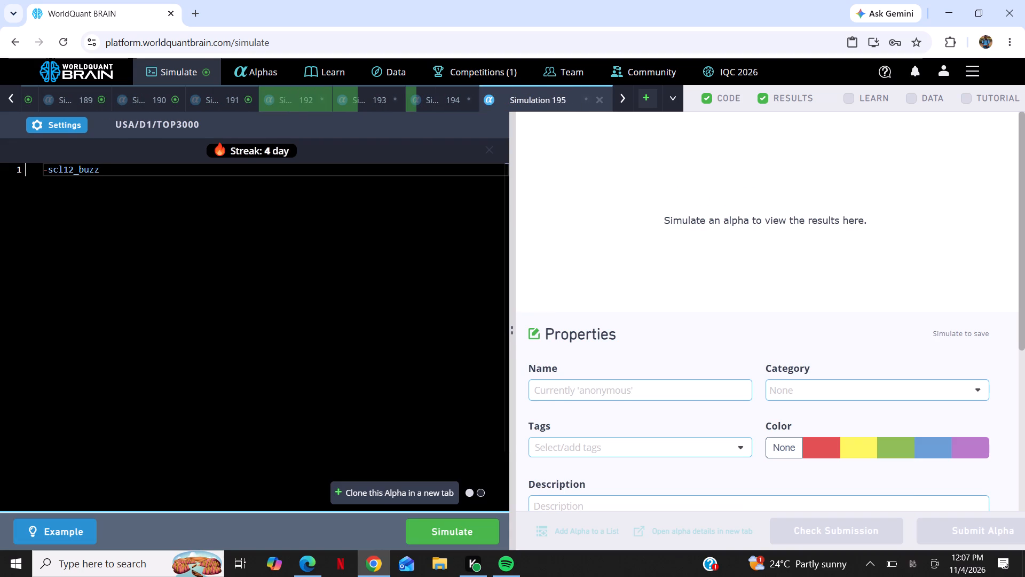
Set this simulation to universe TOPSP500, Market neutralization, decay 15 and truncation 0.01, apply the settings and run it.
{"action": "left_click", "coordinate": [61, 117]}
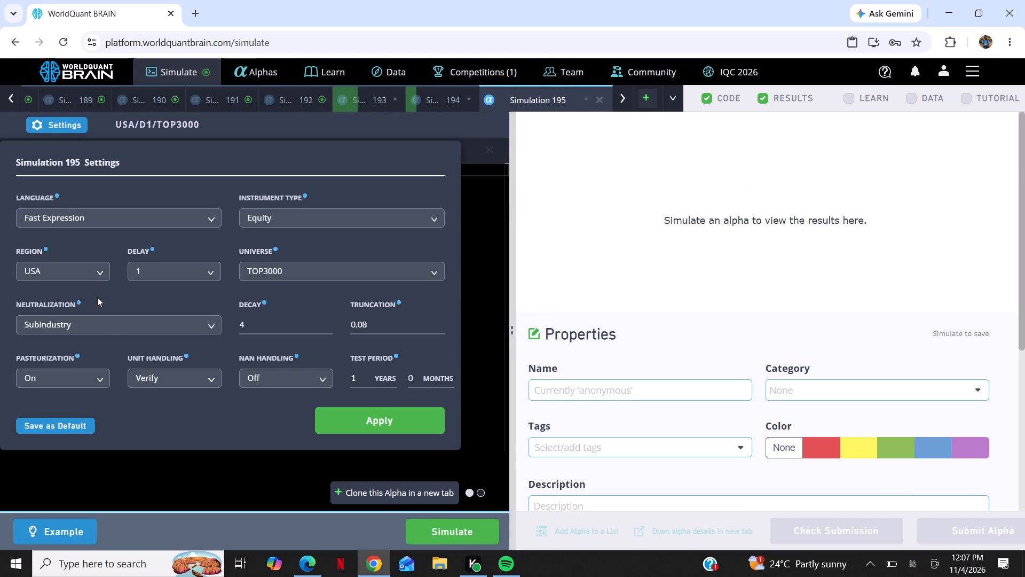
{"action": "left_click", "coordinate": [100, 328]}
{"action": "left_click", "coordinate": [108, 361]}
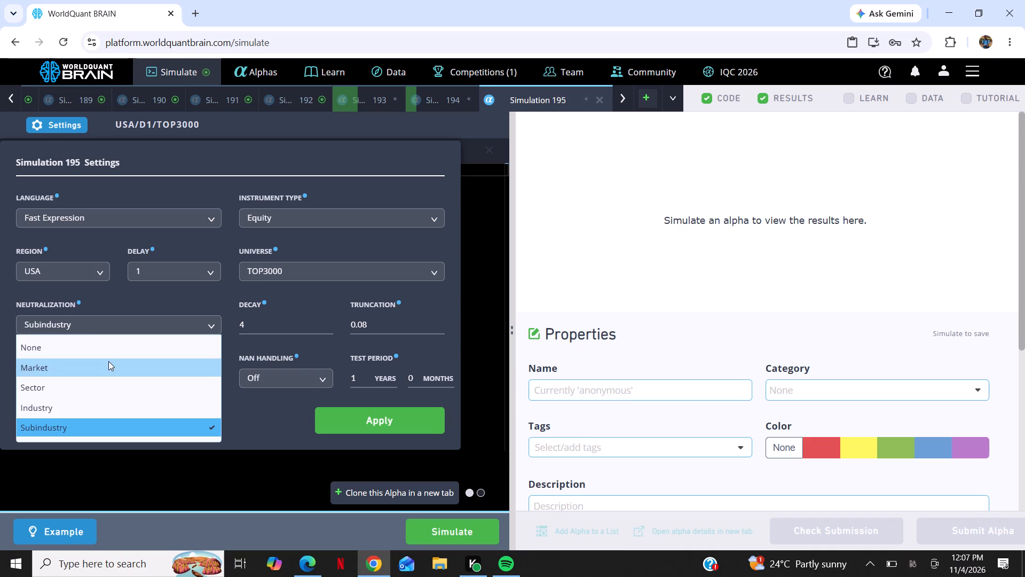
{"action": "left_click", "coordinate": [328, 274]}
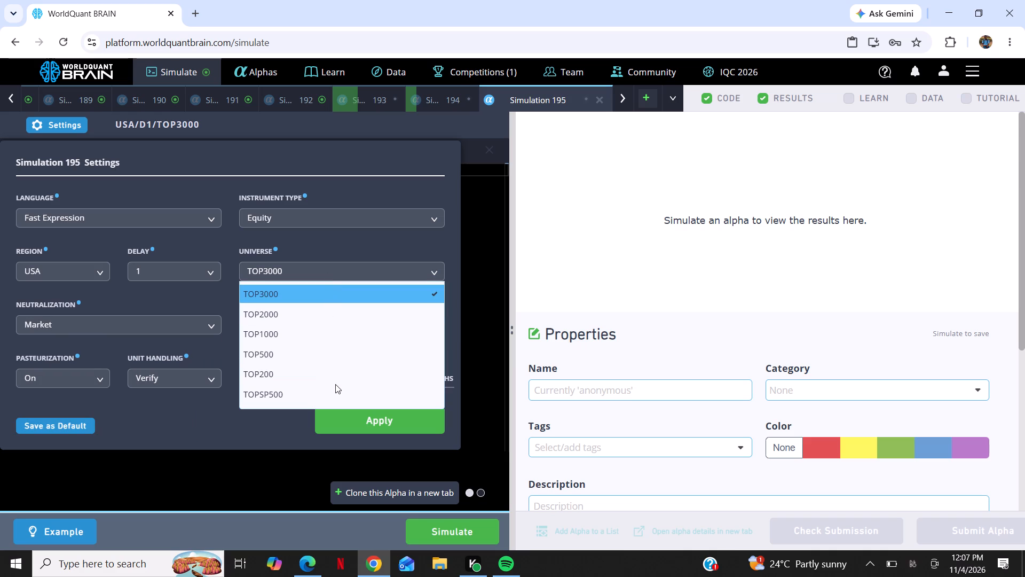
{"action": "left_click", "coordinate": [334, 390]}
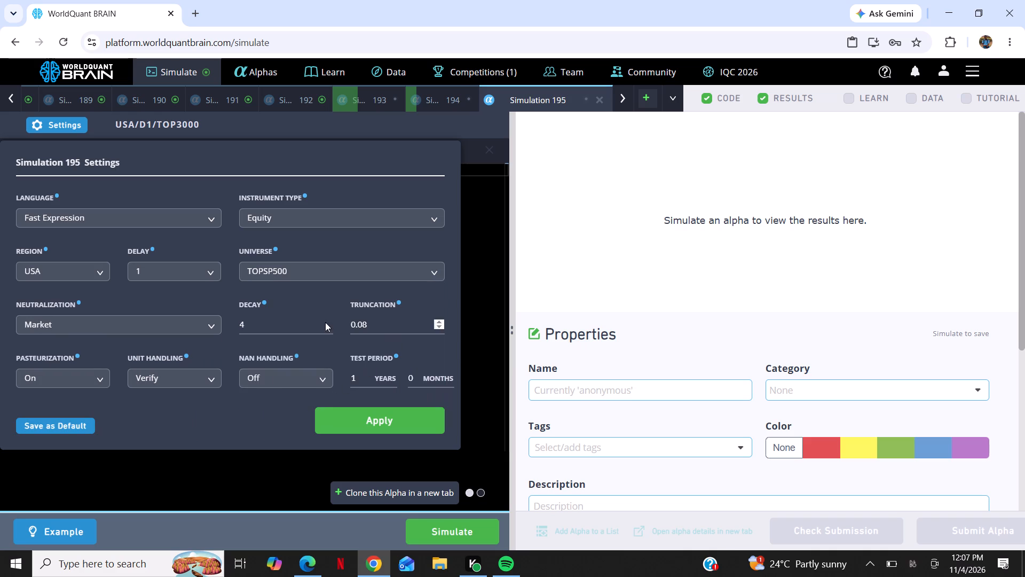
{"action": "triple_click", "coordinate": [329, 323]}
{"action": "double_click", "coordinate": [329, 323]}
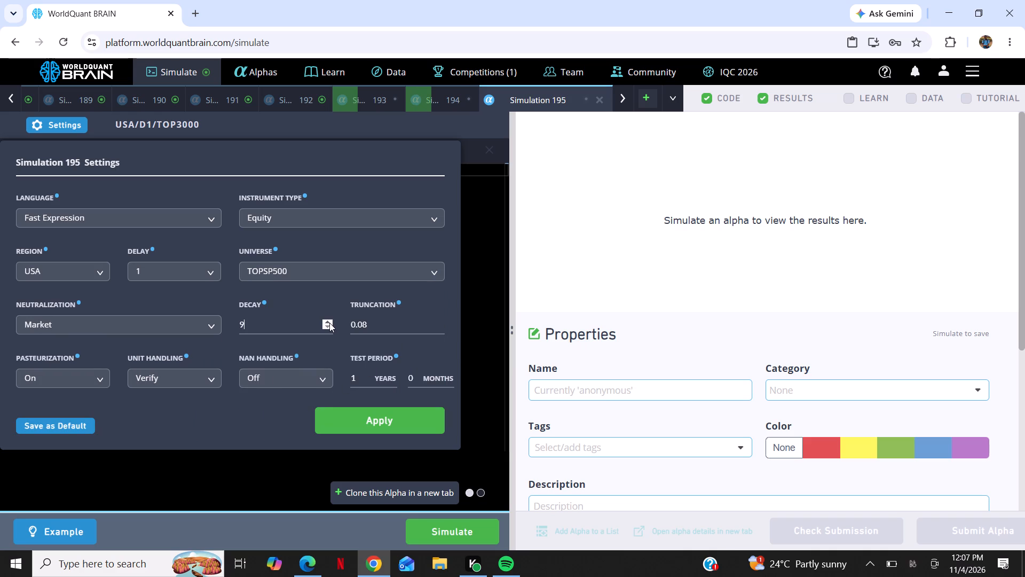
{"action": "triple_click", "coordinate": [329, 323]}
{"action": "triple_click", "coordinate": [329, 323]}
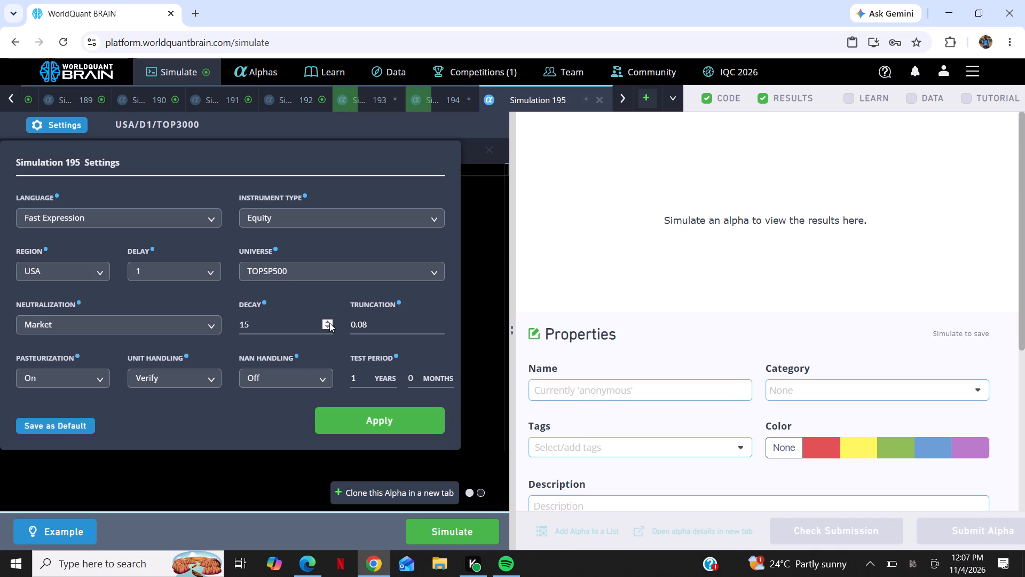
{"action": "left_click", "coordinate": [373, 320]}
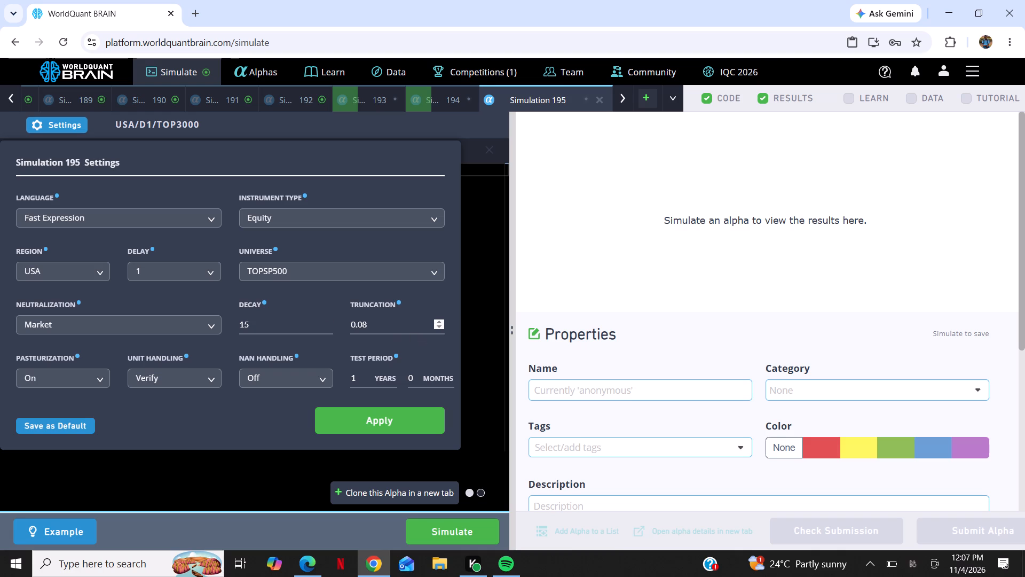
{"action": "key", "text": "BackSpace"}
{"action": "key", "text": "1"}
{"action": "left_click", "coordinate": [395, 418]}
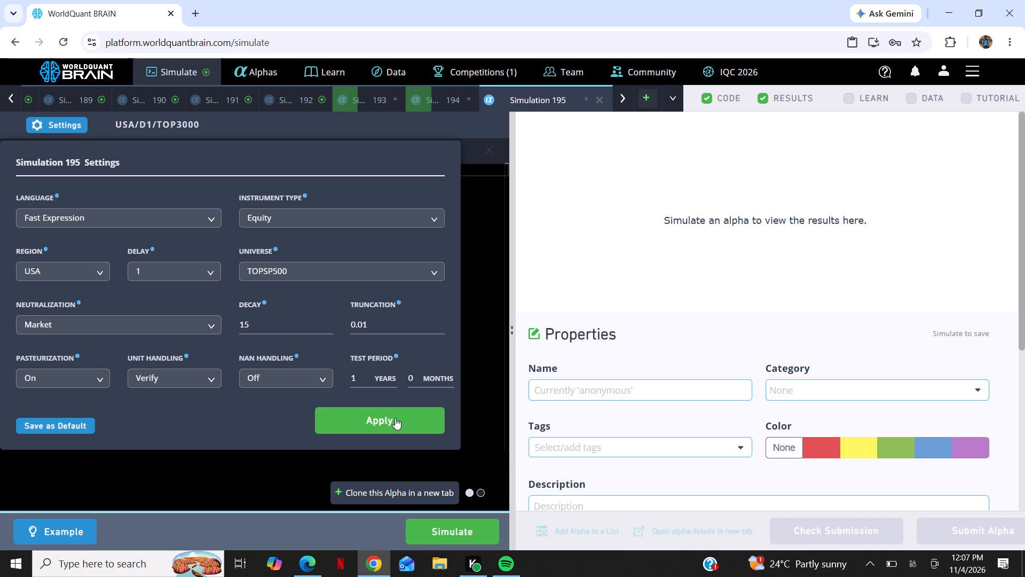
{"action": "left_click", "coordinate": [456, 531]}
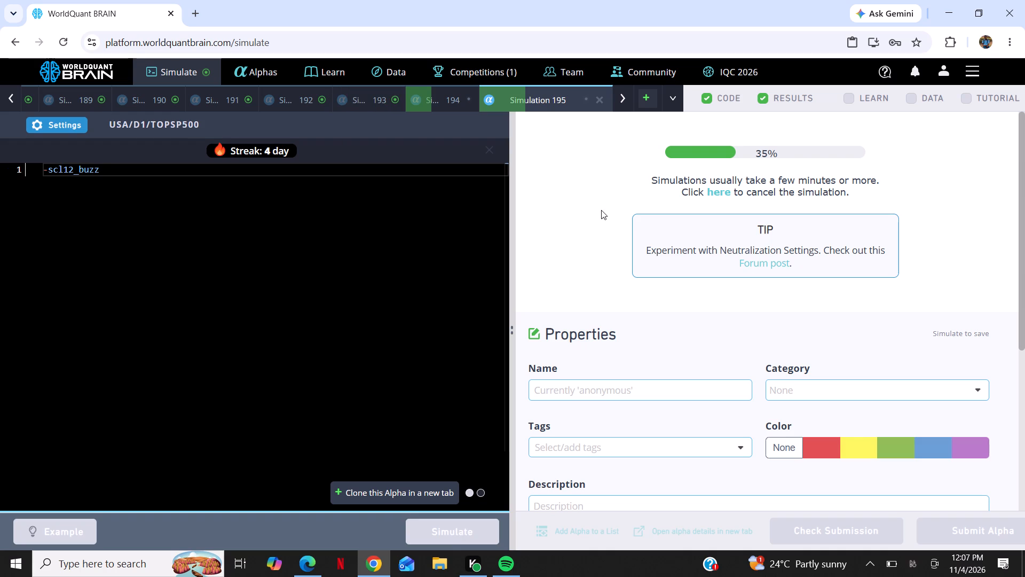
Create a new simulation and paste the expression -scl12_buzz into its code editor.
{"action": "left_click", "coordinate": [655, 100]}
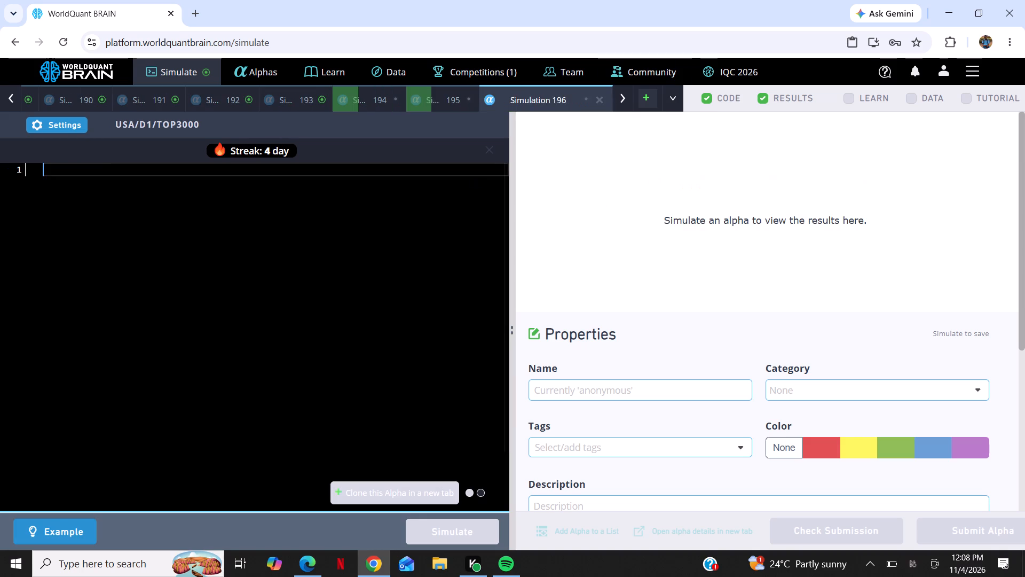
{"action": "right_click", "coordinate": [332, 246]}
{"action": "left_click", "coordinate": [346, 327]}
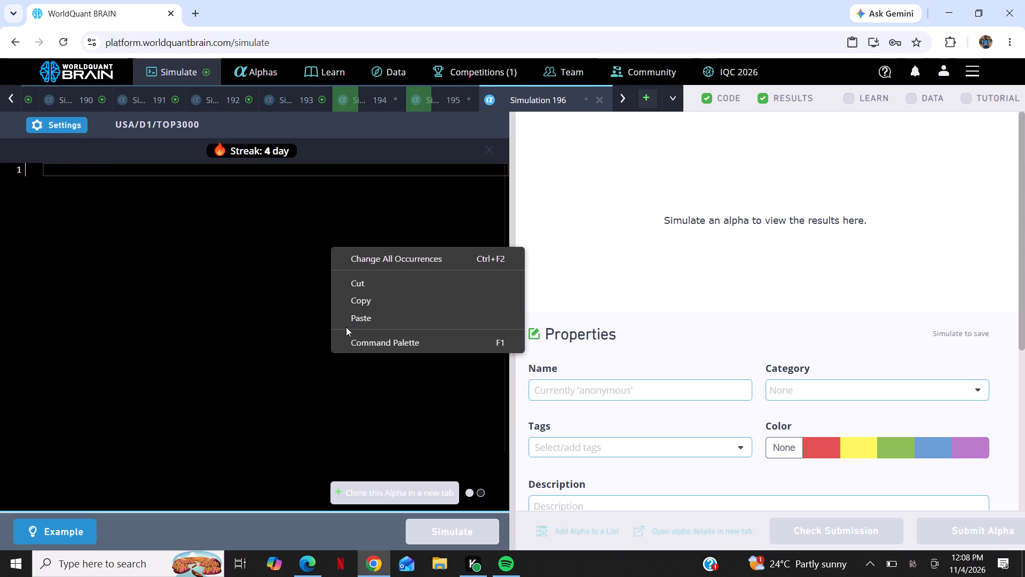
{"action": "left_click", "coordinate": [374, 322]}
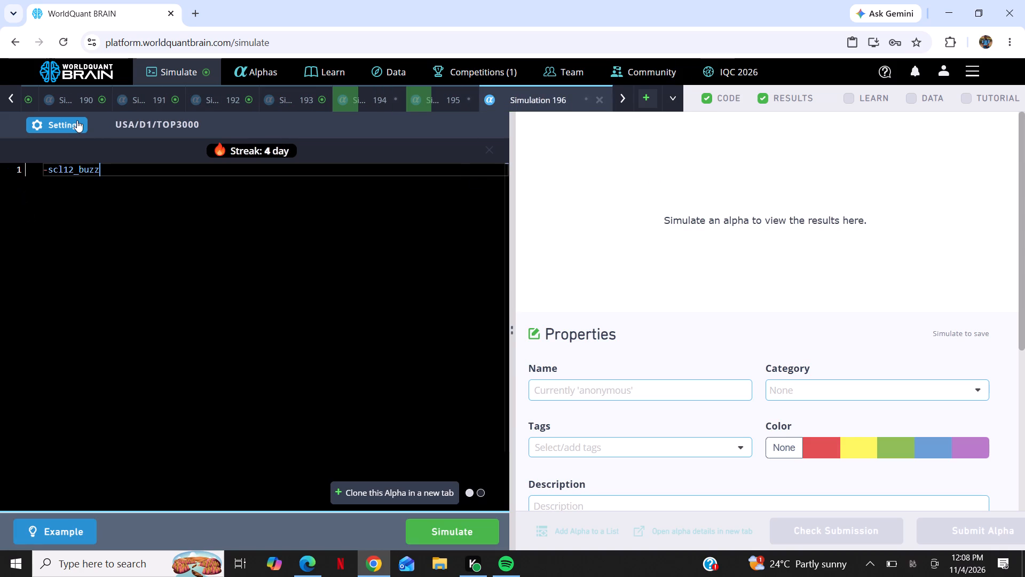
Set this simulation to Sector neutralization, universe TOPSP500, decay 20 and truncation 0.01, apply the settings and run it.
{"action": "left_click", "coordinate": [77, 120]}
{"action": "left_click", "coordinate": [138, 319]}
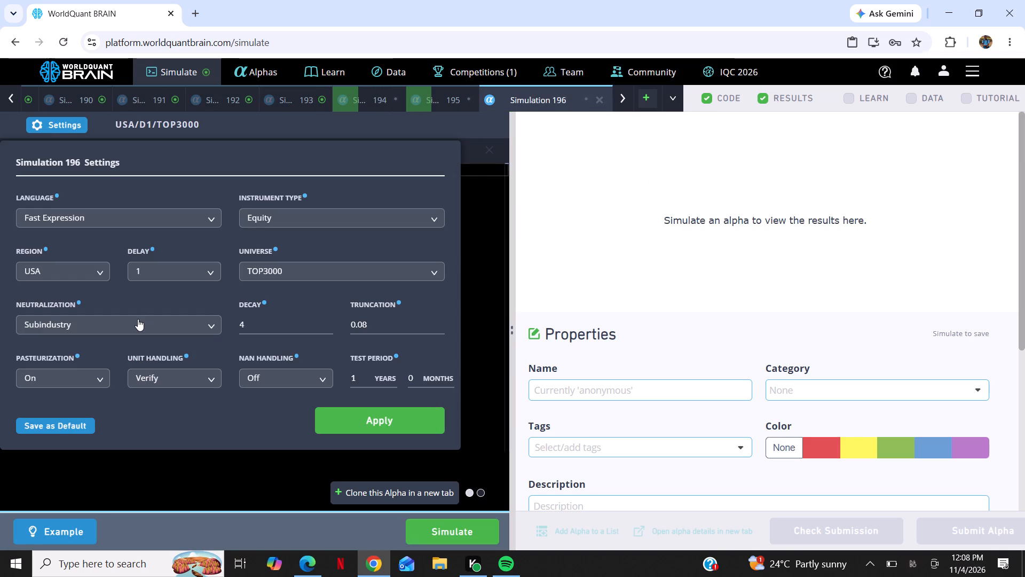
{"action": "left_click", "coordinate": [135, 388]}
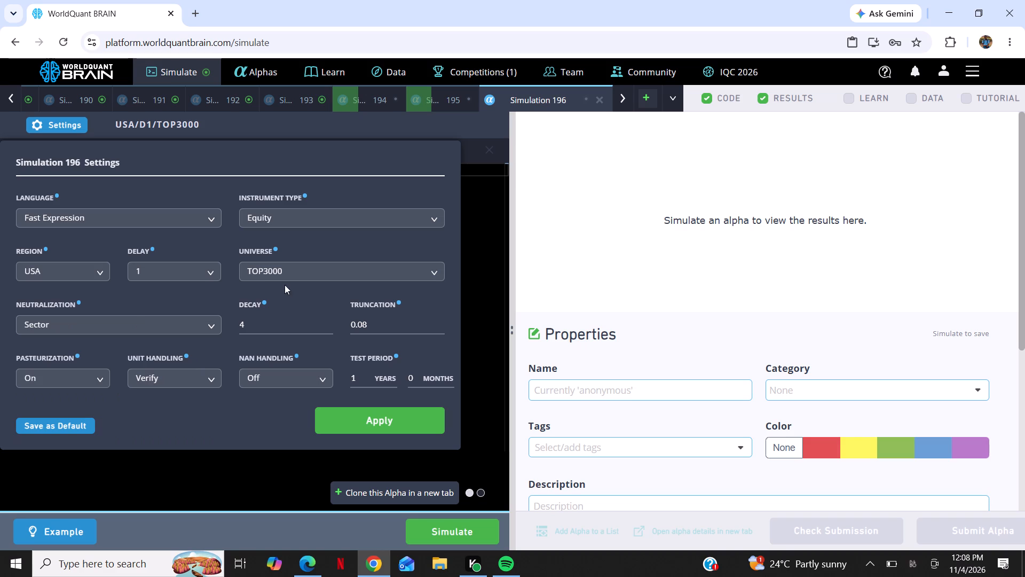
{"action": "left_click", "coordinate": [316, 280]}
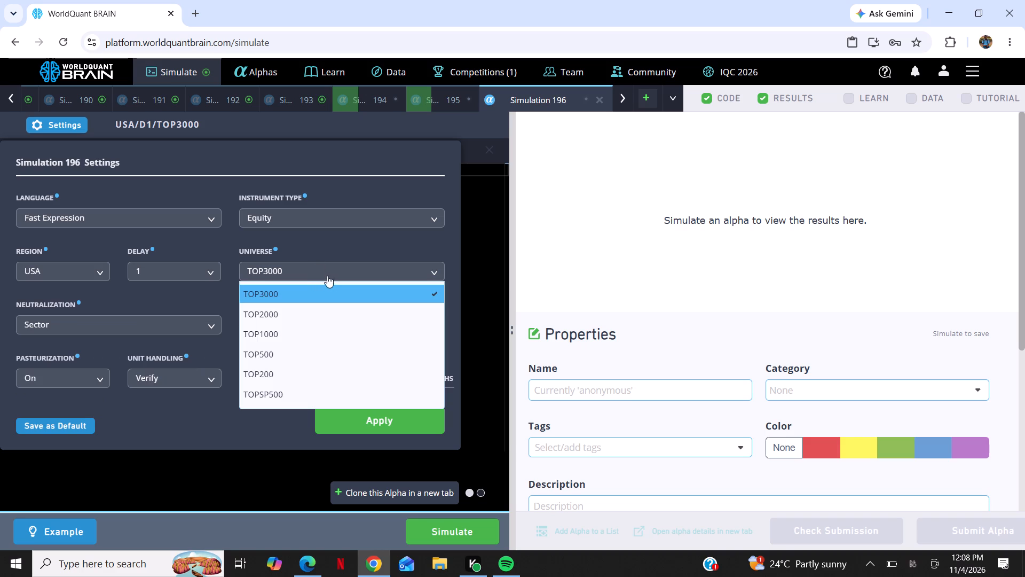
{"action": "left_click", "coordinate": [301, 386]}
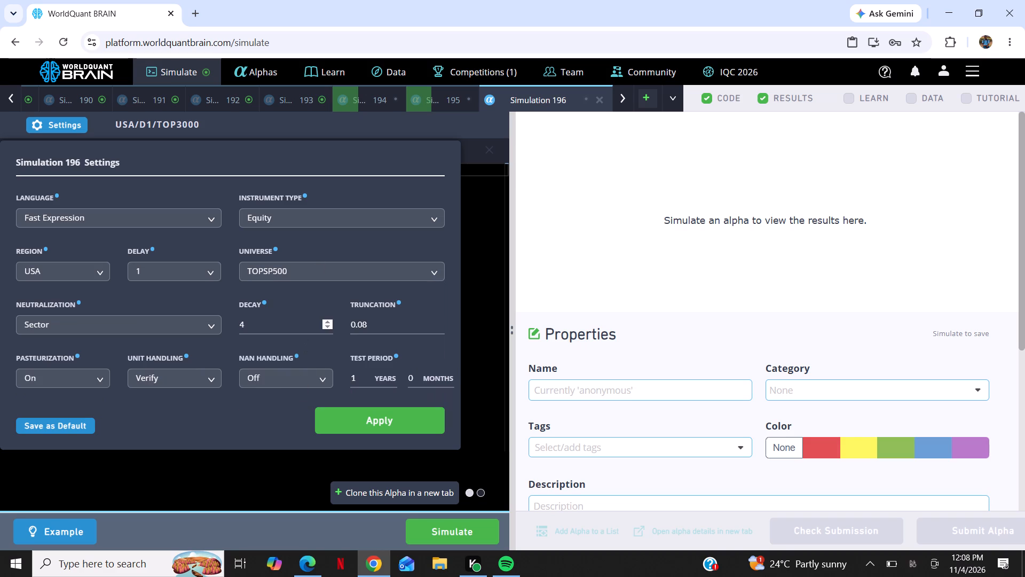
{"action": "triple_click", "coordinate": [331, 323]}
{"action": "double_click", "coordinate": [331, 323]}
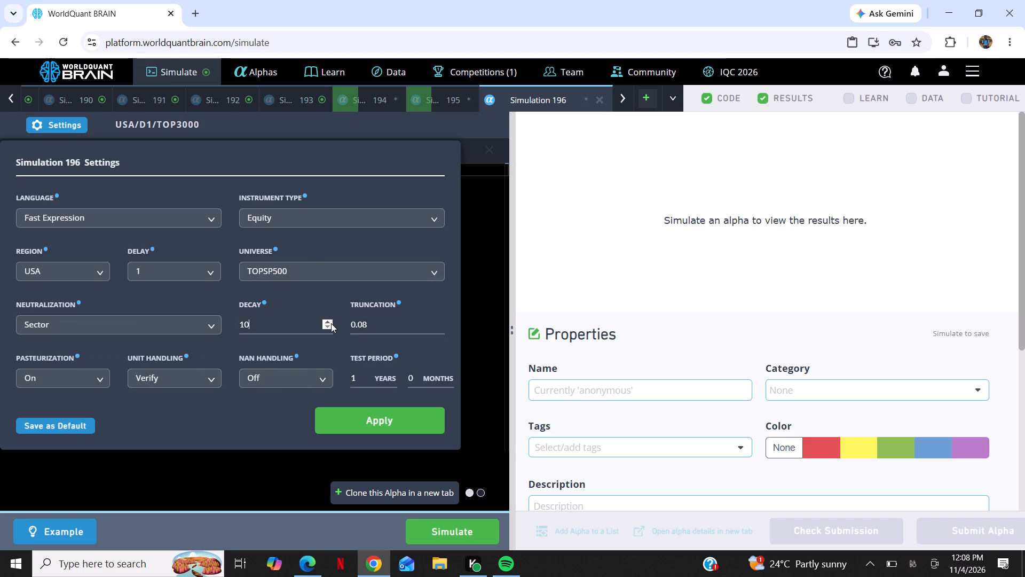
{"action": "left_click", "coordinate": [331, 323]}
{"action": "triple_click", "coordinate": [331, 323]}
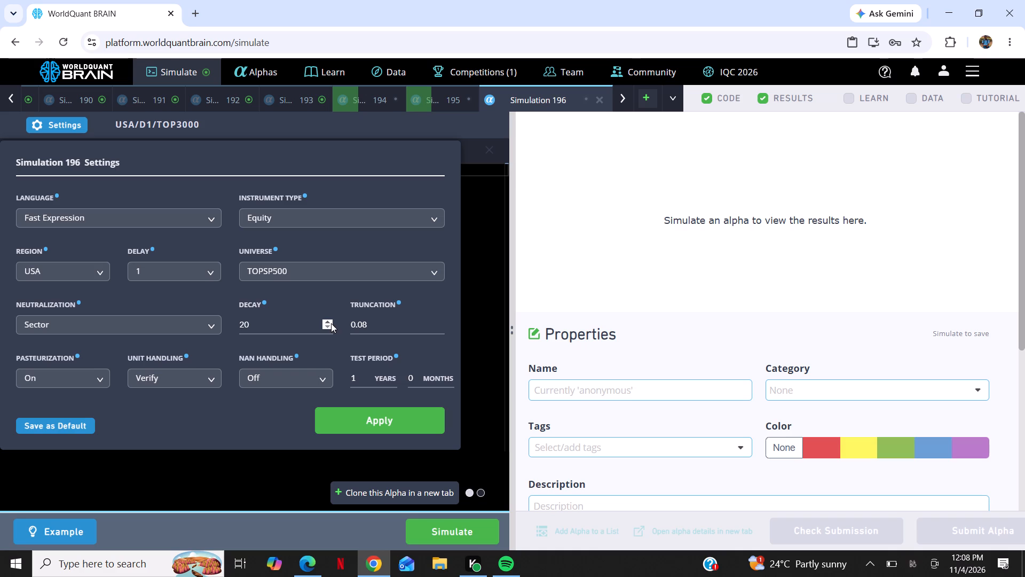
{"action": "left_click", "coordinate": [375, 327]}
{"action": "key", "text": "BackSpace"}
{"action": "key", "text": "1"}
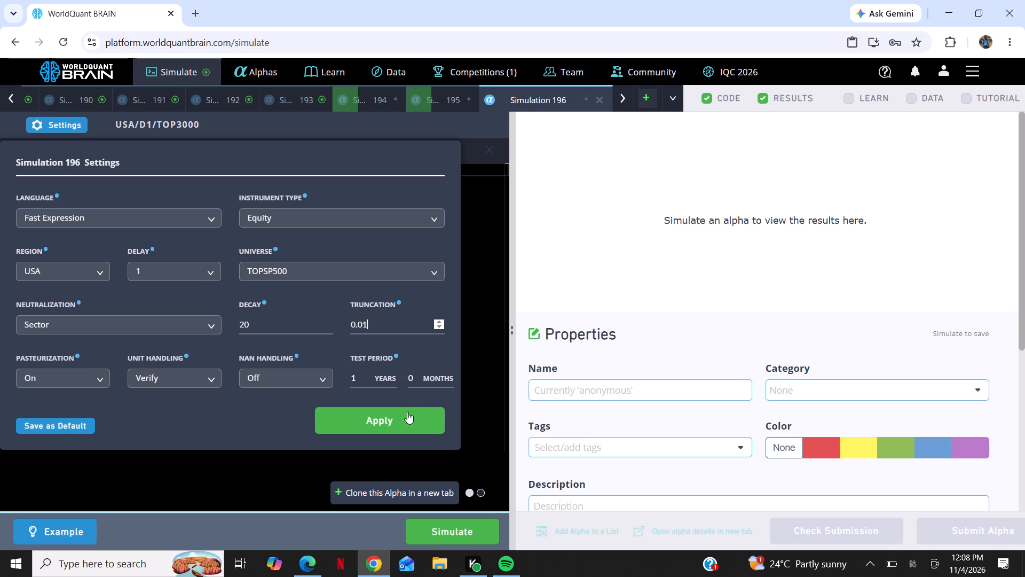
{"action": "left_click", "coordinate": [407, 419]}
{"action": "left_click", "coordinate": [465, 528]}
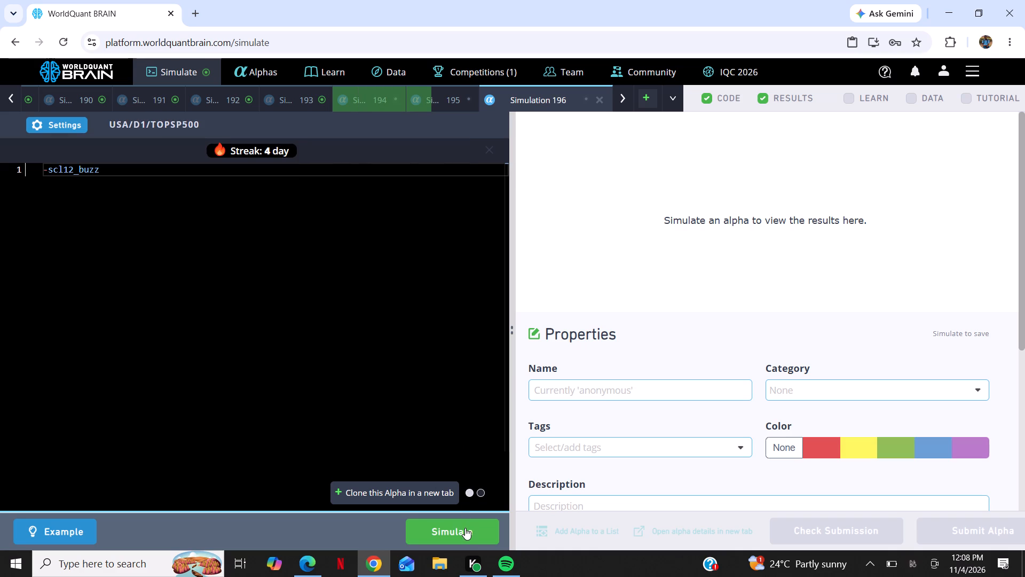
Create another new simulation and paste the expression -scl12_buzz into its code editor.
{"action": "left_click", "coordinate": [645, 100]}
{"action": "right_click", "coordinate": [365, 276]}
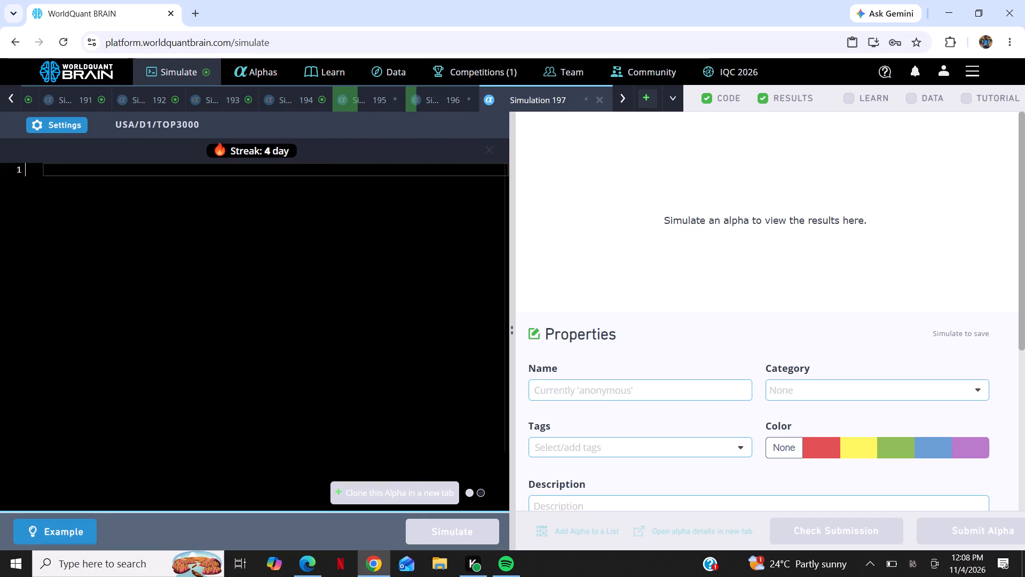
{"action": "left_click", "coordinate": [404, 346]}
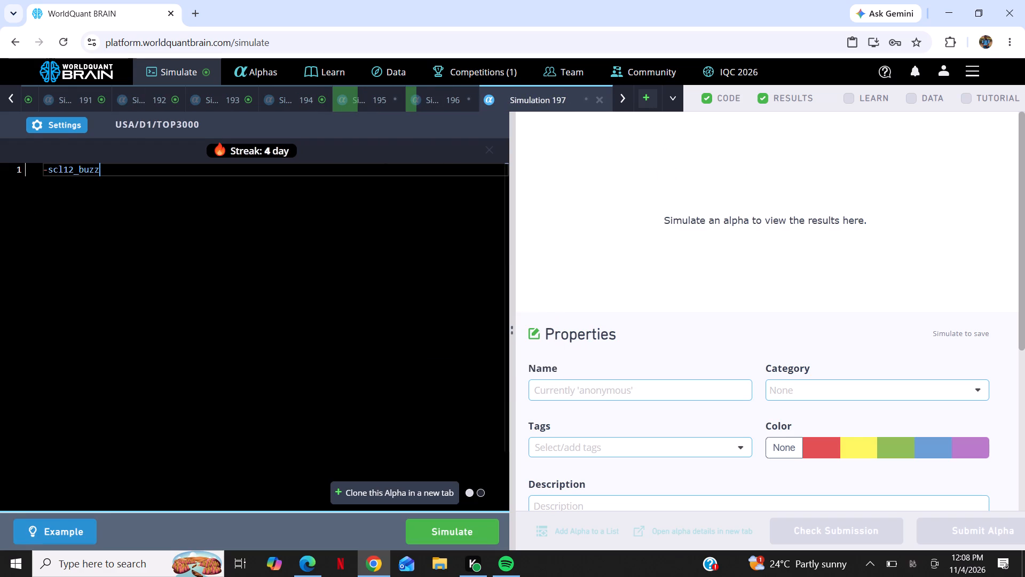
Set this simulation to truncation 0.01, decay 25, Sector neutralization and universe TOP200, apply the settings and run it.
{"action": "left_click", "coordinate": [56, 127]}
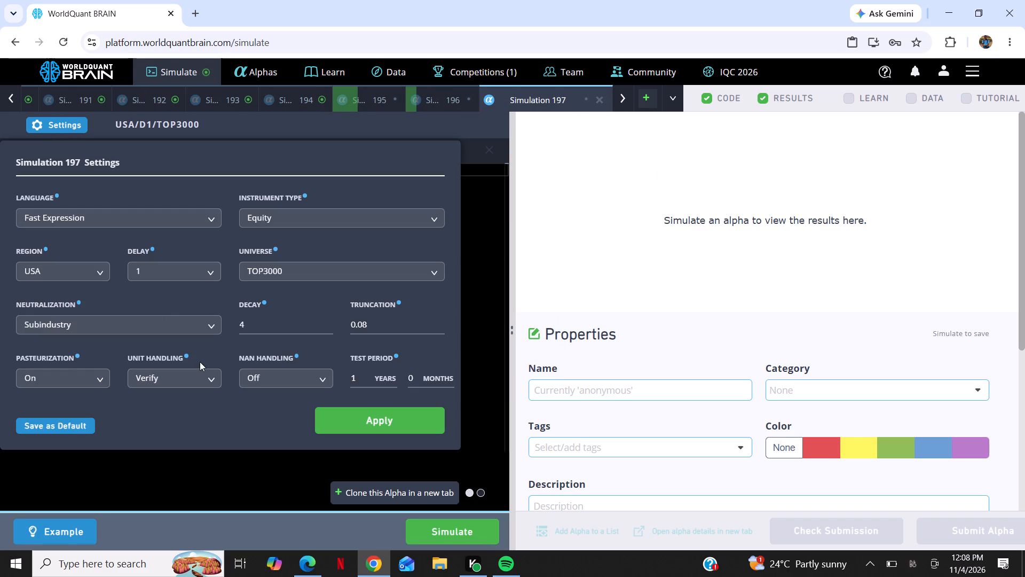
{"action": "left_click", "coordinate": [373, 328]}
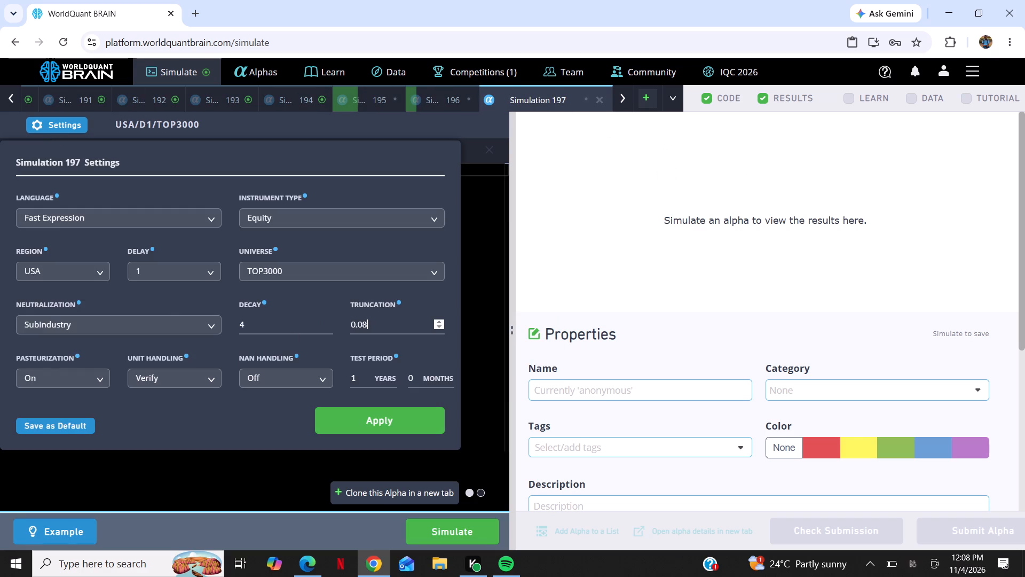
{"action": "key", "text": "BackSpace"}
{"action": "key", "text": "1"}
{"action": "double_click", "coordinate": [328, 322]}
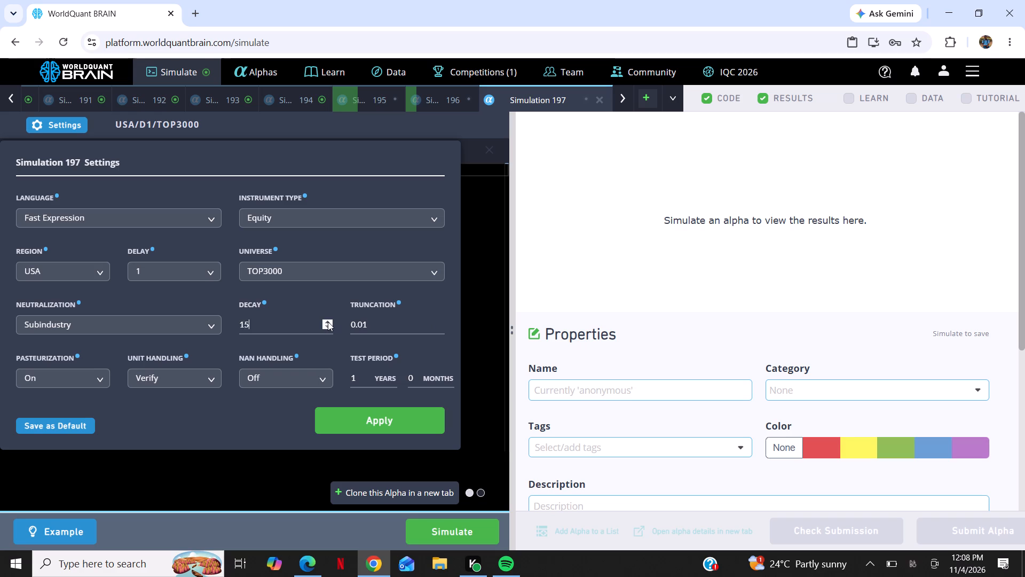
{"action": "triple_click", "coordinate": [328, 322]}
{"action": "left_click", "coordinate": [328, 322]}
{"action": "left_click", "coordinate": [328, 322]}
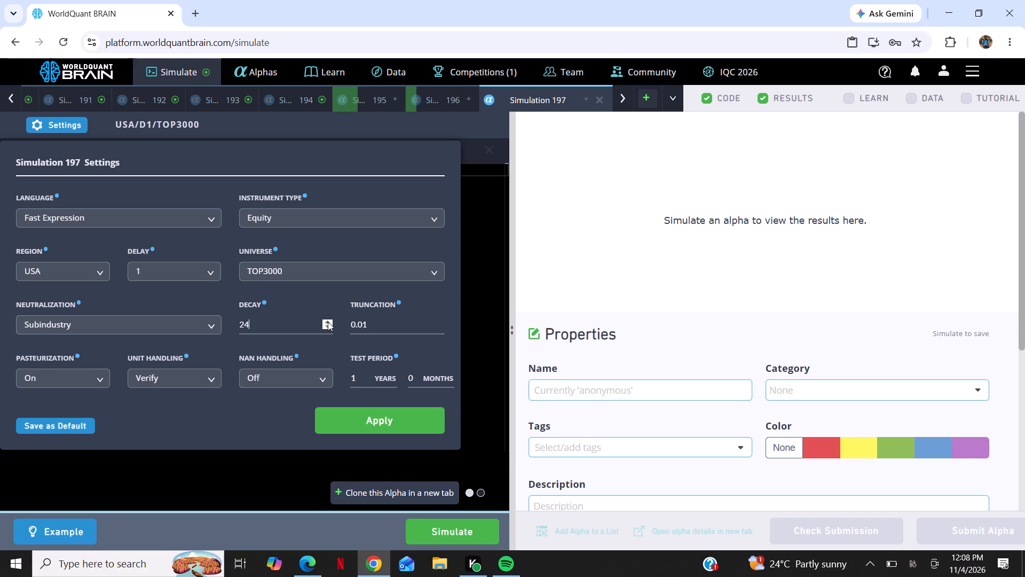
{"action": "left_click", "coordinate": [328, 322]}
{"action": "left_click", "coordinate": [206, 325]}
{"action": "left_click", "coordinate": [199, 384]}
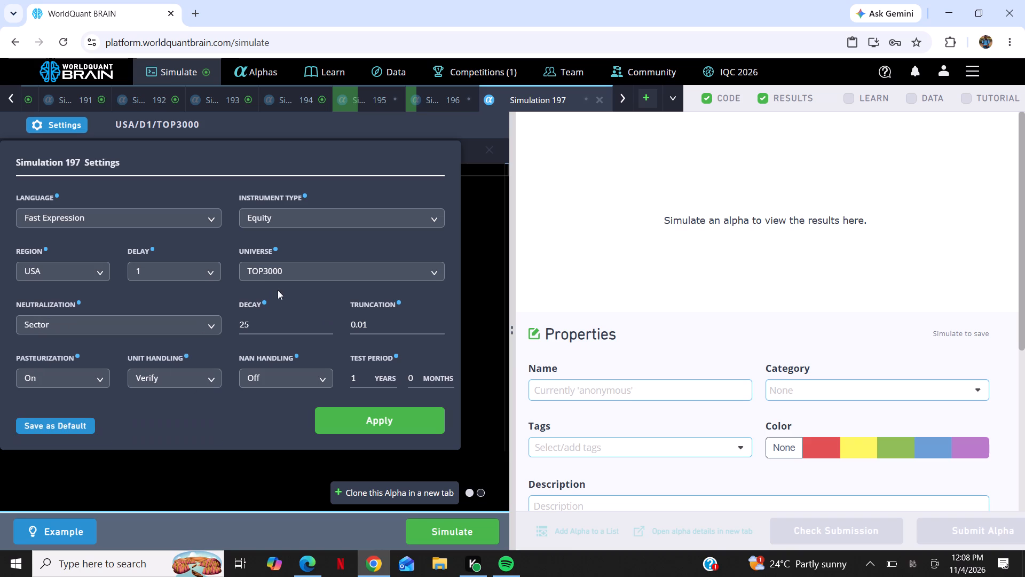
{"action": "left_click", "coordinate": [298, 273]}
{"action": "left_click", "coordinate": [306, 367]}
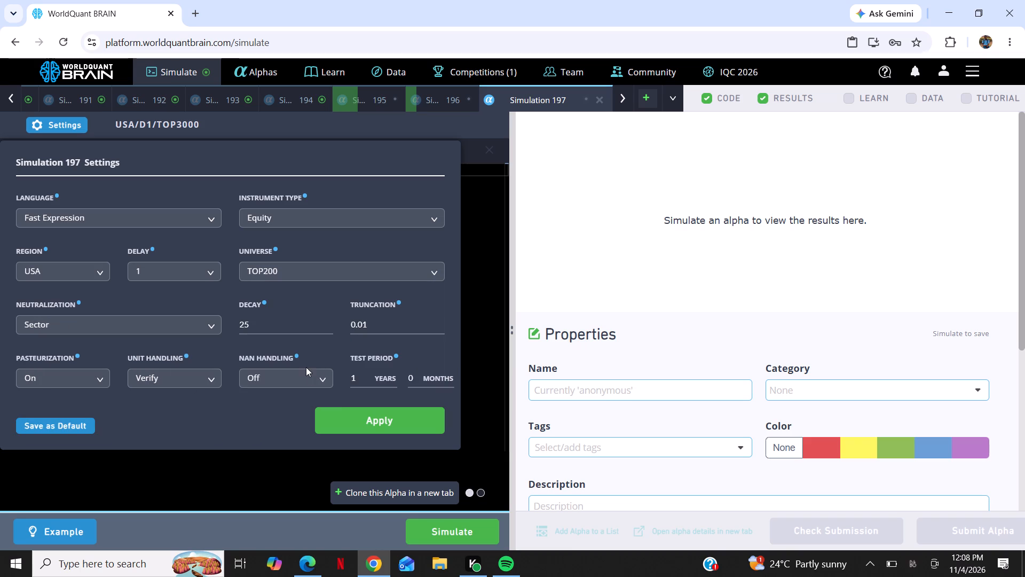
{"action": "left_click", "coordinate": [376, 425]}
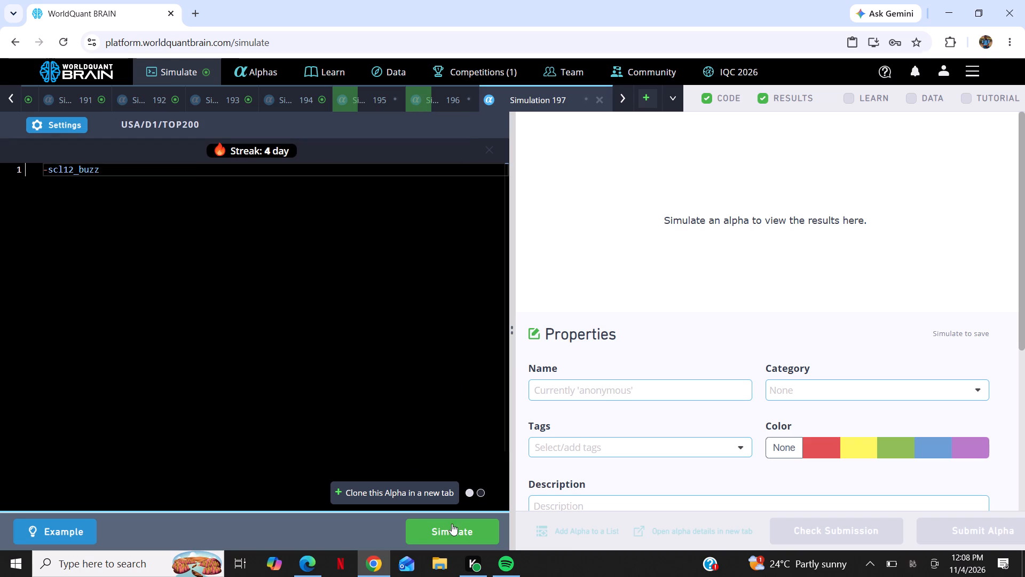
{"action": "left_click", "coordinate": [452, 524]}
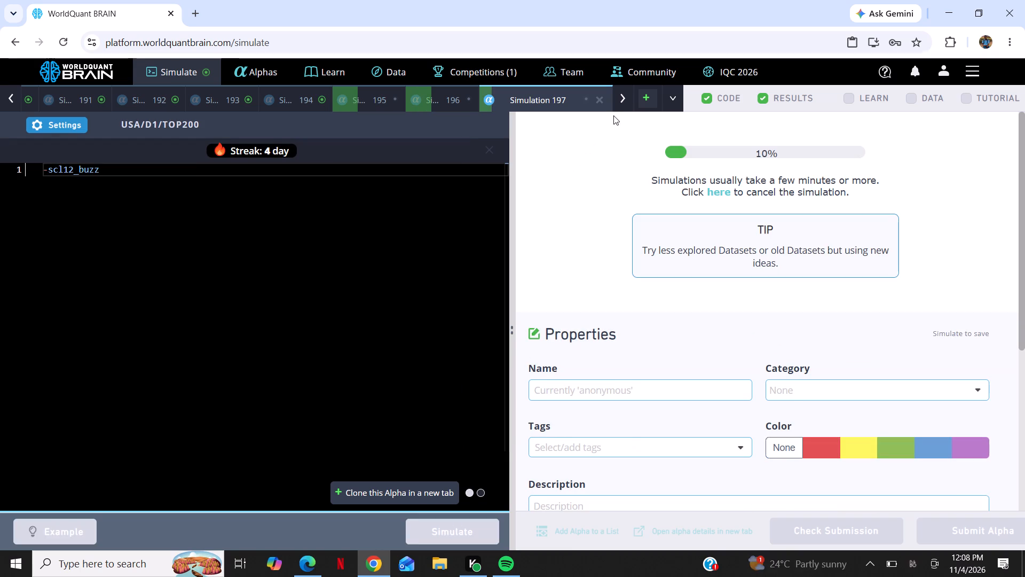
Create one more new simulation and paste the expression -scl12_buzz into its code editor.
{"action": "left_click", "coordinate": [643, 99]}
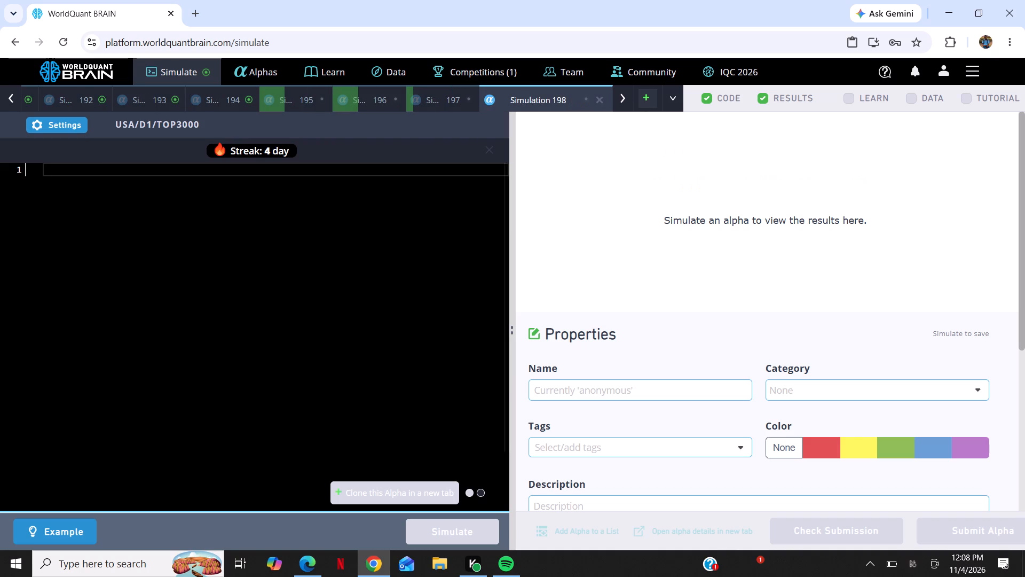
{"action": "right_click", "coordinate": [360, 285]}
{"action": "left_click", "coordinate": [374, 350]}
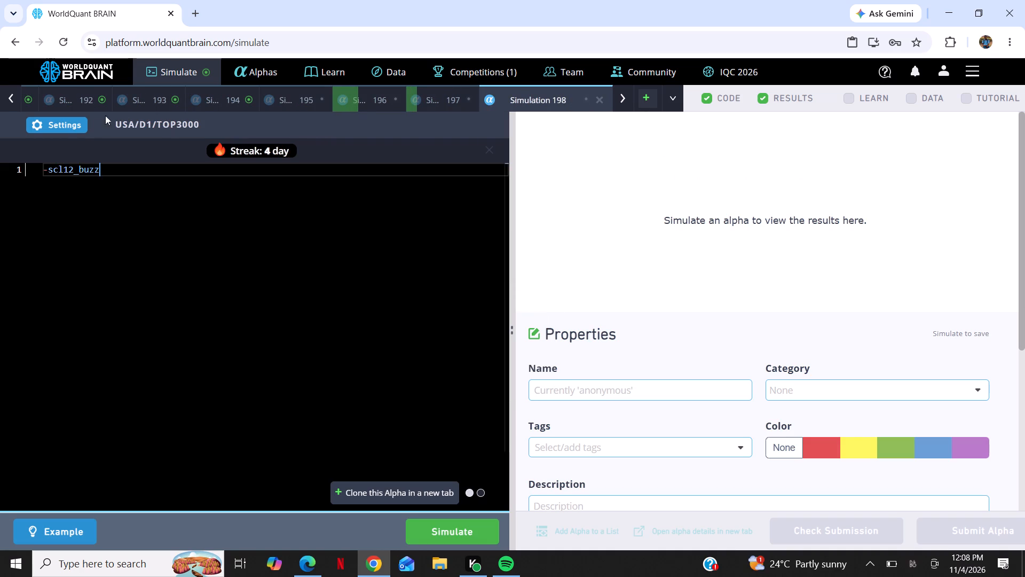
Set this simulation to decay 26, truncation 0.01, universe TOP500 and Sector neutralization, apply the settings and run it.
{"action": "left_click", "coordinate": [77, 127]}
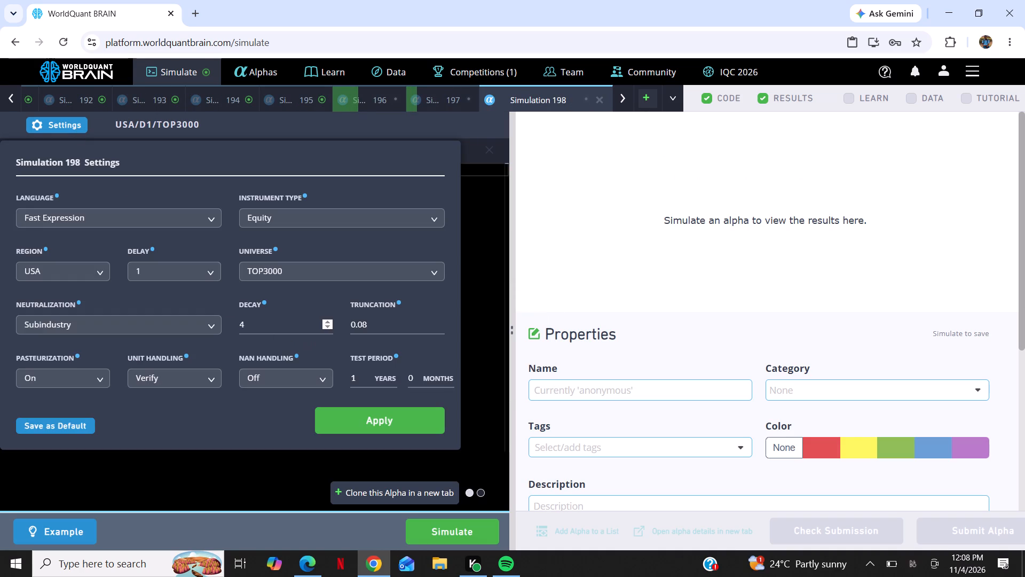
{"action": "left_click", "coordinate": [329, 322]}
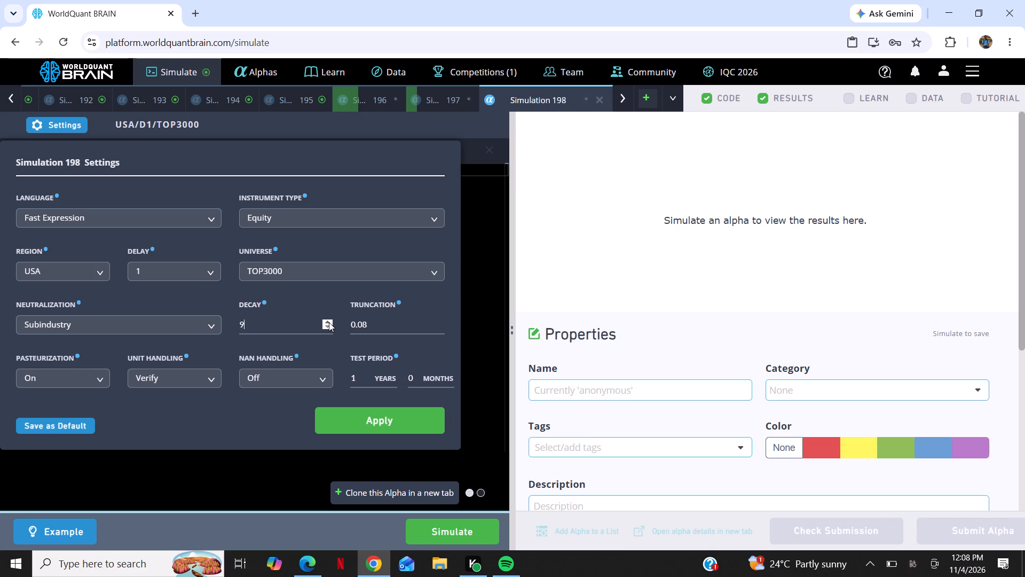
{"action": "double_click", "coordinate": [329, 322]}
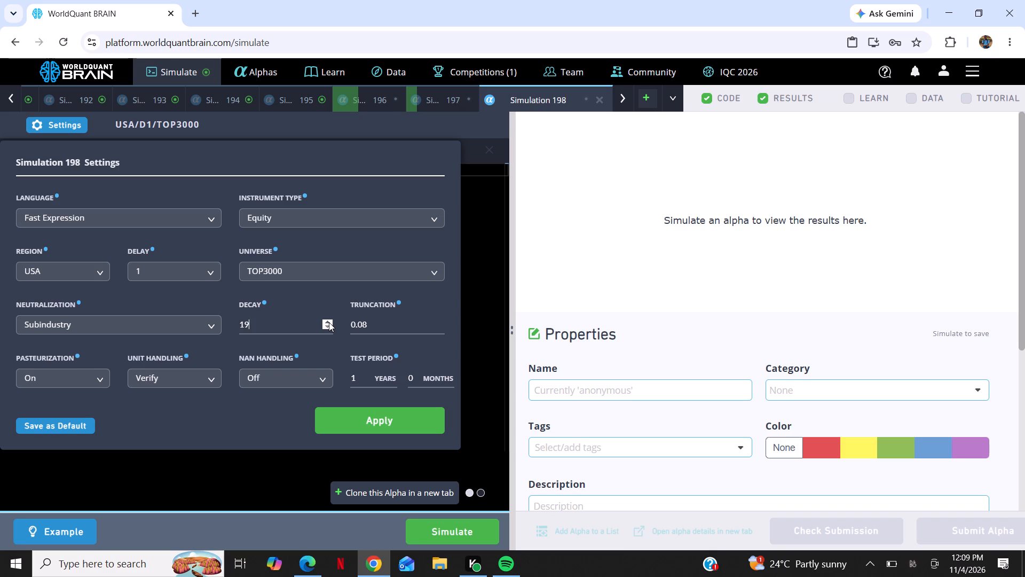
{"action": "triple_click", "coordinate": [329, 322]}
{"action": "left_click", "coordinate": [329, 322]}
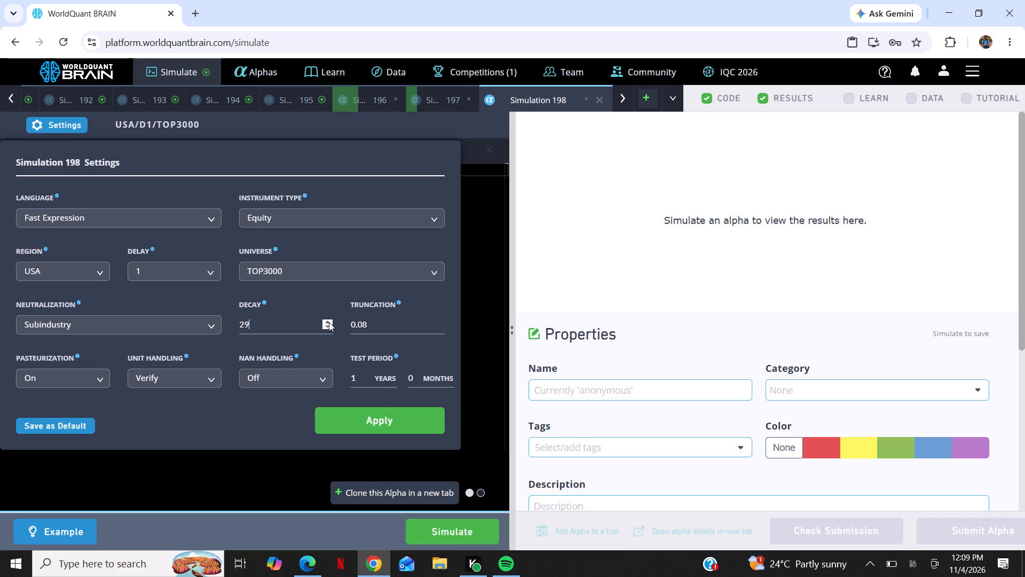
{"action": "triple_click", "coordinate": [329, 328]}
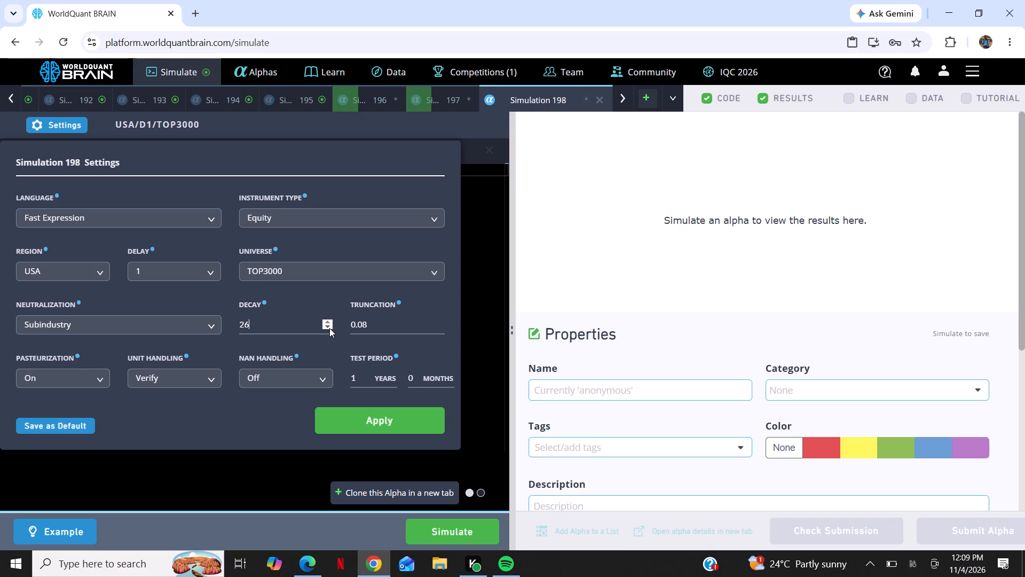
{"action": "left_click", "coordinate": [379, 327]}
{"action": "key", "text": "BackSpace"}
{"action": "key", "text": "1"}
{"action": "left_click", "coordinate": [349, 274]}
{"action": "left_click", "coordinate": [332, 360]}
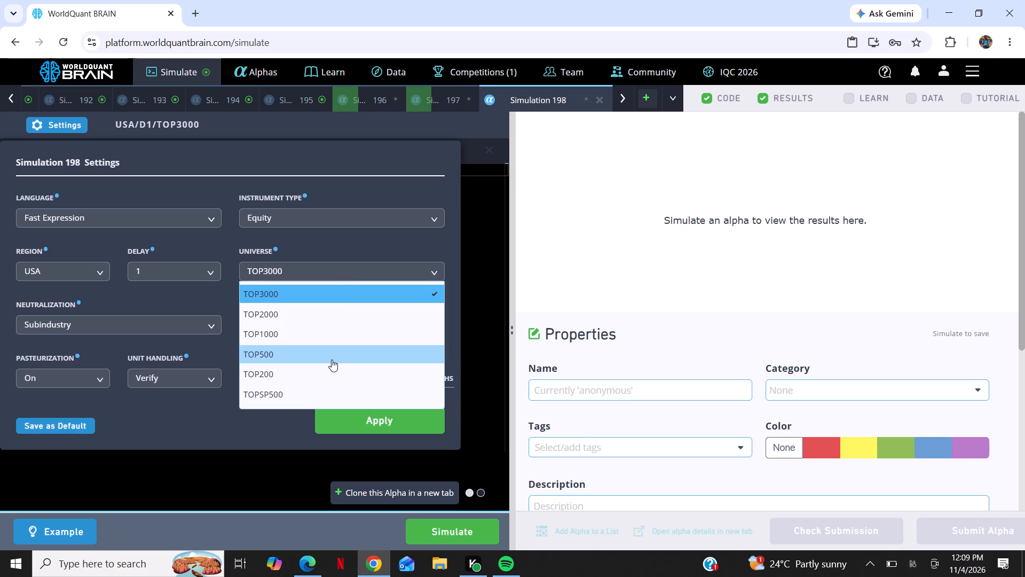
{"action": "left_click", "coordinate": [183, 321]}
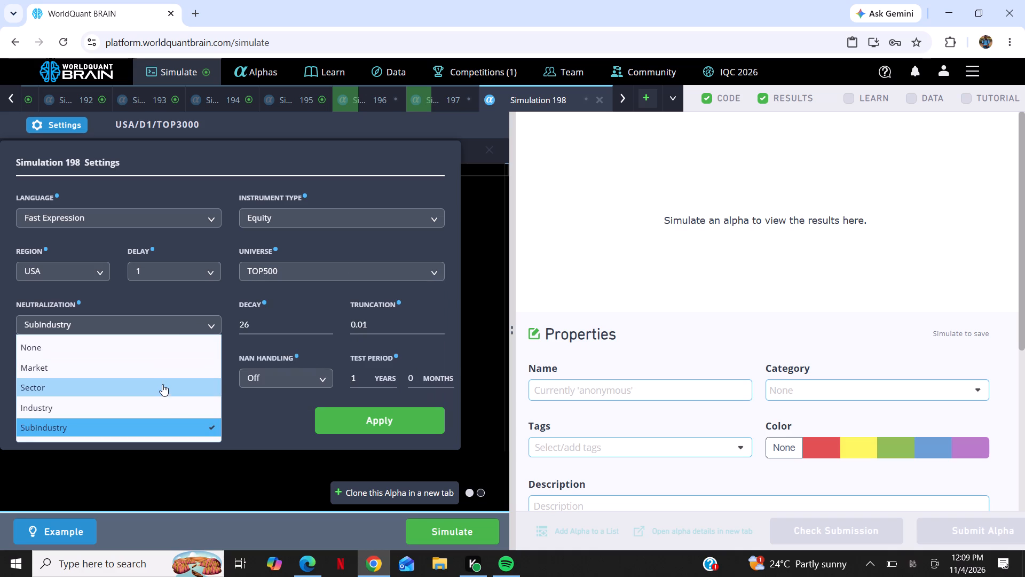
{"action": "left_click", "coordinate": [162, 388]}
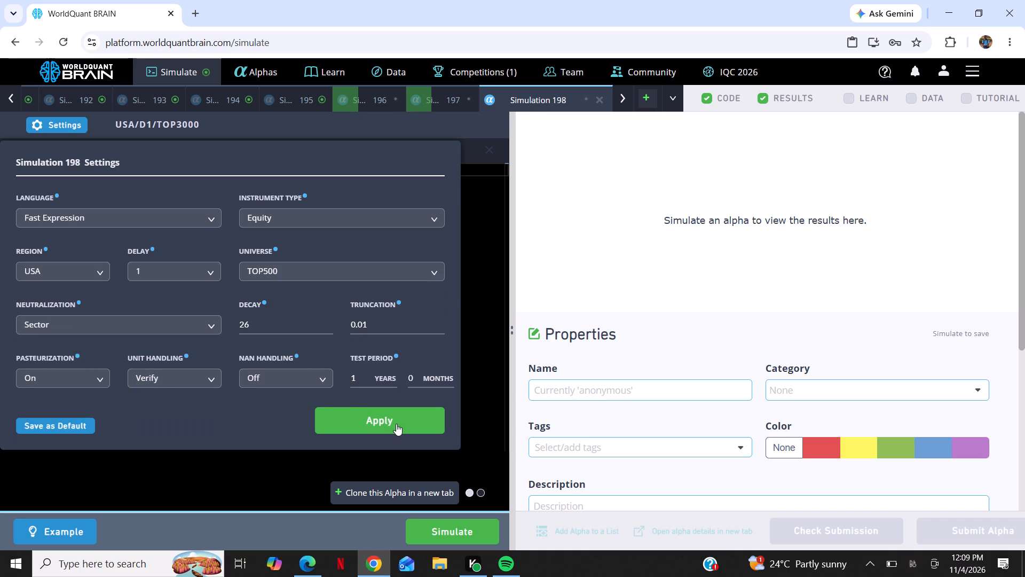
{"action": "left_click", "coordinate": [396, 424]}
{"action": "left_click", "coordinate": [486, 538]}
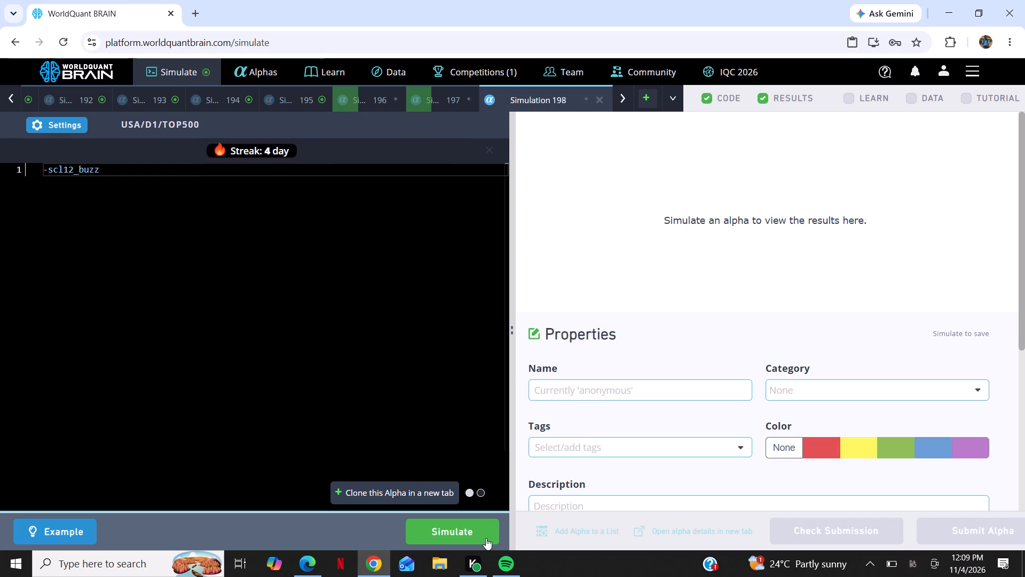
Create another new simulation and paste the expression -scl12_buzz into its code editor.
{"action": "left_click", "coordinate": [646, 103]}
{"action": "right_click", "coordinate": [383, 278]}
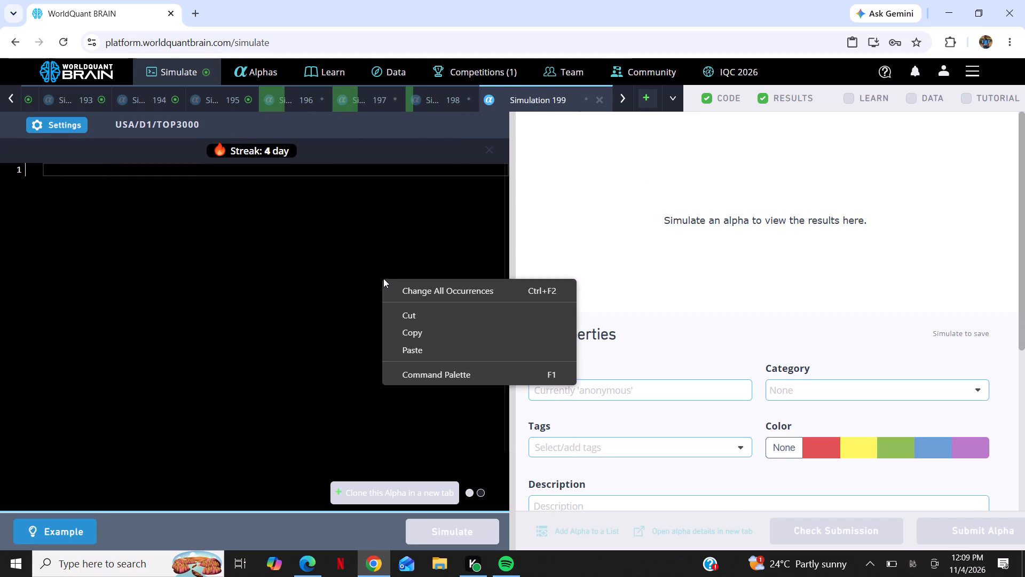
{"action": "left_click", "coordinate": [421, 355]}
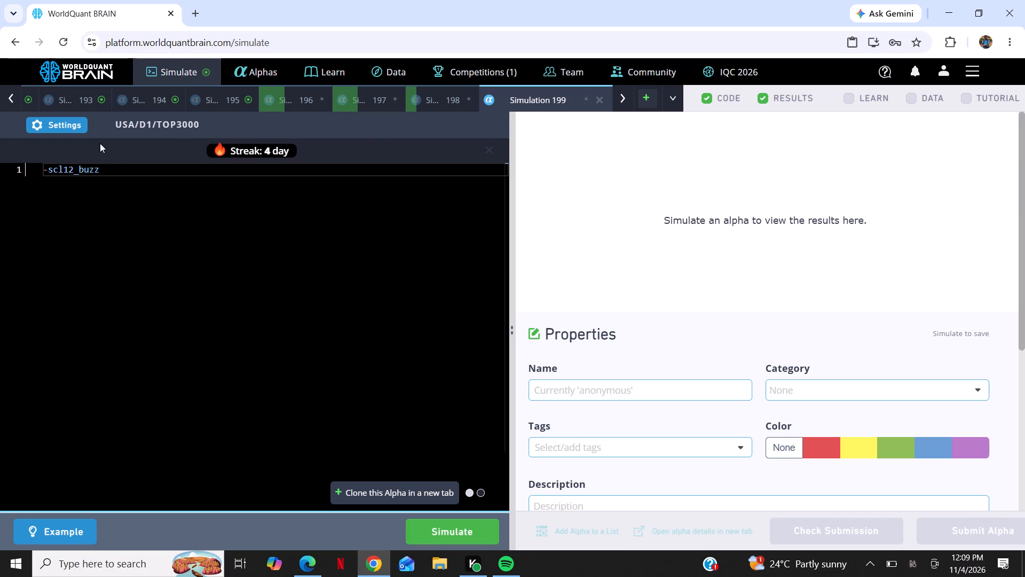
Set this simulation to truncation 0.01, decay 27, Sector neutralization and universe TOP1000, apply the settings and run it.
{"action": "left_click", "coordinate": [80, 122]}
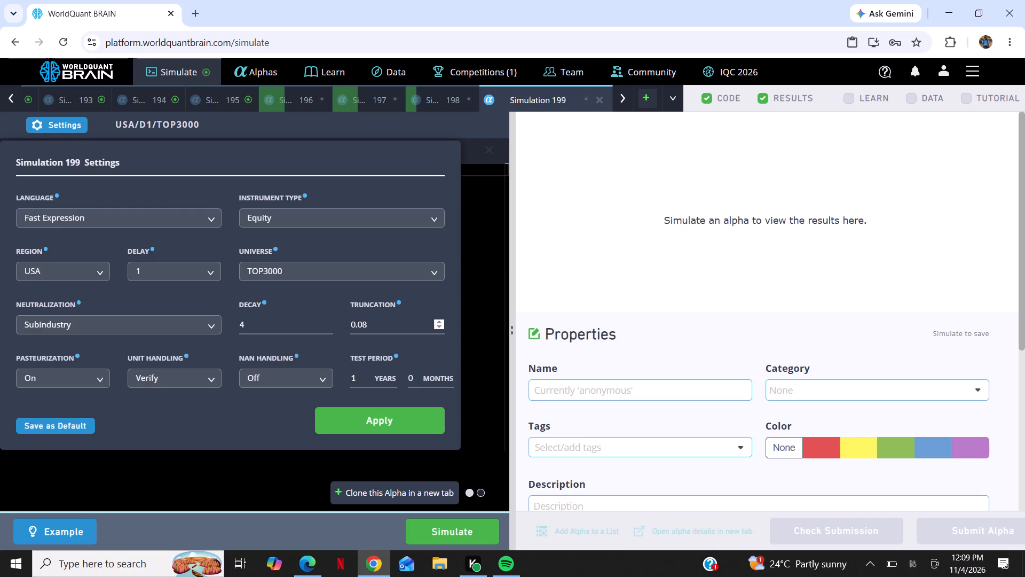
{"action": "left_click", "coordinate": [370, 319]}
{"action": "key", "text": "BackSpace"}
{"action": "key", "text": "1"}
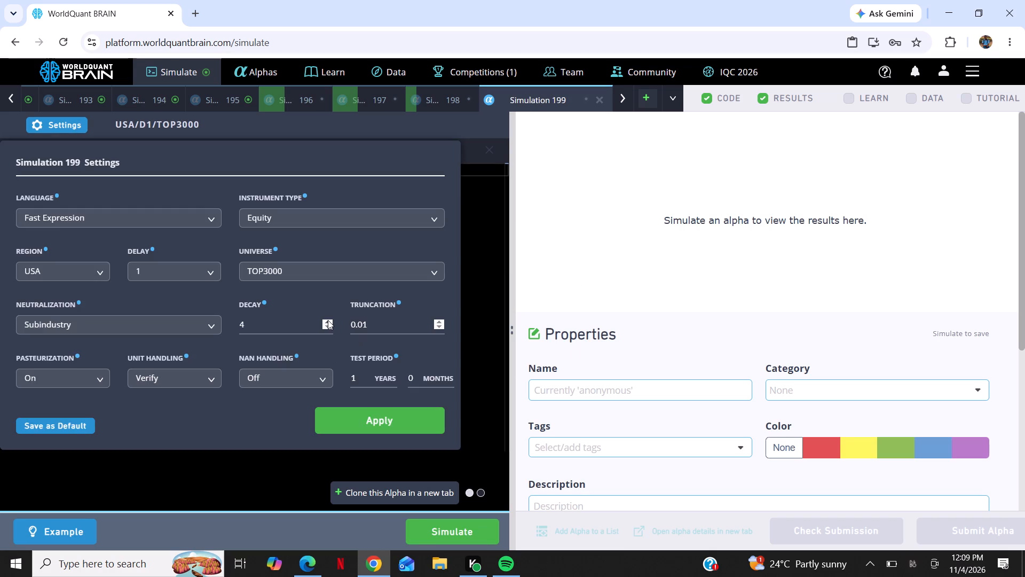
{"action": "triple_click", "coordinate": [328, 319]}
{"action": "left_click", "coordinate": [328, 319]}
{"action": "left_click", "coordinate": [328, 319]}
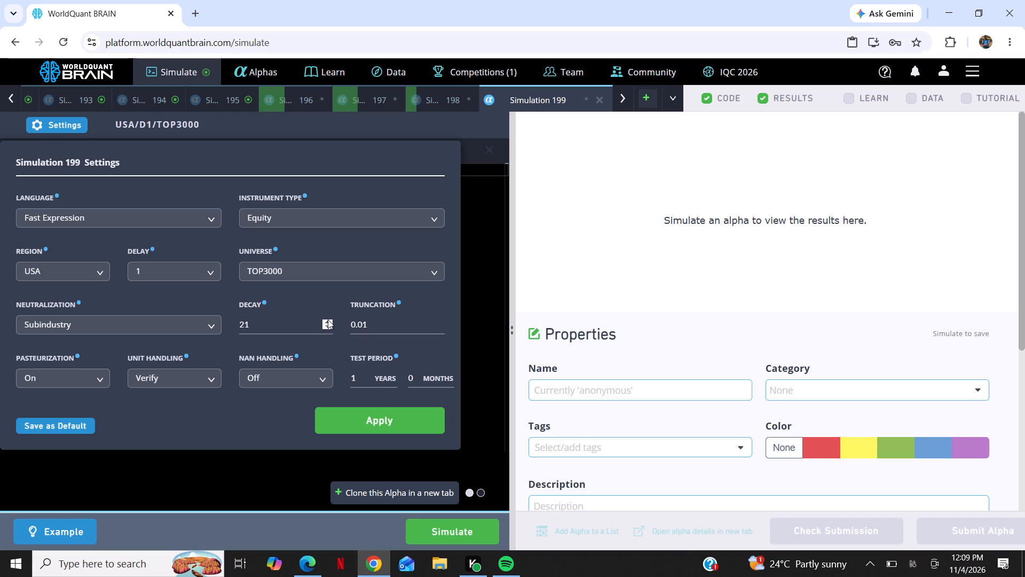
{"action": "triple_click", "coordinate": [328, 319]}
{"action": "triple_click", "coordinate": [328, 319]}
{"action": "left_click", "coordinate": [328, 319]}
{"action": "left_click", "coordinate": [328, 319]}
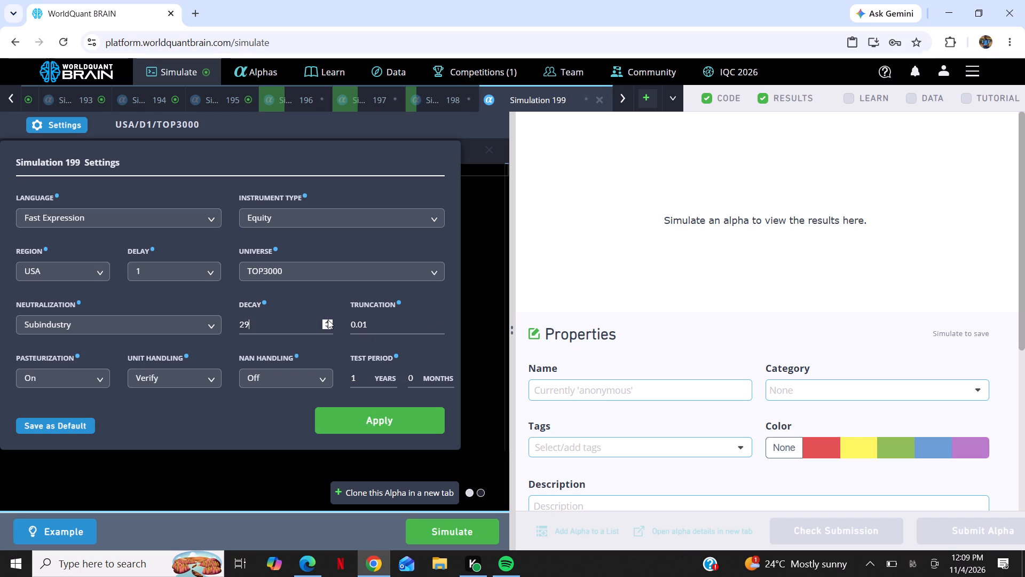
{"action": "left_click", "coordinate": [328, 319]}
{"action": "triple_click", "coordinate": [328, 325]}
{"action": "left_click", "coordinate": [186, 323]}
{"action": "left_click", "coordinate": [109, 385]}
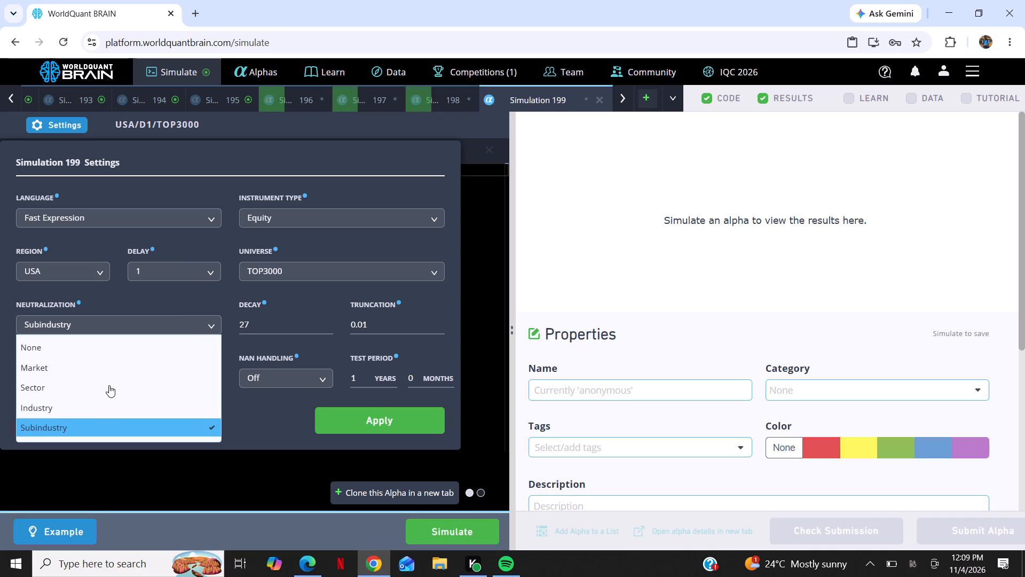
{"action": "left_click", "coordinate": [281, 270]}
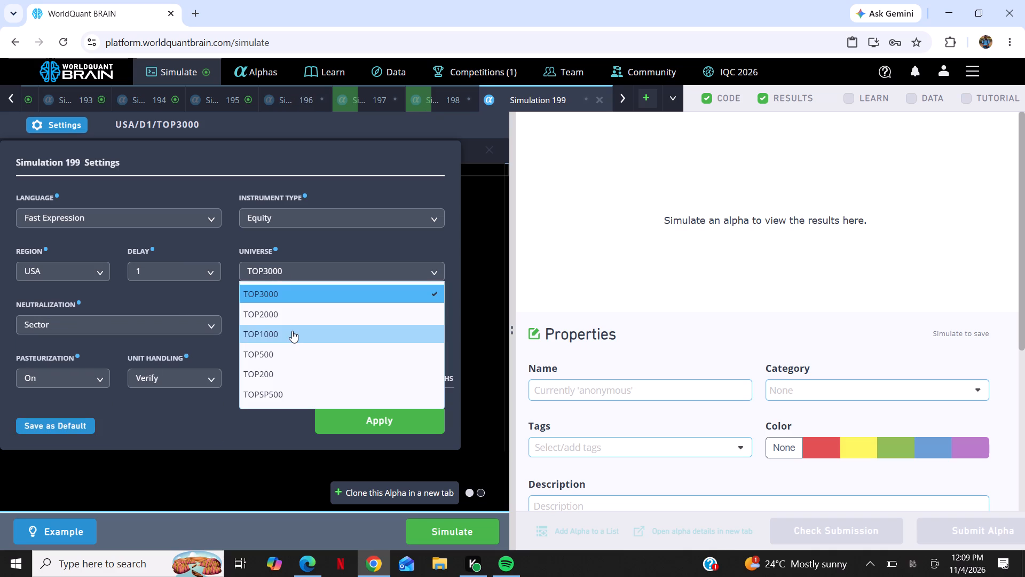
{"action": "left_click", "coordinate": [292, 331]}
{"action": "left_click", "coordinate": [399, 422]}
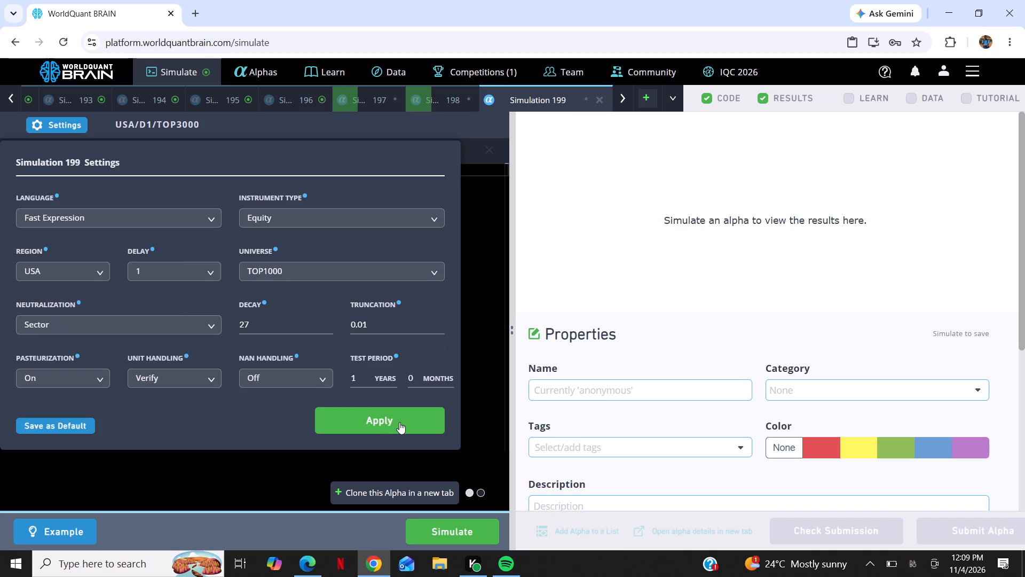
{"action": "left_click", "coordinate": [462, 529]}
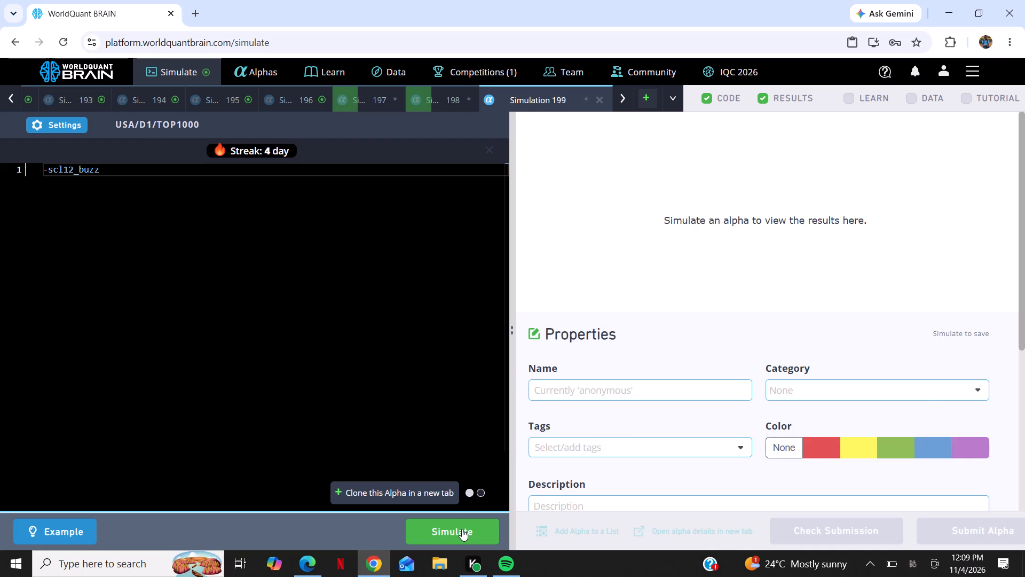
Create one more new simulation and paste the expression -scl12_buzz into its code editor.
{"action": "left_click", "coordinate": [643, 94]}
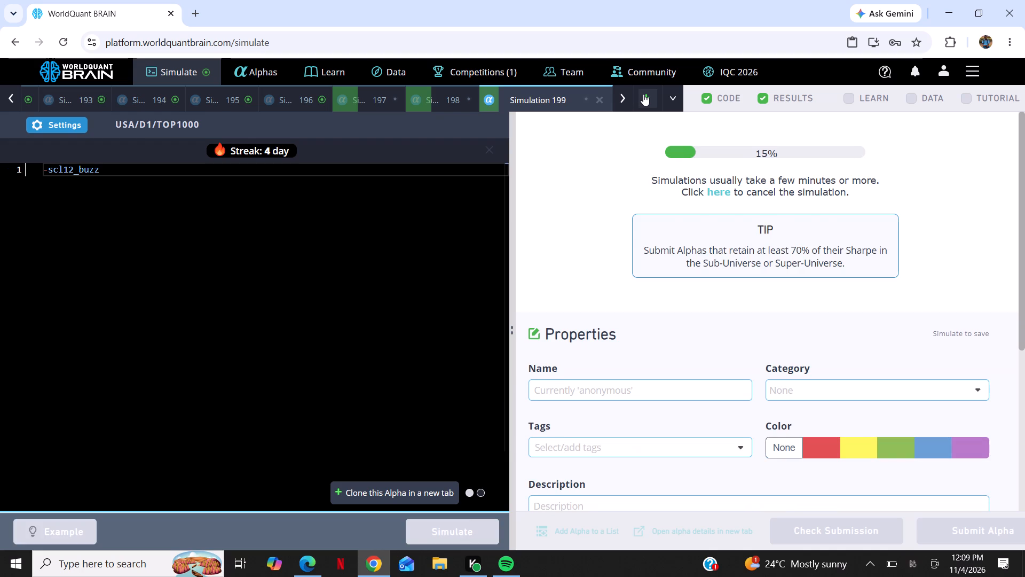
{"action": "right_click", "coordinate": [313, 248]}
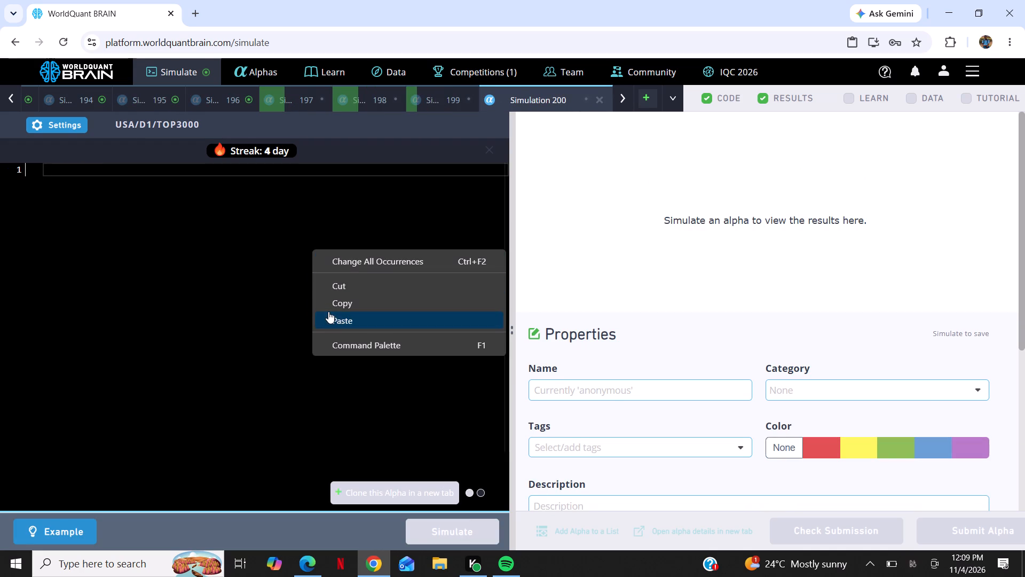
{"action": "left_click", "coordinate": [328, 311]}
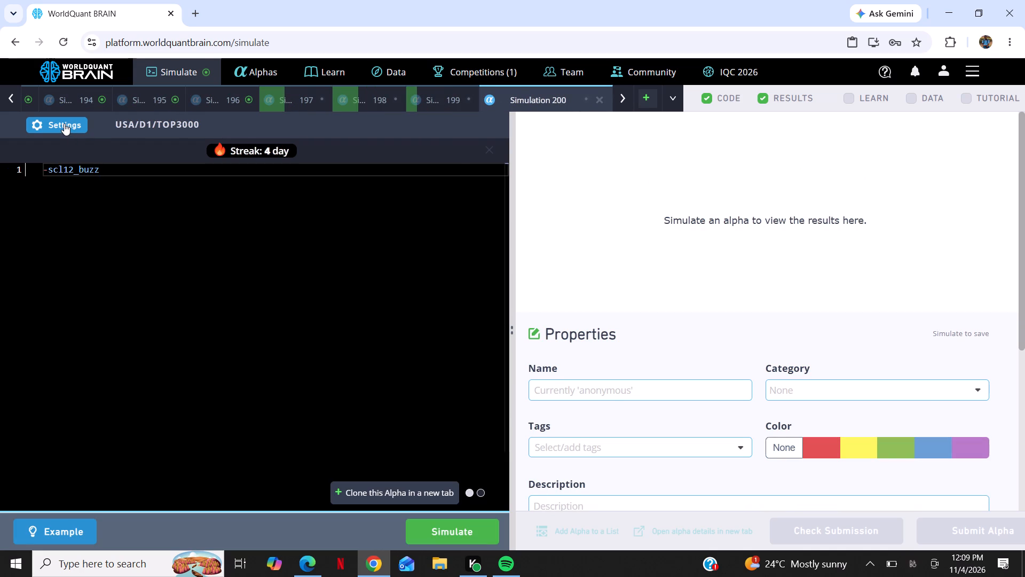
Set this simulation to truncation 0.01, decay 5, universe TOP2000 and Sector neutralization, apply the settings and run it.
{"action": "left_click", "coordinate": [64, 123]}
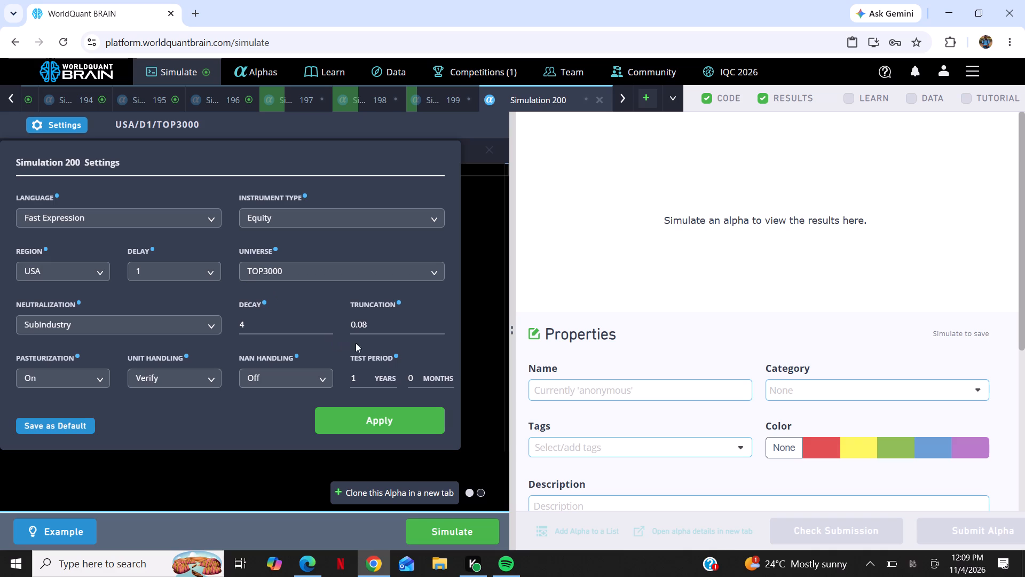
{"action": "left_click", "coordinate": [383, 330]}
{"action": "key", "text": "BackSpace"}
{"action": "key", "text": "1"}
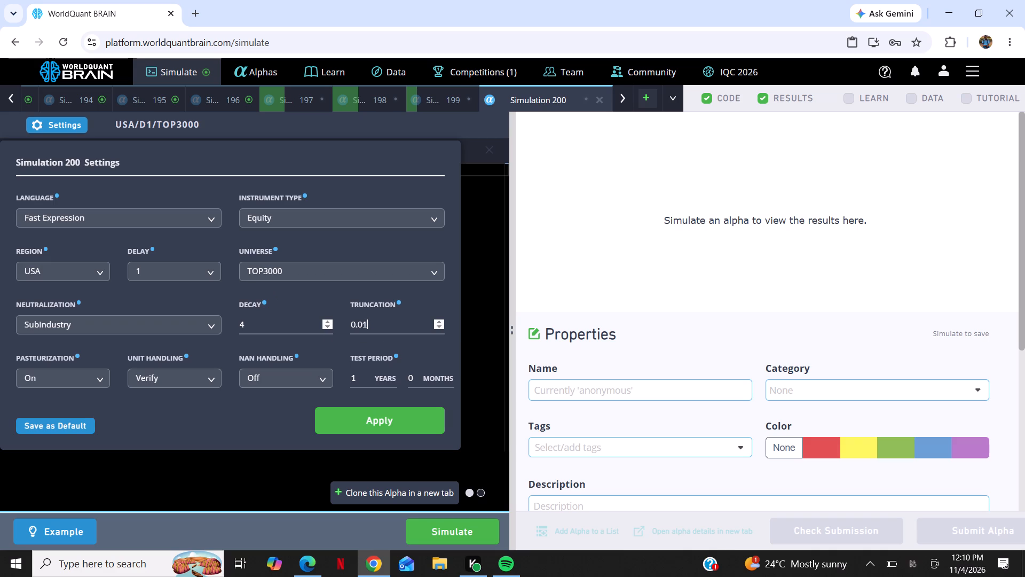
{"action": "left_click", "coordinate": [329, 320]}
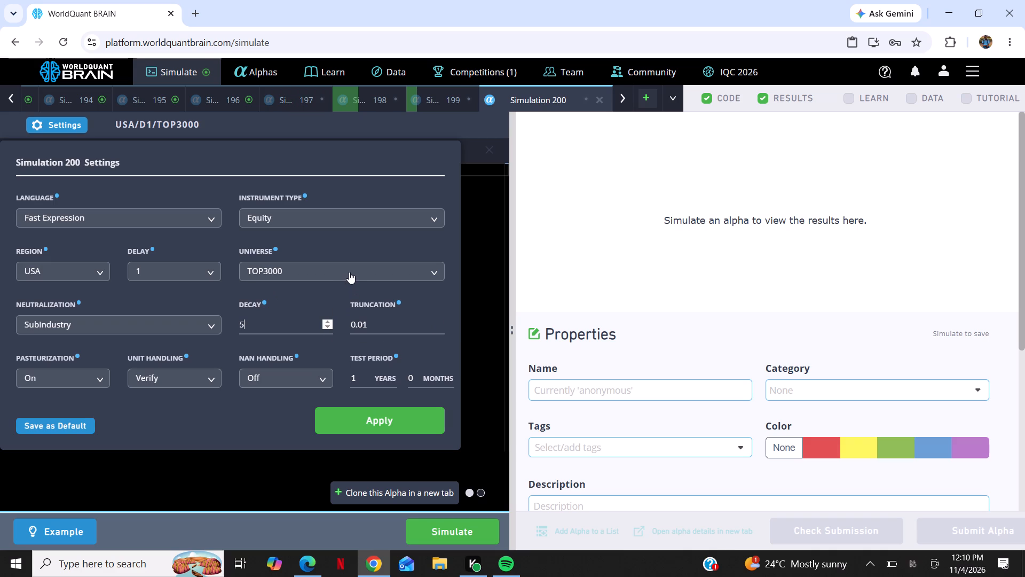
{"action": "left_click", "coordinate": [349, 272]}
{"action": "left_click", "coordinate": [322, 317]}
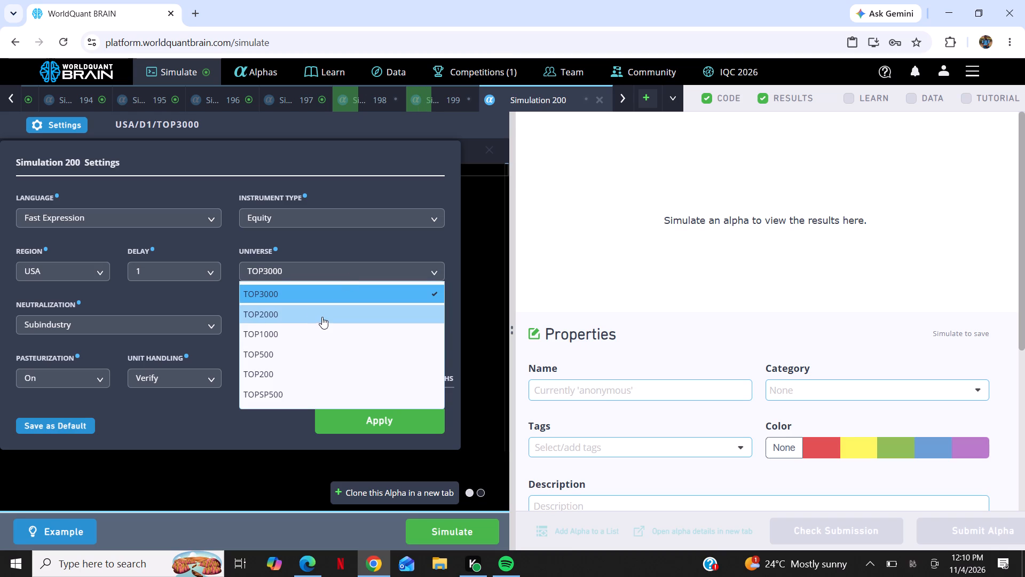
{"action": "left_click", "coordinate": [147, 324]}
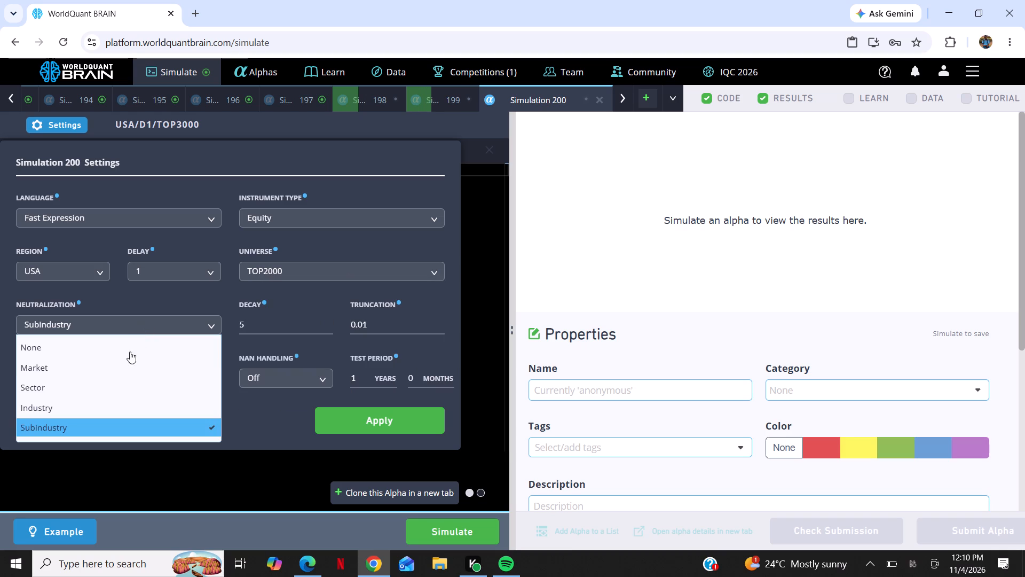
{"action": "left_click", "coordinate": [119, 383]}
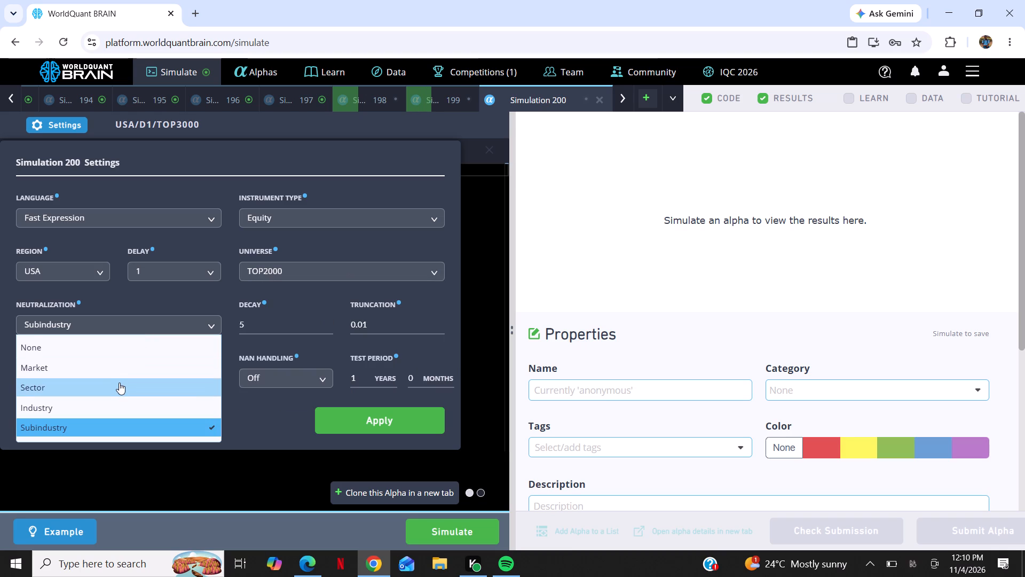
{"action": "left_click", "coordinate": [361, 422]}
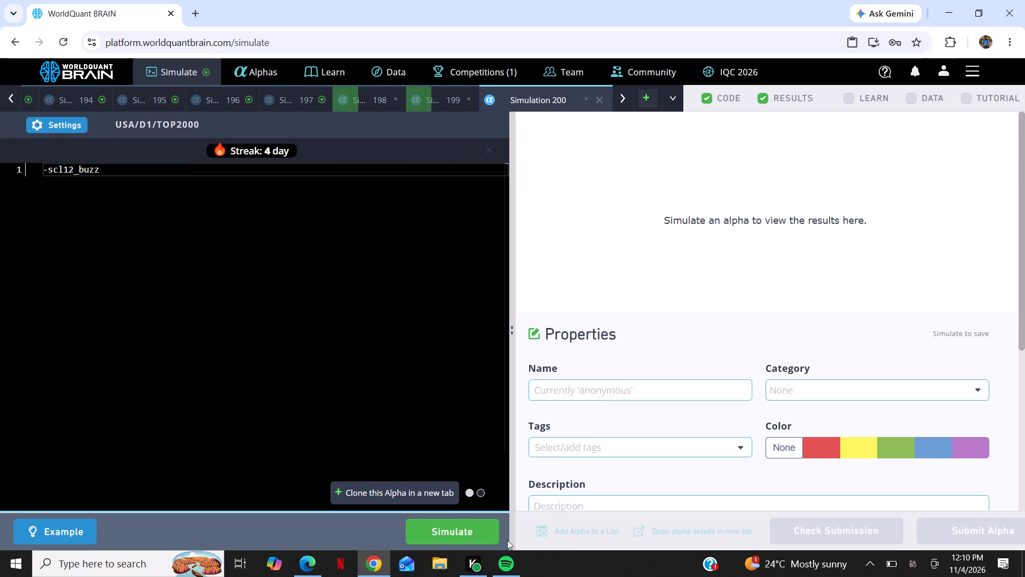
{"action": "left_click", "coordinate": [463, 528]}
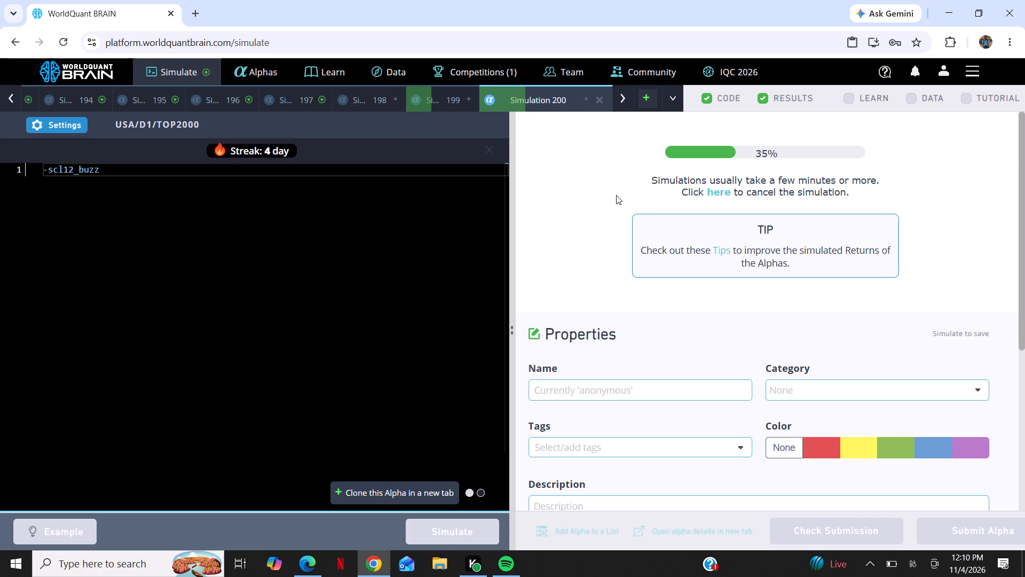
Create a new simulation and paste the expression -scl12_buzz into its code editor.
{"action": "left_click", "coordinate": [648, 99]}
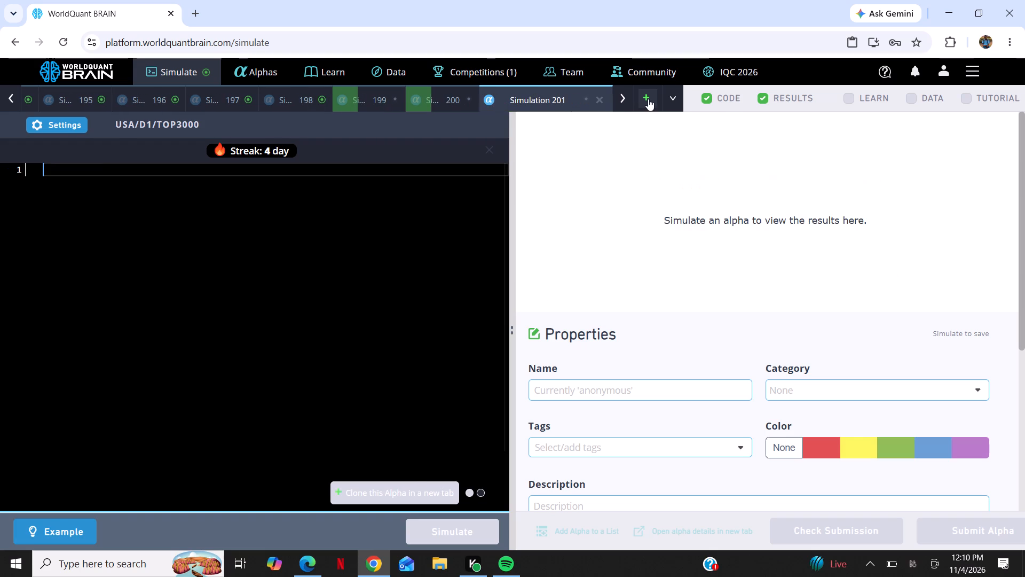
{"action": "right_click", "coordinate": [51, 213]}
{"action": "left_click", "coordinate": [78, 281]}
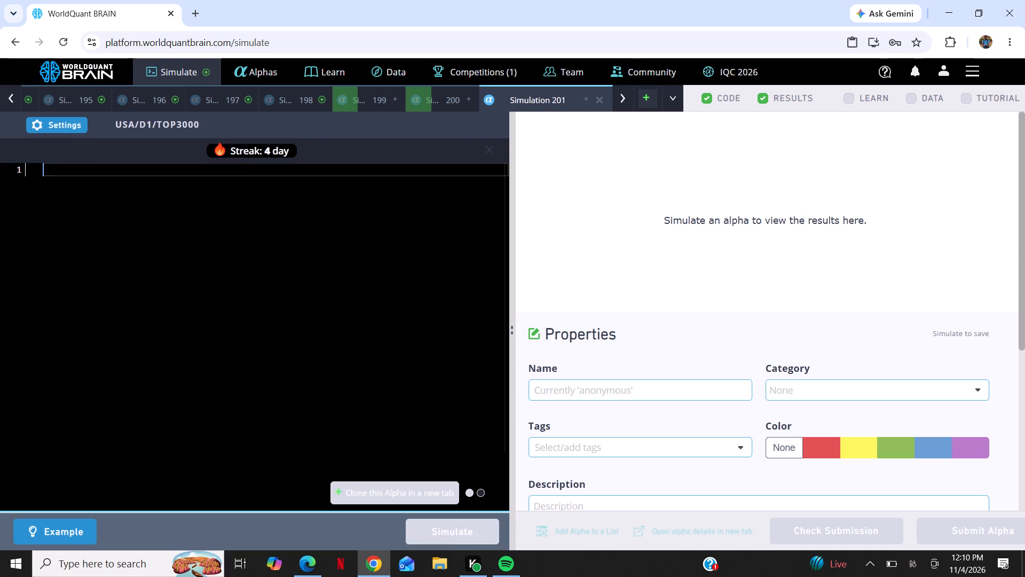
Set this simulation to Industry neutralization, truncation 0.01 and decay 5, apply the settings and run it.
{"action": "left_click", "coordinate": [64, 121]}
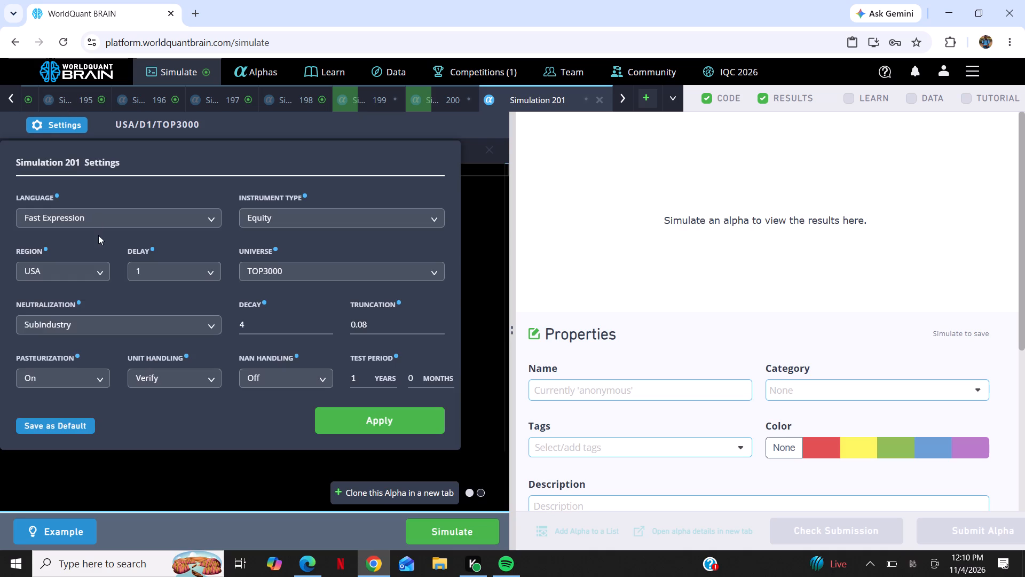
{"action": "left_click", "coordinate": [152, 328]}
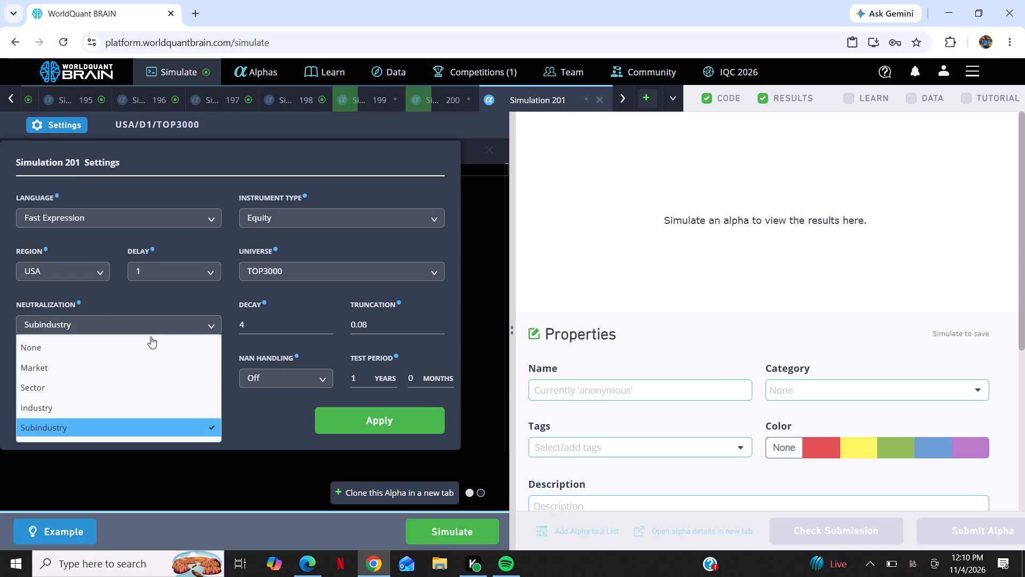
{"action": "left_click", "coordinate": [132, 401]}
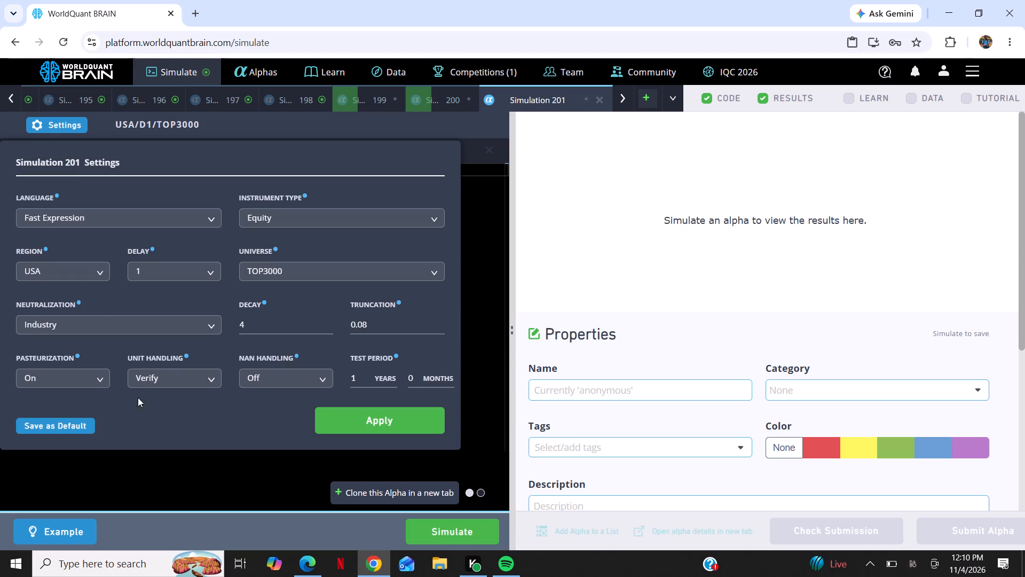
{"action": "left_click", "coordinate": [371, 322]}
{"action": "key", "text": "BackSpace"}
{"action": "key", "text": "1"}
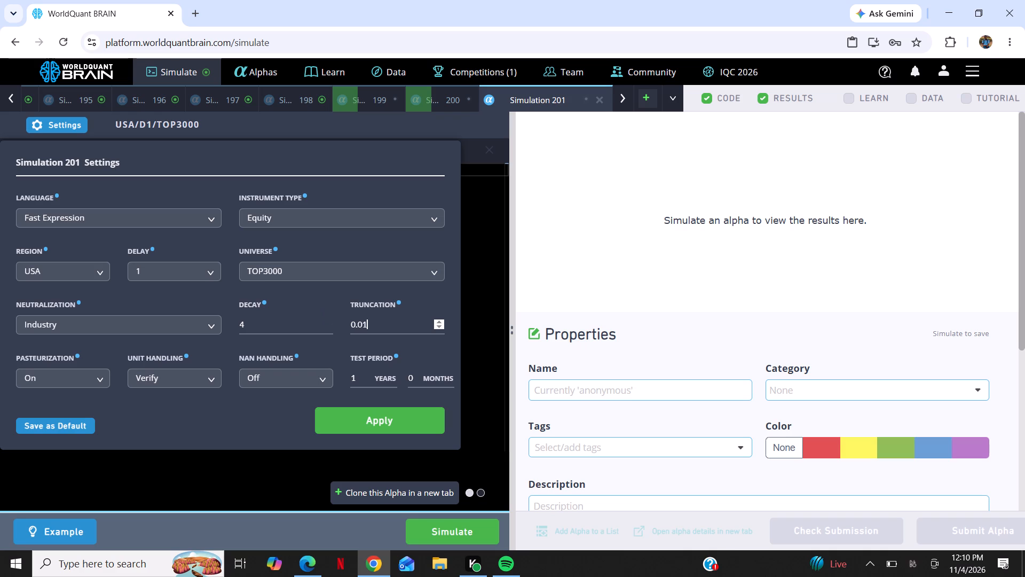
{"action": "left_click", "coordinate": [329, 318]}
{"action": "left_click", "coordinate": [332, 323]}
{"action": "left_click", "coordinate": [356, 422]}
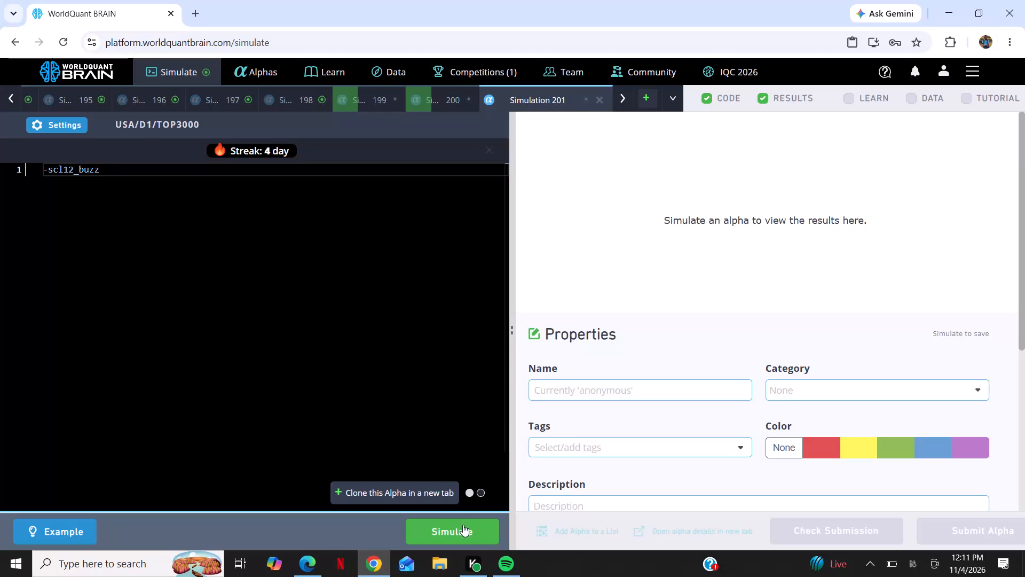
{"action": "left_click", "coordinate": [463, 525]}
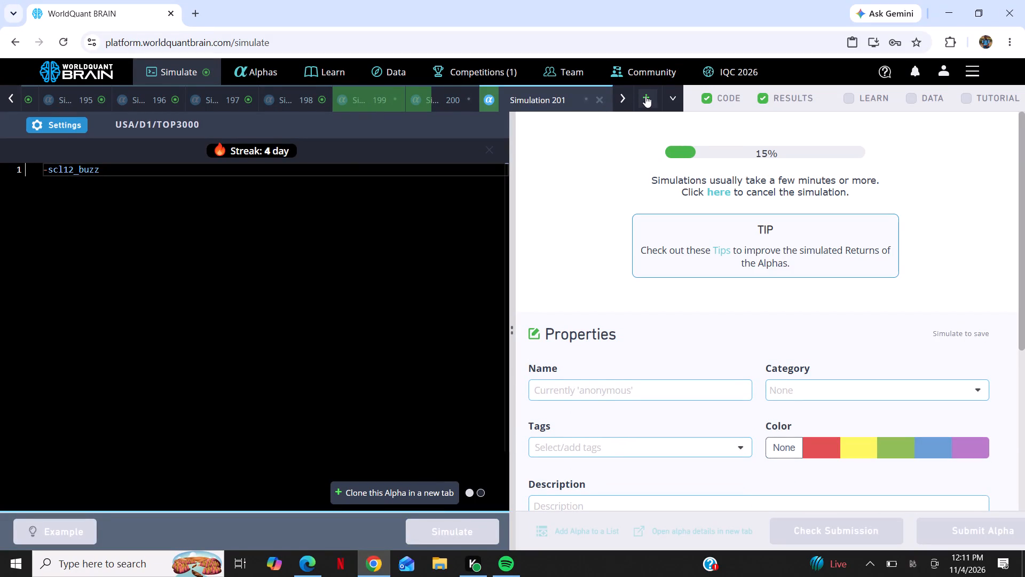
Create another new simulation and paste the expression -scl12_buzz into its code editor.
{"action": "left_click", "coordinate": [645, 96]}
{"action": "right_click", "coordinate": [359, 237]}
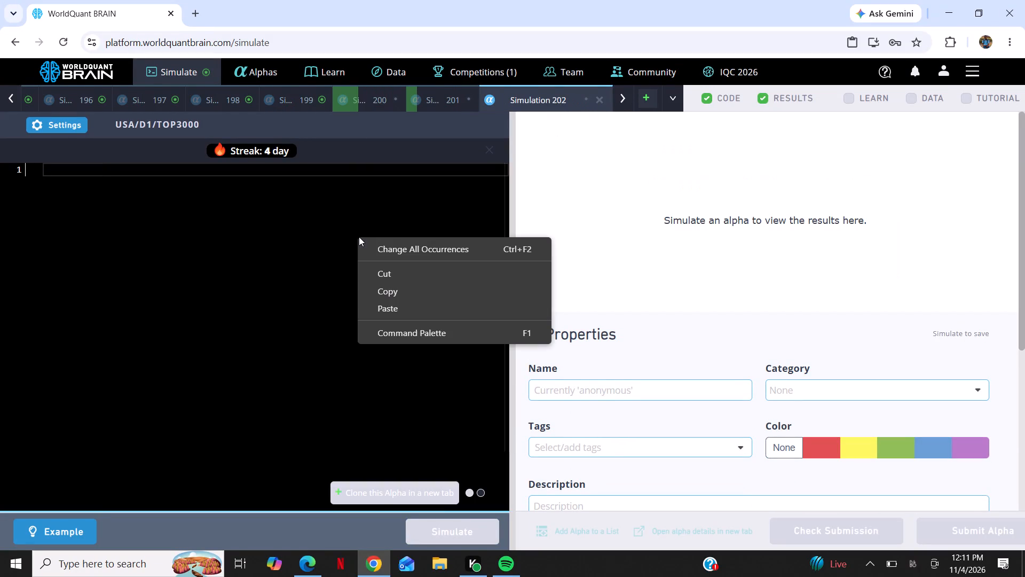
{"action": "left_click", "coordinate": [374, 308]}
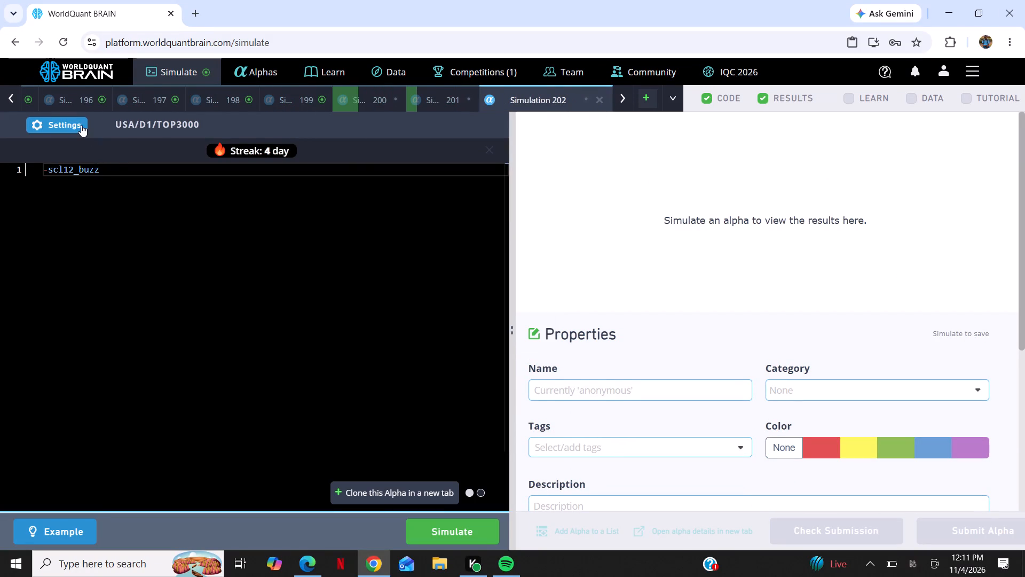
Set this simulation to universe TOP2000, decay 6 and truncation 0.01, apply the settings and run it.
{"action": "left_click", "coordinate": [80, 122]}
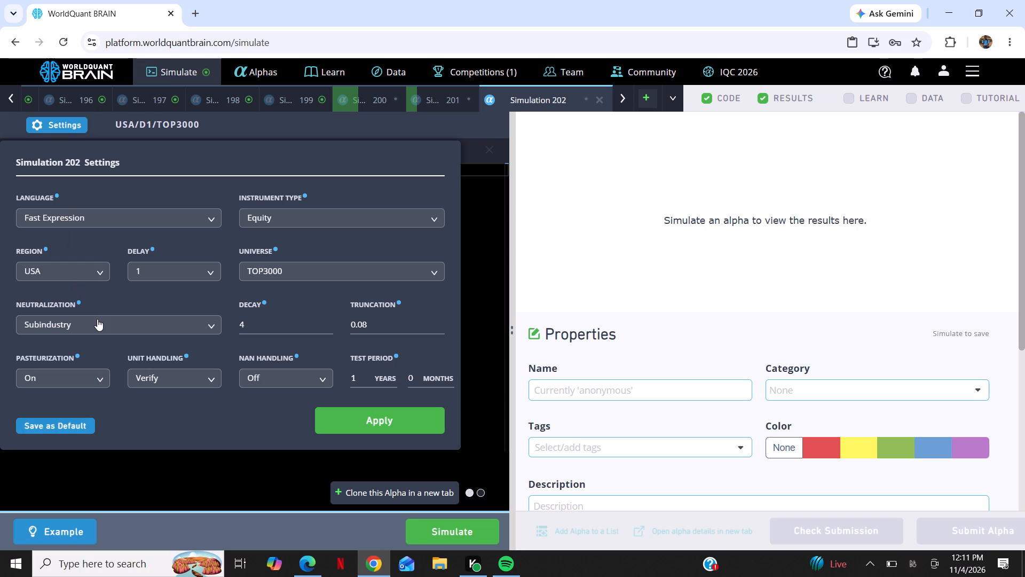
{"action": "left_click", "coordinate": [97, 319]}
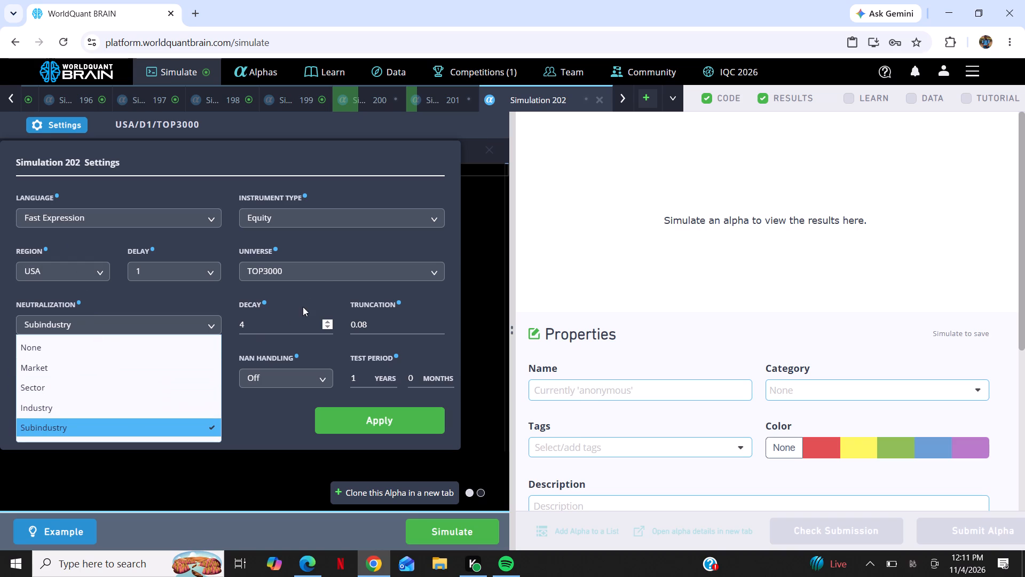
{"action": "left_click", "coordinate": [327, 271]}
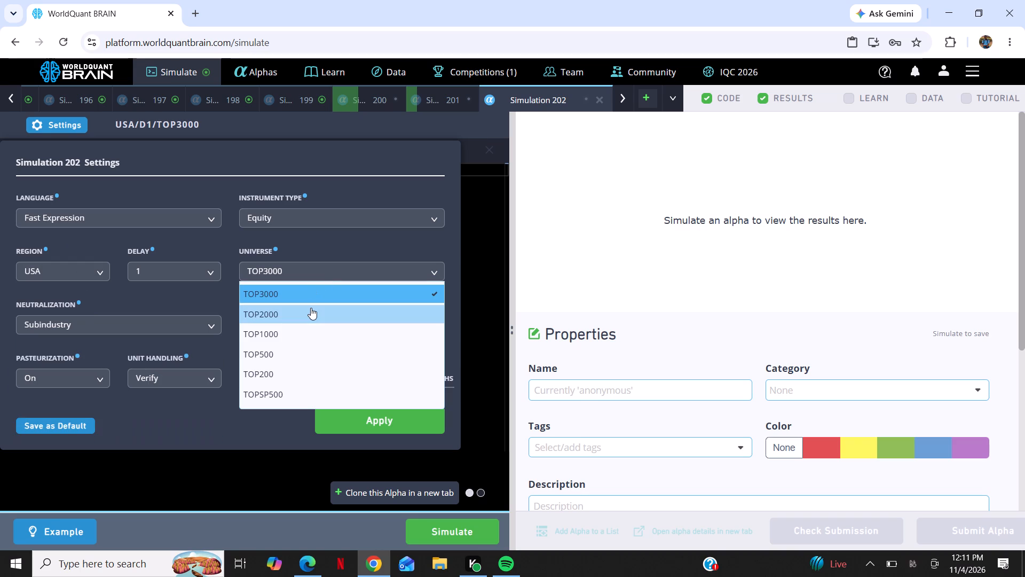
{"action": "left_click", "coordinate": [311, 308]}
{"action": "double_click", "coordinate": [327, 323]}
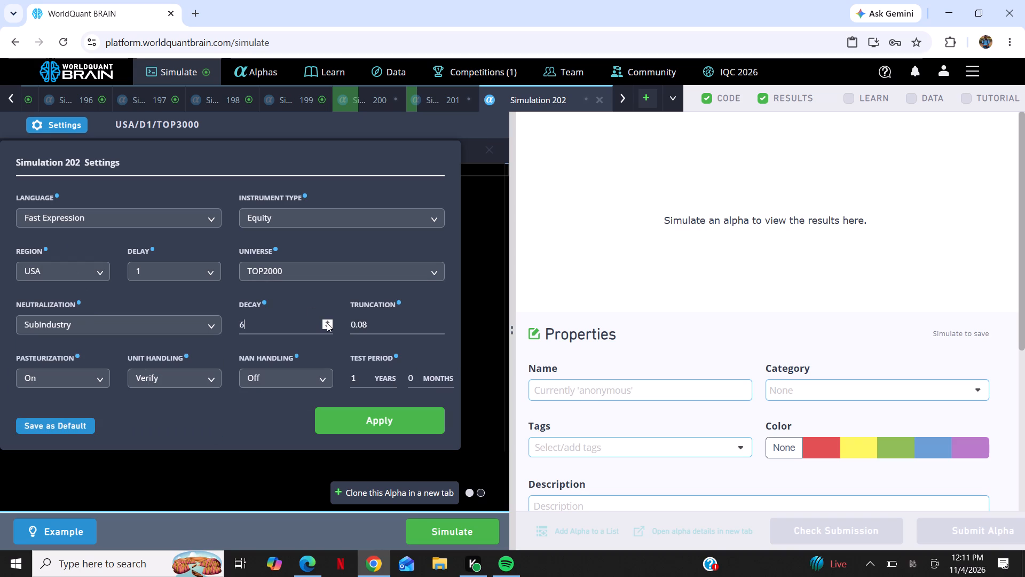
{"action": "left_click", "coordinate": [376, 326]}
{"action": "key", "text": "BackSpace"}
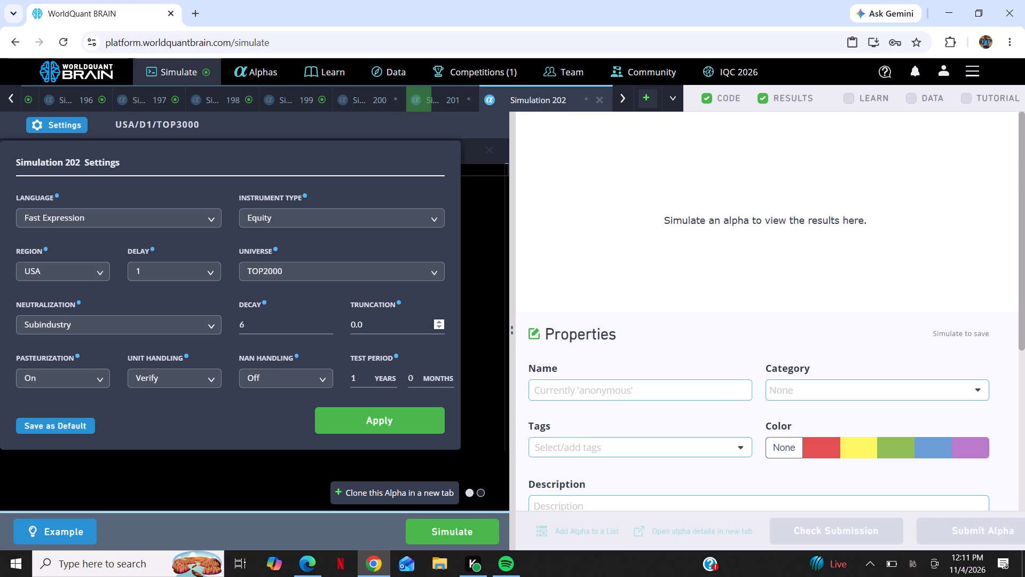
{"action": "key", "text": "1"}
{"action": "left_click", "coordinate": [403, 419]}
{"action": "left_click", "coordinate": [476, 533]}
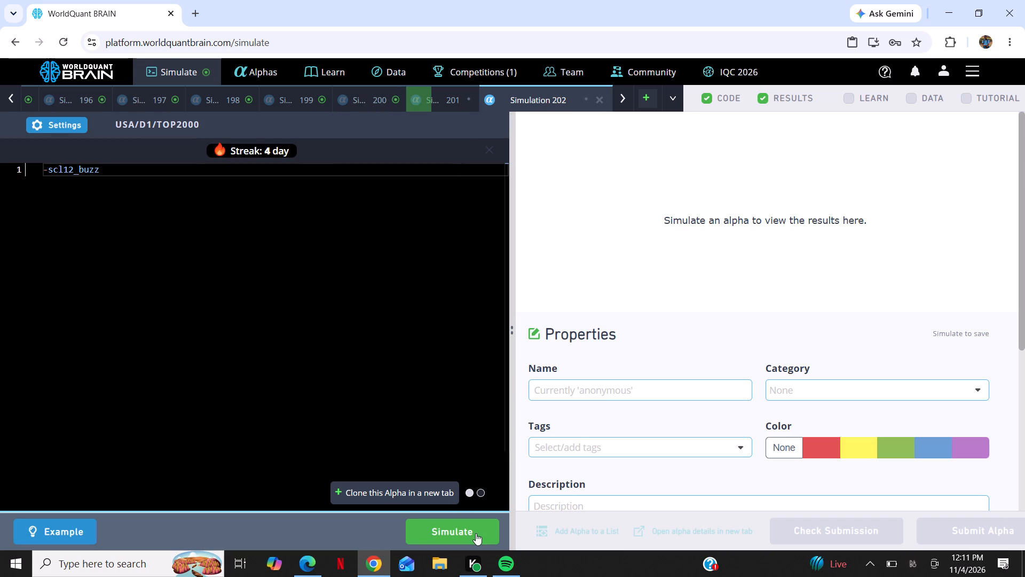
Create one more new simulation and paste the expression -scl12_buzz into its code editor.
{"action": "left_click", "coordinate": [649, 93]}
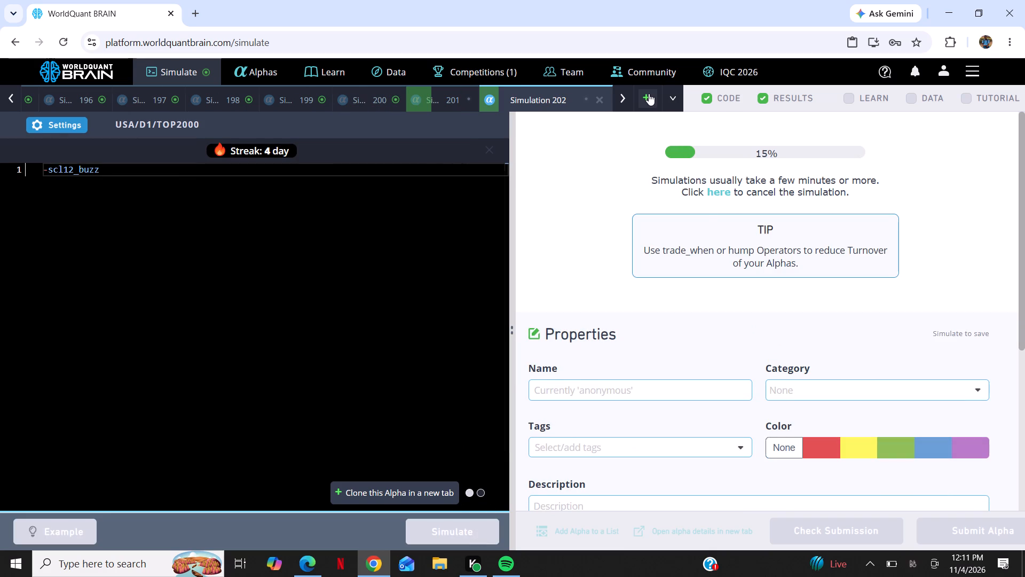
{"action": "right_click", "coordinate": [442, 225]}
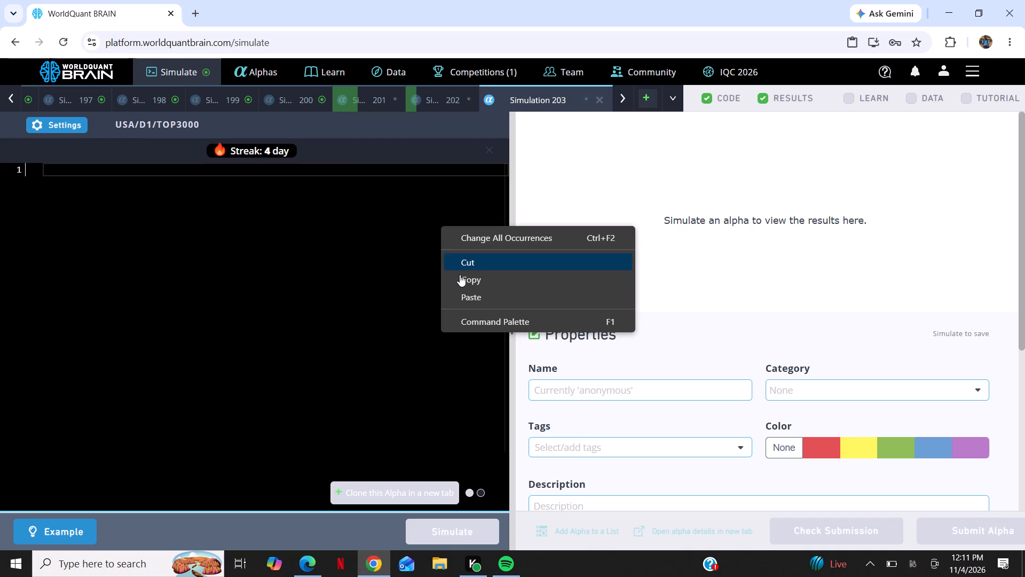
{"action": "left_click", "coordinate": [468, 291]}
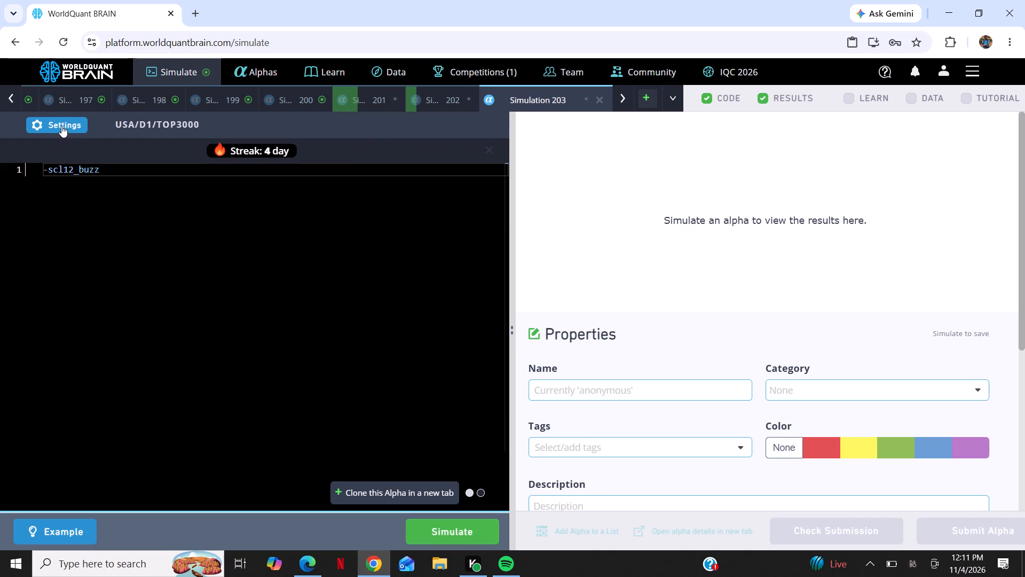
Set this simulation to universe TOP1000, decay 8 and truncation 0.01, apply the settings and run it.
{"action": "left_click", "coordinate": [60, 122]}
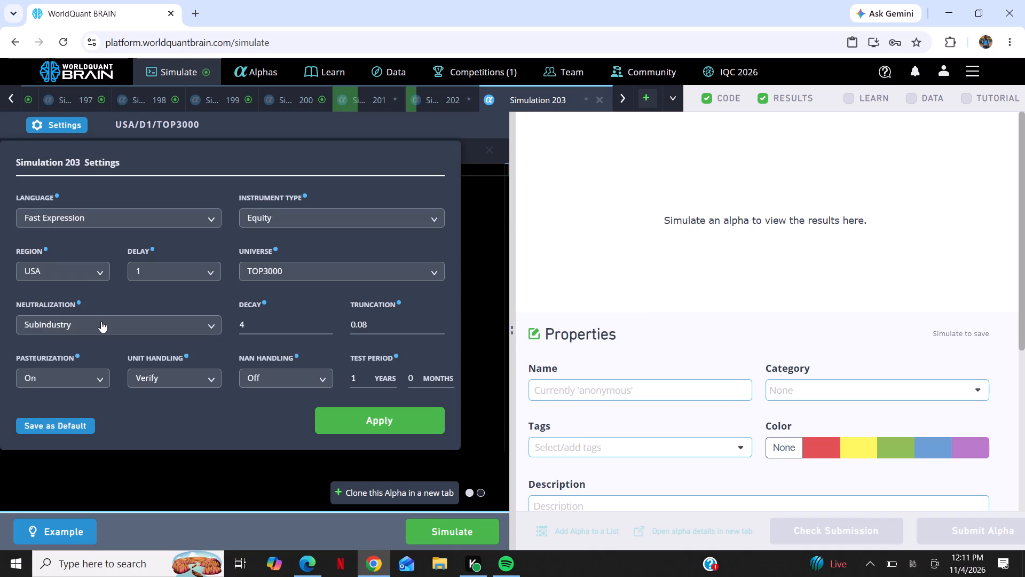
{"action": "left_click", "coordinate": [101, 321]}
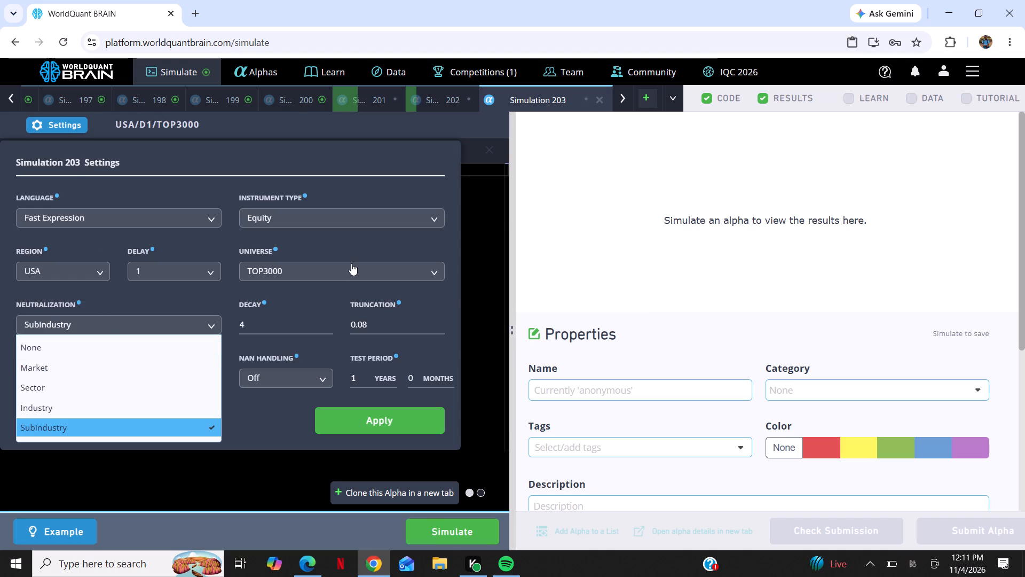
{"action": "left_click", "coordinate": [351, 263]}
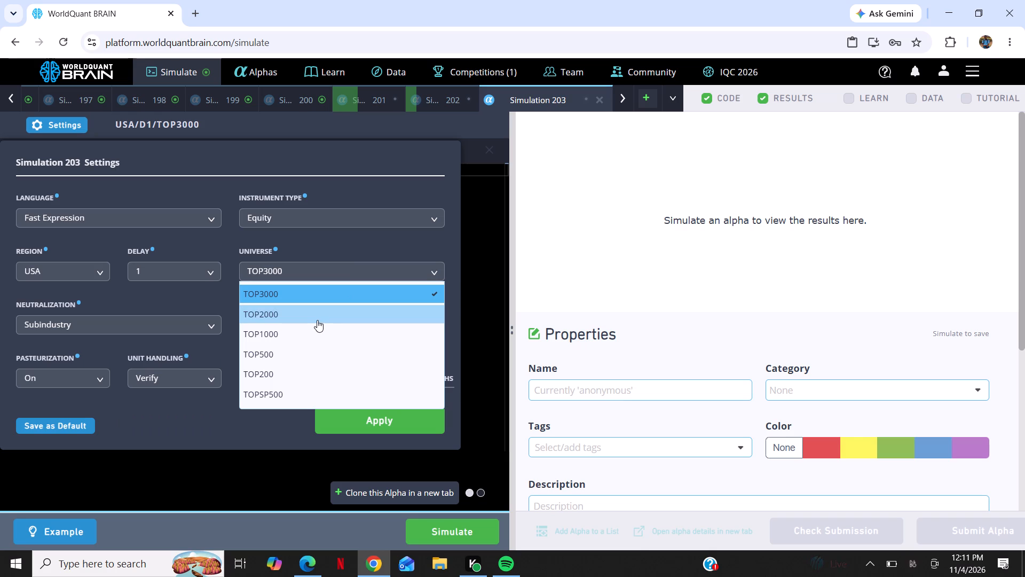
{"action": "left_click", "coordinate": [312, 327]}
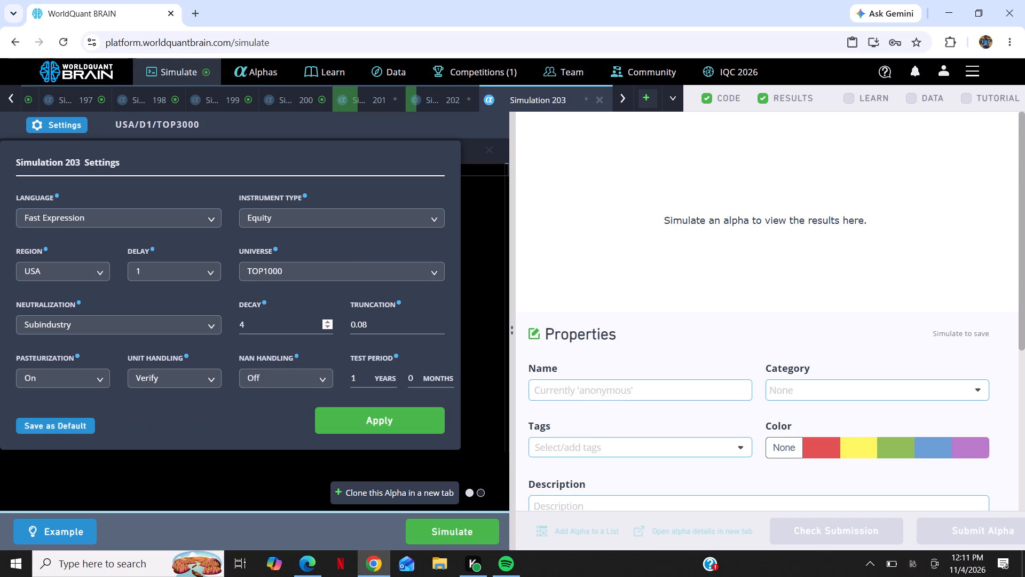
{"action": "triple_click", "coordinate": [327, 318]}
{"action": "left_click", "coordinate": [327, 318]}
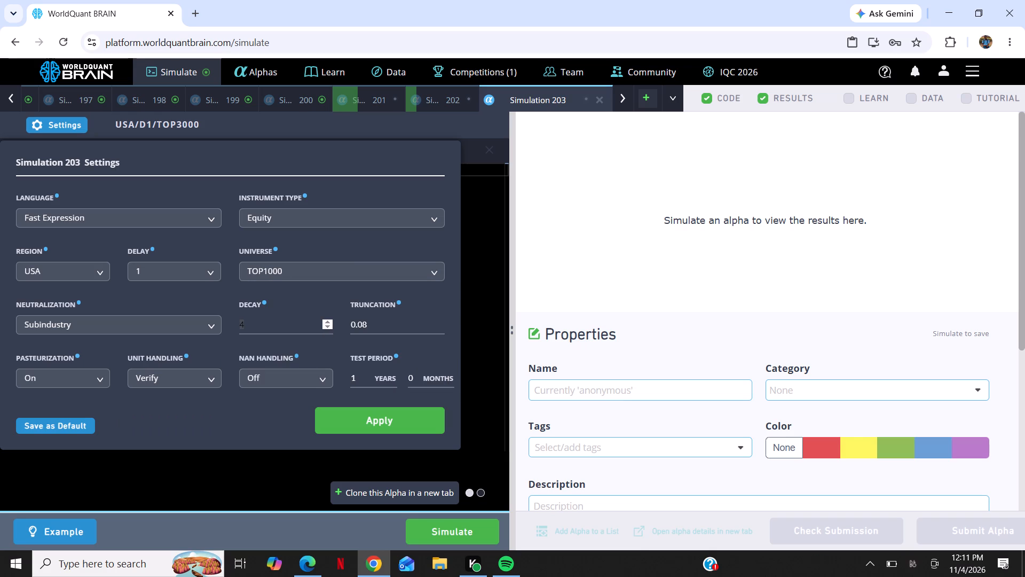
{"action": "triple_click", "coordinate": [332, 321]}
{"action": "left_click", "coordinate": [332, 321]}
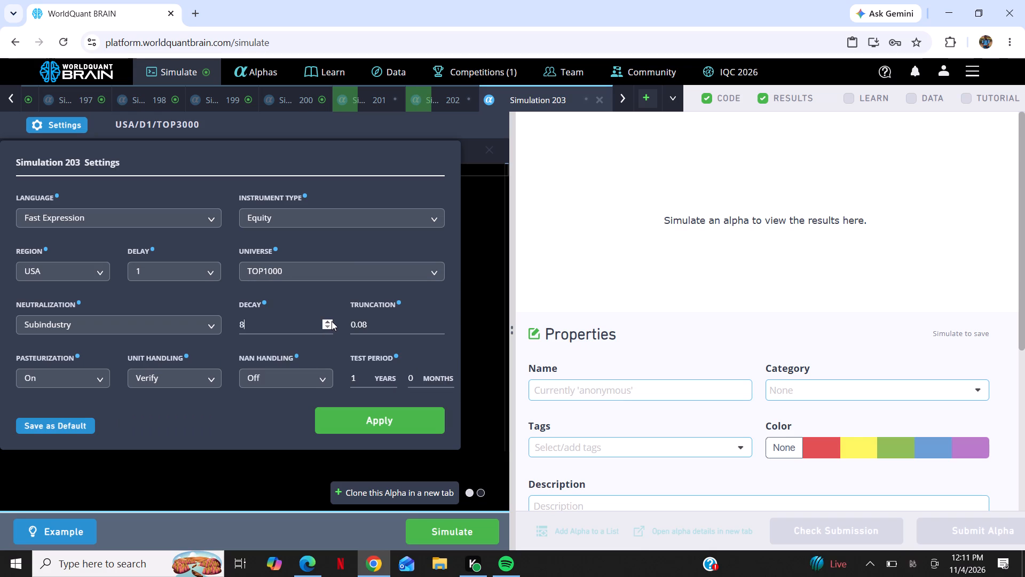
{"action": "left_click", "coordinate": [385, 331]}
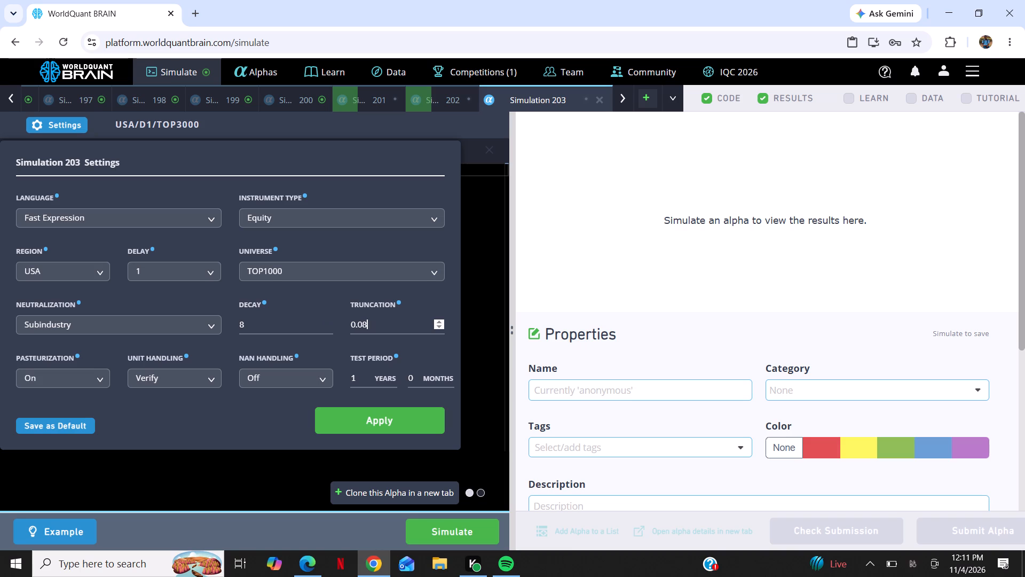
{"action": "key", "text": "BackSpace"}
{"action": "key", "text": "1"}
{"action": "left_click", "coordinate": [438, 415]}
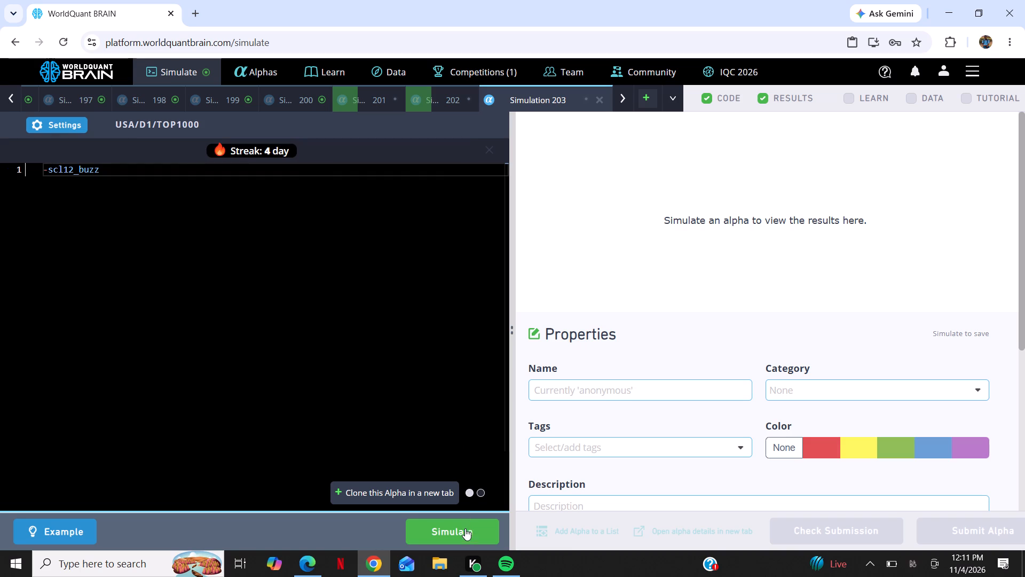
{"action": "left_click", "coordinate": [465, 530]}
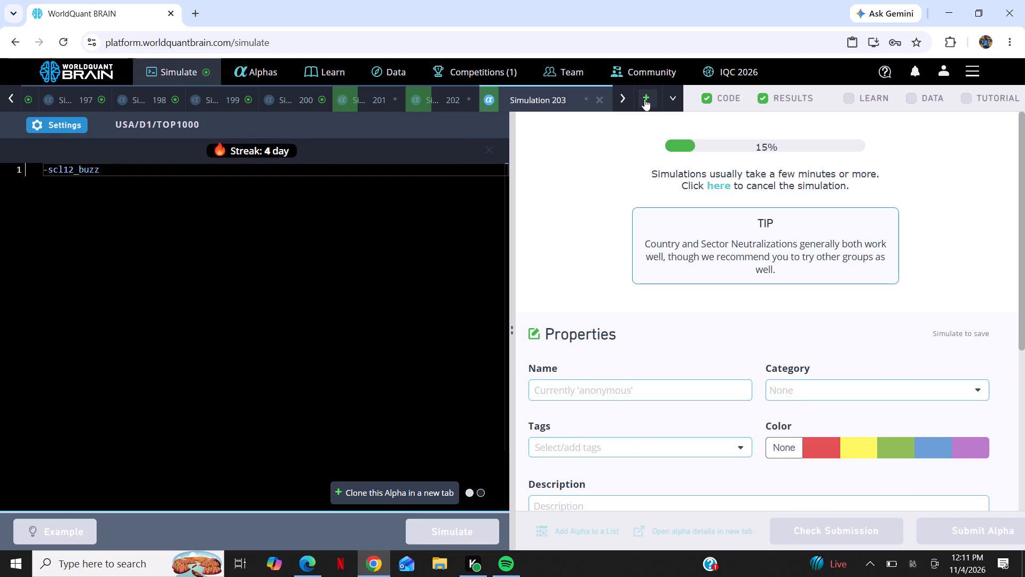
Create a further new simulation and paste the expression -scl12_buzz into its code editor.
{"action": "left_click", "coordinate": [646, 100]}
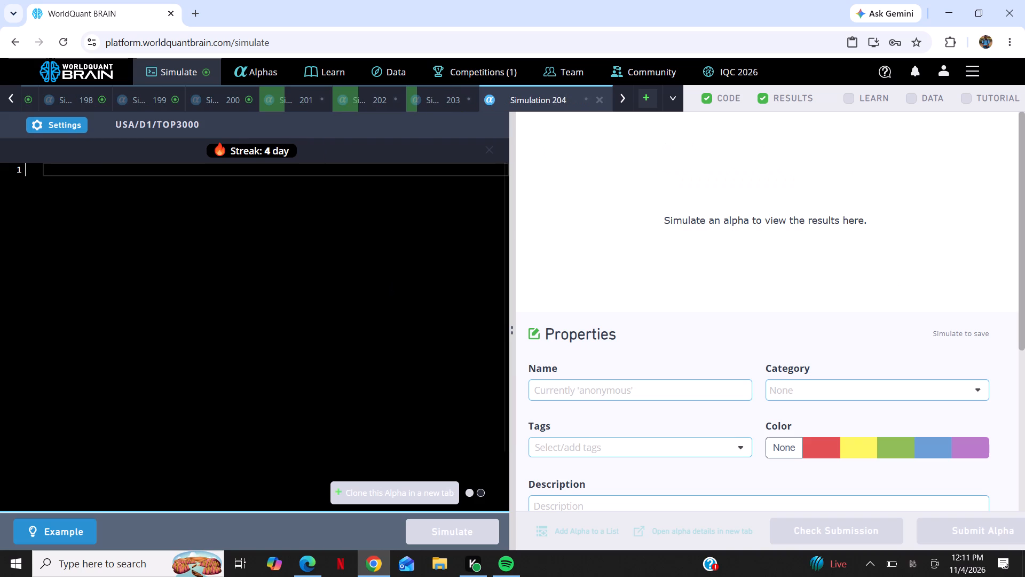
{"action": "right_click", "coordinate": [340, 336]}
{"action": "left_click", "coordinate": [368, 404]}
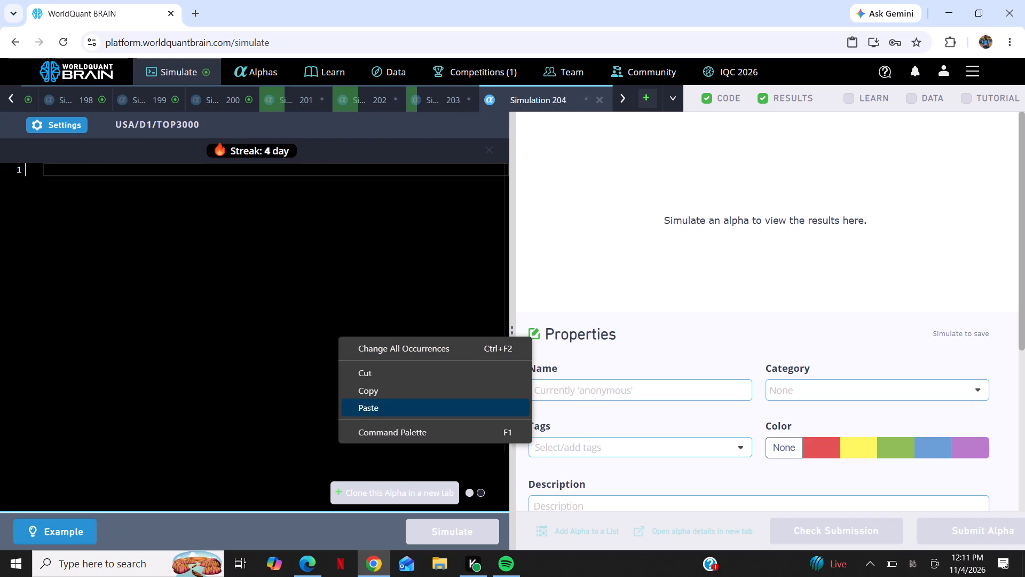
Set this simulation to universe TOP500, decay 10 and truncation 0.01, apply the settings and run it.
{"action": "left_click", "coordinate": [63, 127]}
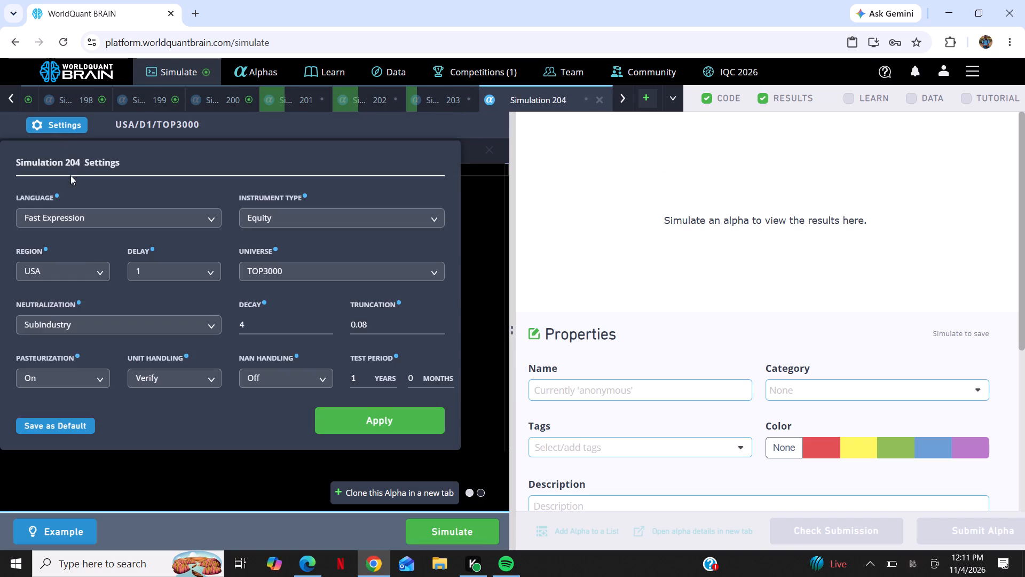
{"action": "left_click", "coordinate": [97, 322]}
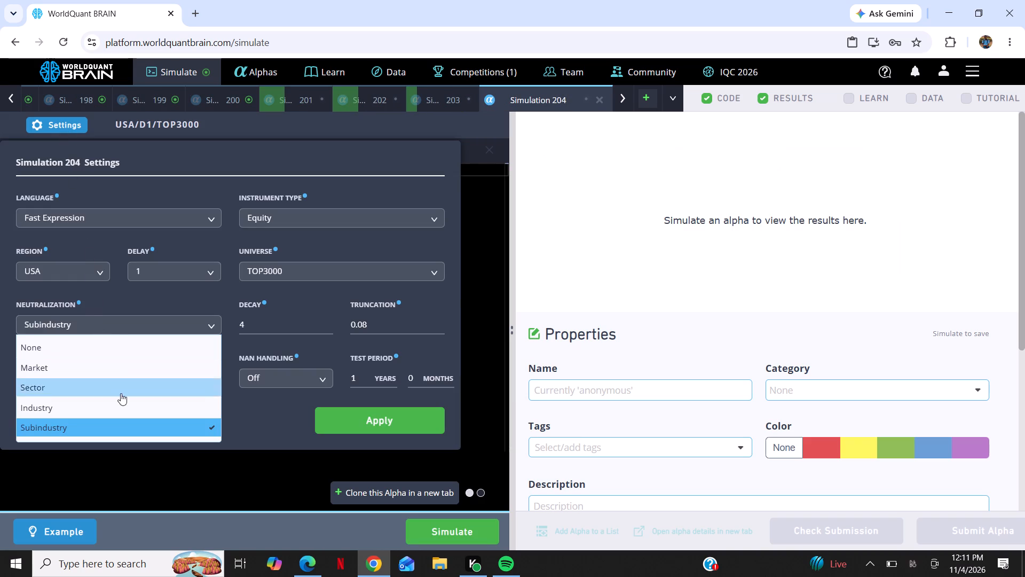
{"action": "left_click", "coordinate": [336, 274]}
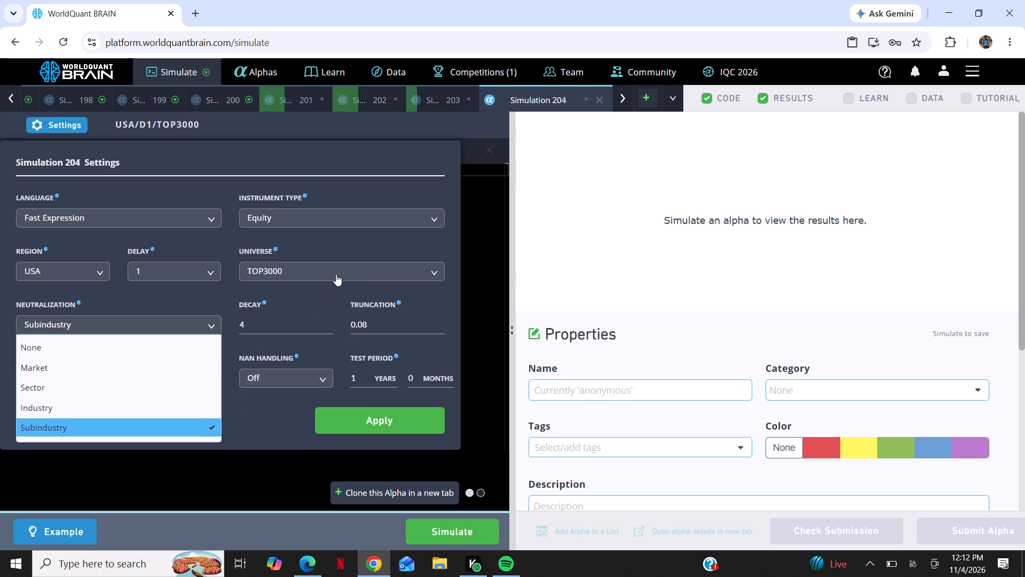
{"action": "left_click", "coordinate": [316, 349]}
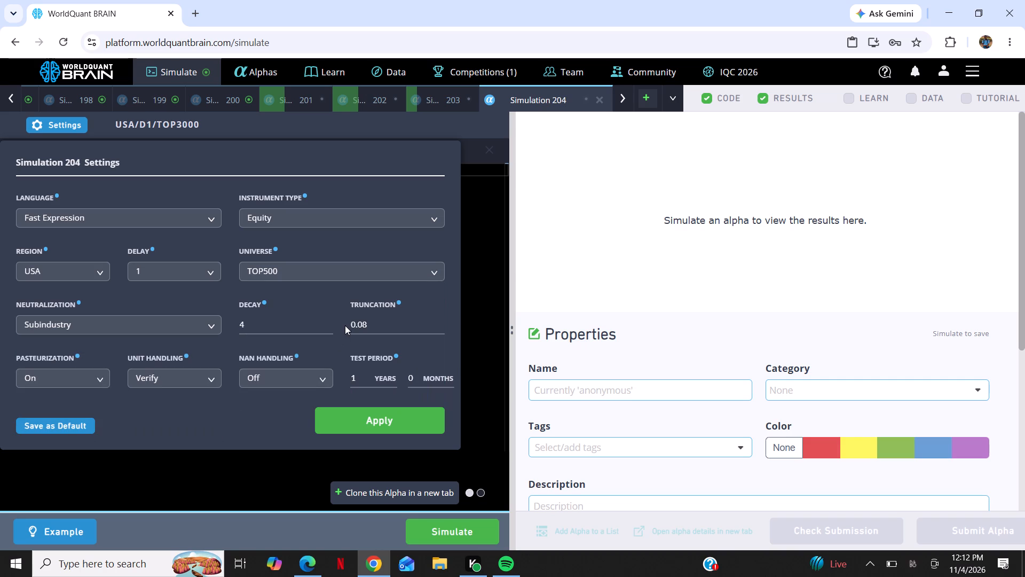
{"action": "left_click", "coordinate": [365, 323]}
{"action": "key", "text": "BackSpace"}
{"action": "key", "text": "1"}
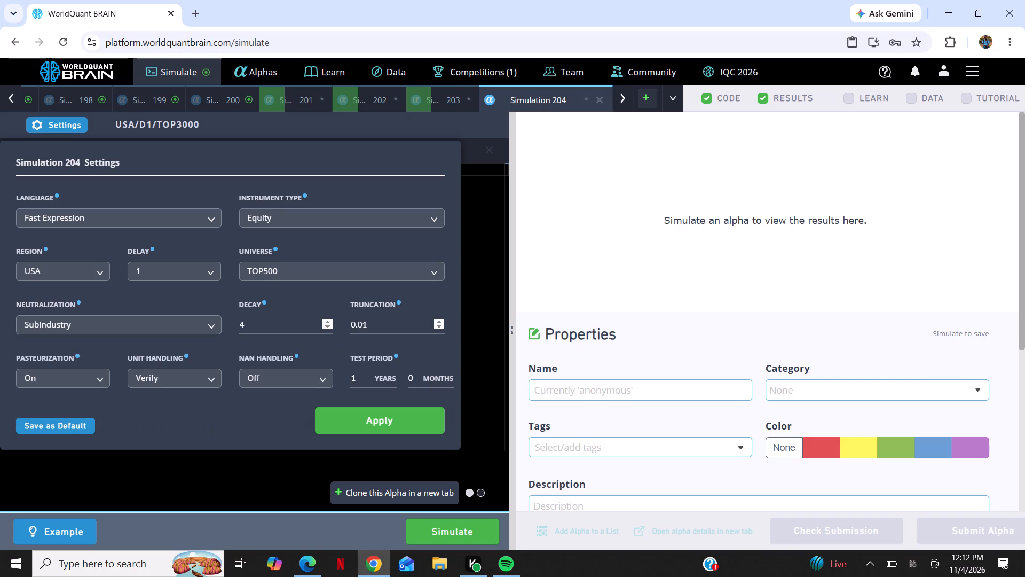
{"action": "triple_click", "coordinate": [330, 322]}
{"action": "triple_click", "coordinate": [330, 322]}
{"action": "left_click", "coordinate": [405, 418]}
{"action": "left_click", "coordinate": [440, 534]}
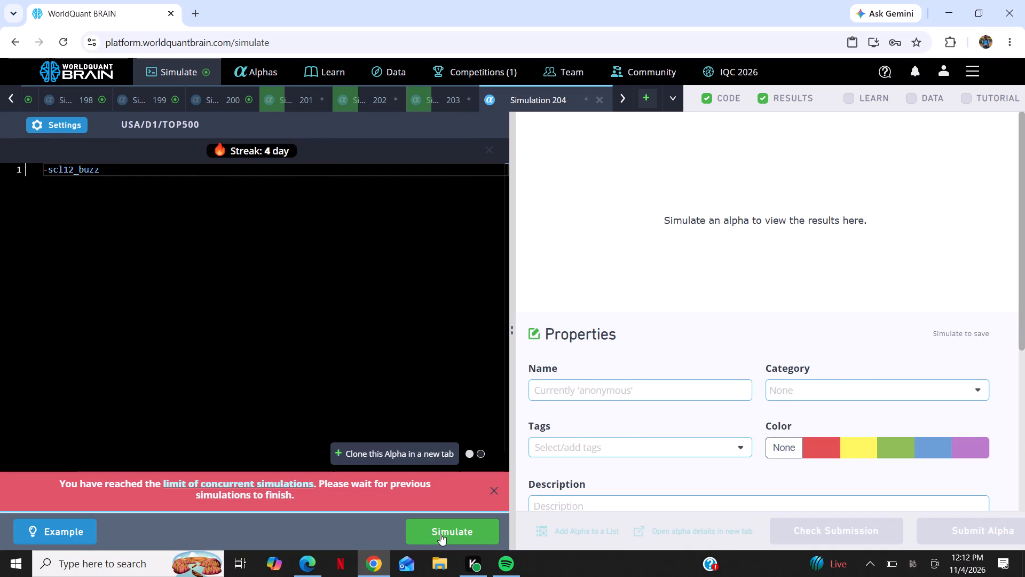
{"action": "left_click", "coordinate": [498, 487]}
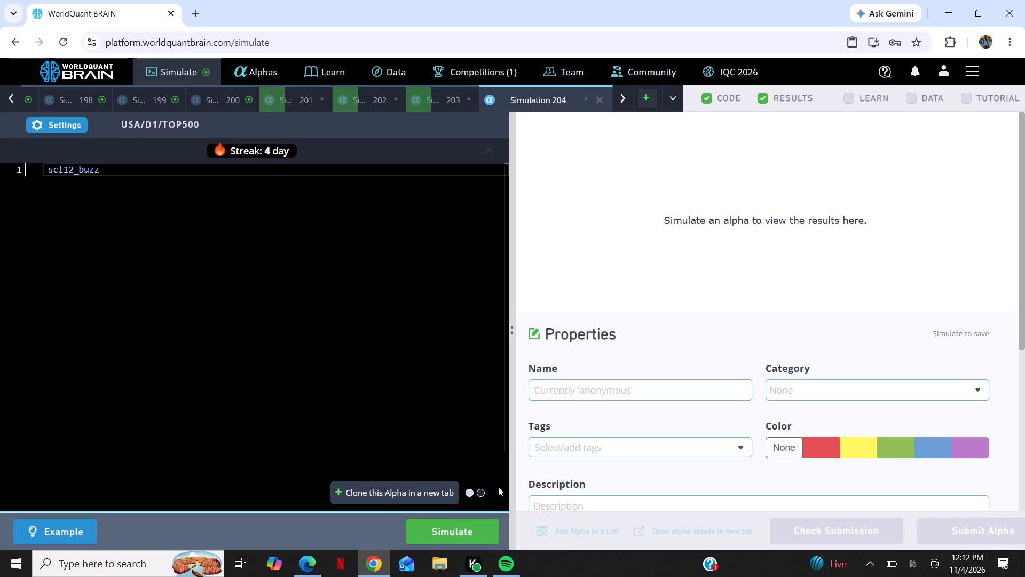
{"action": "left_click", "coordinate": [477, 524]}
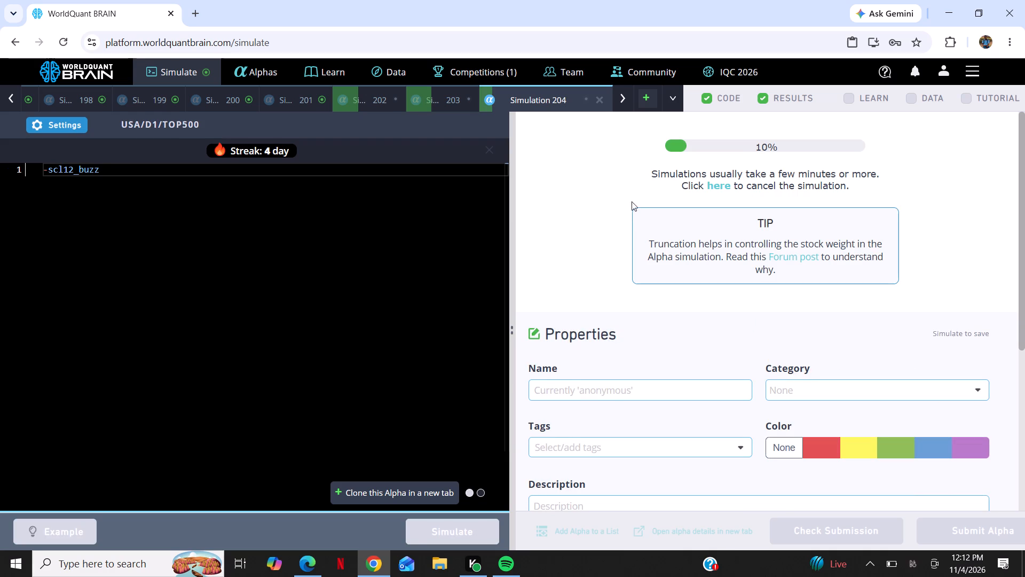
Create another new simulation and paste the expression -scl12_buzz into its code editor.
{"action": "left_click", "coordinate": [647, 97]}
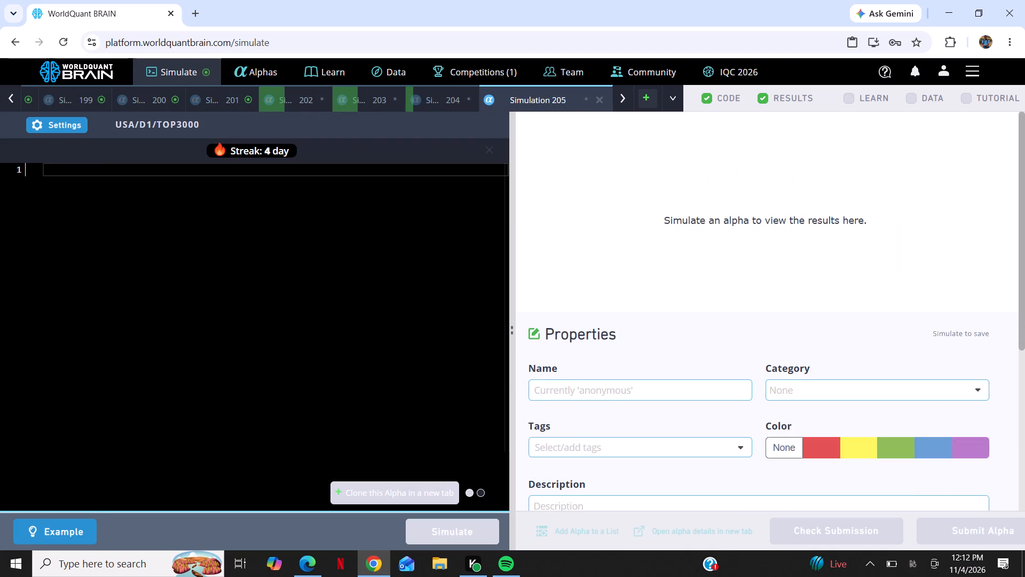
{"action": "right_click", "coordinate": [365, 274]}
{"action": "left_click", "coordinate": [390, 349]}
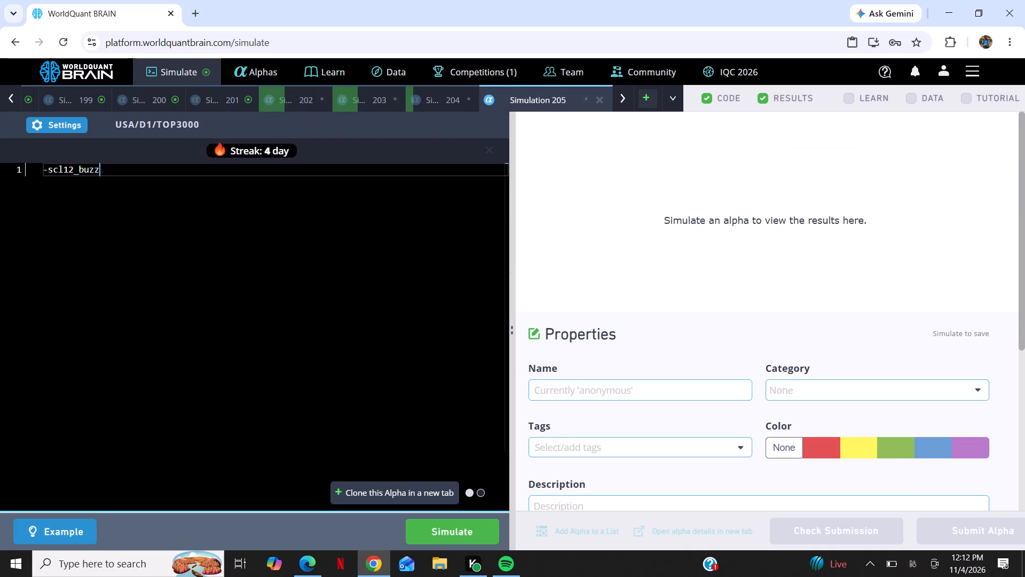
Set this simulation to universe TOP200, decay 12 and truncation 0.01, apply the settings and run it.
{"action": "left_click", "coordinate": [67, 128]}
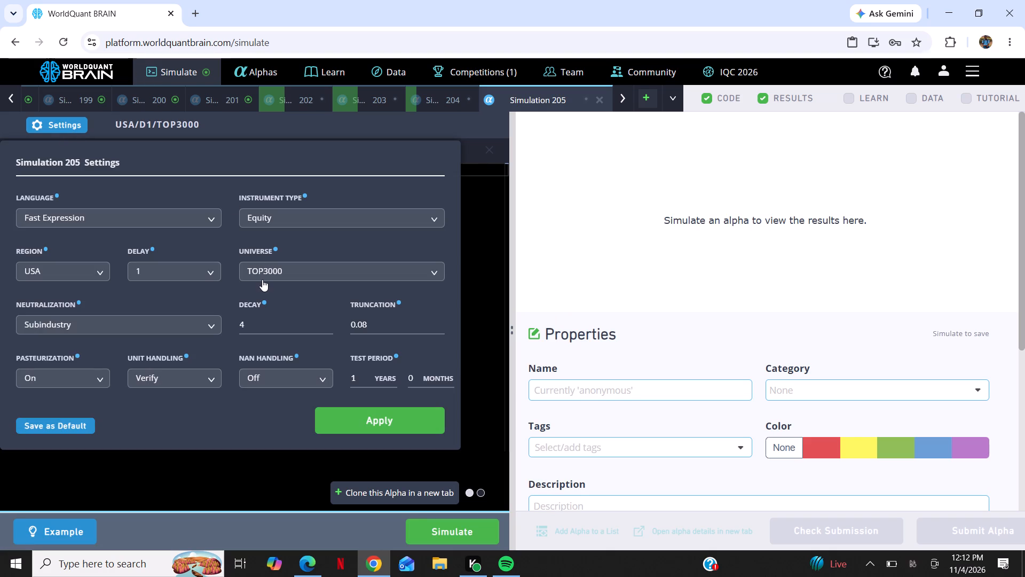
{"action": "left_click", "coordinate": [281, 271]}
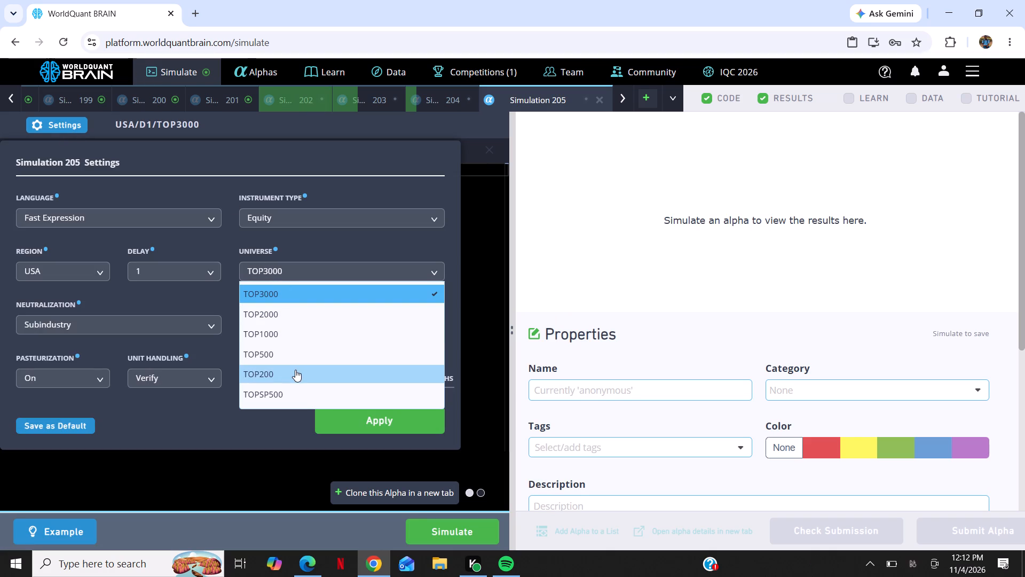
{"action": "left_click", "coordinate": [295, 370]}
{"action": "left_click", "coordinate": [384, 334]}
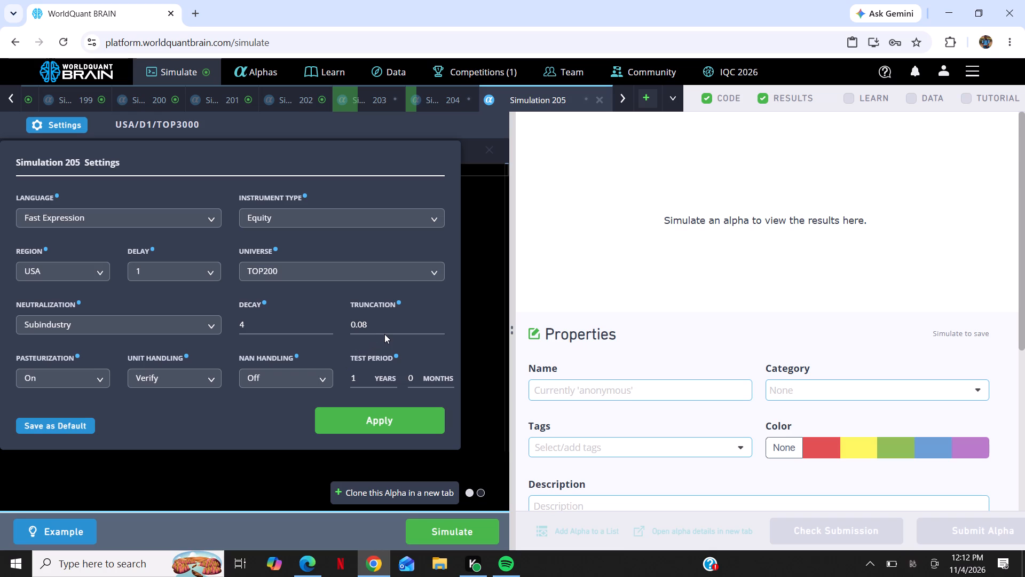
{"action": "left_click", "coordinate": [384, 328]}
{"action": "key", "text": "BackSpace"}
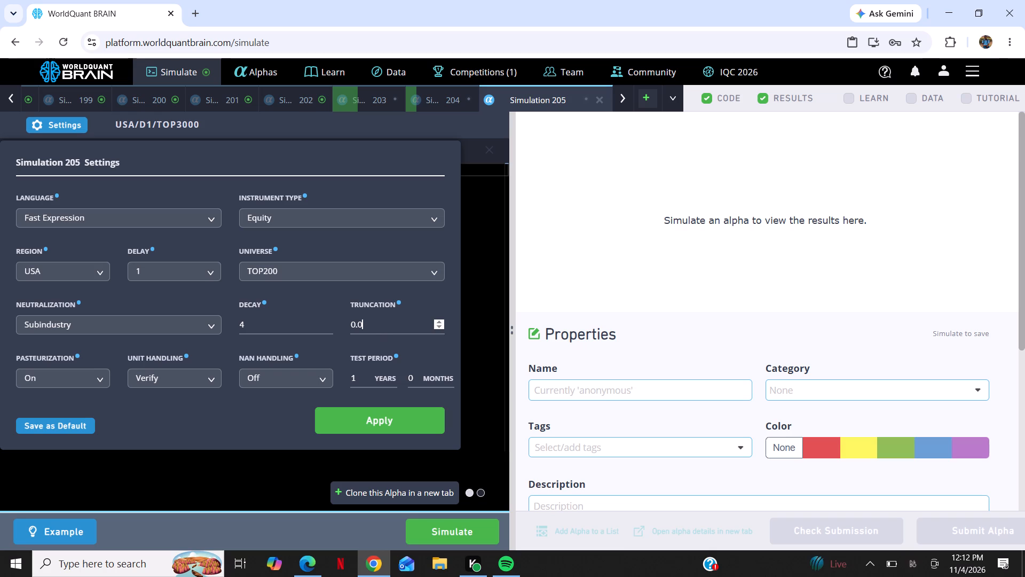
{"action": "key", "text": "1"}
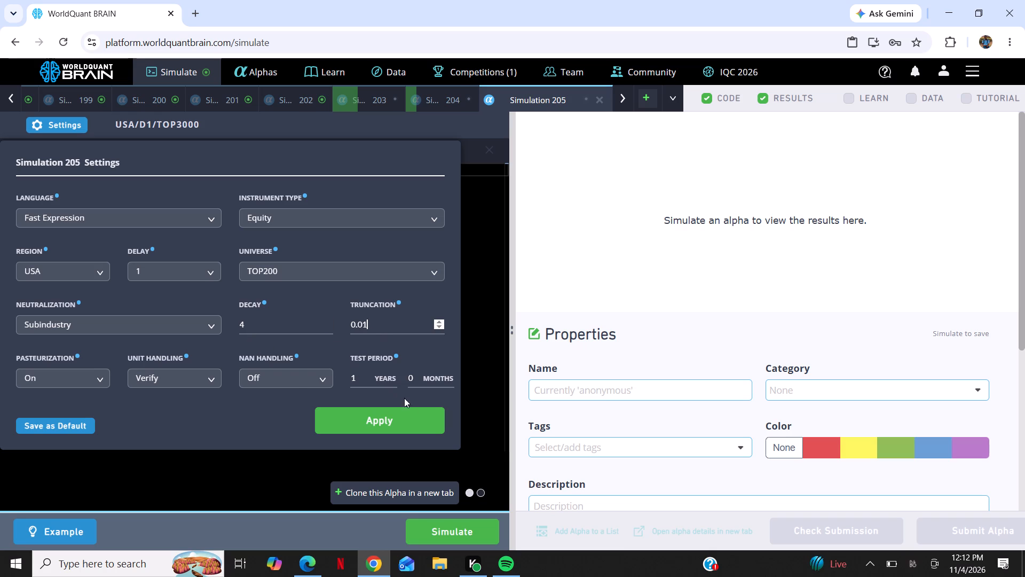
{"action": "triple_click", "coordinate": [331, 322]}
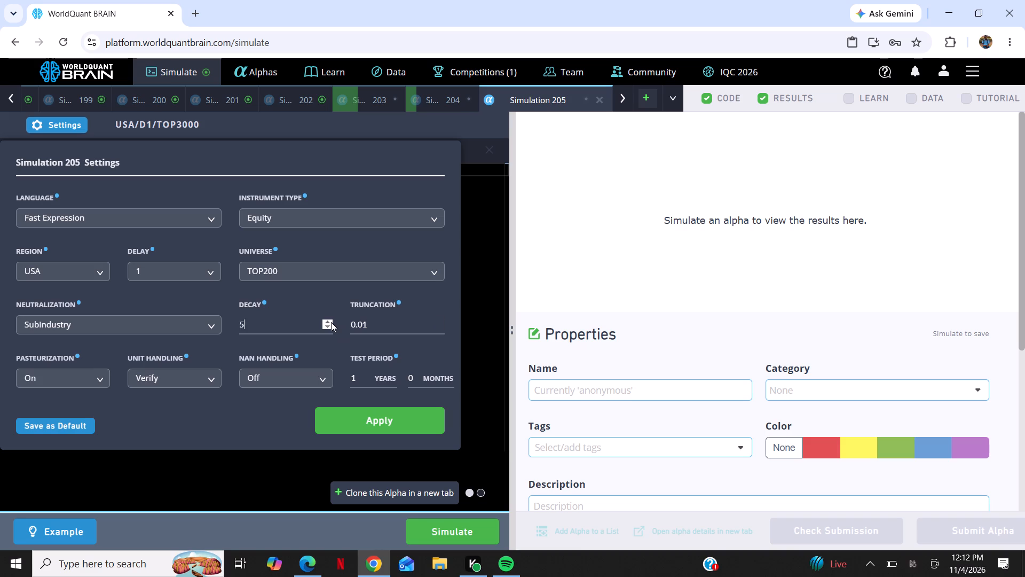
{"action": "triple_click", "coordinate": [331, 322]}
{"action": "left_click", "coordinate": [331, 322]}
{"action": "left_click", "coordinate": [331, 322]}
{"action": "left_click", "coordinate": [403, 419]}
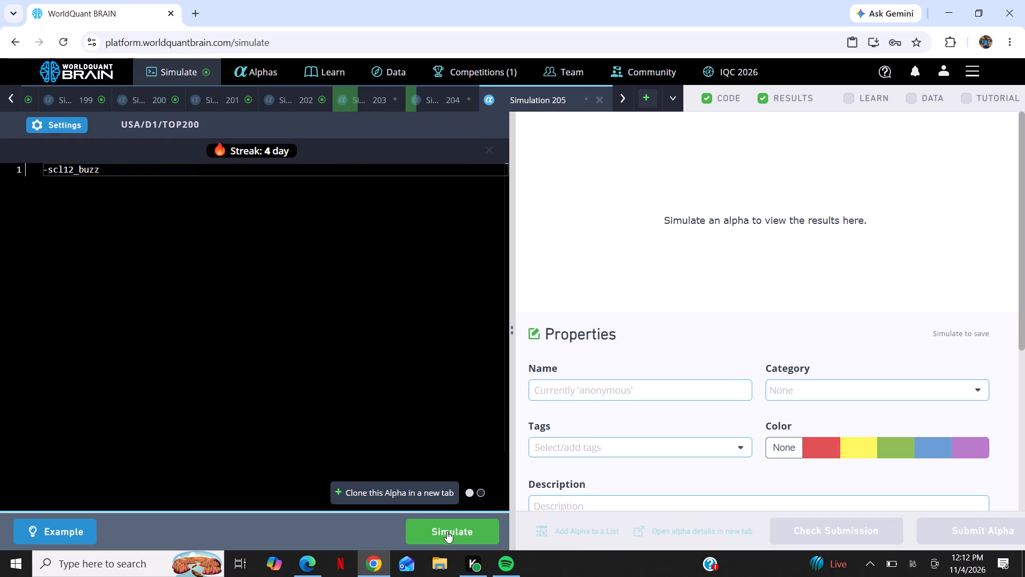
{"action": "left_click", "coordinate": [448, 535]}
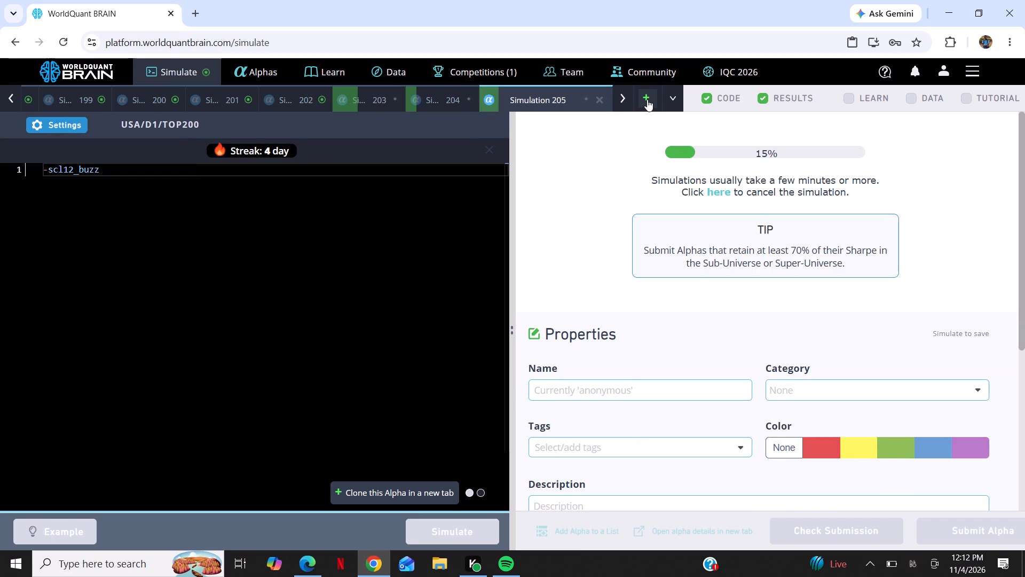
Create one more new simulation and paste the expression -scl12_buzz into its code editor.
{"action": "left_click", "coordinate": [647, 99]}
{"action": "right_click", "coordinate": [272, 292]}
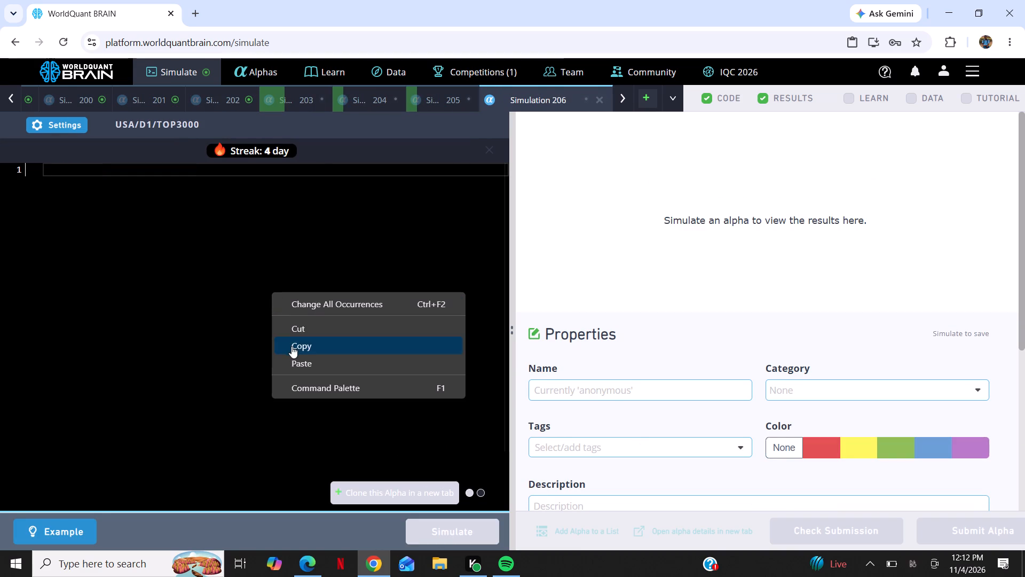
{"action": "left_click", "coordinate": [295, 357]}
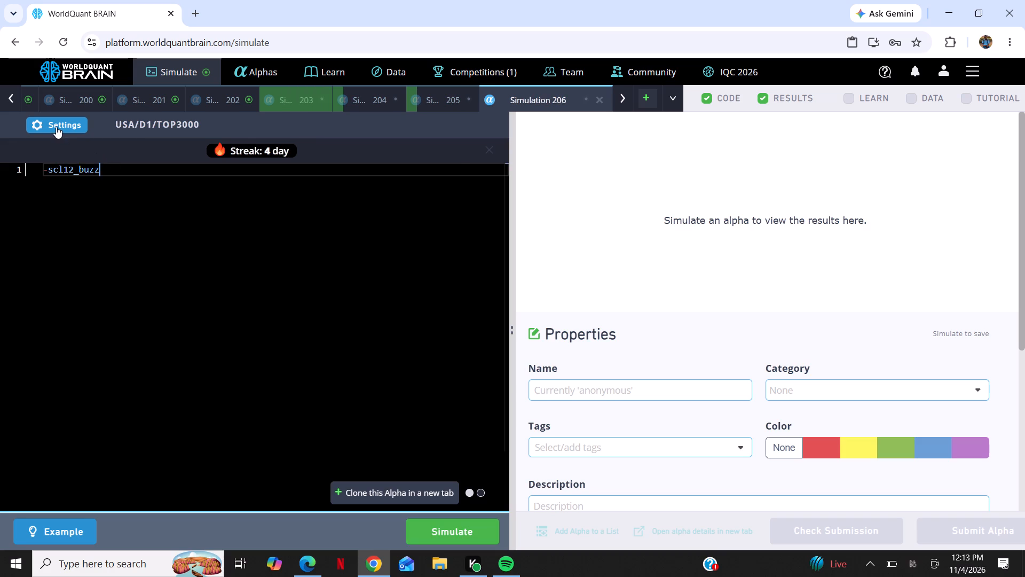
Set this simulation to truncation 0.01, decay 14 and universe TOPSP500, apply the settings and run it.
{"action": "left_click", "coordinate": [56, 127]}
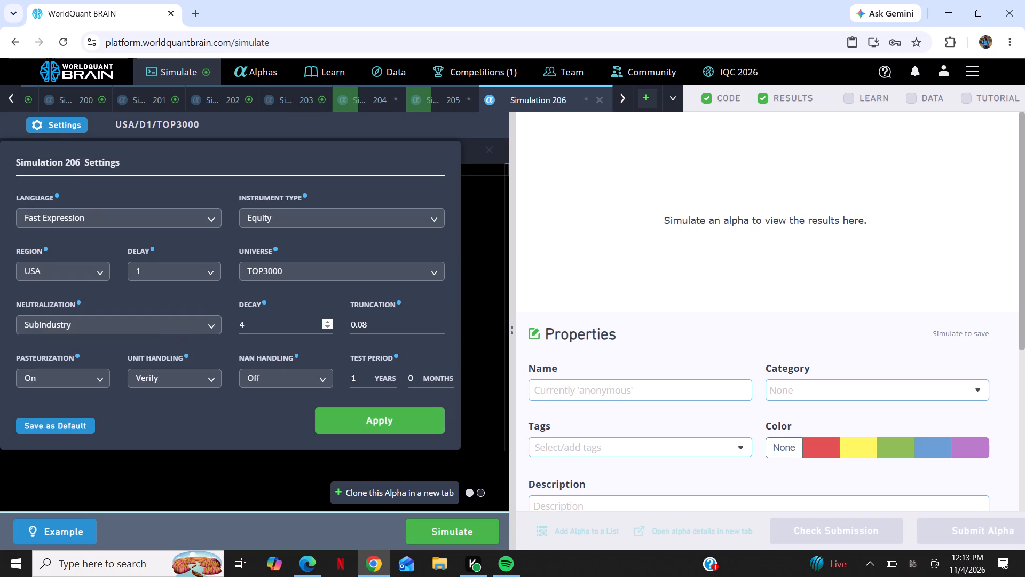
{"action": "left_click", "coordinate": [382, 322]}
{"action": "key", "text": "BackSpace"}
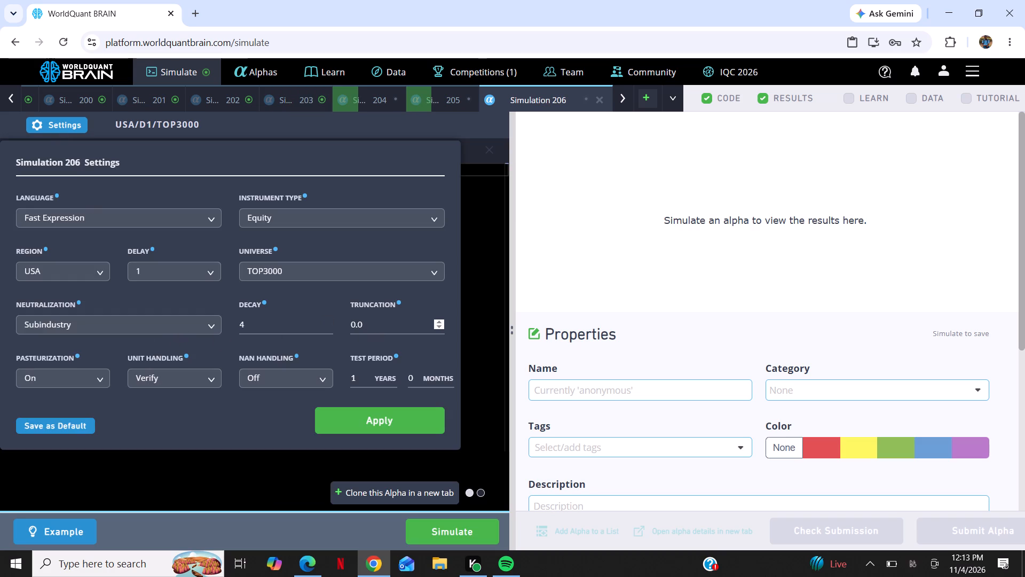
{"action": "key", "text": "1"}
{"action": "key", "text": "ctrl+super+F24"}
{"action": "key", "text": "ctrl+super+F24"}
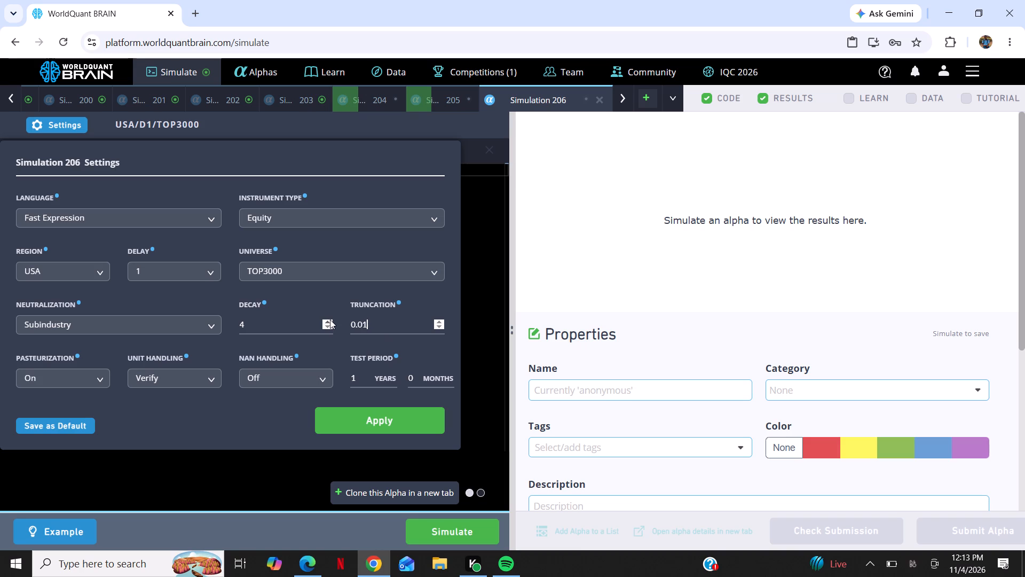
{"action": "triple_click", "coordinate": [330, 319]}
{"action": "double_click", "coordinate": [330, 319]}
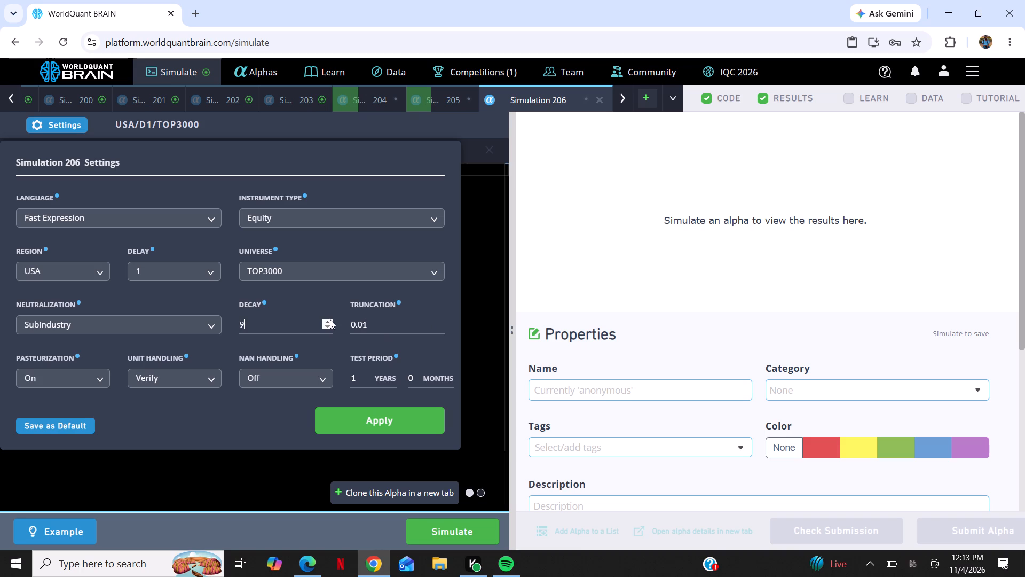
{"action": "triple_click", "coordinate": [330, 319]}
{"action": "double_click", "coordinate": [330, 319]}
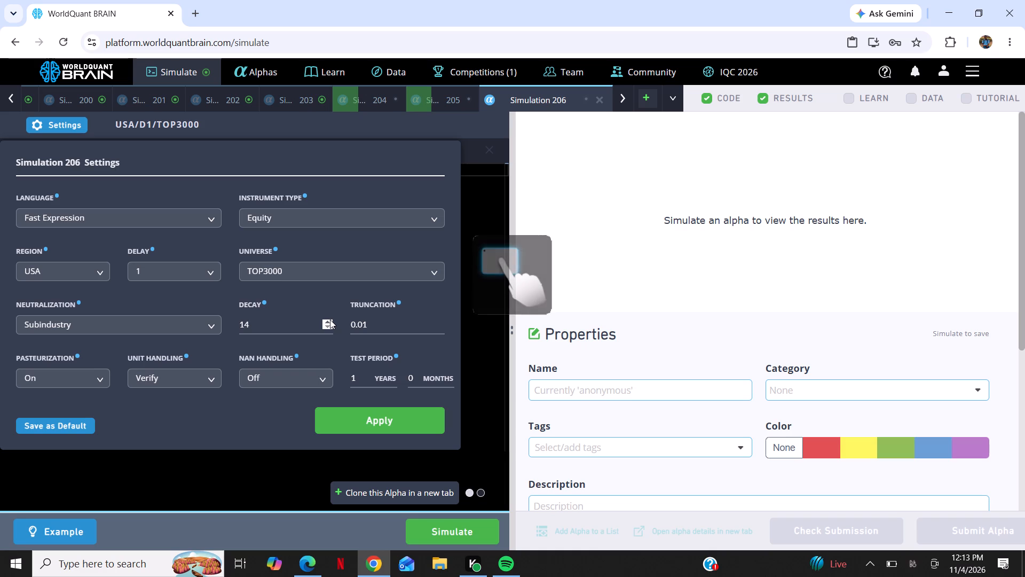
{"action": "left_click", "coordinate": [342, 276]}
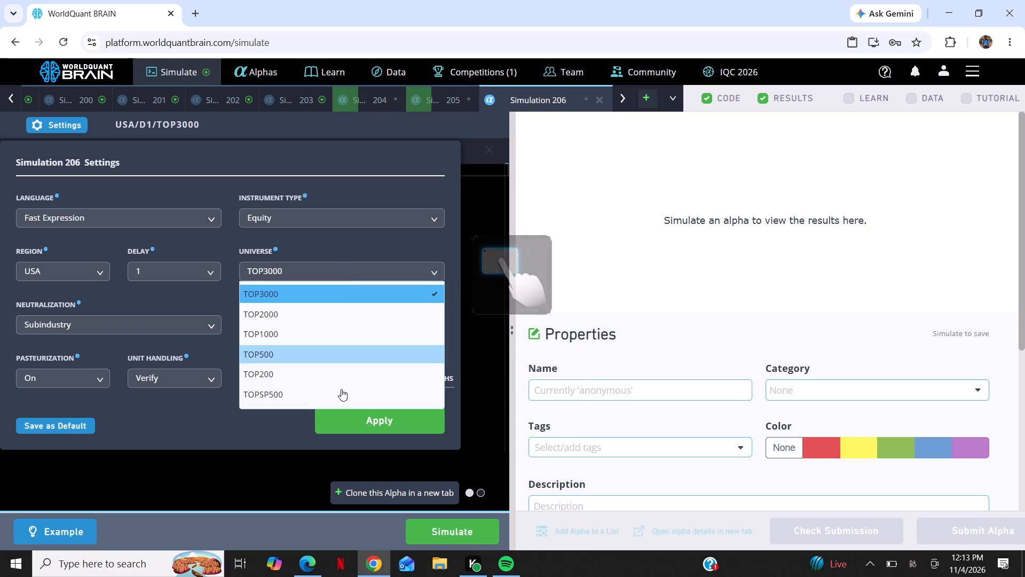
{"action": "left_click", "coordinate": [341, 399]}
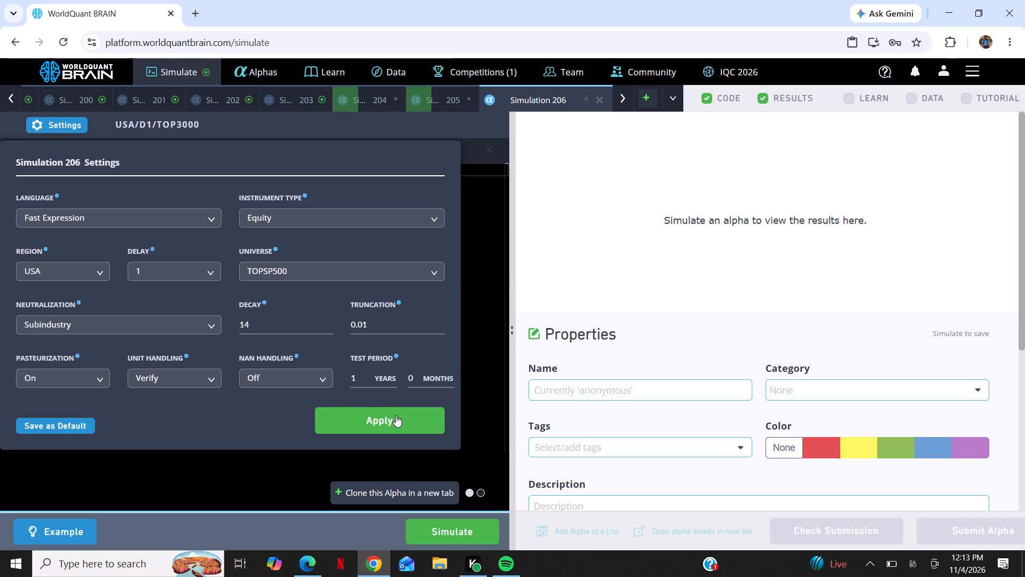
{"action": "left_click", "coordinate": [396, 416]}
{"action": "left_click", "coordinate": [469, 530]}
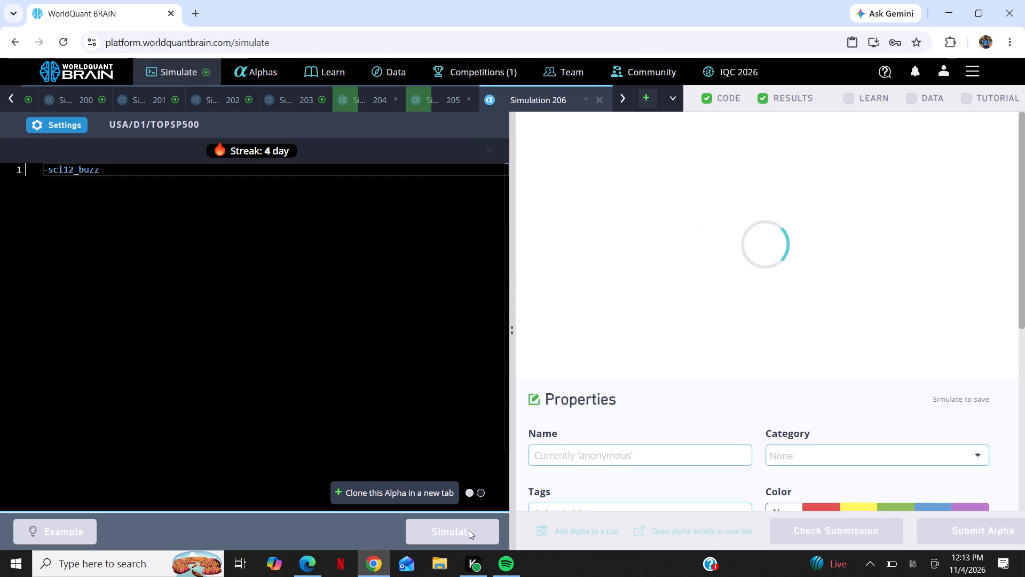
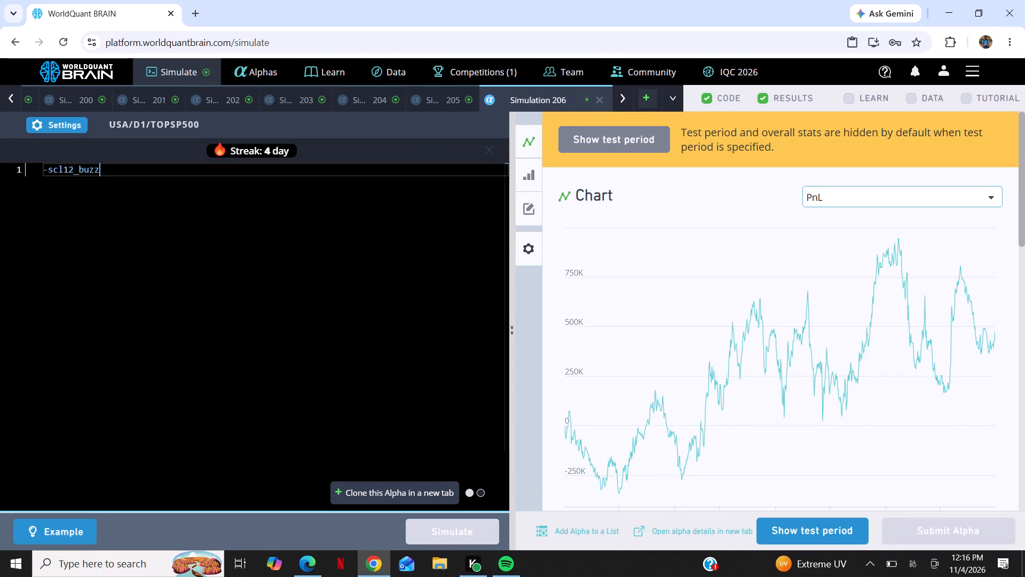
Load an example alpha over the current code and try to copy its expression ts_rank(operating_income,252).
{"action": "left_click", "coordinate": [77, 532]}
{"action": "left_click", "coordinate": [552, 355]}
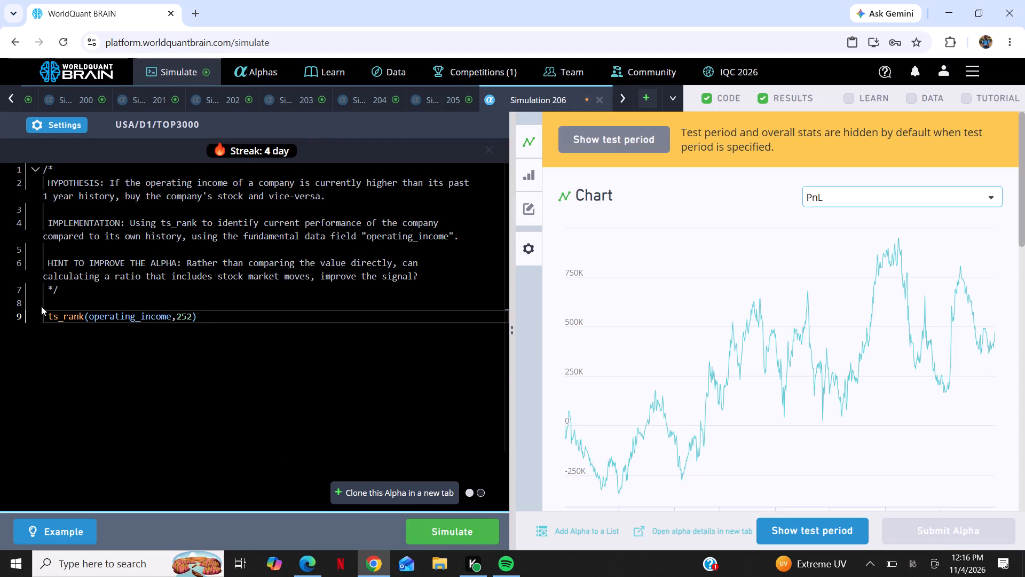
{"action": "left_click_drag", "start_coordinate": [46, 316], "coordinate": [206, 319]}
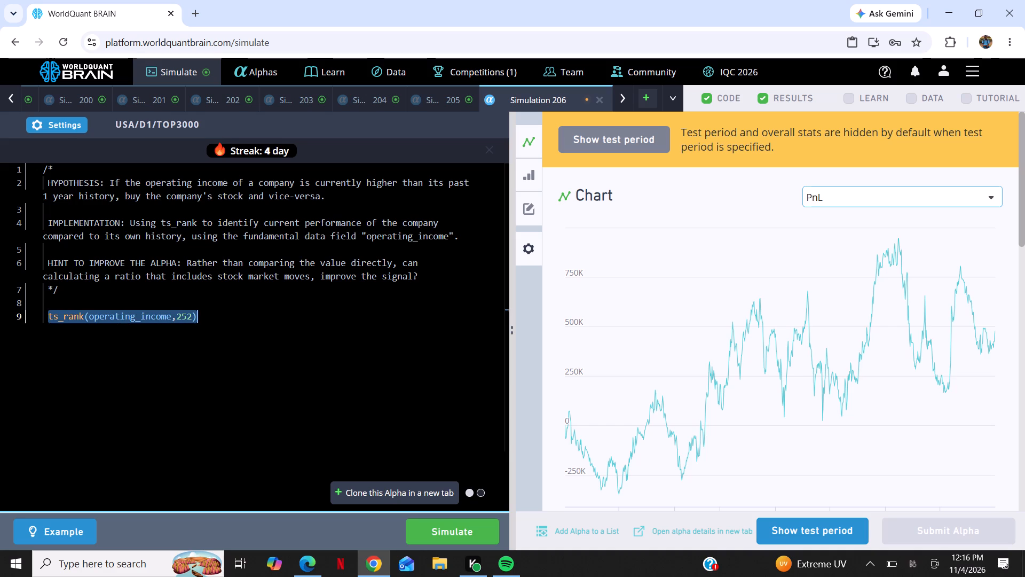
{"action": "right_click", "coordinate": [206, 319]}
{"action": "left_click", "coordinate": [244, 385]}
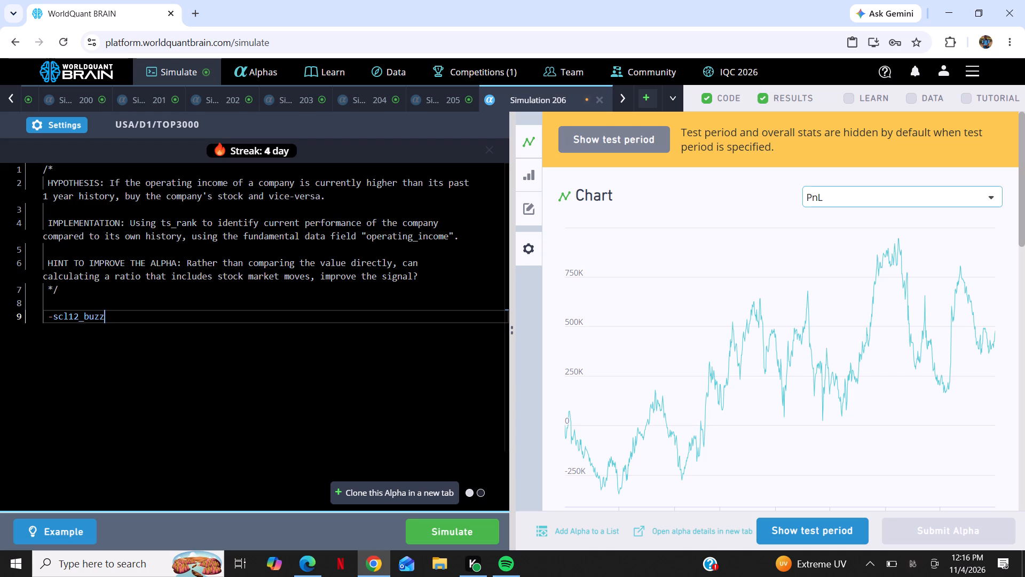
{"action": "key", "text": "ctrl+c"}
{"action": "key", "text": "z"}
Switch to a different example alpha, discarding the modified code, and copy its expression -ts_rank(fn_liab_fair_val_l1_a,252).
{"action": "left_click", "coordinate": [60, 536]}
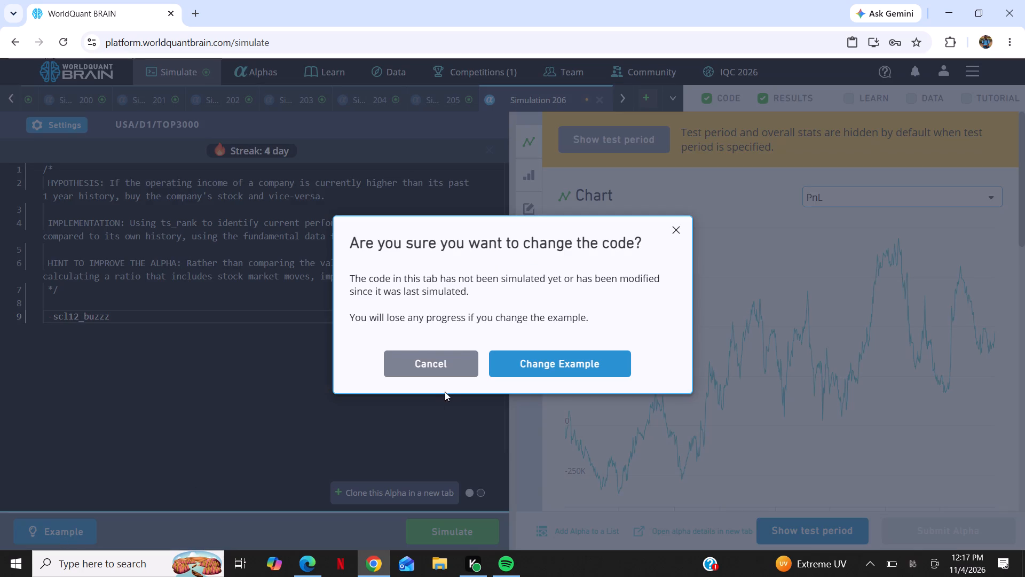
{"action": "left_click", "coordinate": [577, 368]}
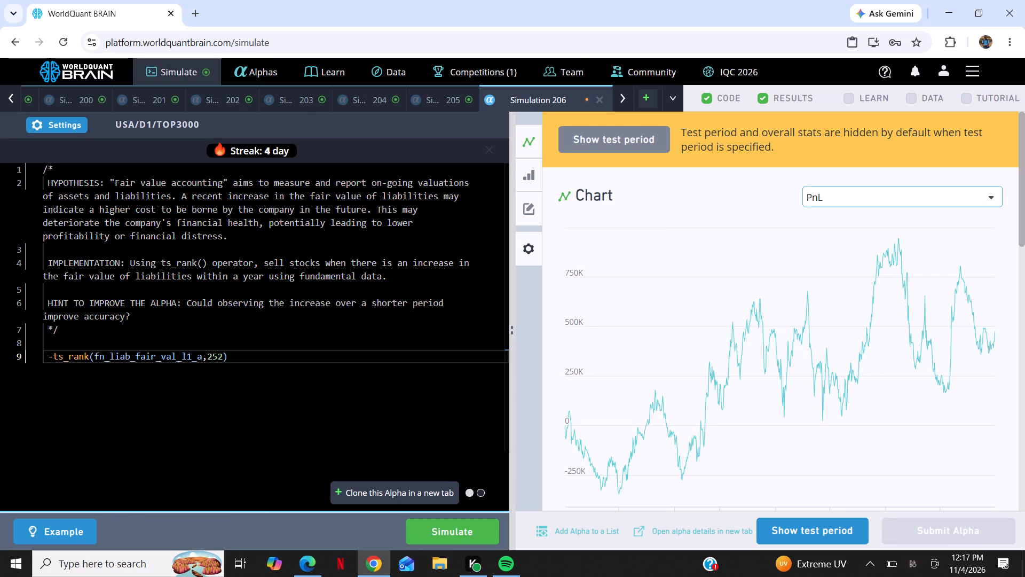
{"action": "left_click_drag", "start_coordinate": [48, 358], "coordinate": [231, 360]}
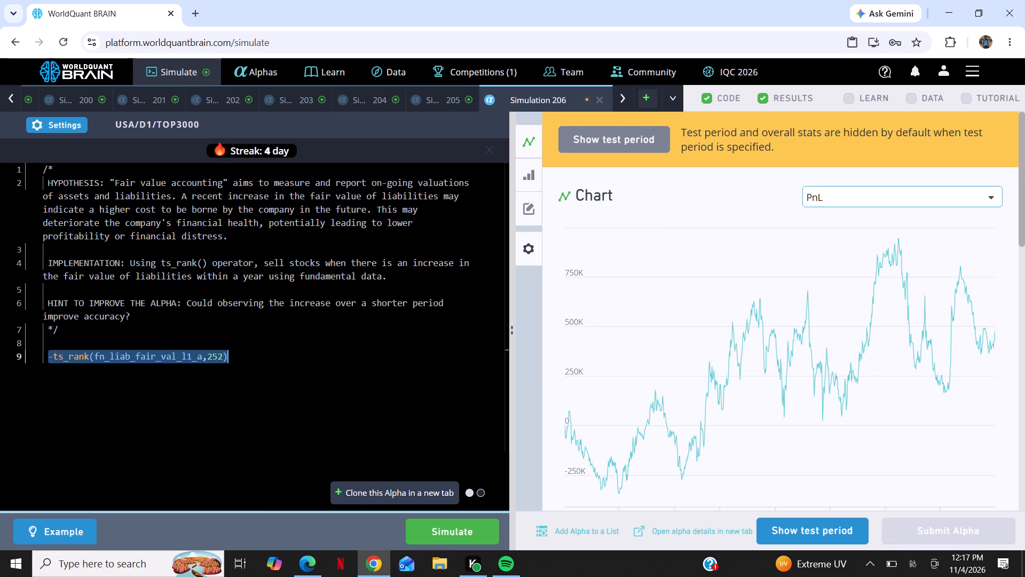
{"action": "right_click", "coordinate": [231, 360]}
{"action": "left_click", "coordinate": [270, 416]}
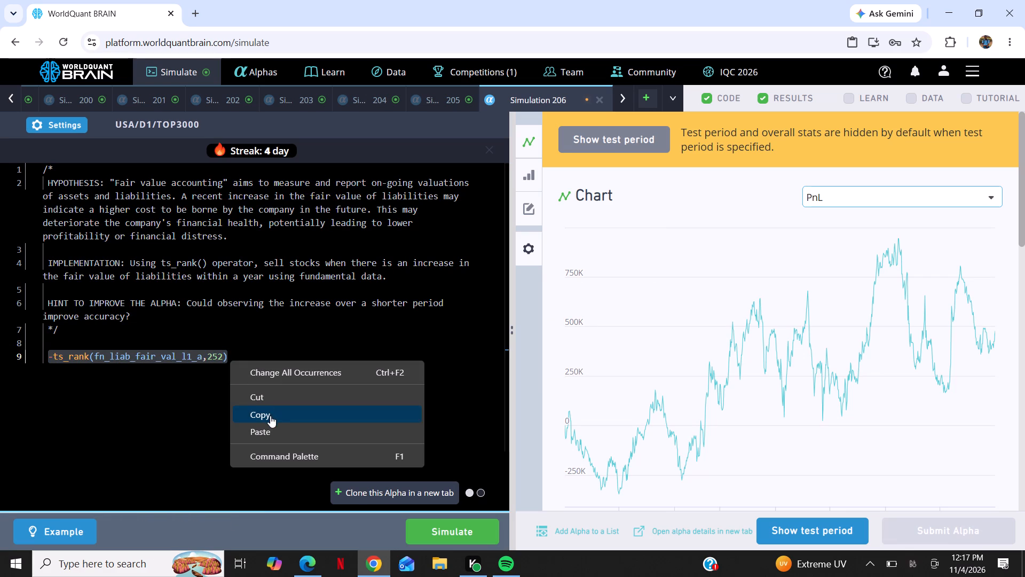
Create a new simulation and paste the expression -ts_rank(fn_liab_fair_val_l1_a,252) into its code editor.
{"action": "left_click", "coordinate": [648, 89]}
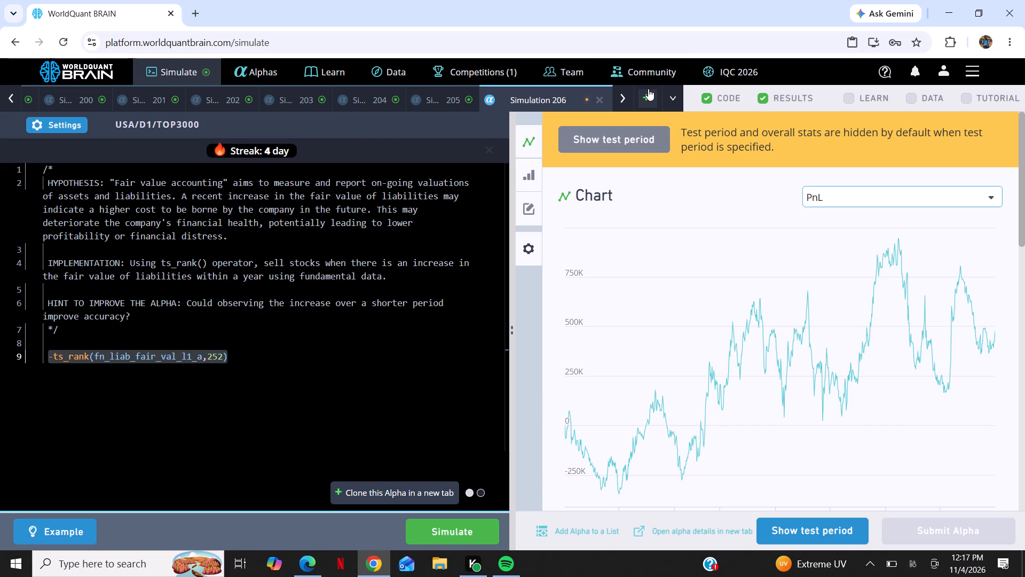
{"action": "right_click", "coordinate": [317, 279]}
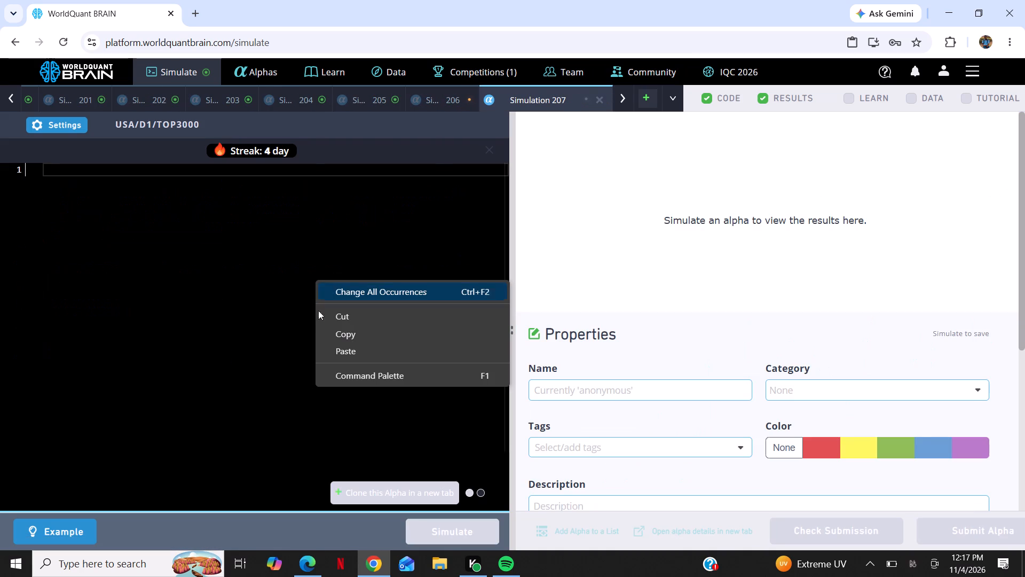
{"action": "left_click", "coordinate": [340, 349]}
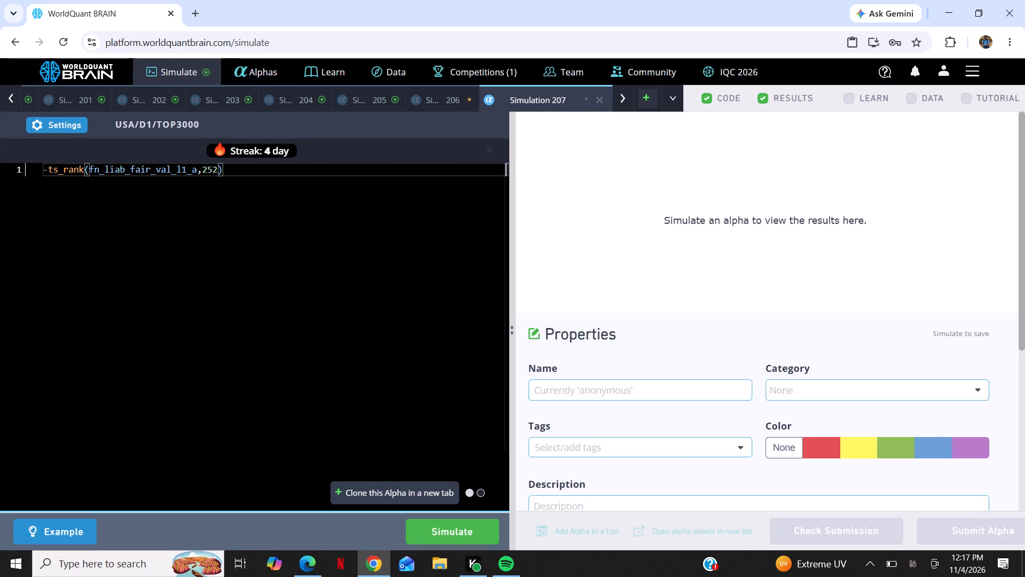
Set this simulation to truncation 0.05, universe TOPSP500 and decay 1, apply the settings and run it.
{"action": "left_click", "coordinate": [75, 126]}
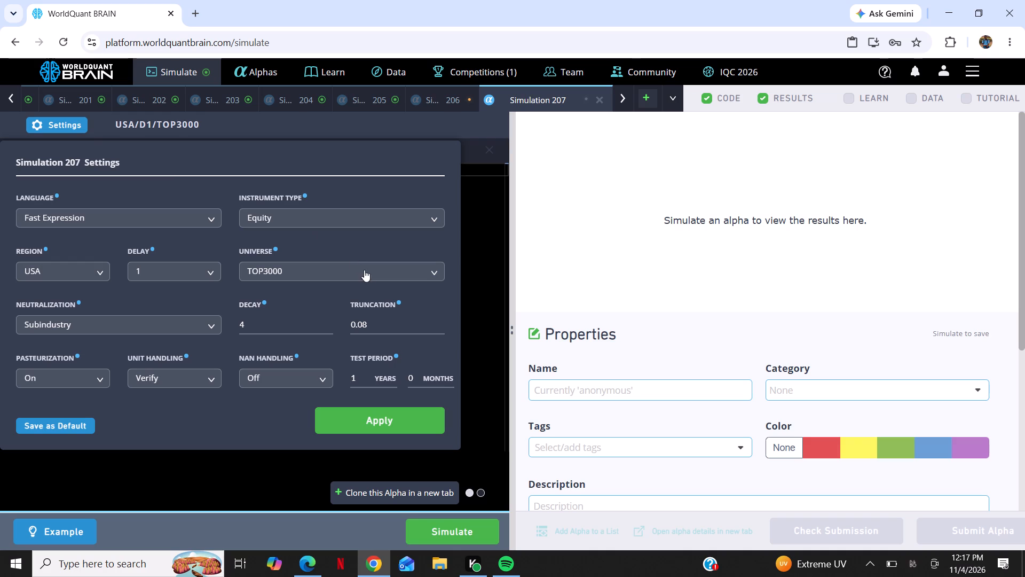
{"action": "left_click", "coordinate": [397, 330]}
{"action": "key", "text": "BackSpace"}
{"action": "key", "text": "5"}
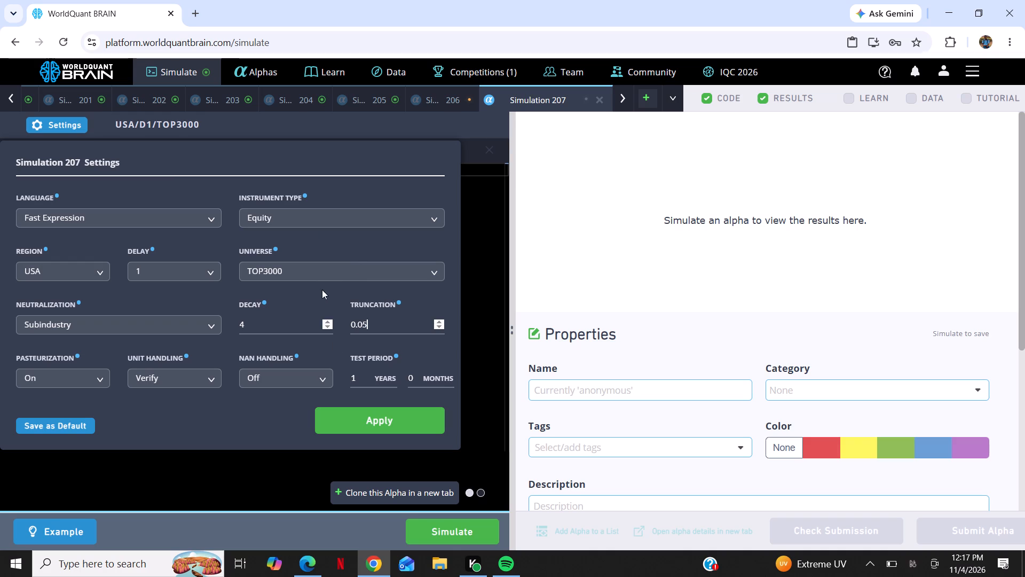
{"action": "left_click", "coordinate": [331, 272]}
{"action": "left_click", "coordinate": [297, 395]}
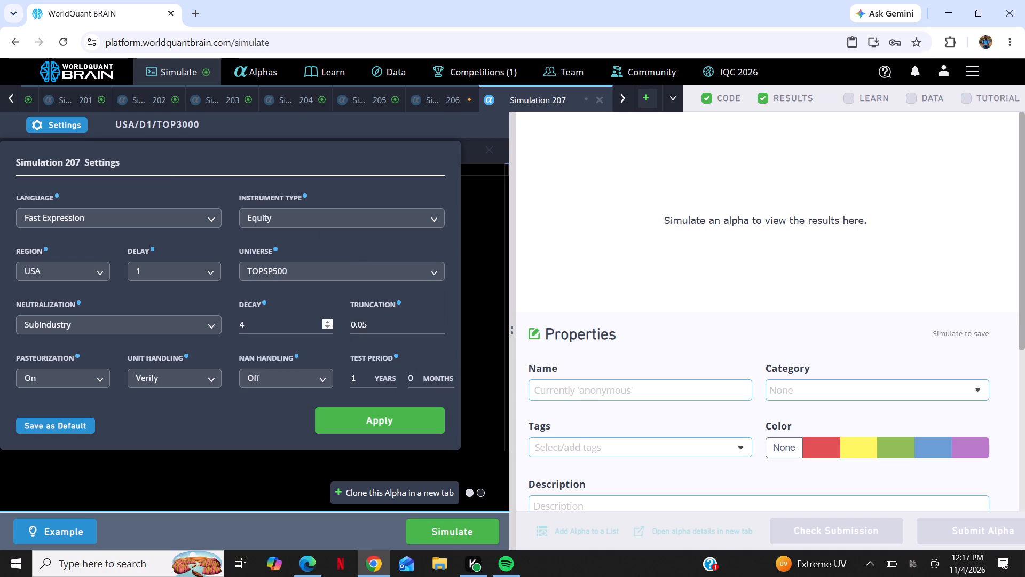
{"action": "triple_click", "coordinate": [325, 325]}
{"action": "left_click", "coordinate": [325, 325]}
{"action": "left_click", "coordinate": [329, 319]}
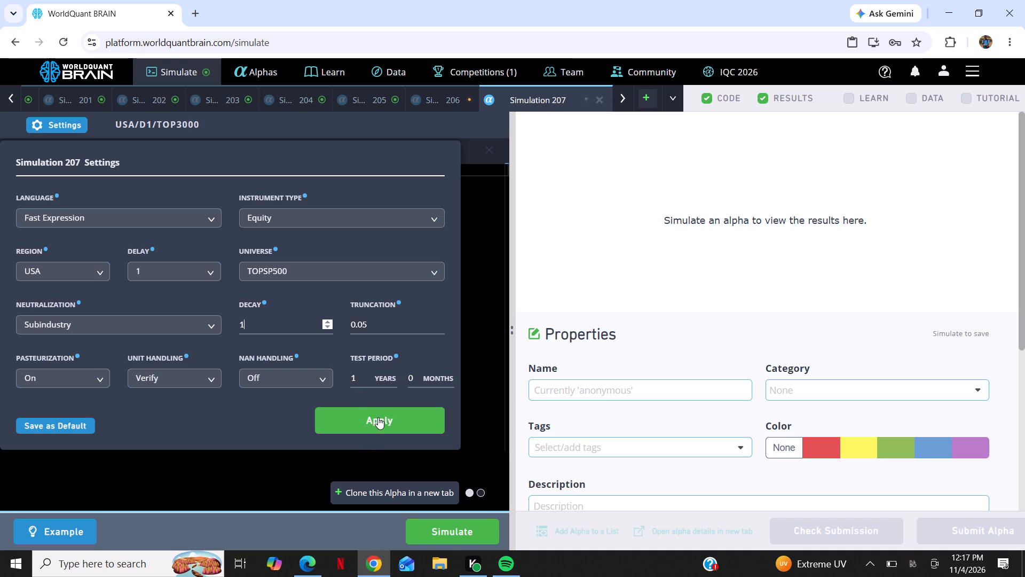
{"action": "left_click", "coordinate": [378, 417]}
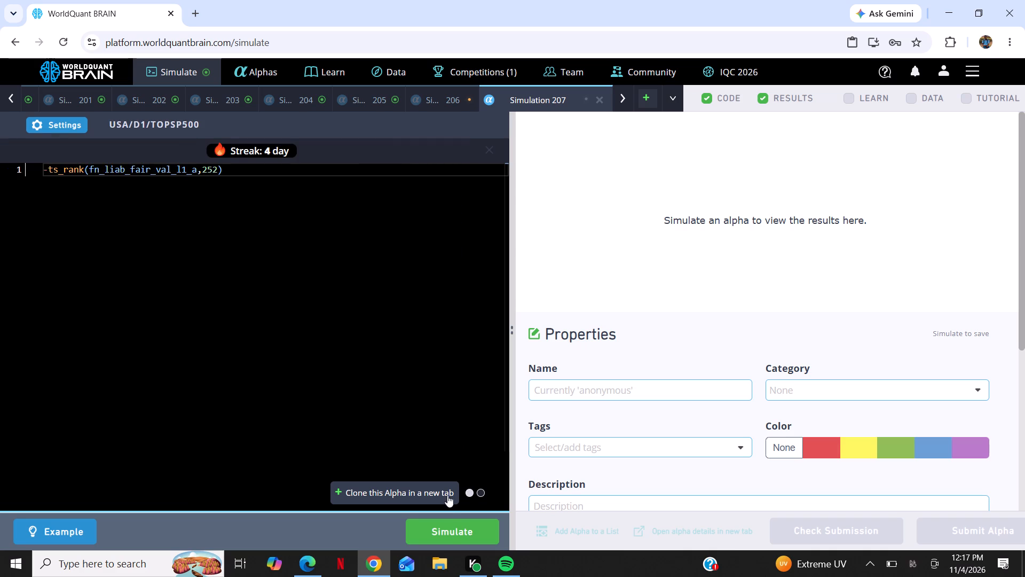
{"action": "left_click", "coordinate": [449, 528]}
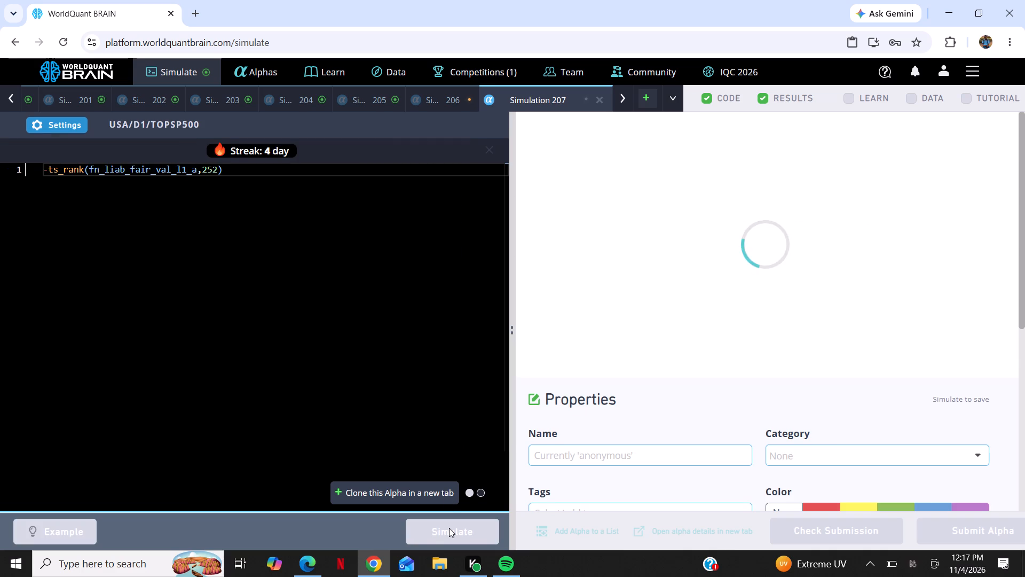
Create another new simulation and paste the expression -ts_rank(fn_liab_fair_val_l1_a,252) into its code editor.
{"action": "left_click", "coordinate": [649, 97]}
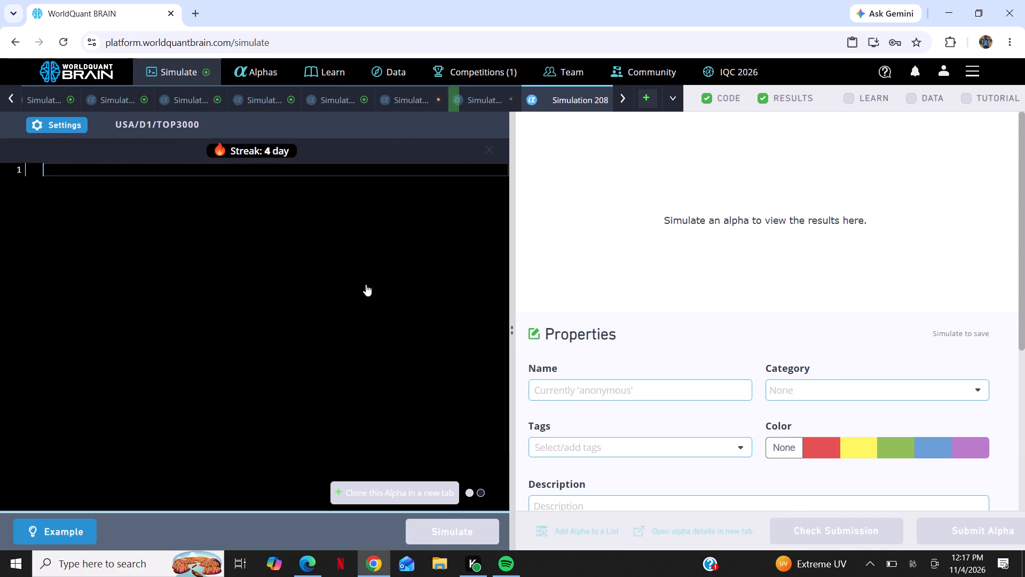
{"action": "right_click", "coordinate": [357, 292]}
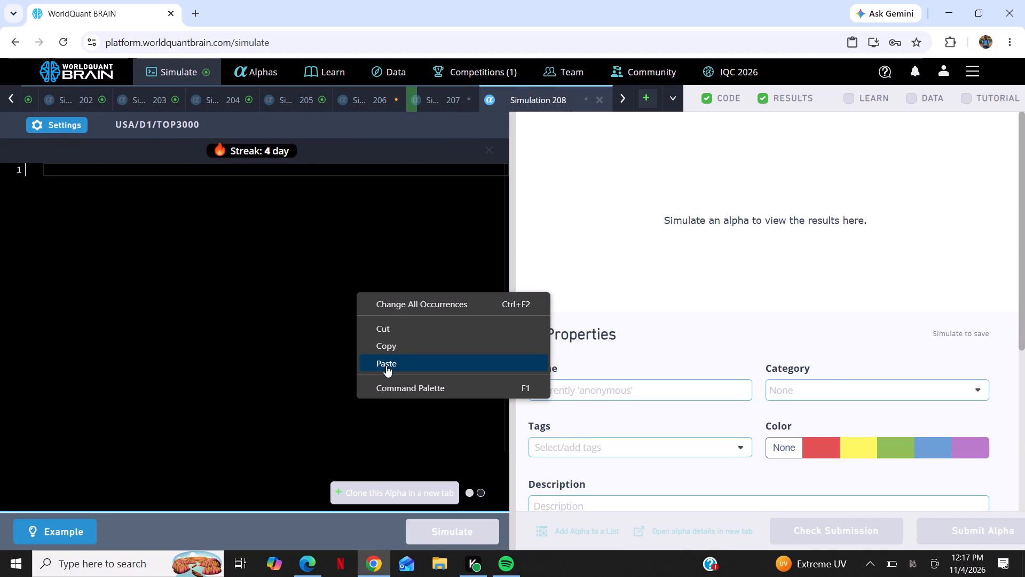
{"action": "left_click", "coordinate": [386, 365]}
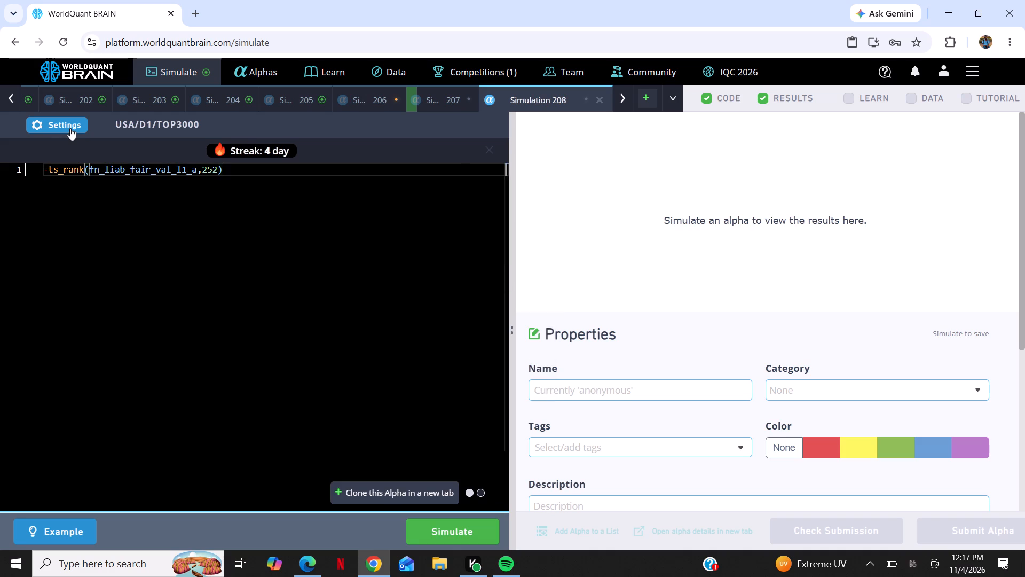
Set this simulation to truncation 0.05, decay 2 and universe TOP2000, apply the settings and run it.
{"action": "left_click", "coordinate": [70, 128]}
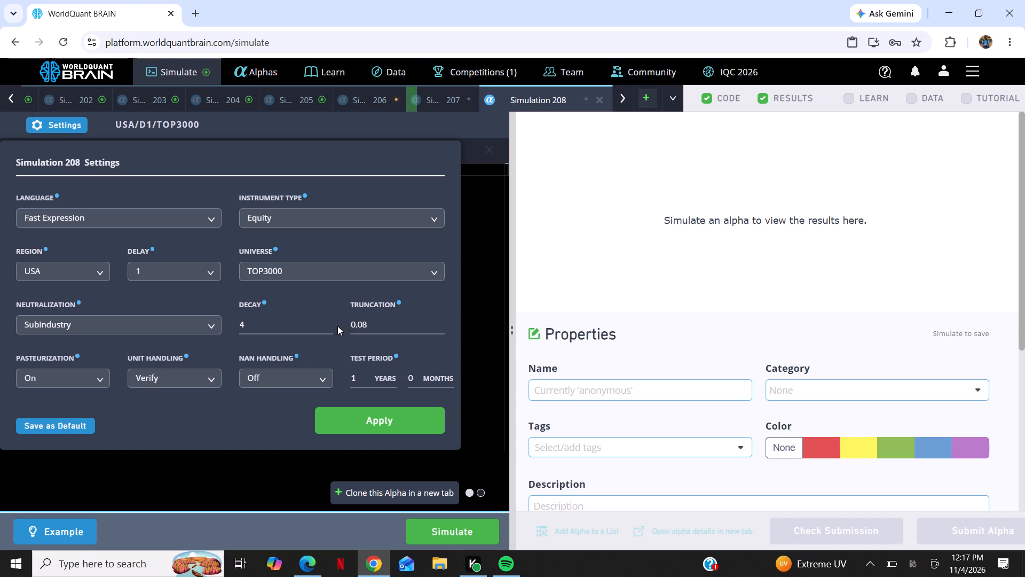
{"action": "left_click", "coordinate": [442, 328]}
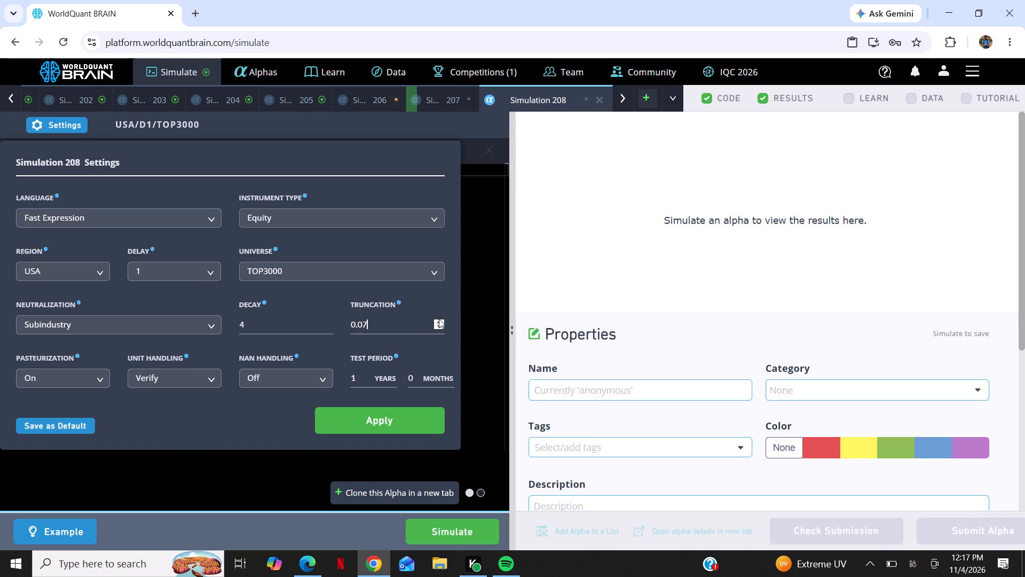
{"action": "left_click", "coordinate": [439, 319]}
{"action": "left_click", "coordinate": [439, 319]}
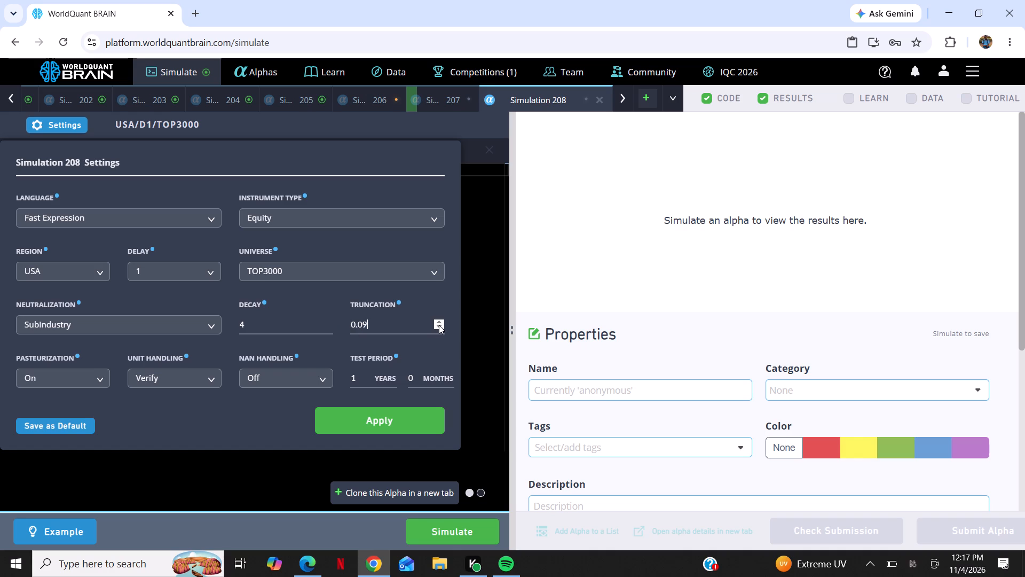
{"action": "double_click", "coordinate": [439, 325]}
{"action": "left_click", "coordinate": [439, 325]}
{"action": "double_click", "coordinate": [439, 325]}
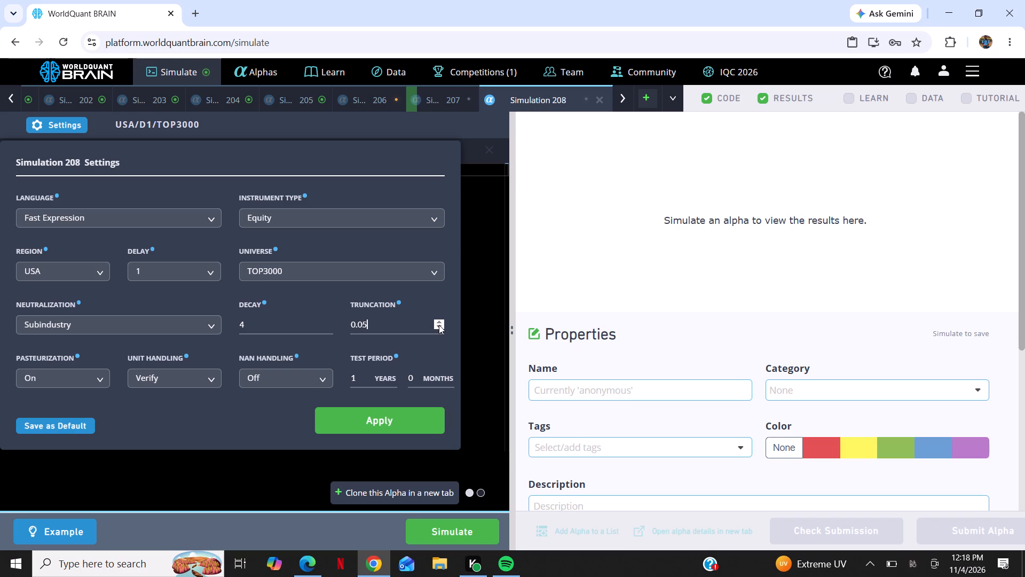
{"action": "left_click", "coordinate": [439, 322]}
{"action": "left_click", "coordinate": [330, 323]}
{"action": "triple_click", "coordinate": [330, 327]}
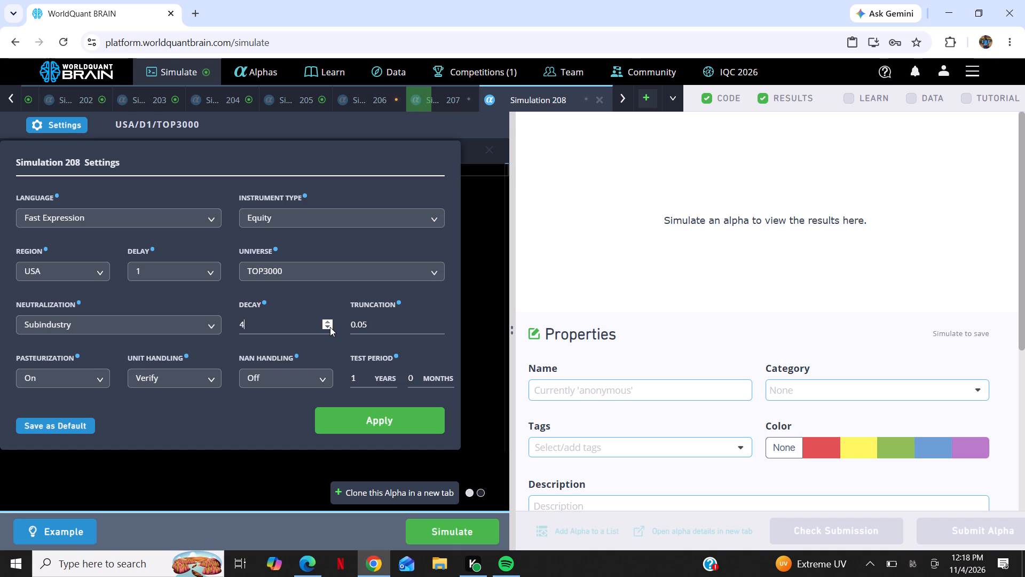
{"action": "left_click", "coordinate": [331, 275]}
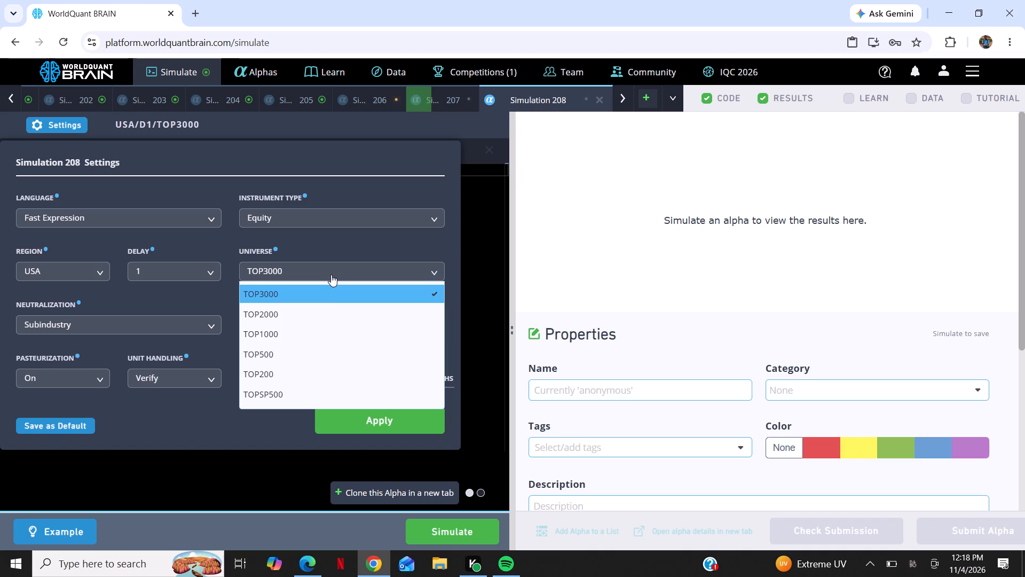
{"action": "left_click", "coordinate": [324, 310]}
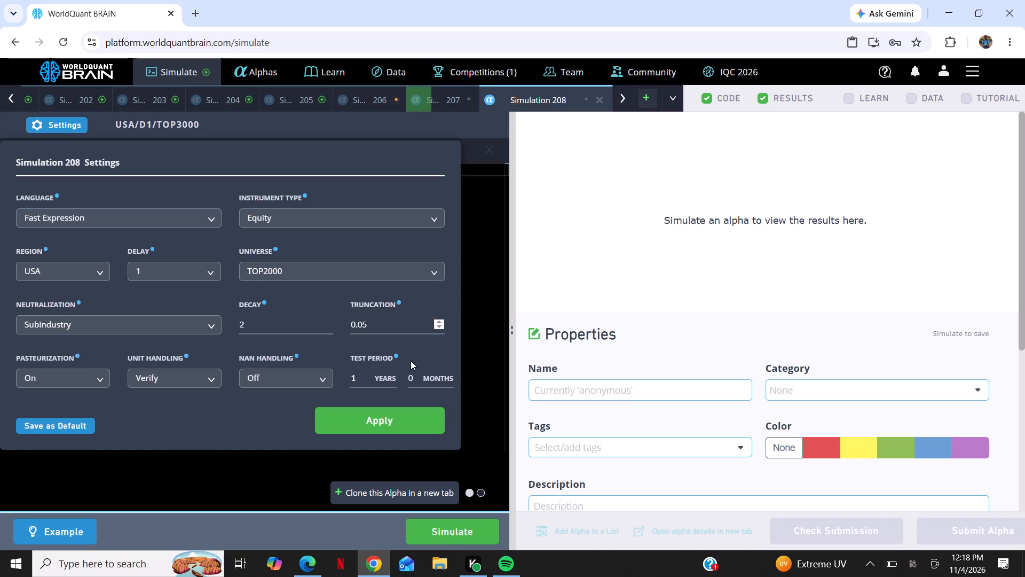
{"action": "left_click", "coordinate": [415, 411]}
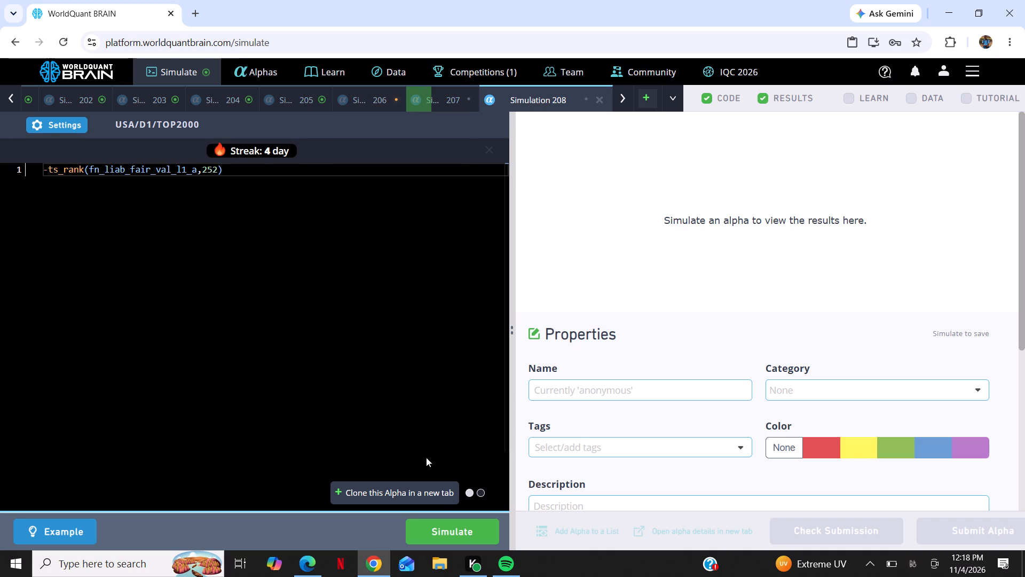
{"action": "left_click", "coordinate": [450, 533]}
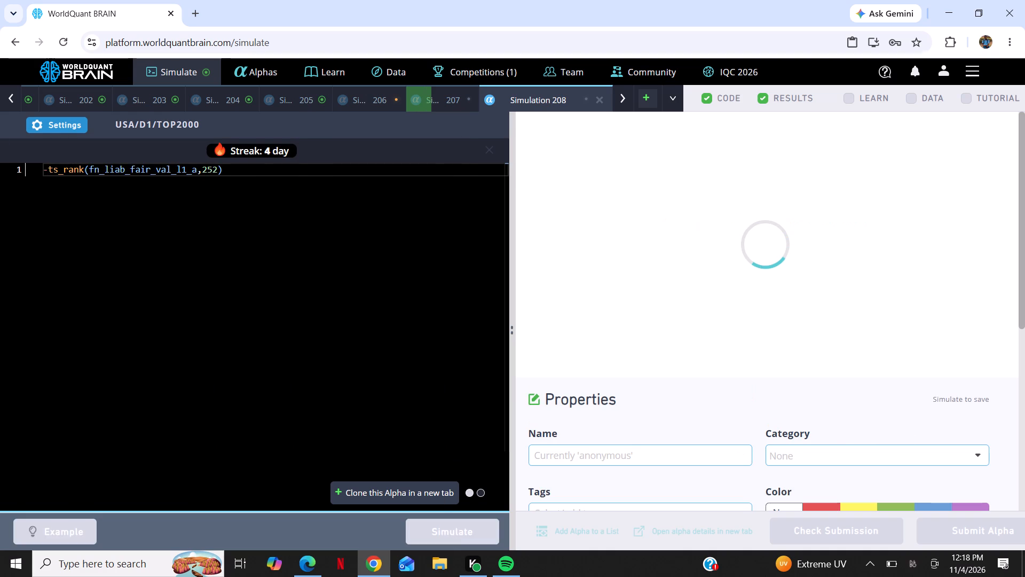
Create a new simulation and paste the expression -ts_rank(fn_liab_fair_val_l1_a,252) into its code editor.
{"action": "left_click", "coordinate": [637, 104]}
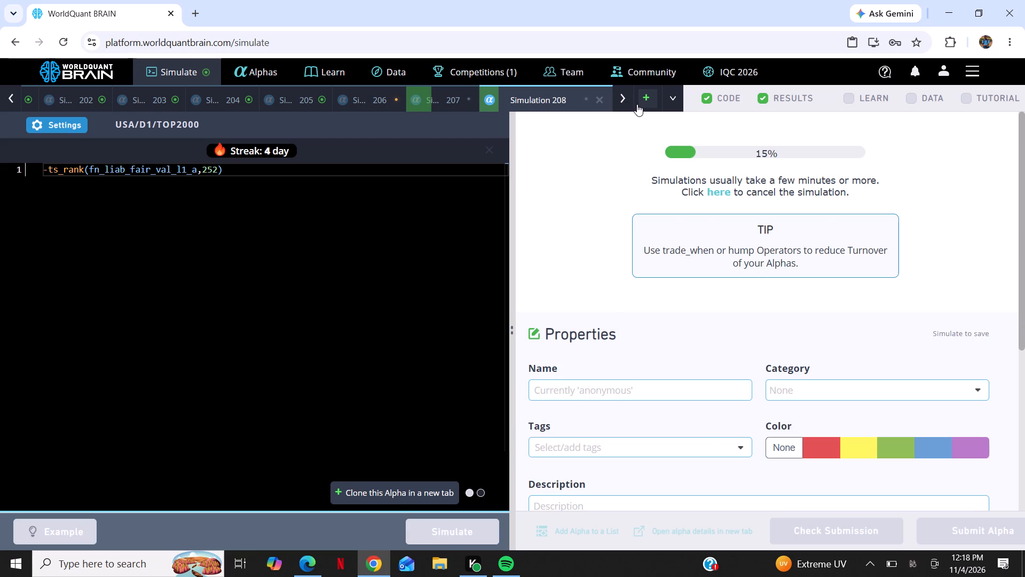
{"action": "right_click", "coordinate": [253, 341]}
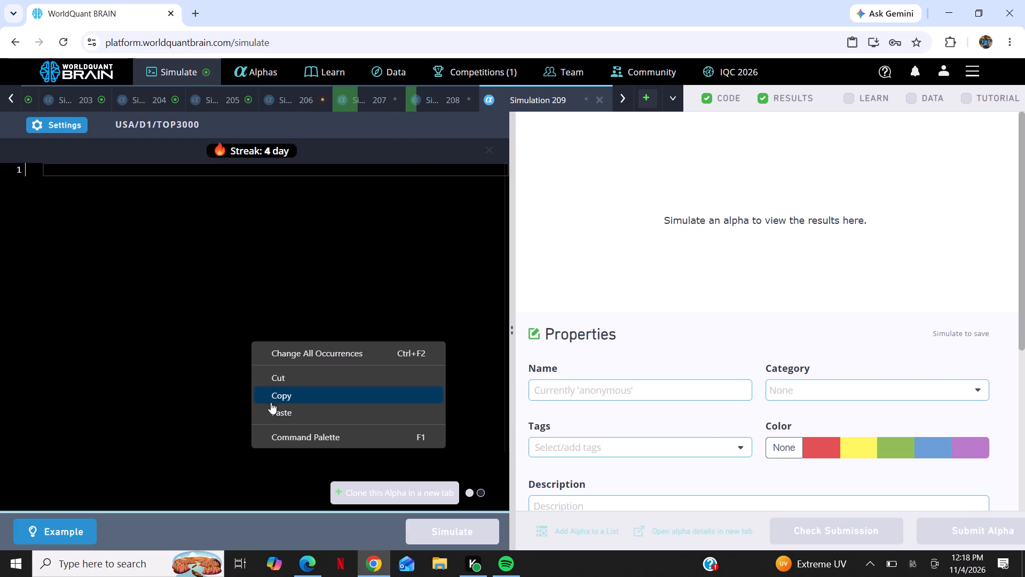
{"action": "left_click", "coordinate": [273, 409]}
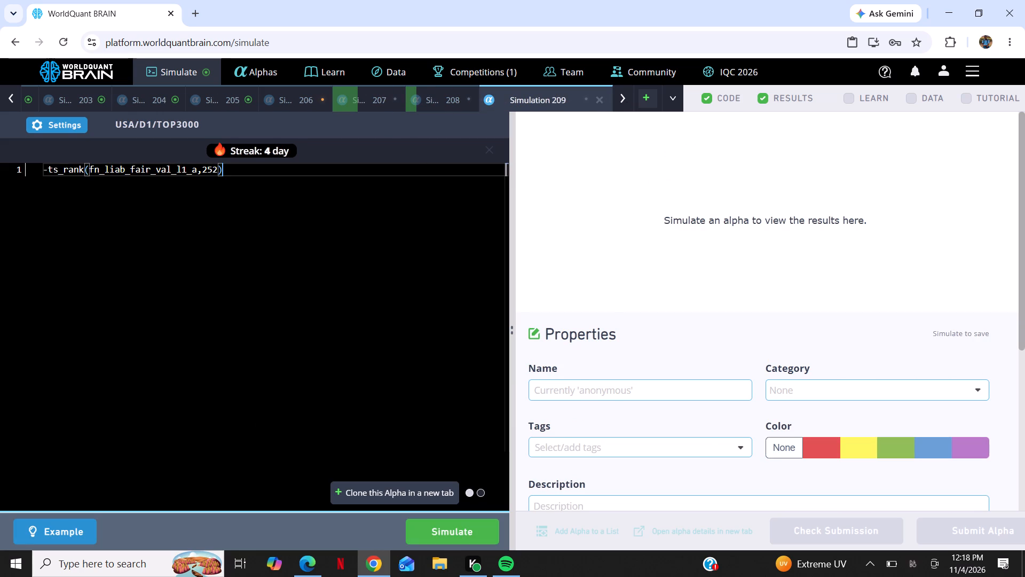
Set this simulation to truncation 0.05, decay 3 and universe TOP500, apply the settings and run it.
{"action": "left_click", "coordinate": [76, 129]}
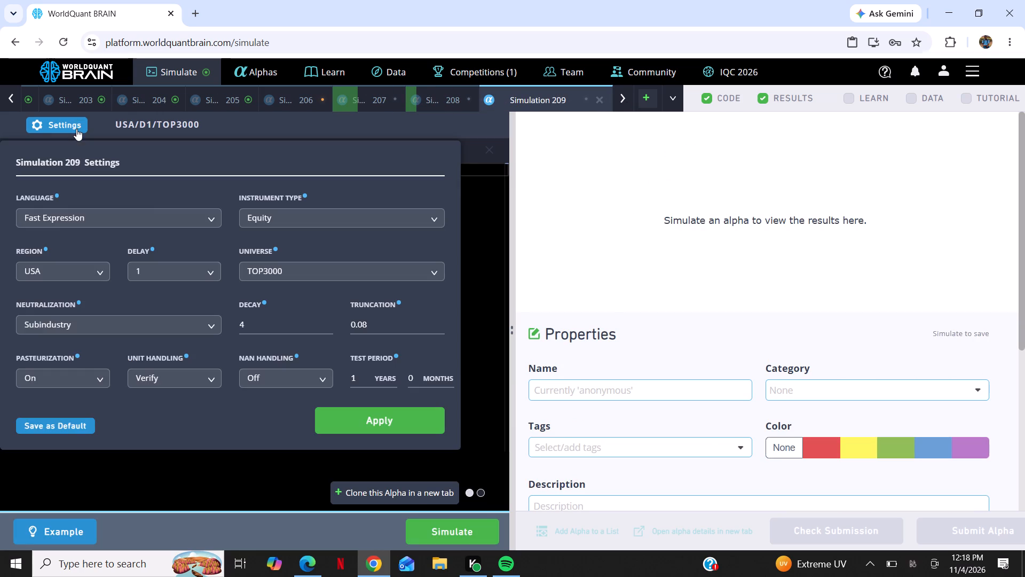
{"action": "left_click", "coordinate": [274, 274]}
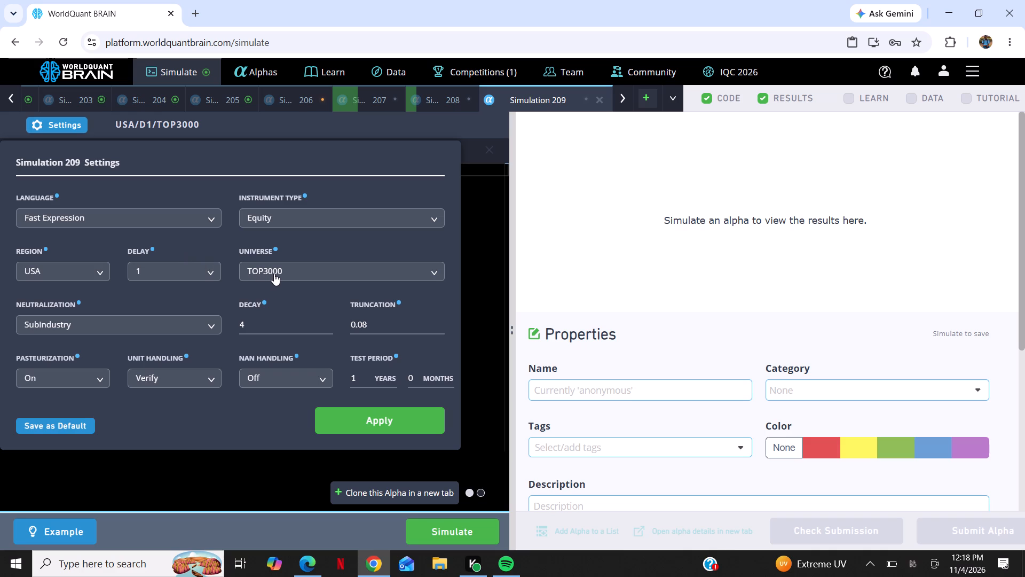
{"action": "left_click", "coordinate": [275, 334]}
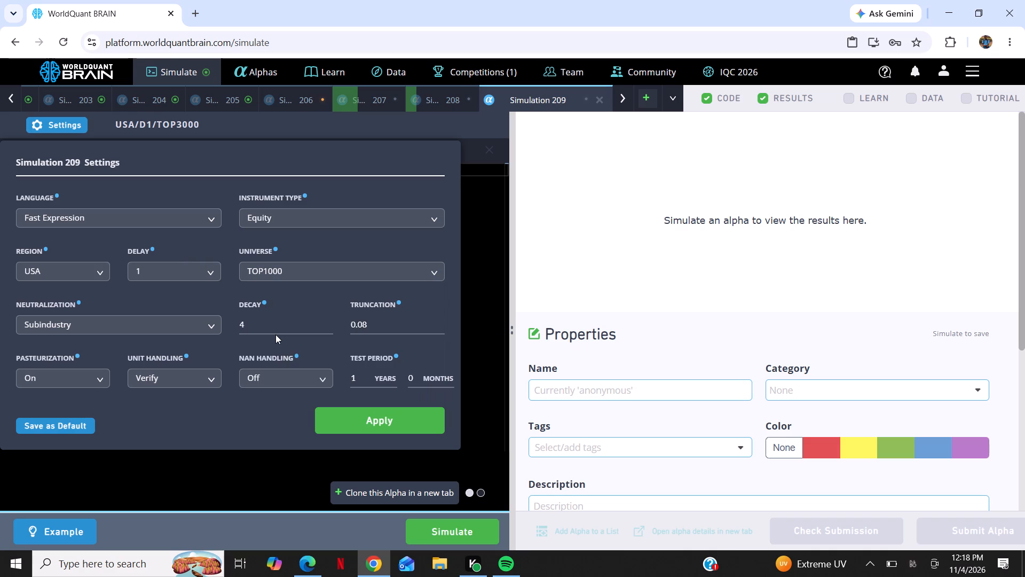
{"action": "left_click", "coordinate": [379, 323]}
{"action": "key", "text": "BackSpace"}
{"action": "key", "text": "5"}
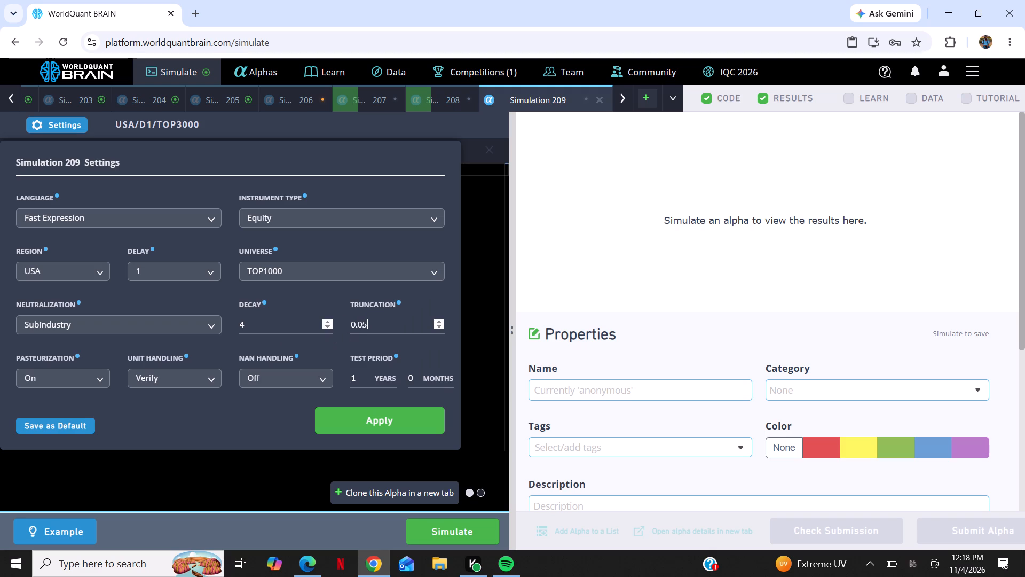
{"action": "triple_click", "coordinate": [329, 327]}
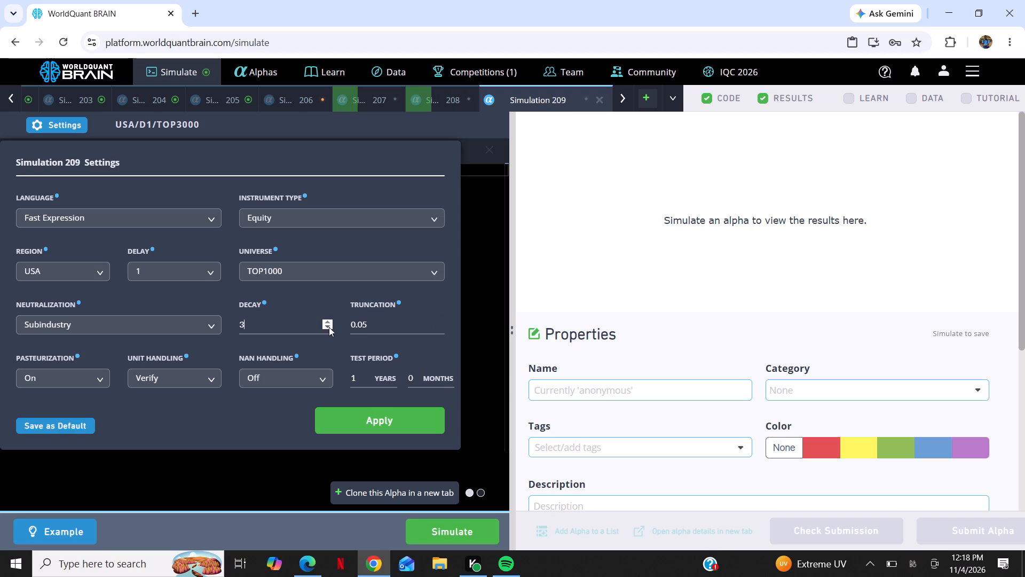
{"action": "left_click", "coordinate": [329, 318]}
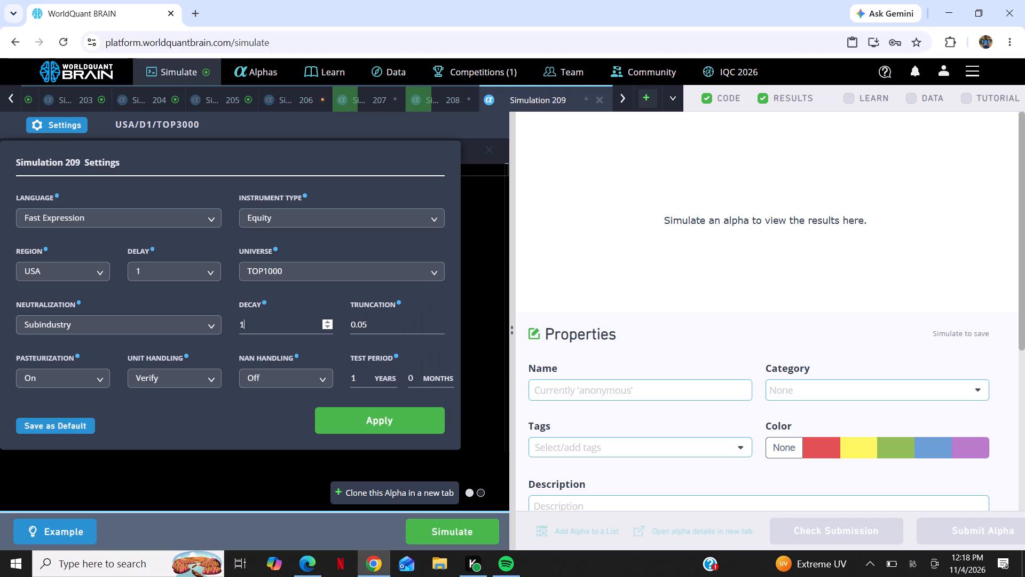
{"action": "double_click", "coordinate": [329, 320]}
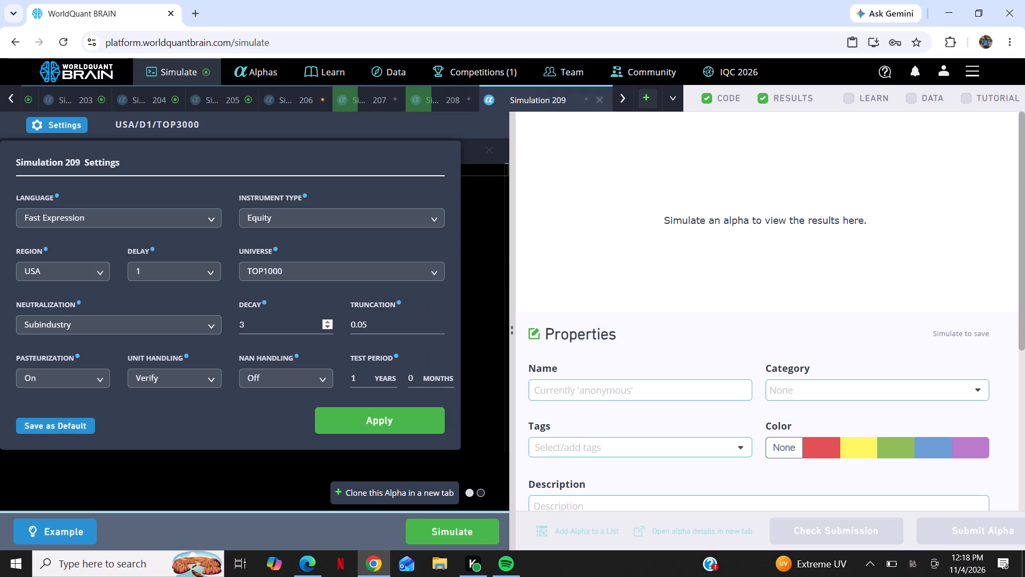
{"action": "left_click", "coordinate": [327, 278]}
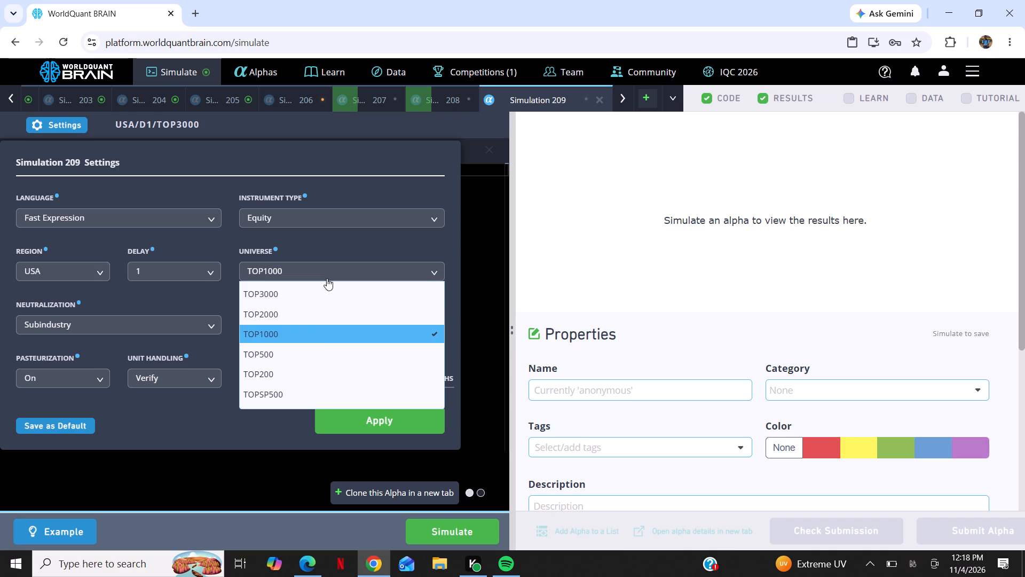
{"action": "left_click", "coordinate": [318, 349]}
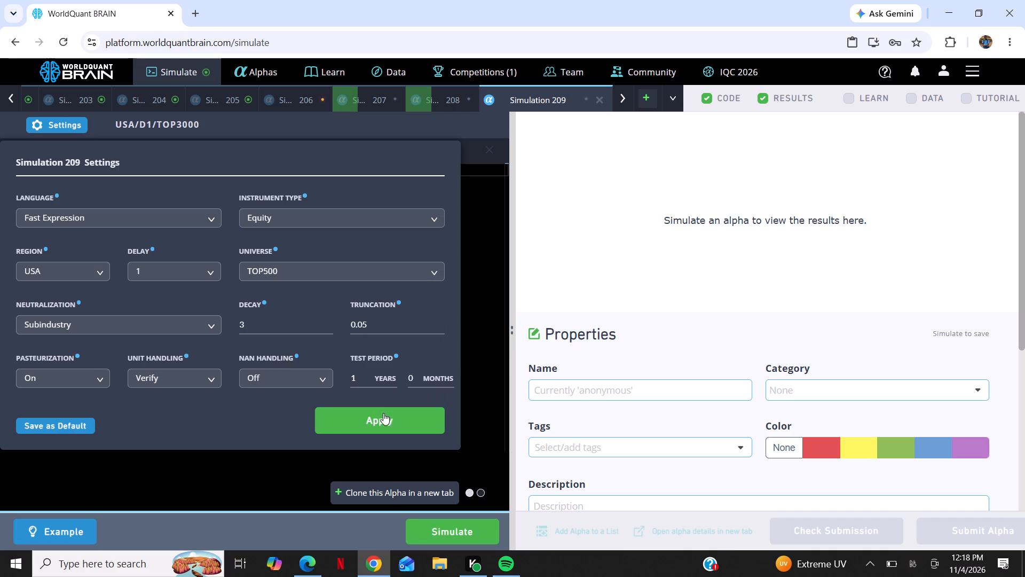
{"action": "left_click", "coordinate": [387, 425]}
{"action": "left_click", "coordinate": [470, 535]}
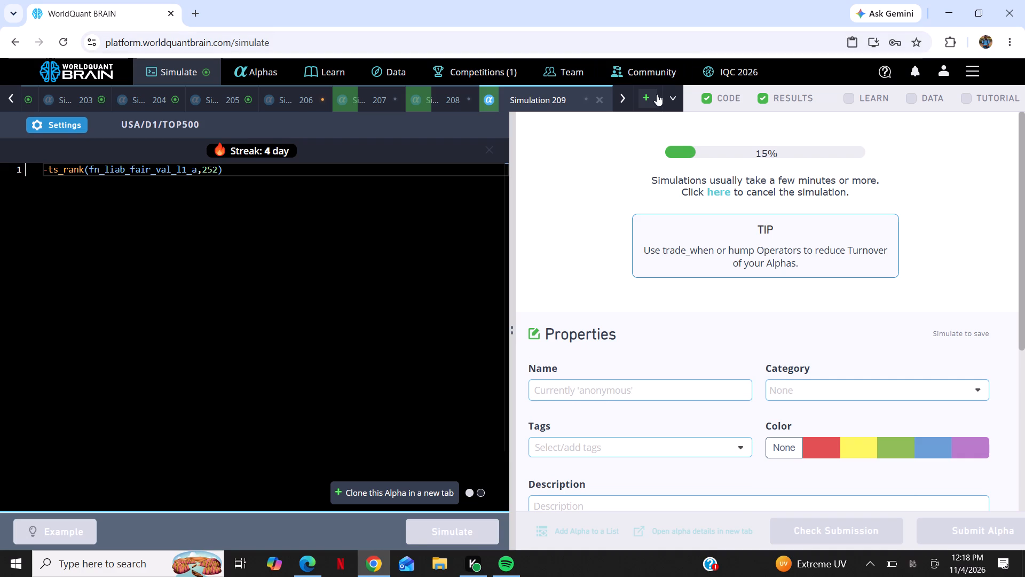
Create another new simulation and paste the expression -ts_rank(fn_liab_fair_val_l1_a,252) into its code editor.
{"action": "left_click", "coordinate": [645, 103]}
{"action": "right_click", "coordinate": [441, 238]}
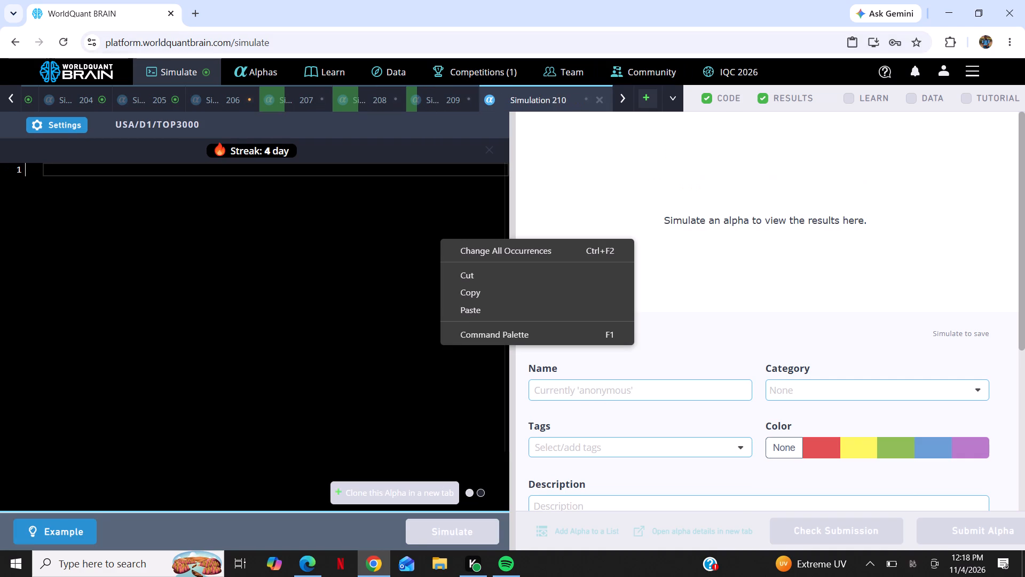
{"action": "left_click", "coordinate": [465, 314]}
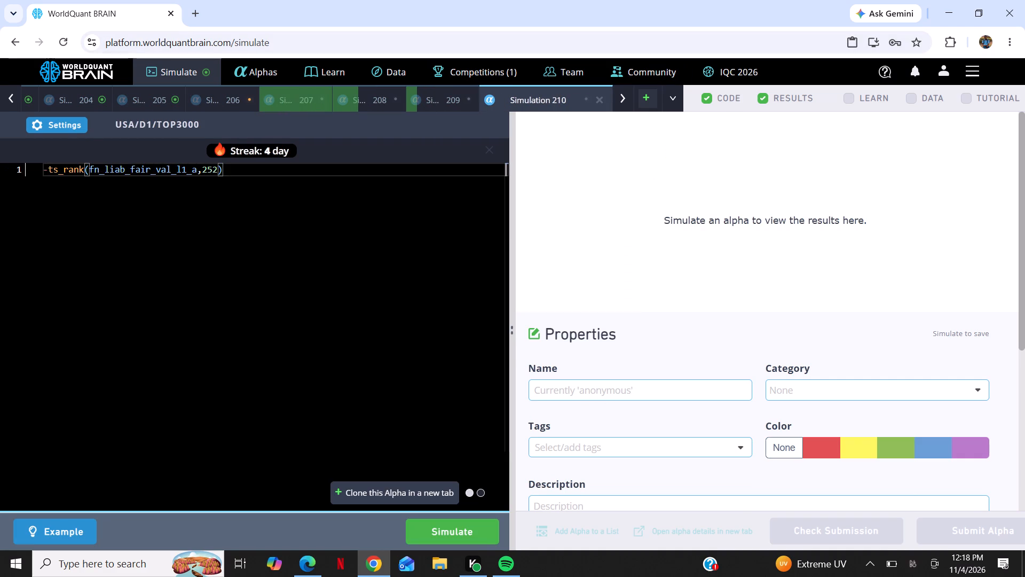
Set this simulation to truncation 0.05 and universe TOP500, keeping decay 4, apply the settings and run it.
{"action": "left_click", "coordinate": [74, 122]}
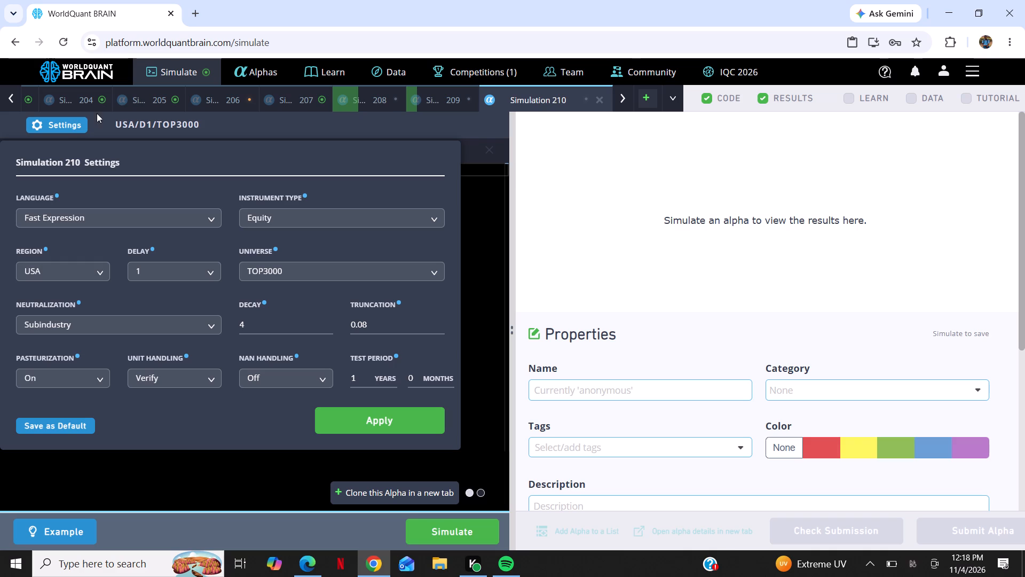
{"action": "left_click", "coordinate": [383, 318]}
{"action": "key", "text": "BackSpace"}
{"action": "key", "text": "5"}
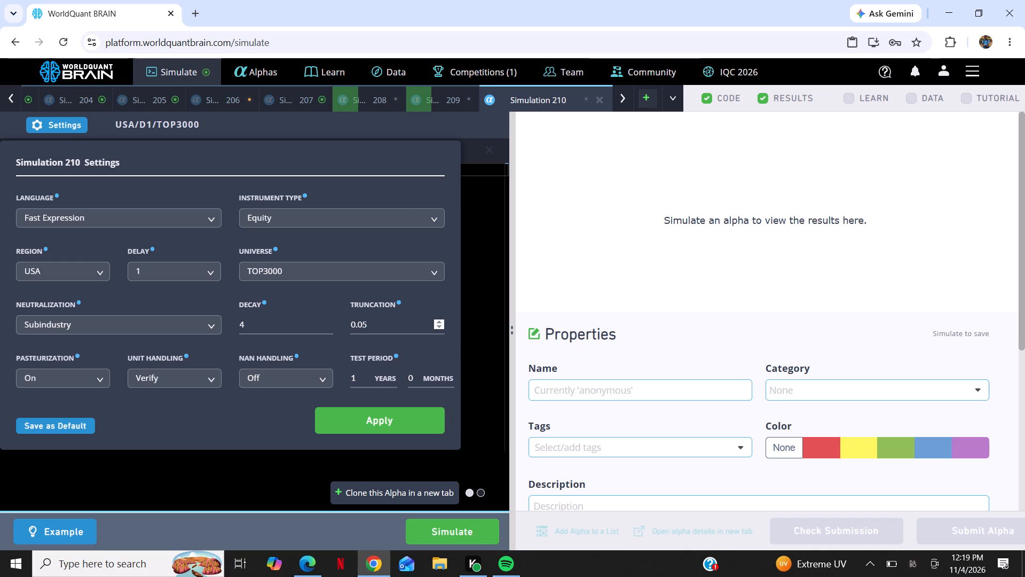
{"action": "left_click", "coordinate": [332, 274]}
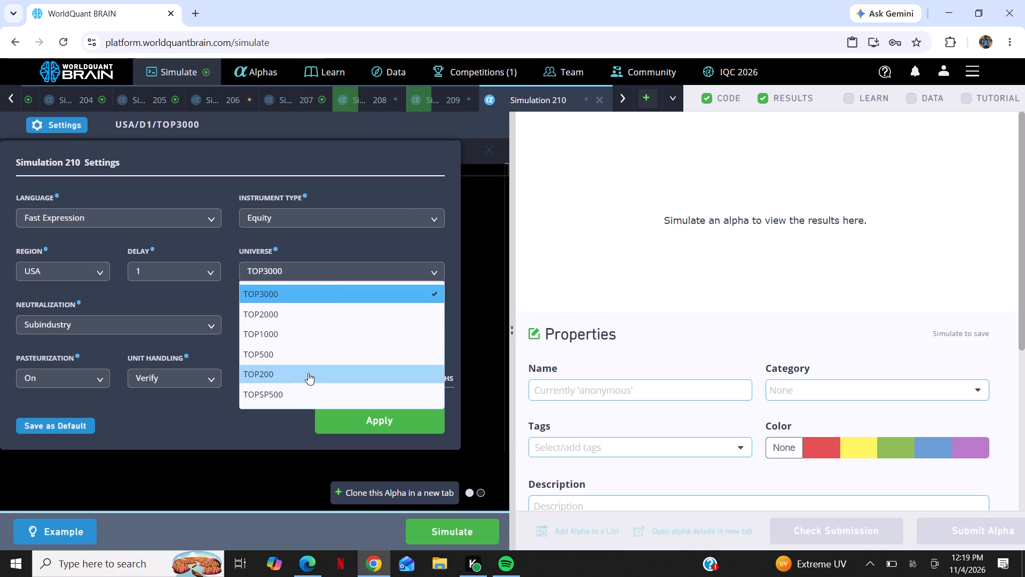
{"action": "left_click", "coordinate": [316, 359]}
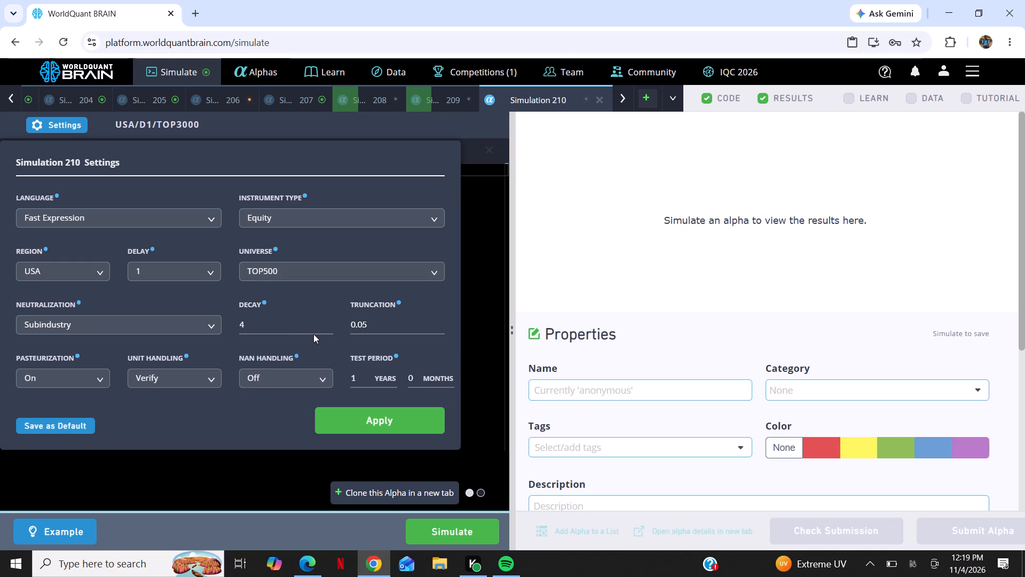
{"action": "left_click", "coordinate": [362, 414]}
{"action": "left_click", "coordinate": [438, 532]}
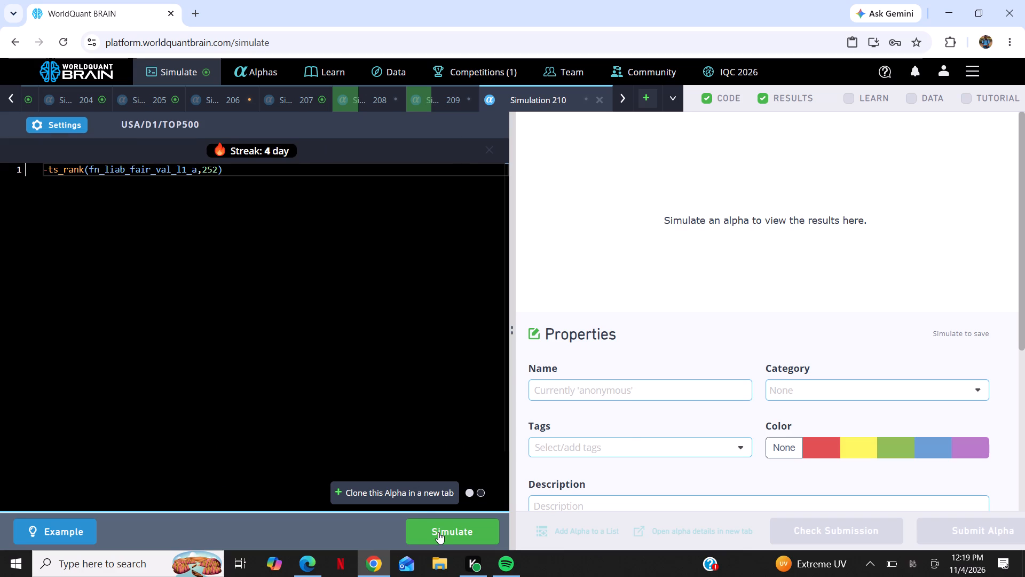
Create another new simulation and paste the expression -ts_rank(fn_liab_fair_val_l1_a,252) into its code editor.
{"action": "left_click", "coordinate": [645, 93]}
{"action": "right_click", "coordinate": [333, 255]}
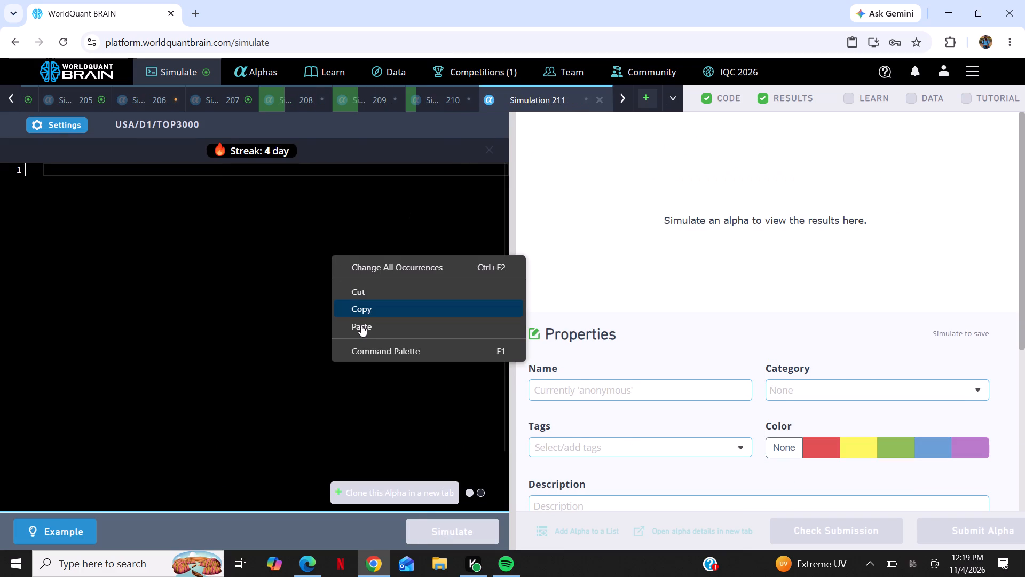
{"action": "left_click", "coordinate": [363, 330]}
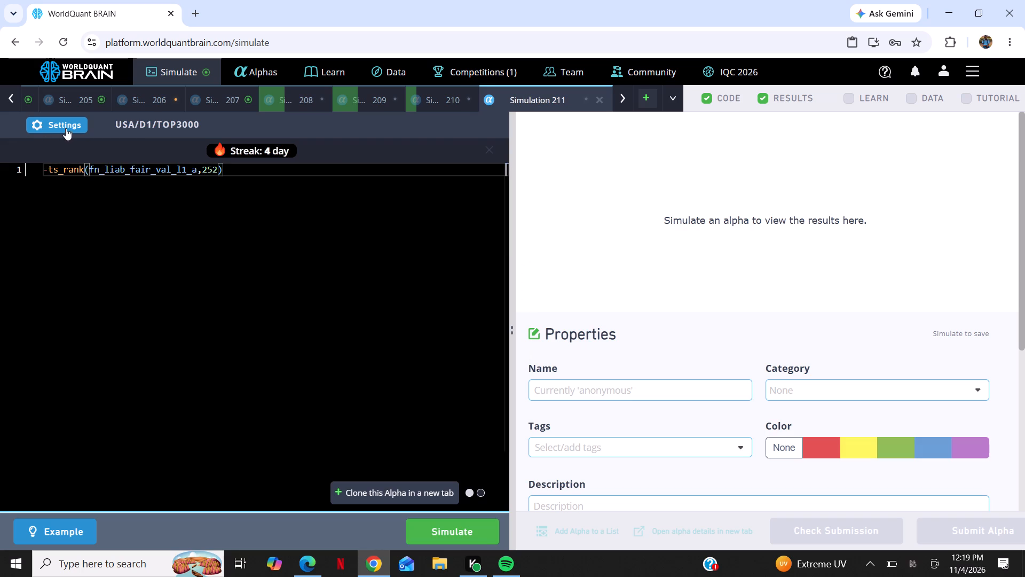
Set this simulation to universe TOP200, truncation 0.05 and decay 5, apply the settings and run it.
{"action": "left_click", "coordinate": [66, 128]}
{"action": "left_click", "coordinate": [322, 273]}
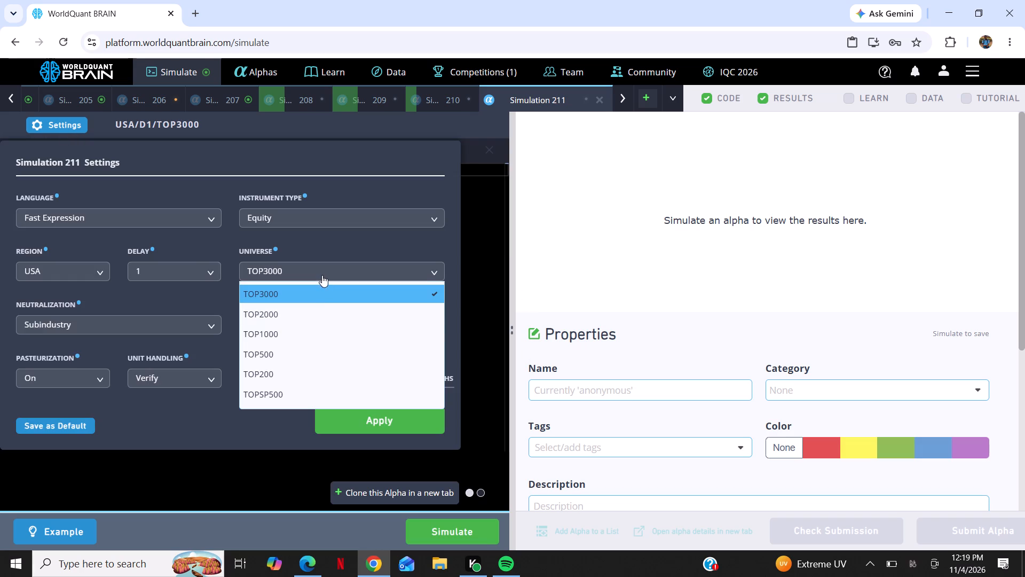
{"action": "left_click", "coordinate": [305, 370]}
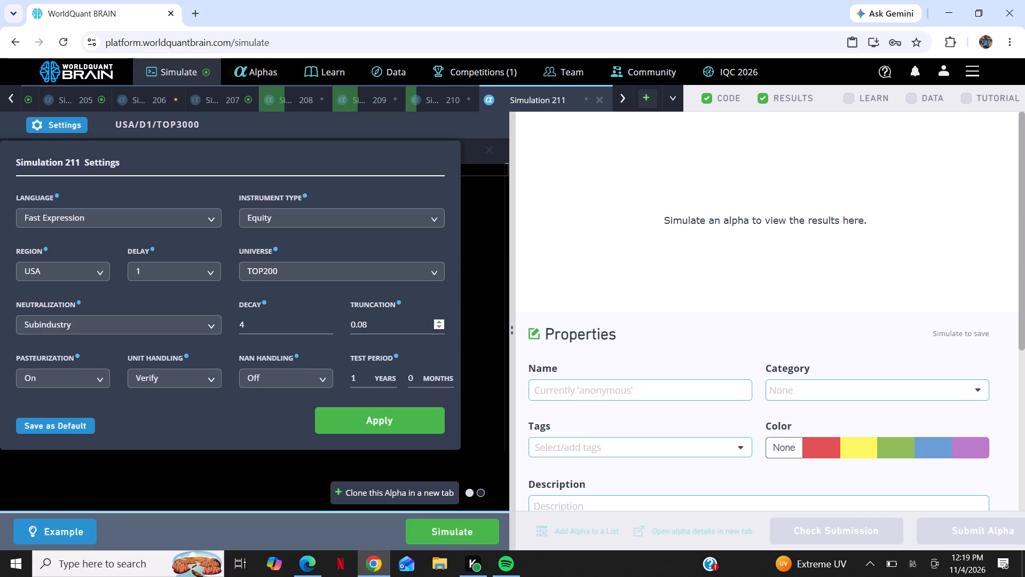
{"action": "double_click", "coordinate": [443, 324]}
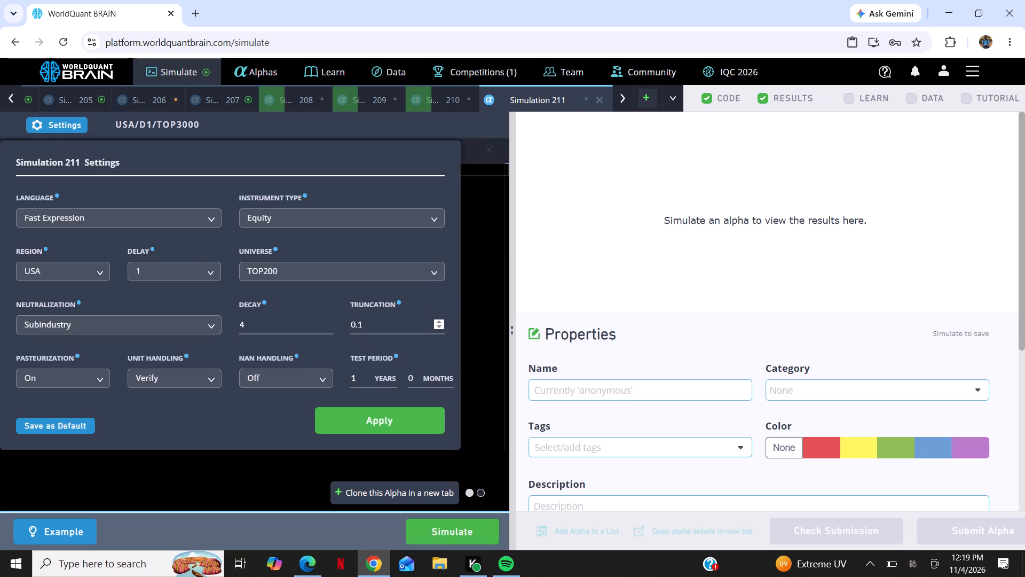
{"action": "double_click", "coordinate": [443, 319]}
{"action": "left_click", "coordinate": [443, 319]}
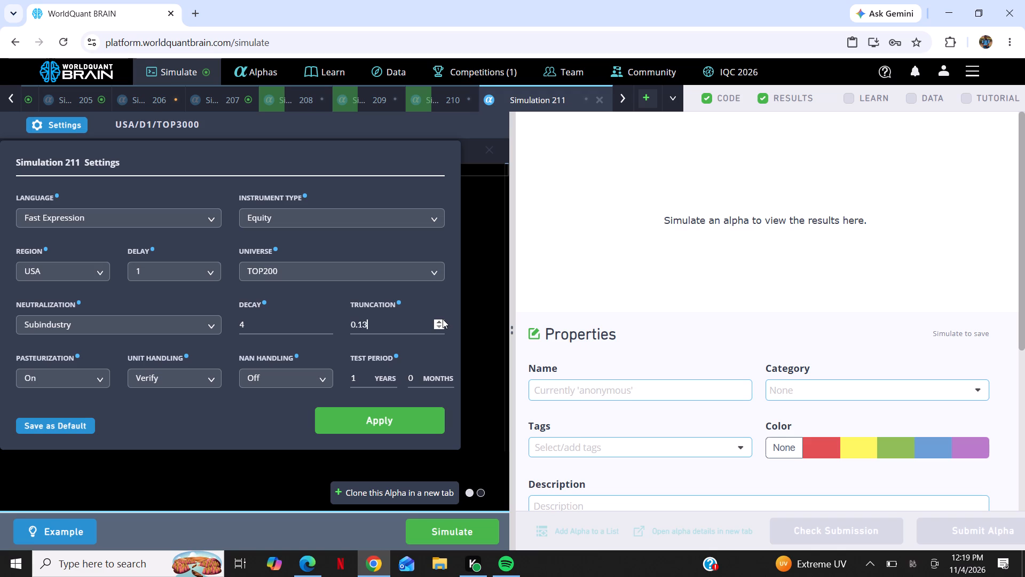
{"action": "triple_click", "coordinate": [443, 327]}
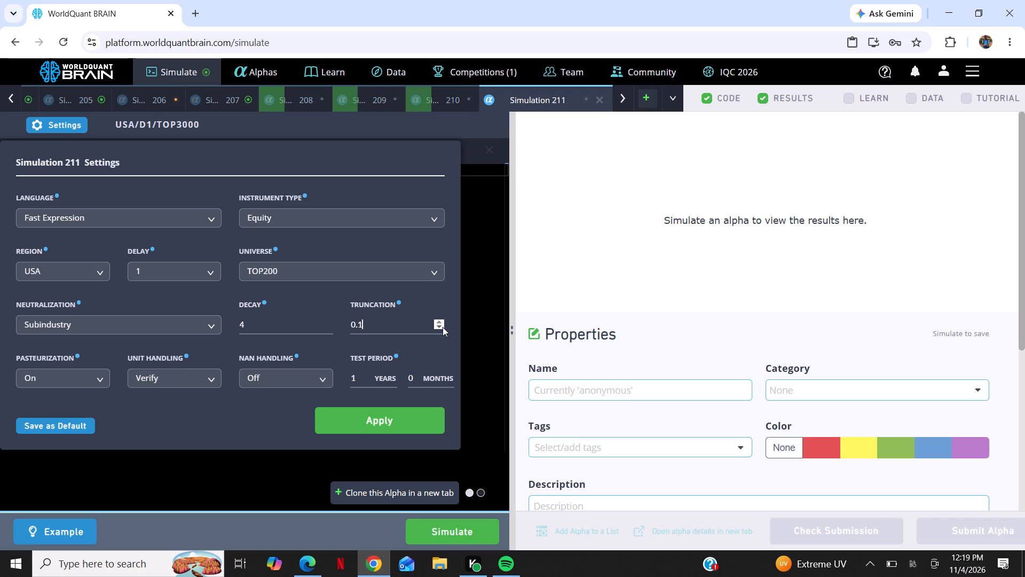
{"action": "double_click", "coordinate": [443, 327]}
{"action": "double_click", "coordinate": [443, 327]}
{"action": "left_click", "coordinate": [443, 327]}
{"action": "left_click", "coordinate": [330, 321]}
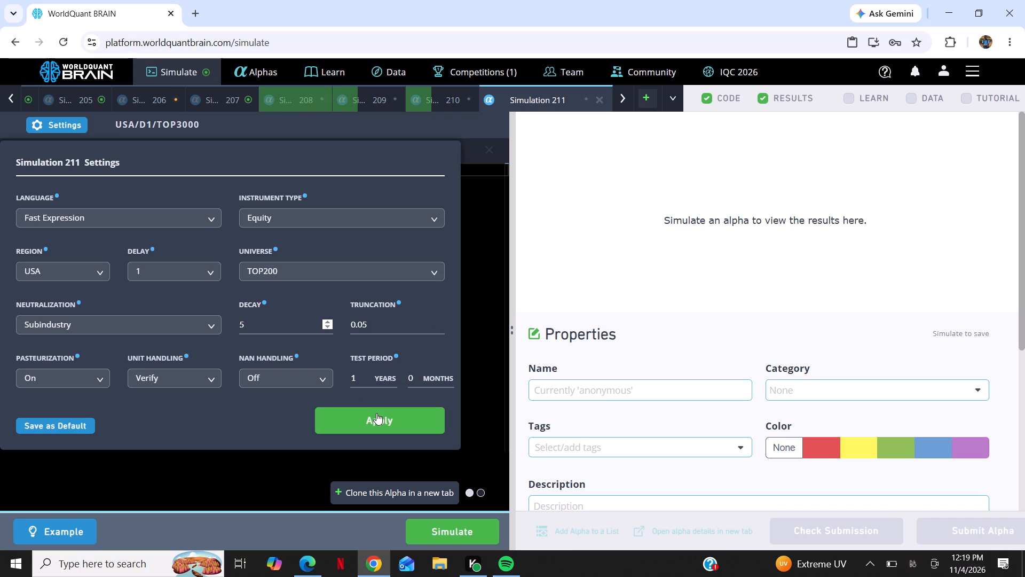
{"action": "left_click", "coordinate": [376, 413]}
{"action": "left_click", "coordinate": [487, 537]}
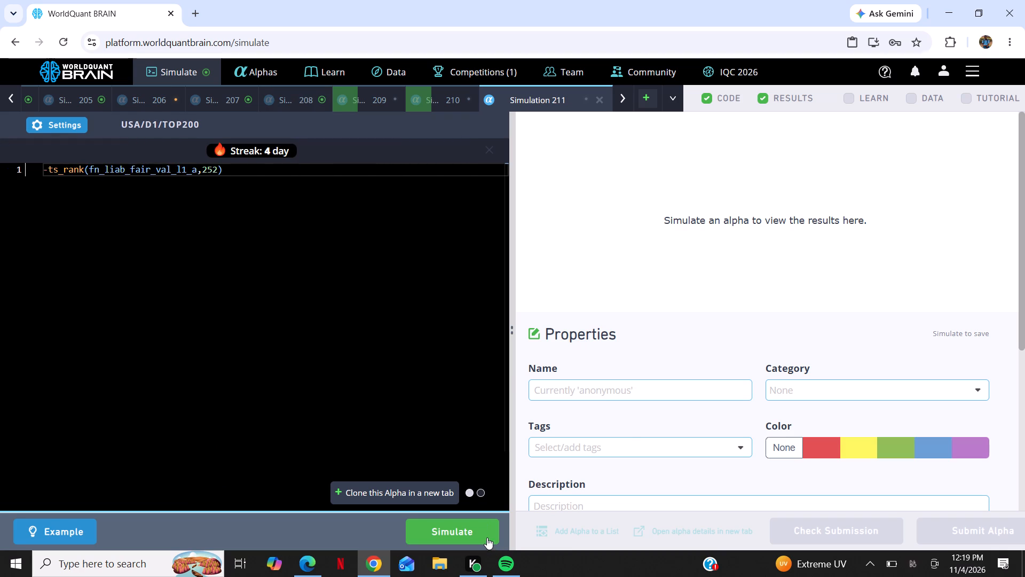
Create another new simulation and paste the expression -ts_rank(fn_liab_fair_val_l1_a,252) into its code editor.
{"action": "left_click", "coordinate": [648, 100]}
{"action": "right_click", "coordinate": [305, 271]}
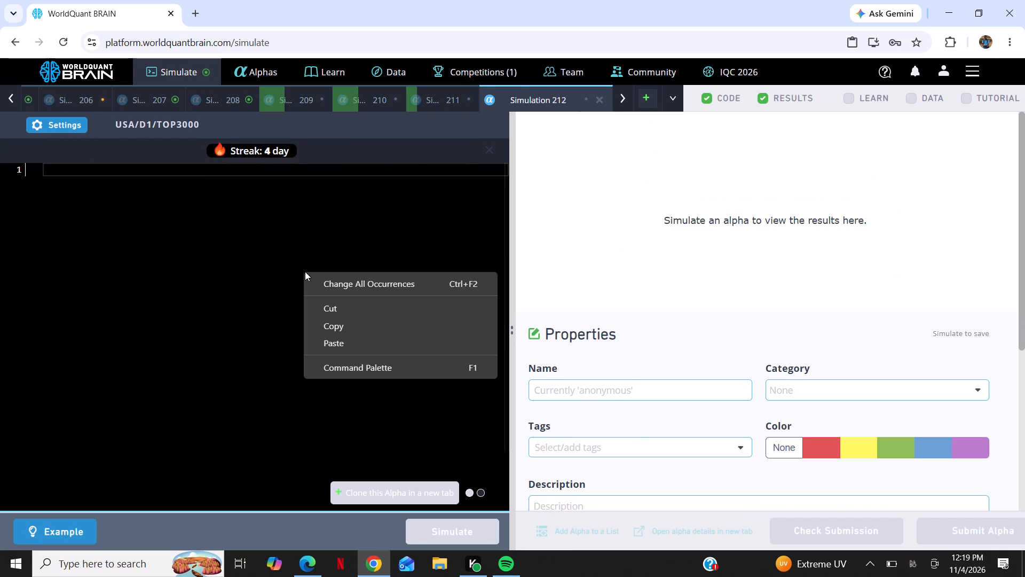
{"action": "left_click", "coordinate": [328, 337]}
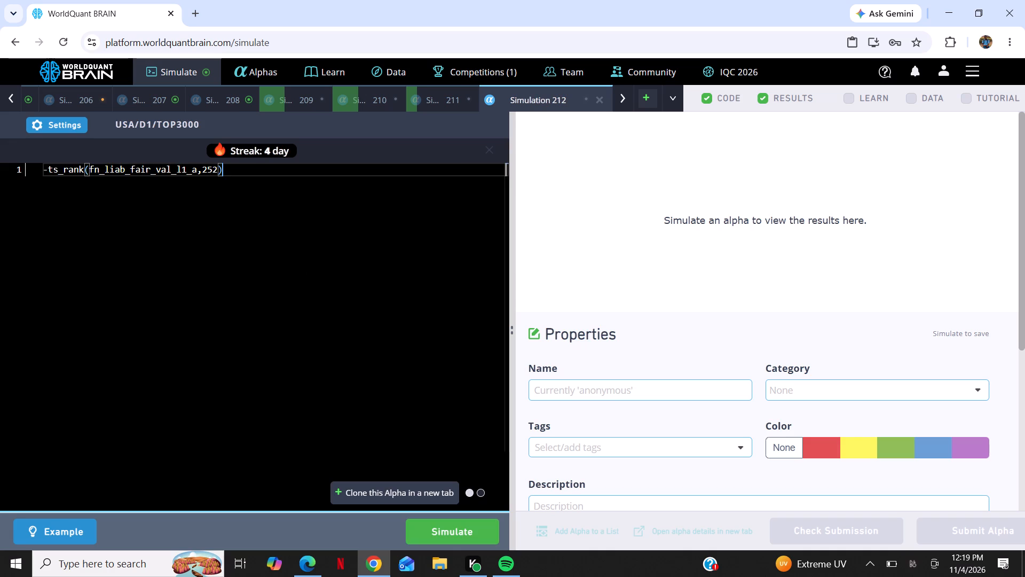
Set this simulation's universe to TOPSP500 and its truncation to 0.05.
{"action": "left_click", "coordinate": [65, 126]}
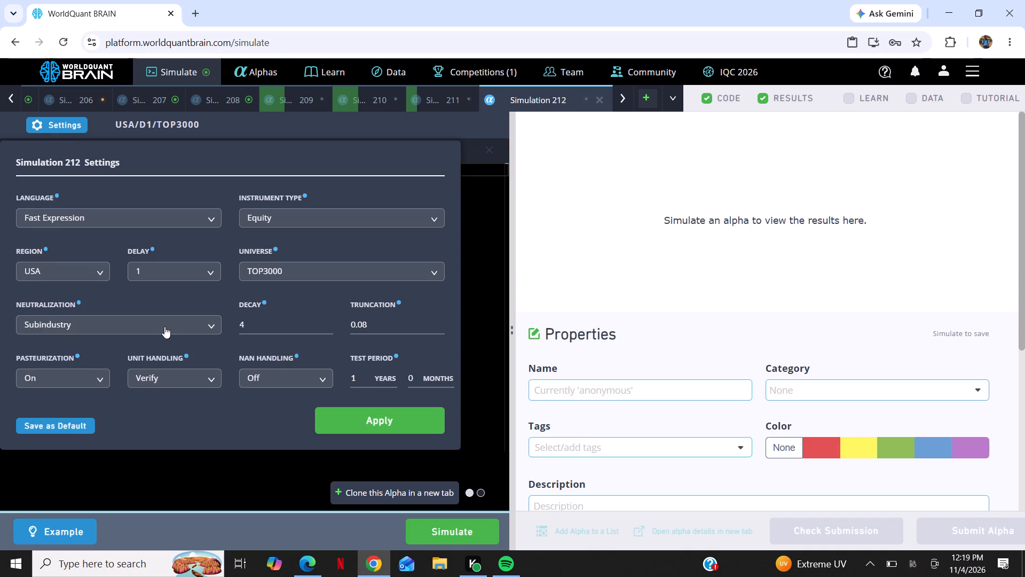
{"action": "left_click", "coordinate": [392, 278]}
{"action": "left_click", "coordinate": [342, 394]}
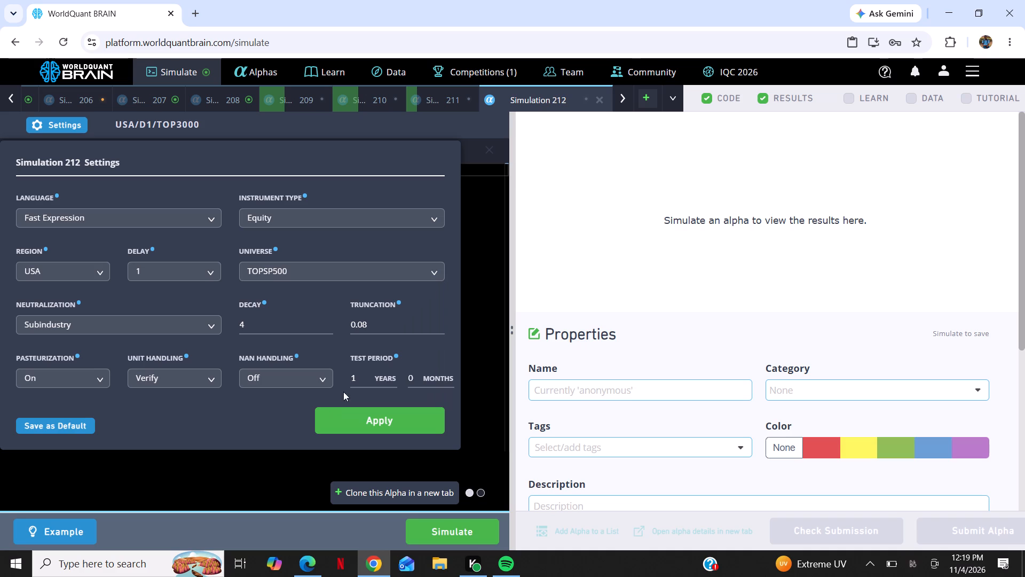
{"action": "double_click", "coordinate": [443, 324]}
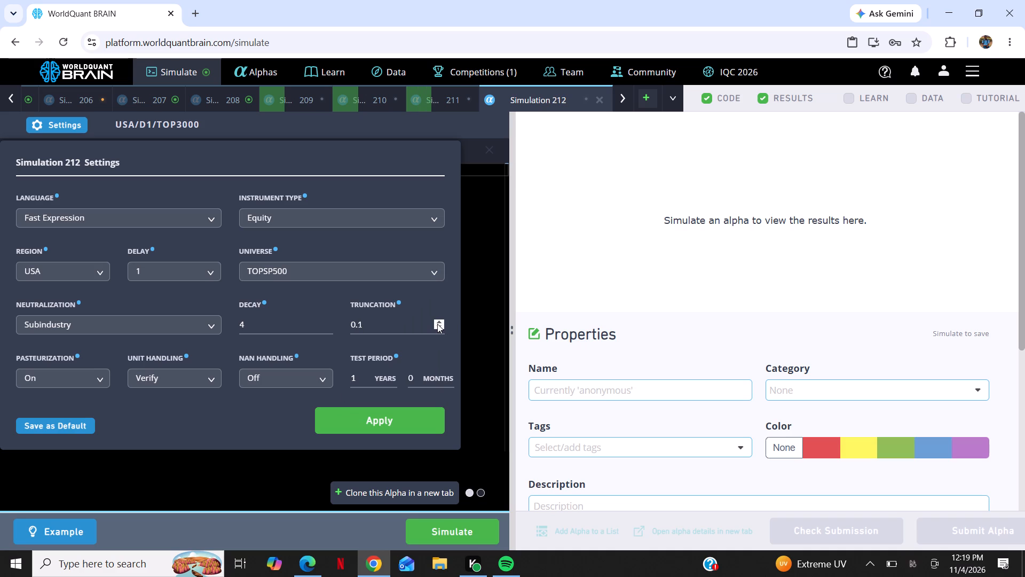
{"action": "triple_click", "coordinate": [437, 324]}
{"action": "triple_click", "coordinate": [437, 324]}
{"action": "triple_click", "coordinate": [437, 324]}
{"action": "left_click", "coordinate": [437, 324]}
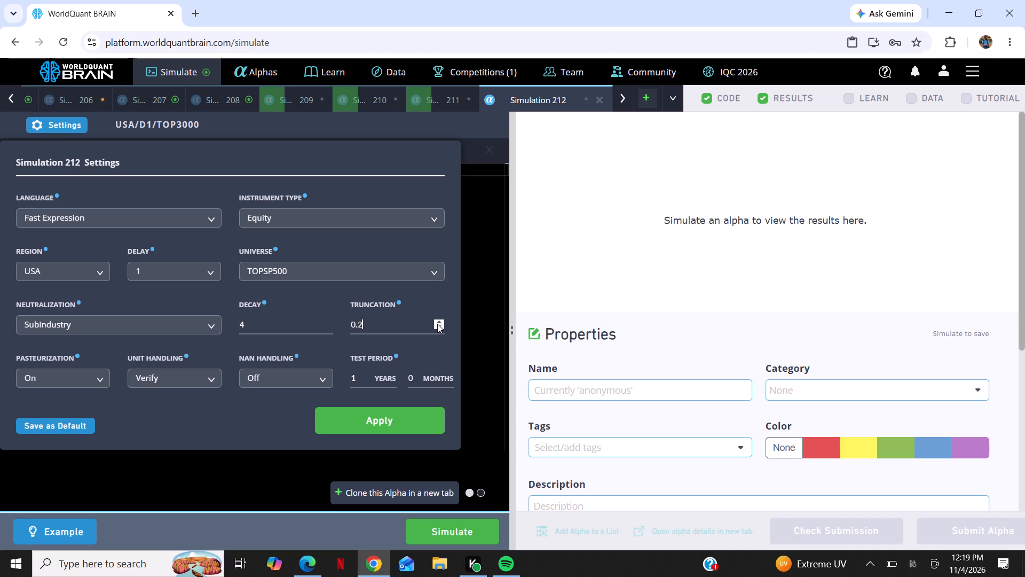
{"action": "double_click", "coordinate": [437, 324]}
{"action": "double_click", "coordinate": [437, 324]}
{"action": "triple_click", "coordinate": [437, 324]}
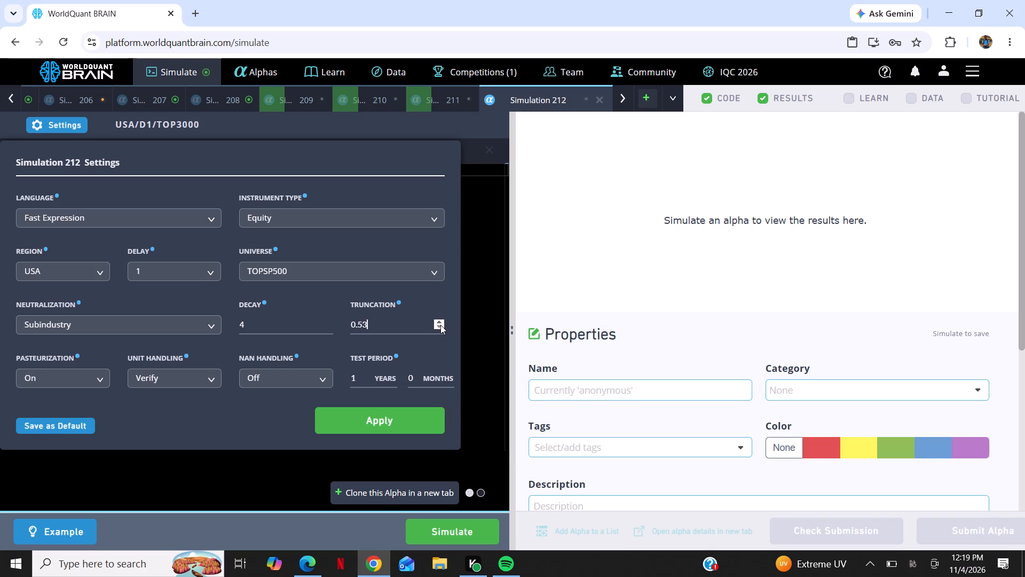
{"action": "left_click", "coordinate": [440, 325]}
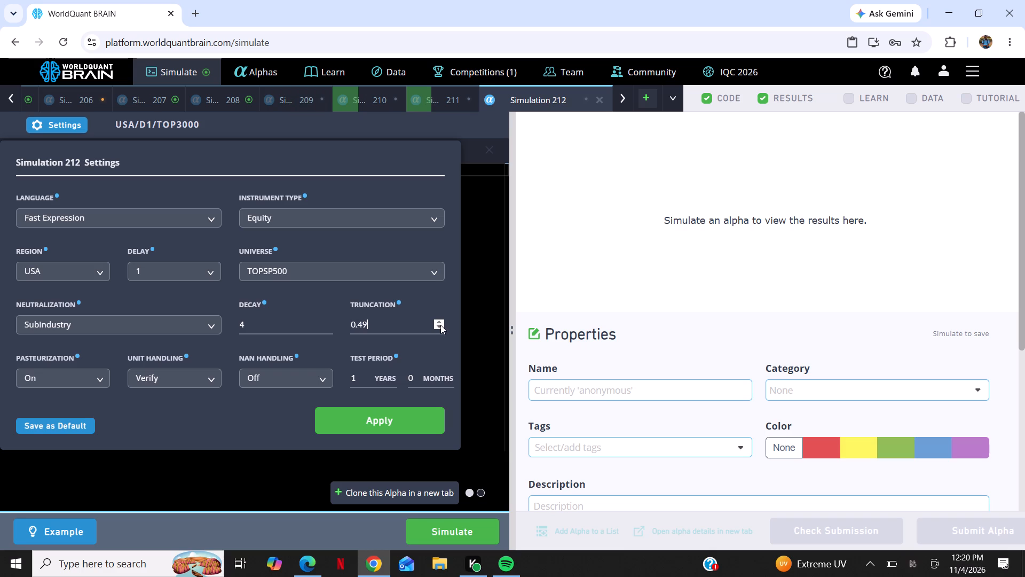
{"action": "double_click", "coordinate": [440, 325]}
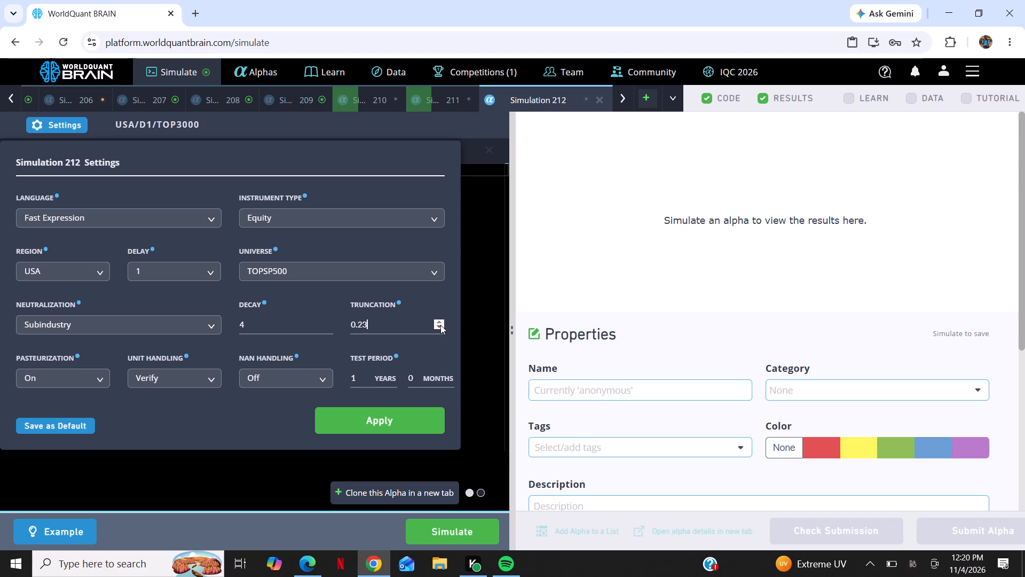
{"action": "double_click", "coordinate": [440, 325]}
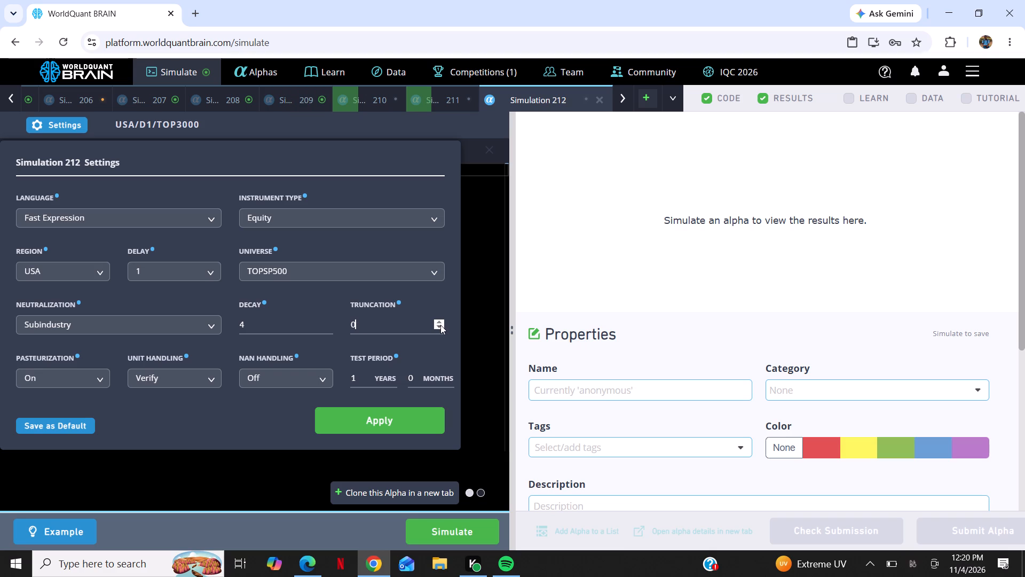
{"action": "triple_click", "coordinate": [441, 319]}
{"action": "left_click", "coordinate": [441, 319]}
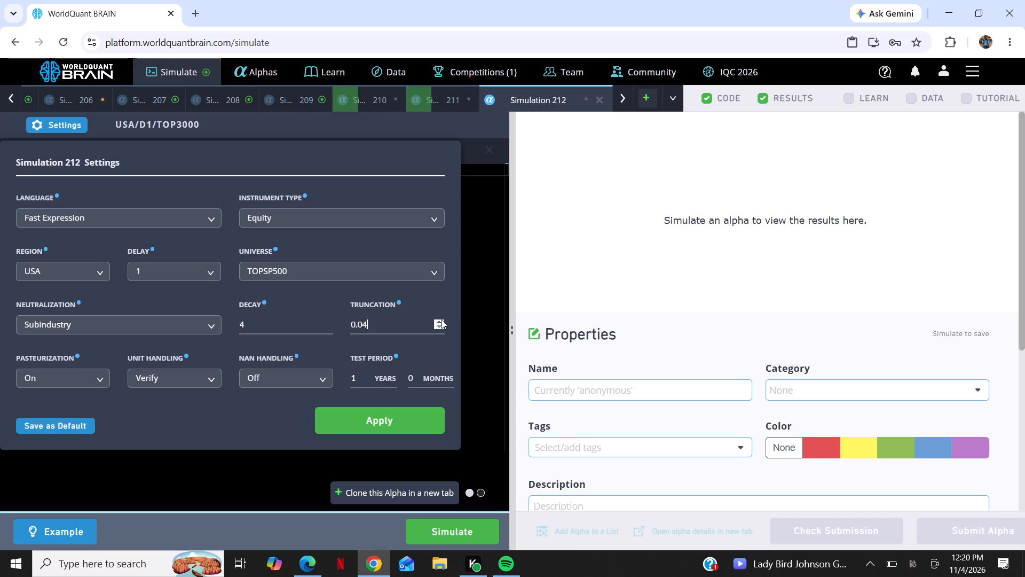
{"action": "left_click", "coordinate": [441, 319]}
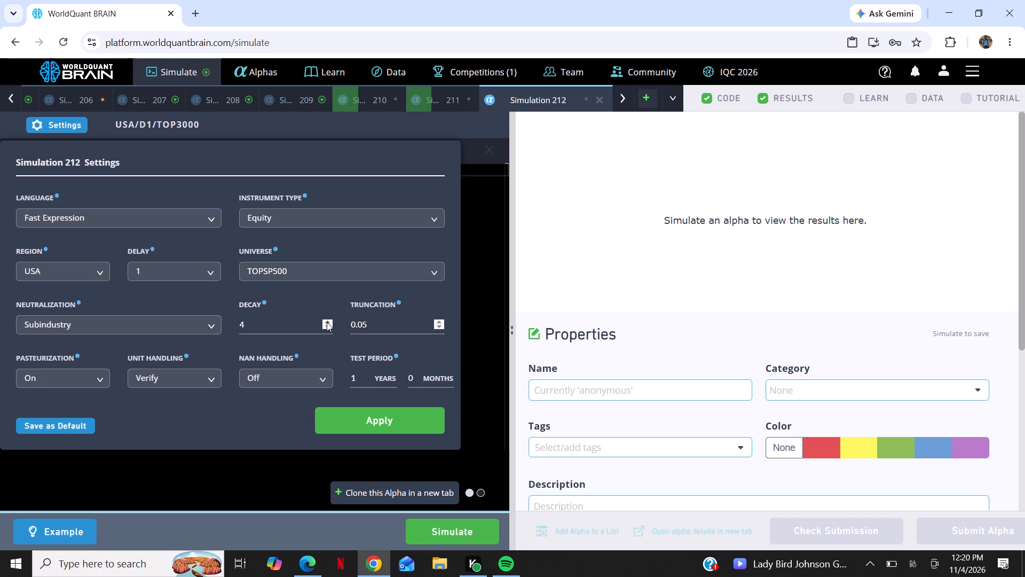
Increase the decay above 4, keep the TOPSP500 universe, apply the settings and run the simulation.
{"action": "triple_click", "coordinate": [327, 322]}
{"action": "left_click", "coordinate": [343, 273]}
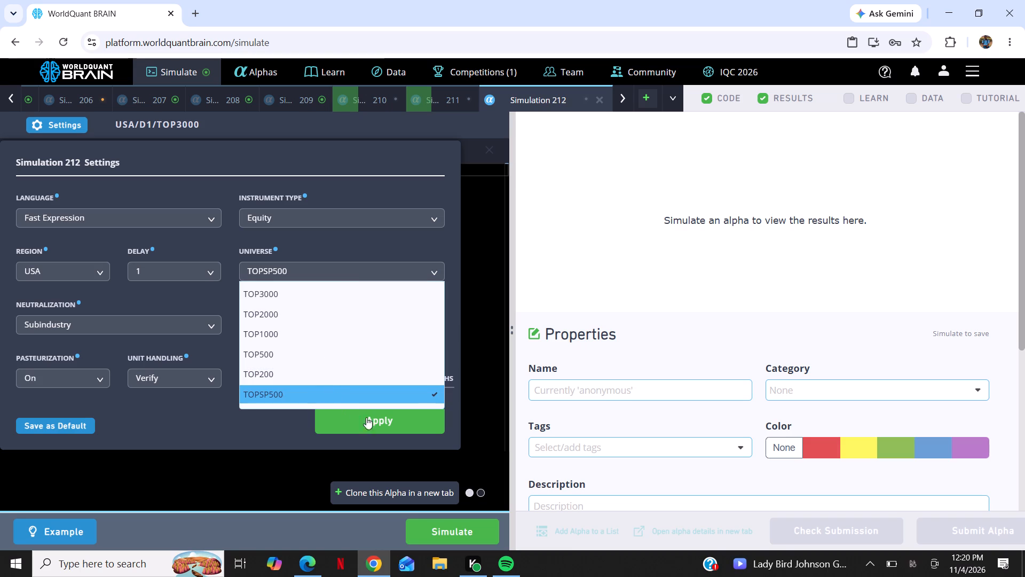
{"action": "left_click", "coordinate": [378, 425]}
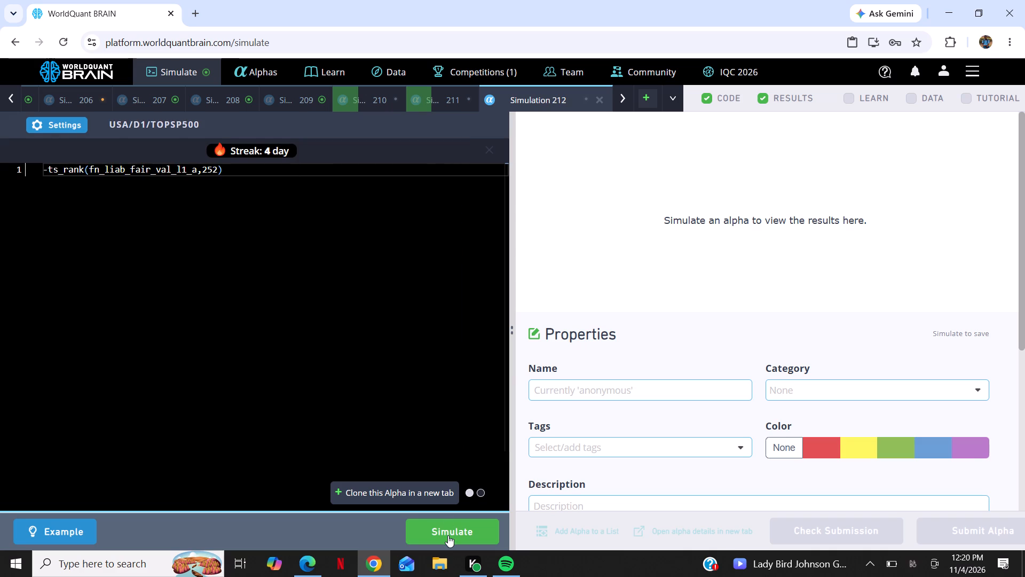
{"action": "left_click", "coordinate": [448, 535]}
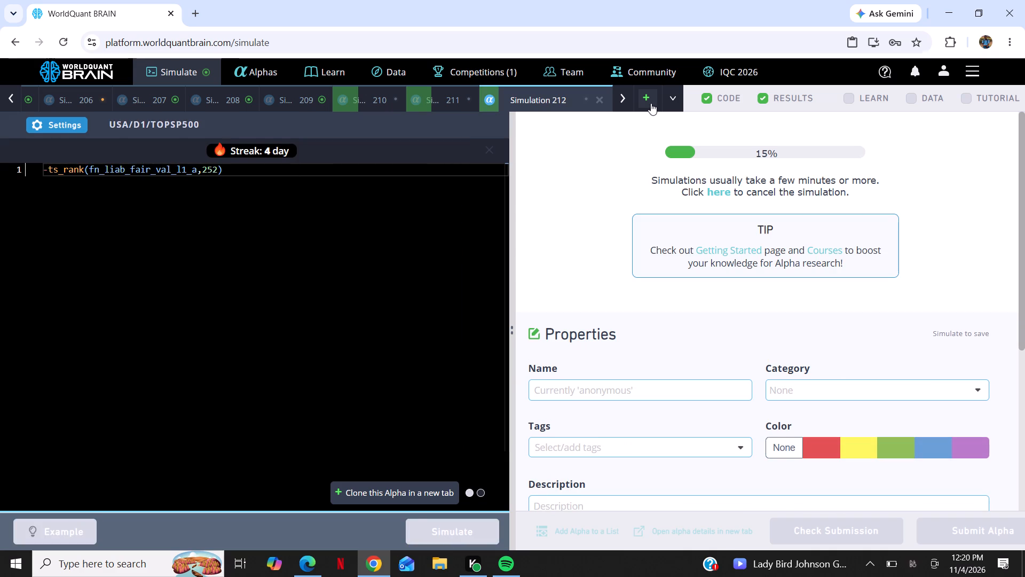
Create another new simulation and paste the expression -ts_rank(fn_liab_fair_val_l1_a,252) into its code editor.
{"action": "left_click", "coordinate": [651, 103]}
{"action": "right_click", "coordinate": [376, 224]}
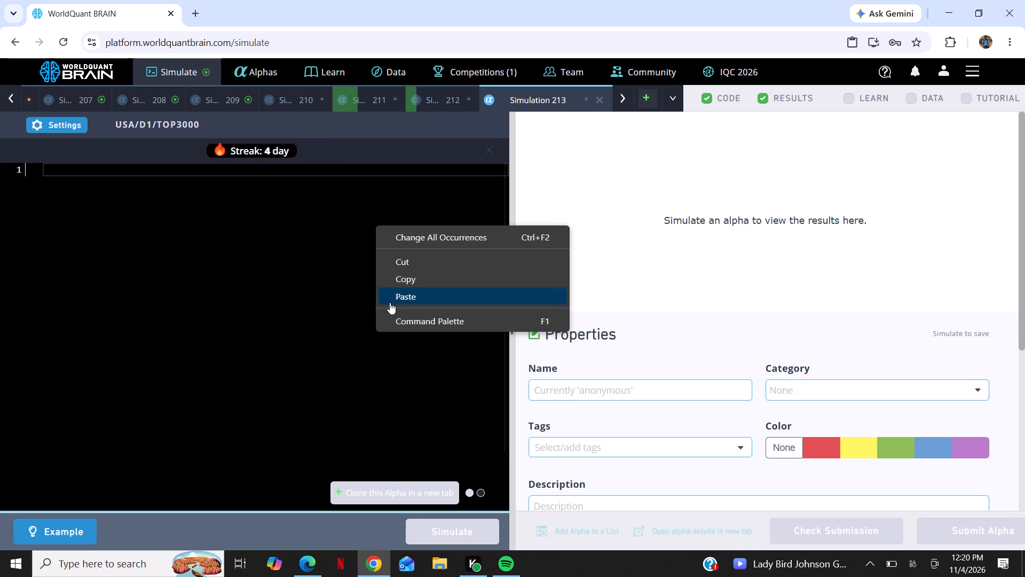
{"action": "left_click", "coordinate": [404, 302]}
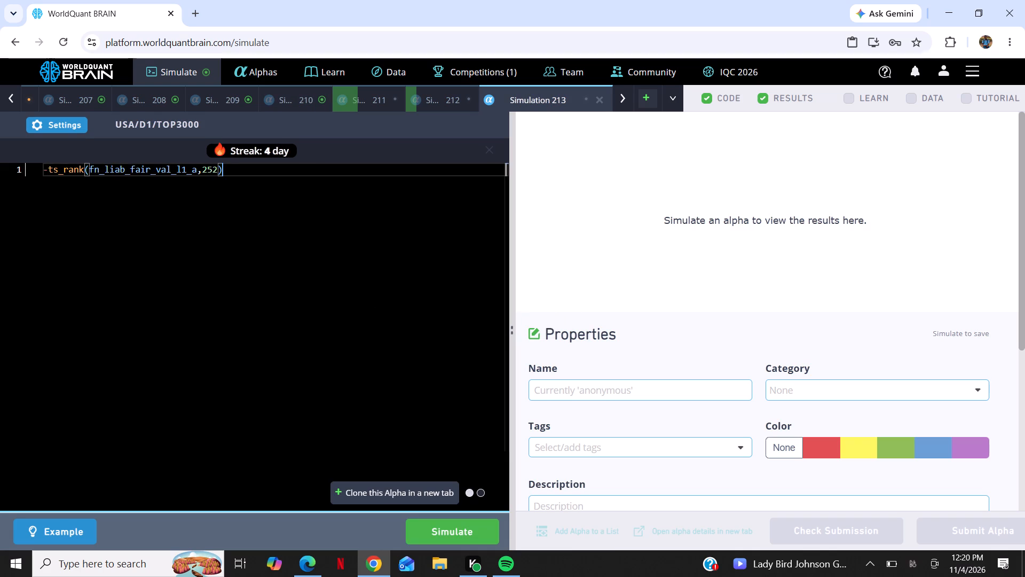
Set neutralization to Industry and truncation to 0.05, raise the decay above 7, keep universe TOP3000, apply the settings and run the simulation.
{"action": "left_click", "coordinate": [72, 126]}
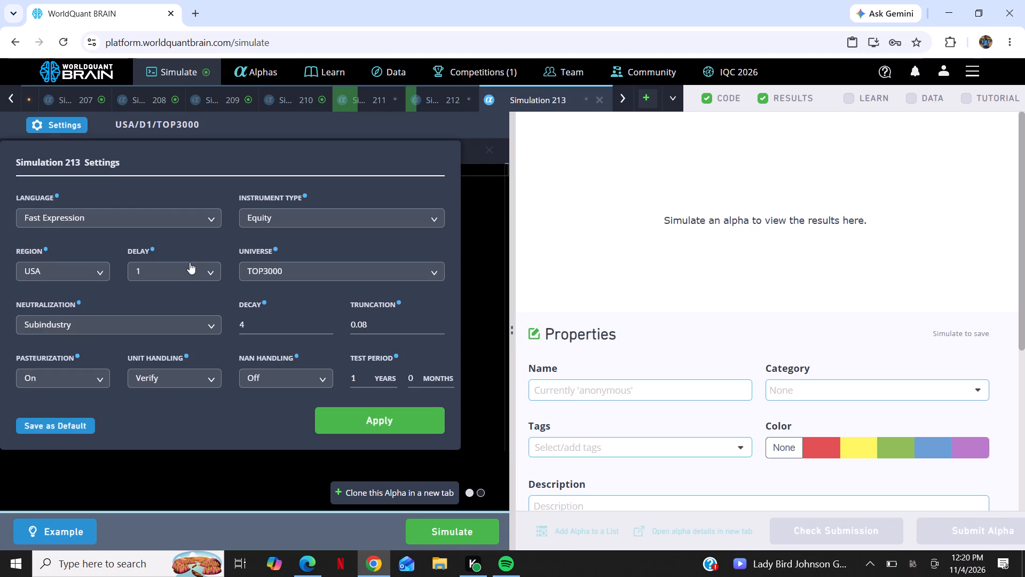
{"action": "left_click", "coordinate": [195, 328]}
{"action": "left_click", "coordinate": [169, 398]}
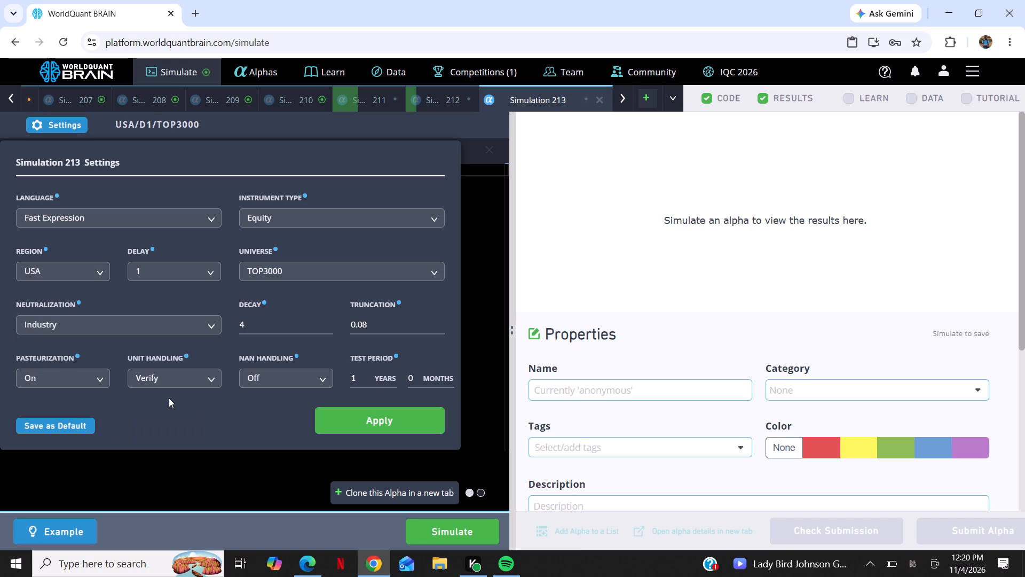
{"action": "left_click", "coordinate": [443, 327]}
{"action": "left_click", "coordinate": [443, 327]}
{"action": "left_click", "coordinate": [443, 327]}
{"action": "triple_click", "coordinate": [327, 320]}
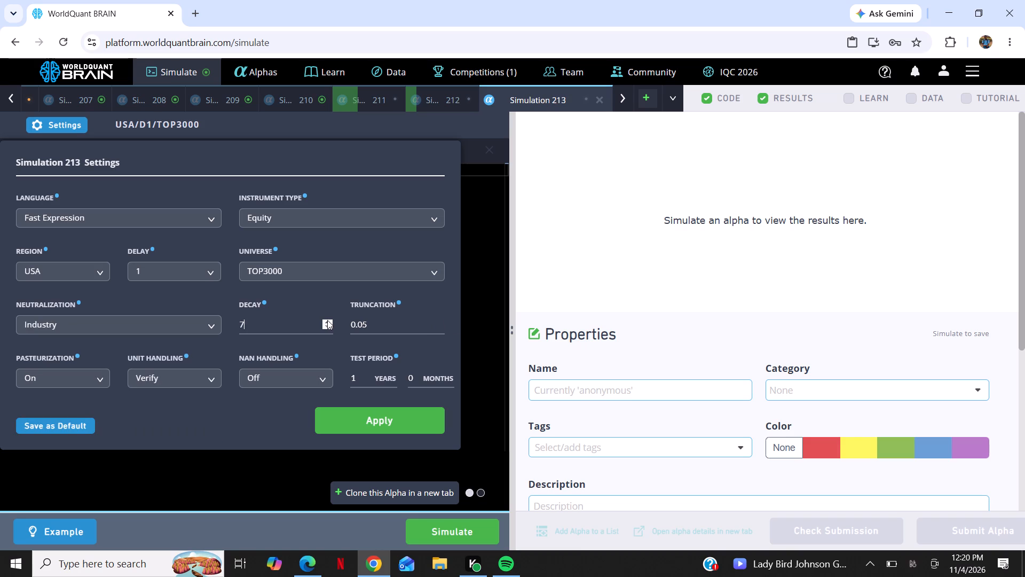
{"action": "double_click", "coordinate": [327, 320]}
{"action": "left_click", "coordinate": [355, 266]}
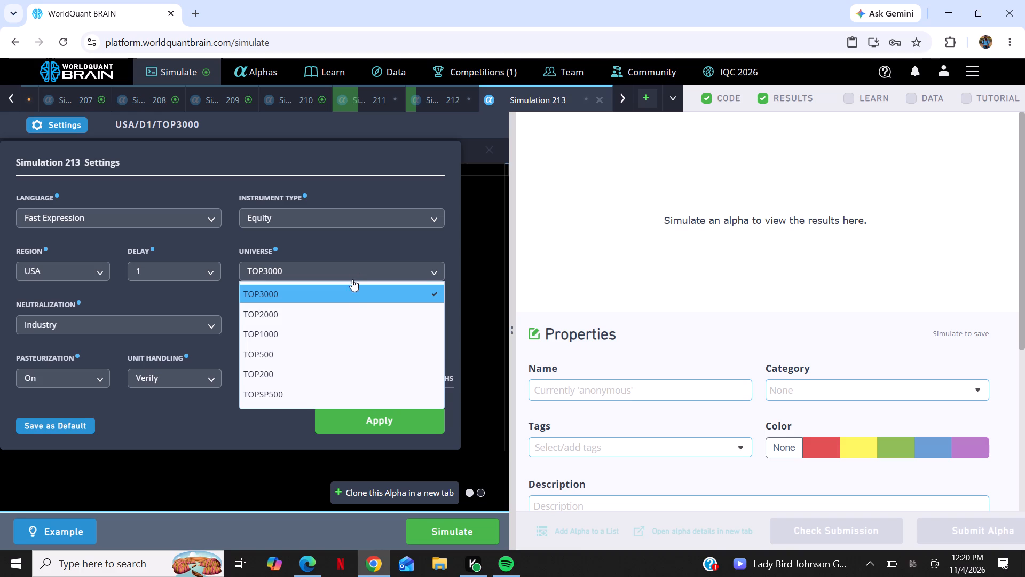
{"action": "left_click", "coordinate": [419, 422]}
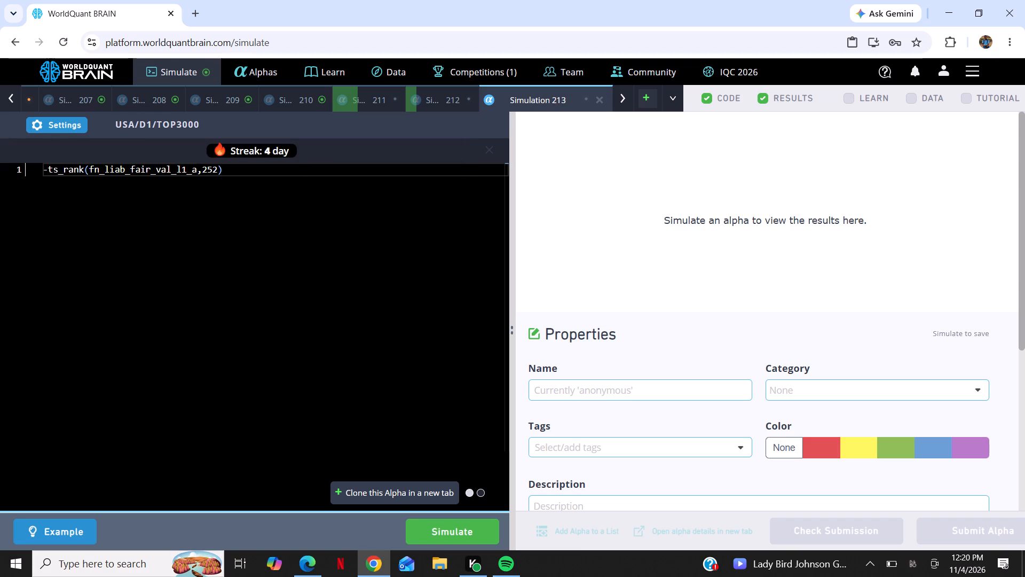
{"action": "left_click", "coordinate": [472, 533]}
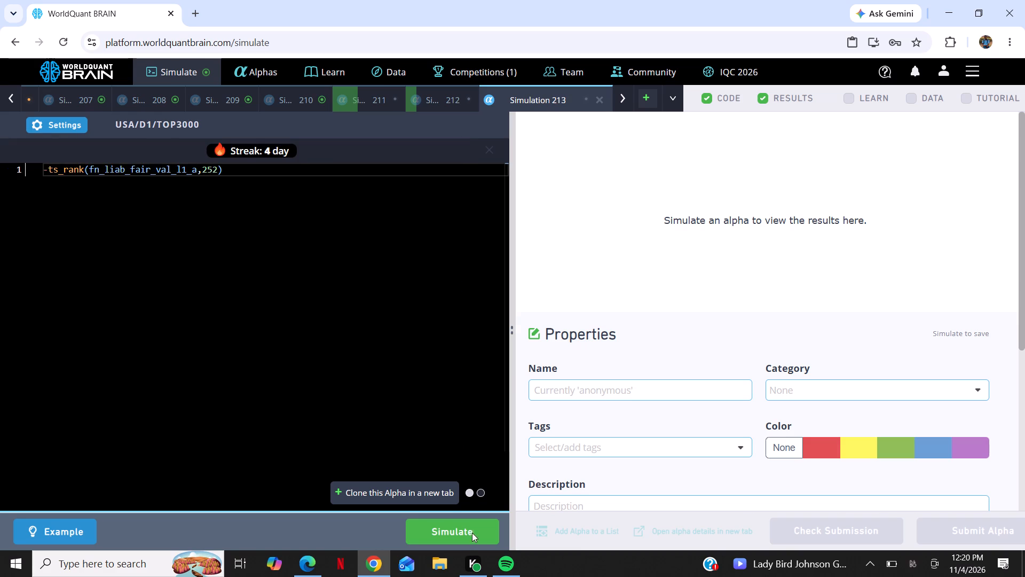
Create another new simulation and paste the expression -ts_rank(fn_liab_fair_val_l1_a,252) into its code editor.
{"action": "left_click", "coordinate": [648, 100]}
{"action": "right_click", "coordinate": [382, 256]}
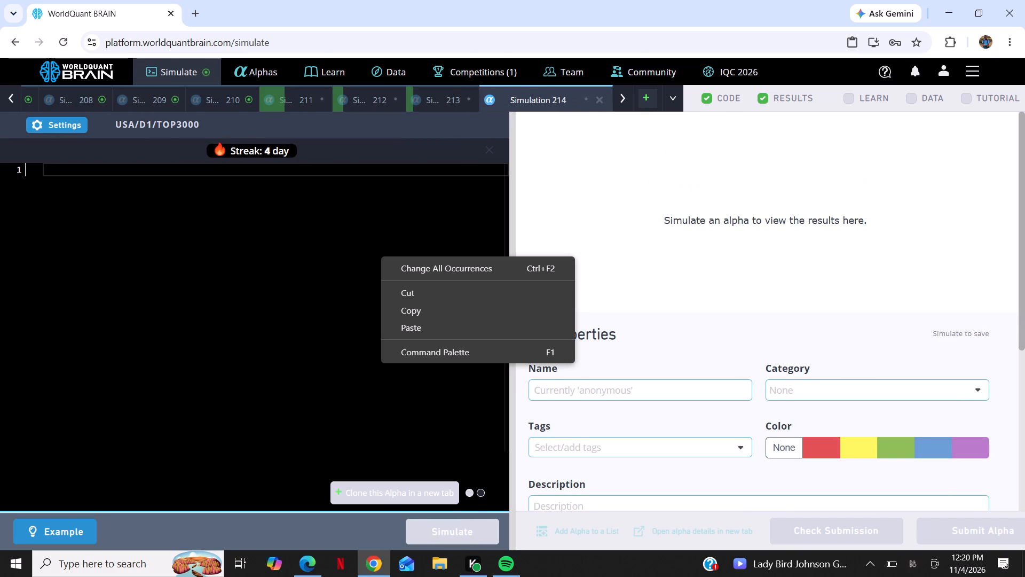
{"action": "left_click", "coordinate": [403, 328]}
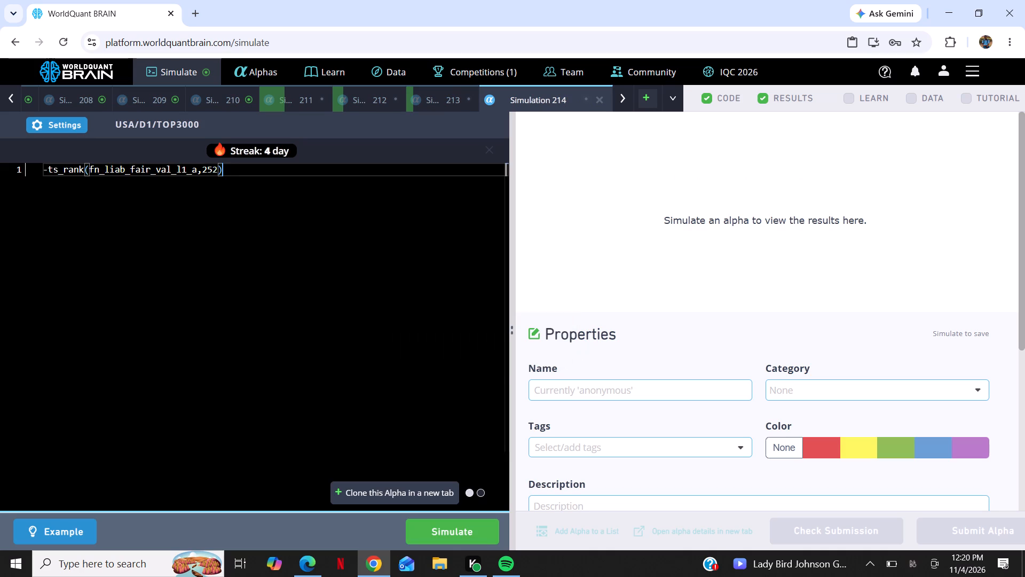
Set this simulation to universe TOP2000, truncation 0.05, decay 10 and Industry neutralization, apply the settings and run it.
{"action": "left_click", "coordinate": [66, 126]}
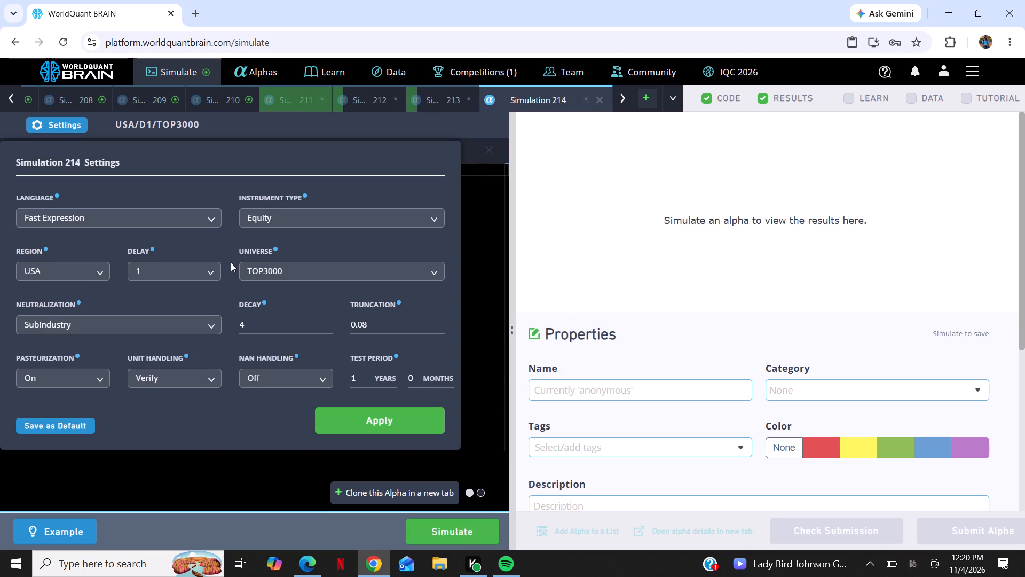
{"action": "left_click", "coordinate": [281, 268]}
{"action": "left_click", "coordinate": [293, 310]}
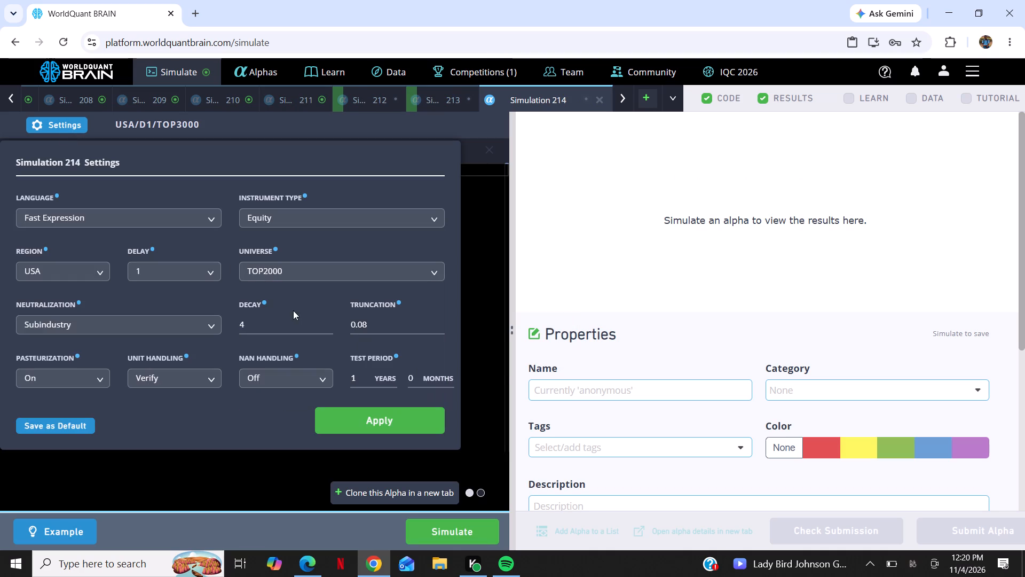
{"action": "double_click", "coordinate": [440, 328]}
{"action": "left_click", "coordinate": [440, 328]}
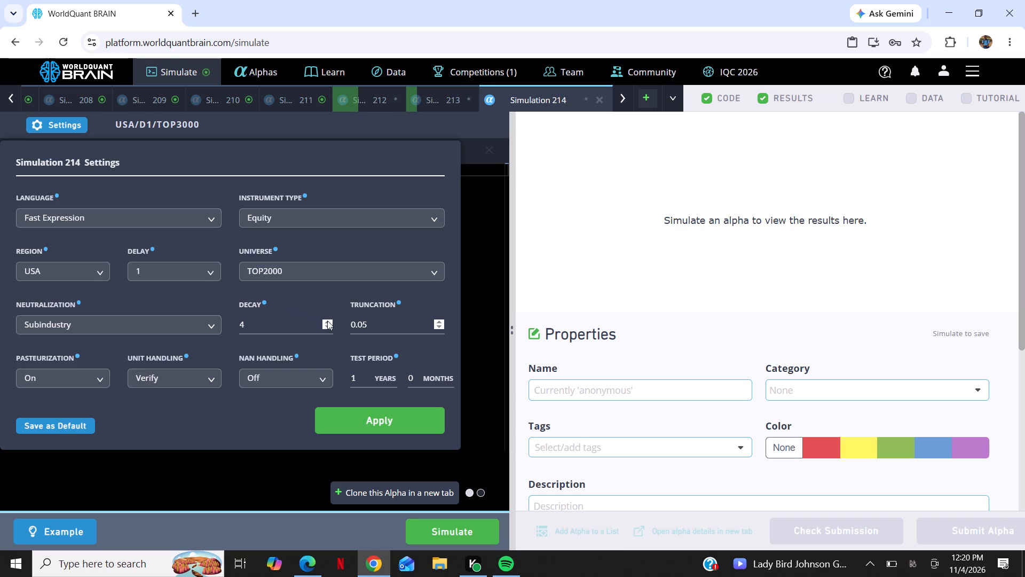
{"action": "triple_click", "coordinate": [330, 320]}
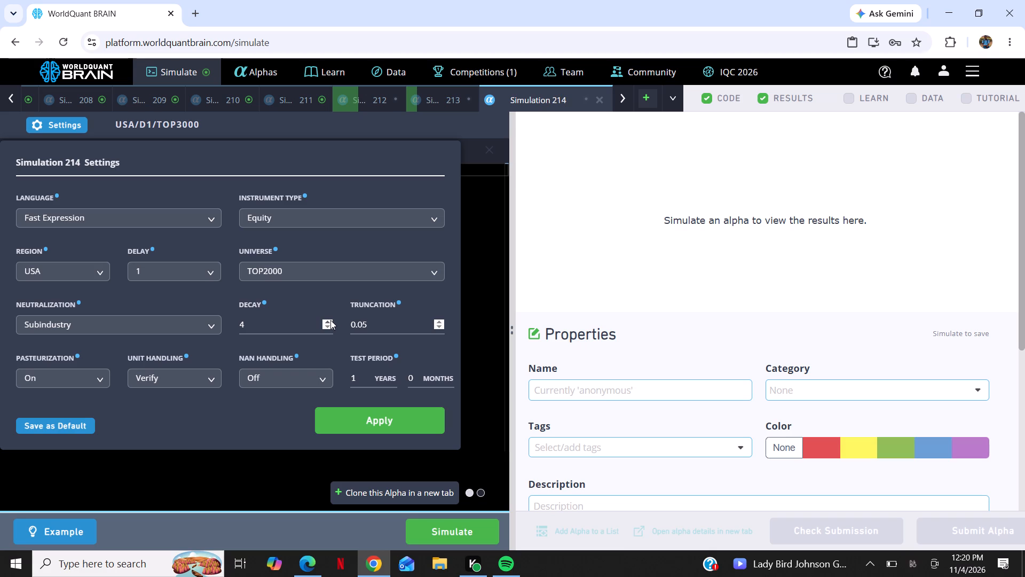
{"action": "double_click", "coordinate": [330, 320]}
{"action": "left_click", "coordinate": [330, 320]}
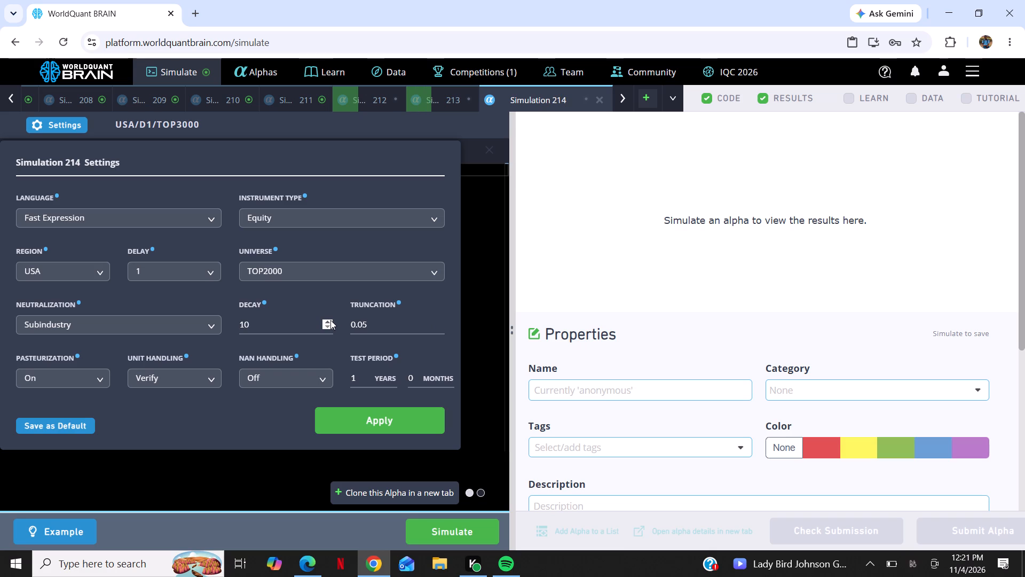
{"action": "left_click", "coordinate": [198, 317]}
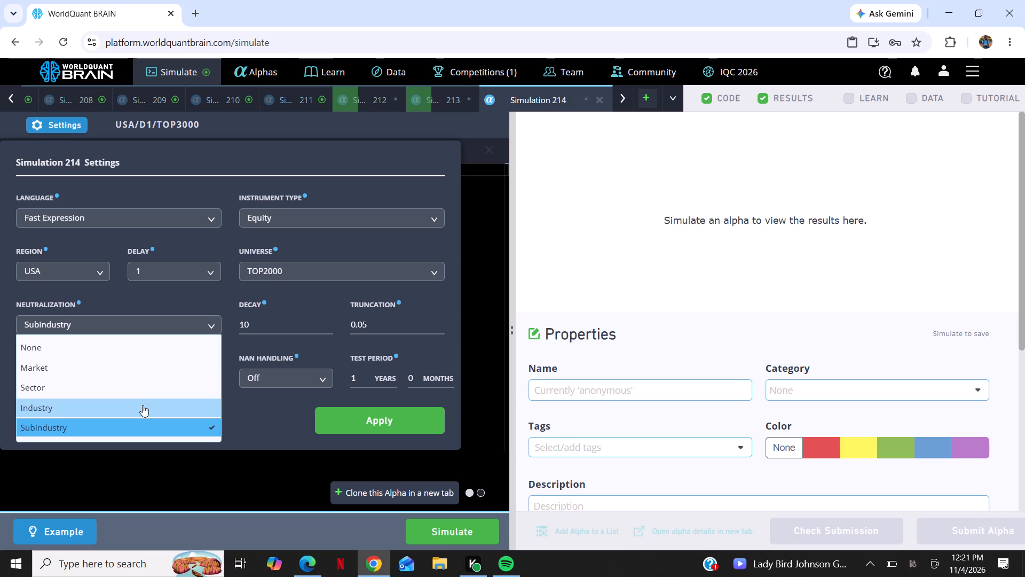
{"action": "left_click", "coordinate": [143, 405]}
{"action": "left_click", "coordinate": [388, 411]}
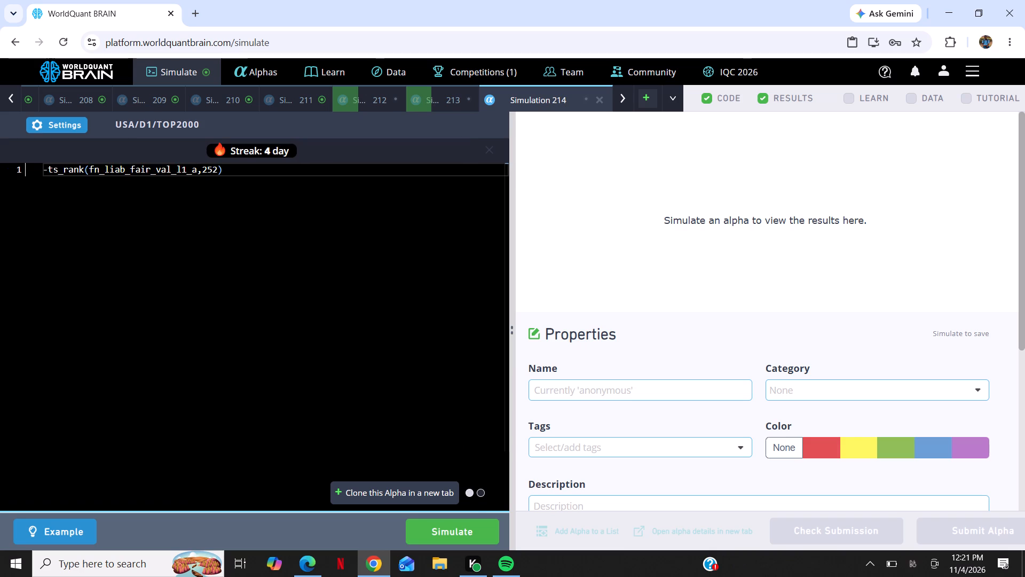
{"action": "left_click", "coordinate": [466, 525]}
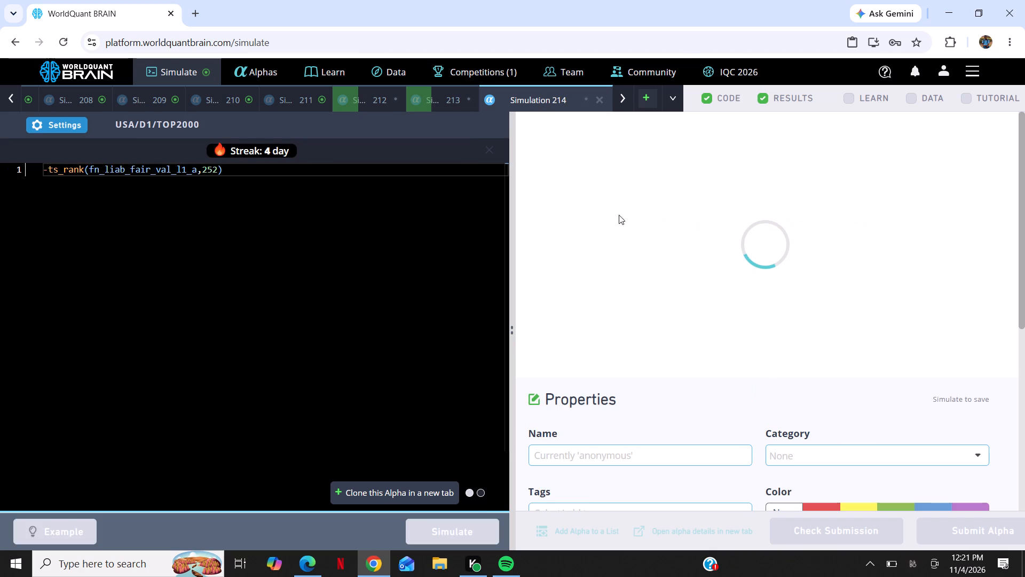
Create another new simulation and paste the expression -ts_rank(fn_liab_fair_val_l1_a,252) into its code editor.
{"action": "left_click", "coordinate": [640, 103]}
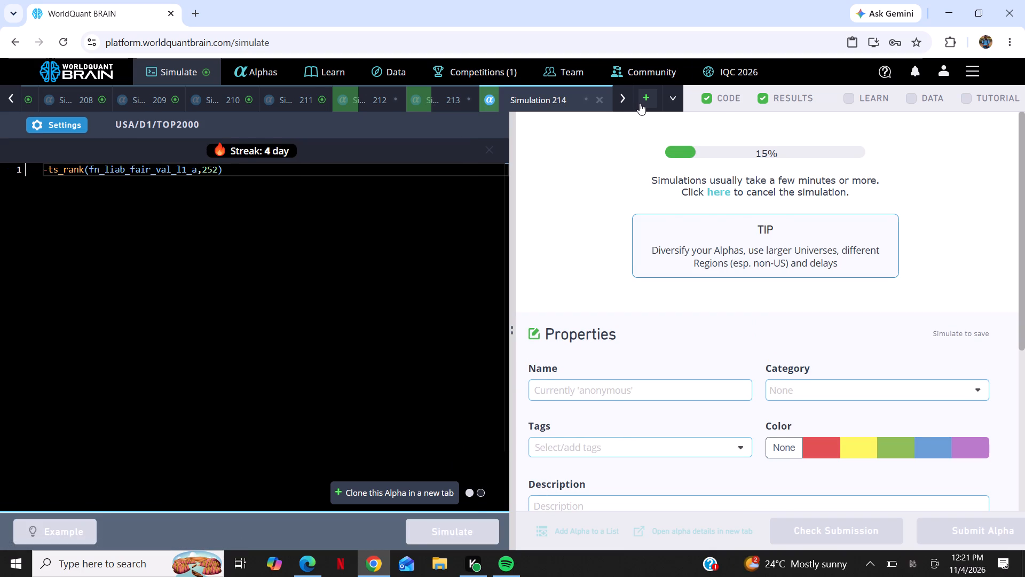
{"action": "right_click", "coordinate": [341, 285]}
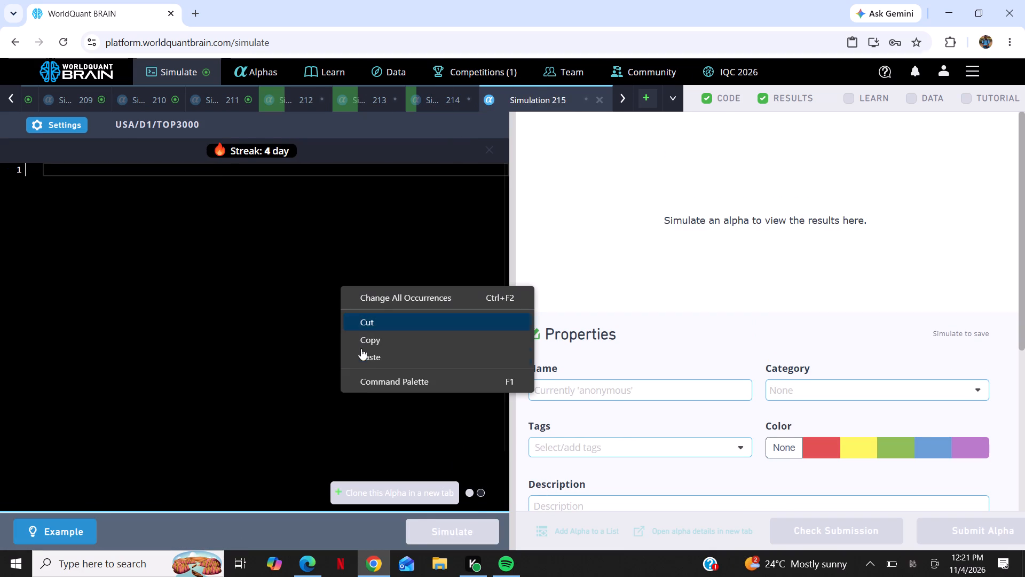
{"action": "left_click", "coordinate": [362, 355]}
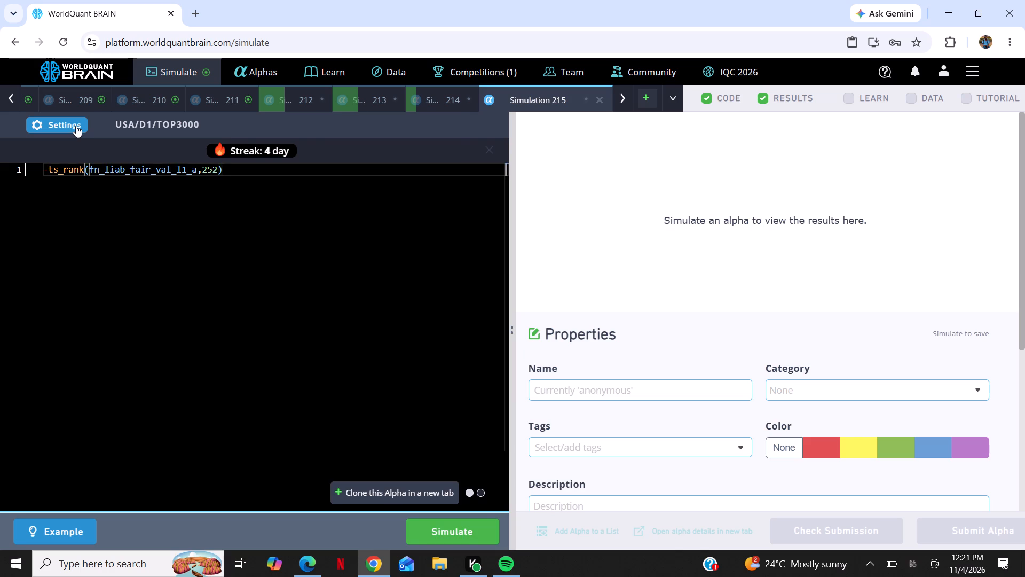
Set this simulation to universe TOP1000, Industry neutralization, decay 11 and truncation 0.05, apply the settings and run it, retrying if it does not start.
{"action": "left_click", "coordinate": [76, 126]}
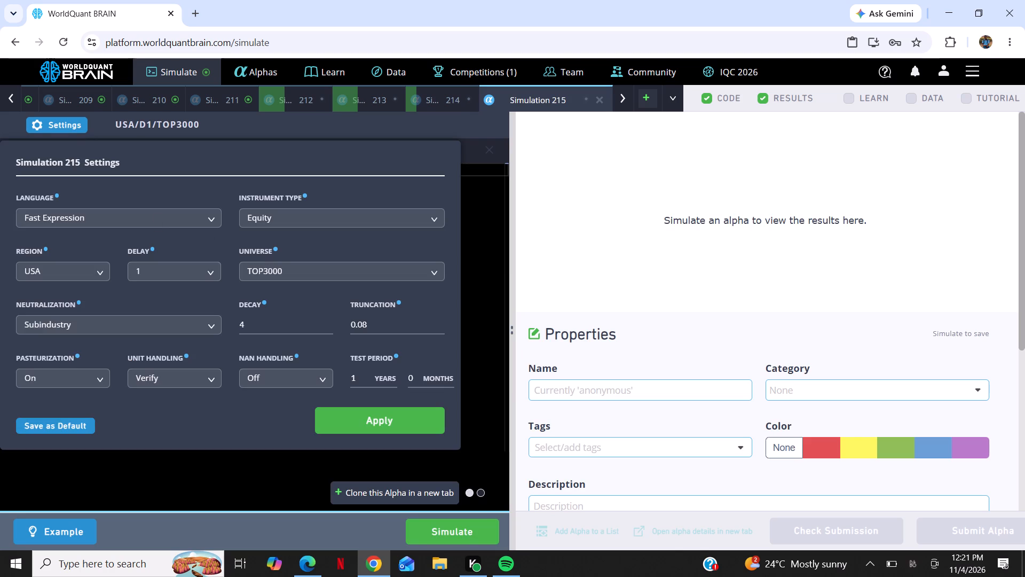
{"action": "left_click", "coordinate": [280, 263]}
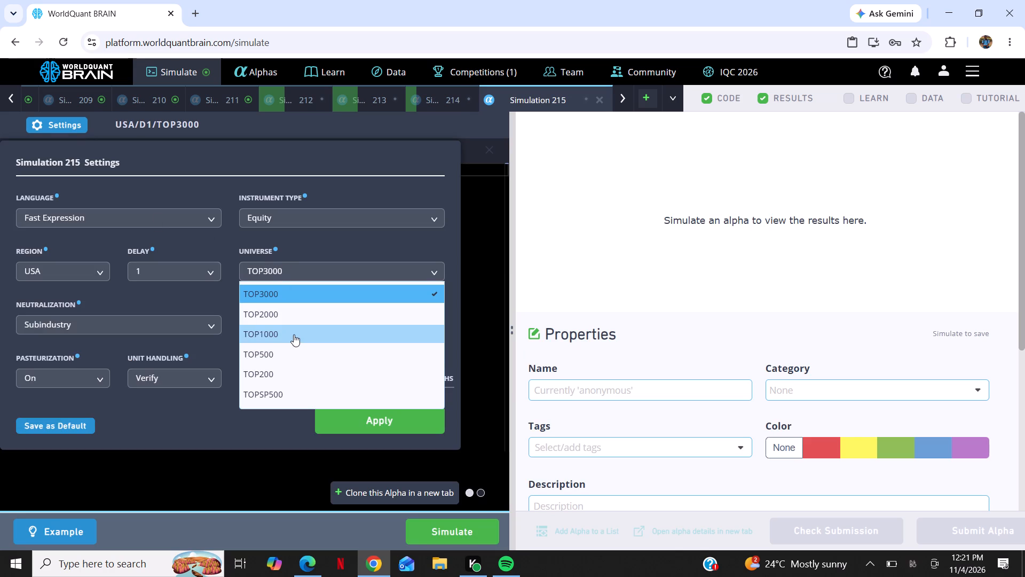
{"action": "left_click", "coordinate": [294, 334]}
{"action": "left_click", "coordinate": [182, 321]}
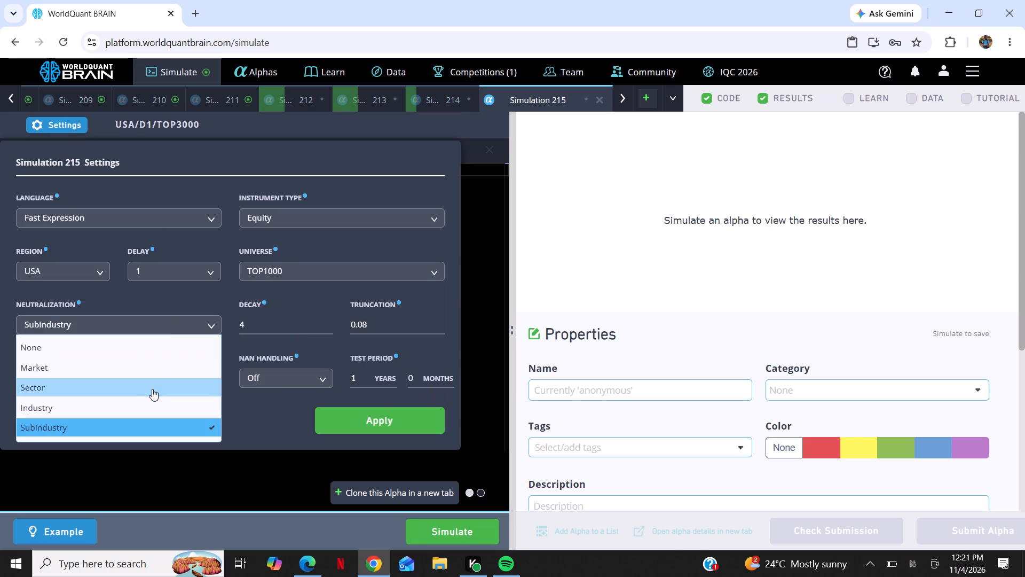
{"action": "left_click", "coordinate": [145, 402]}
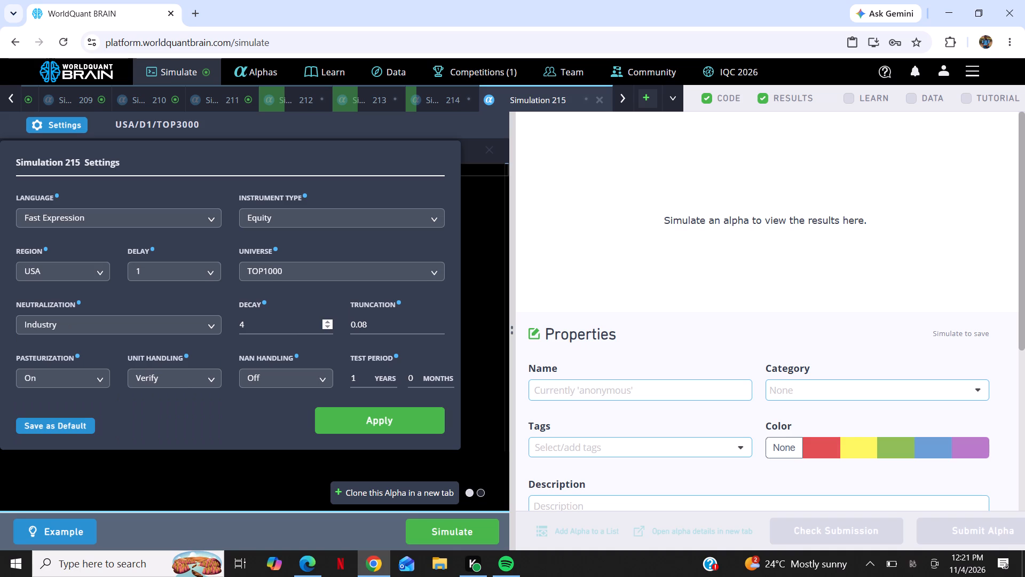
{"action": "triple_click", "coordinate": [332, 320]}
{"action": "triple_click", "coordinate": [332, 320]}
{"action": "left_click", "coordinate": [332, 320]}
{"action": "double_click", "coordinate": [439, 326]}
{"action": "left_click", "coordinate": [439, 326]}
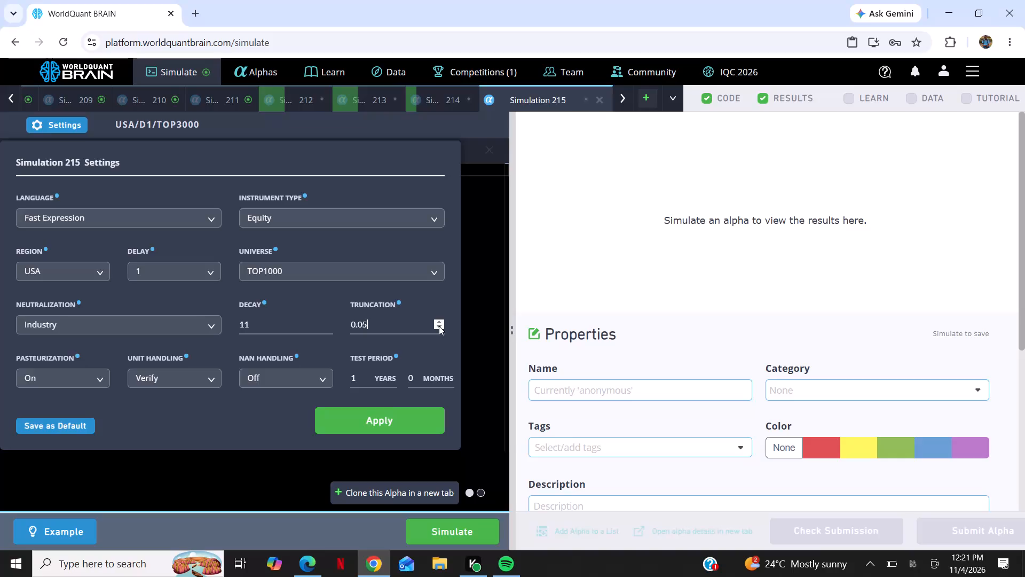
{"action": "left_click", "coordinate": [407, 420]}
{"action": "left_click", "coordinate": [483, 535]}
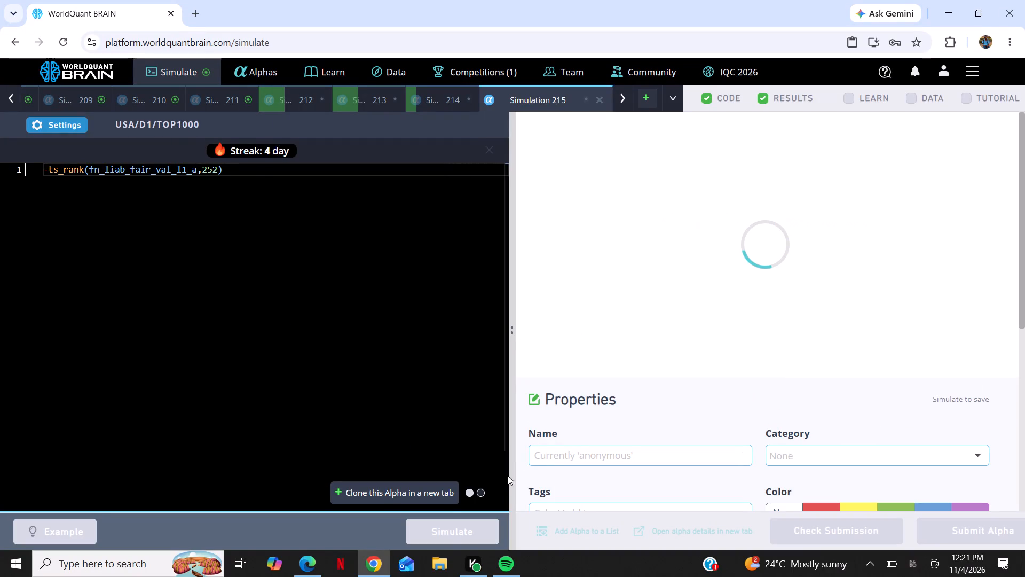
{"action": "left_click", "coordinate": [494, 488]}
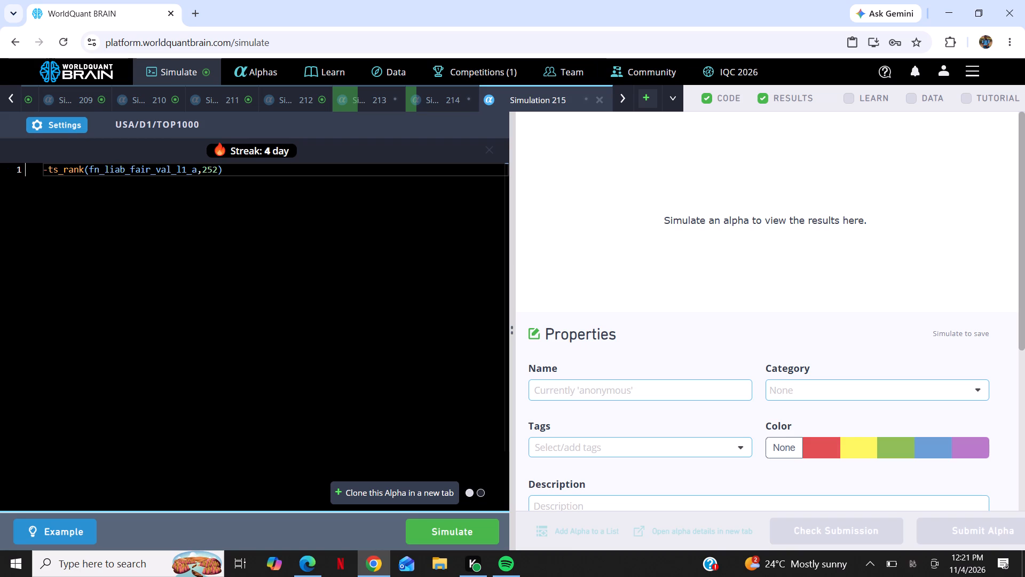
{"action": "left_click", "coordinate": [450, 537]}
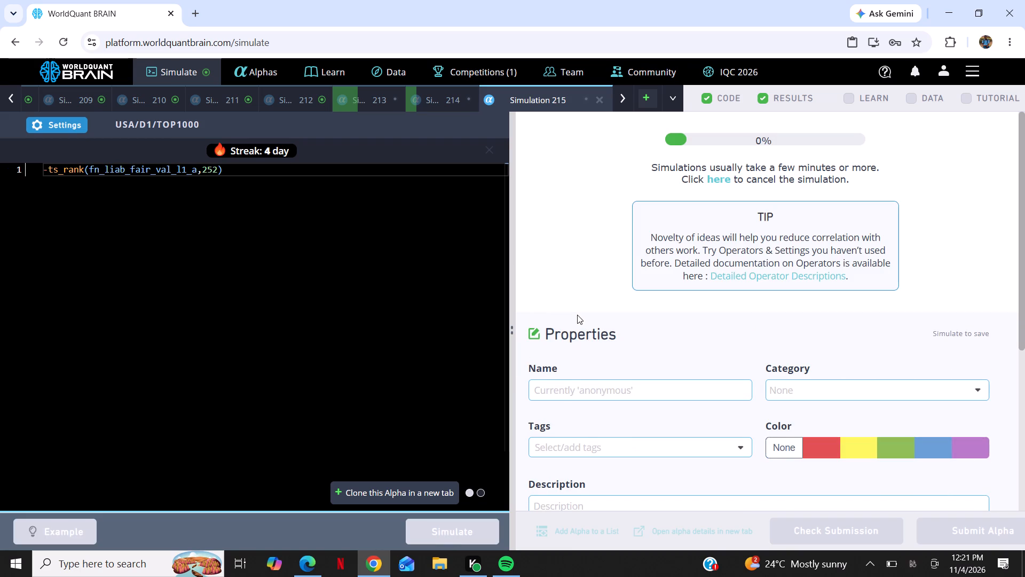
Create another new simulation and paste the expression -ts_rank(fn_liab_fair_val_l1_a,252) into its code editor.
{"action": "left_click", "coordinate": [643, 100]}
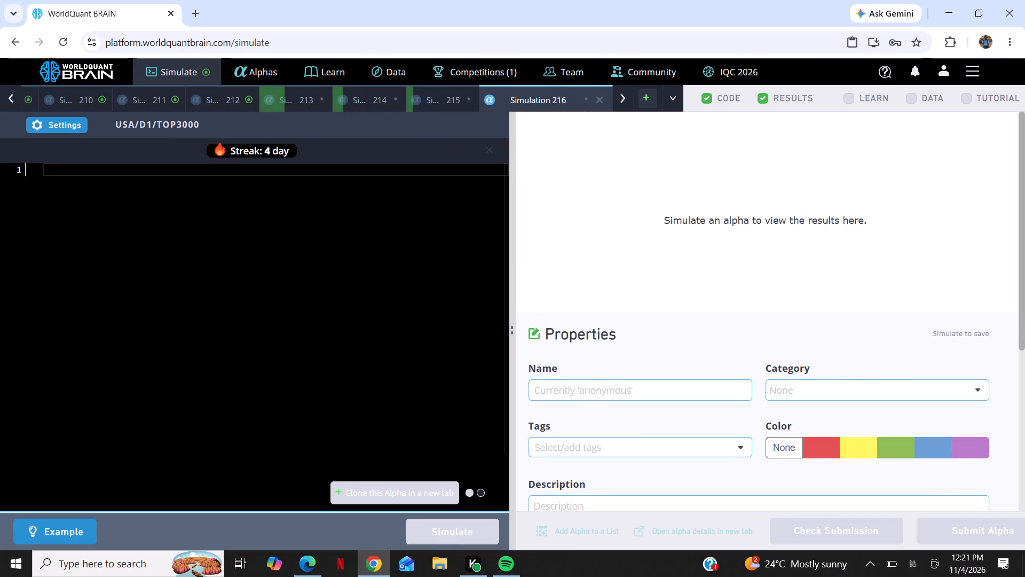
{"action": "right_click", "coordinate": [248, 344]}
{"action": "left_click", "coordinate": [272, 414]}
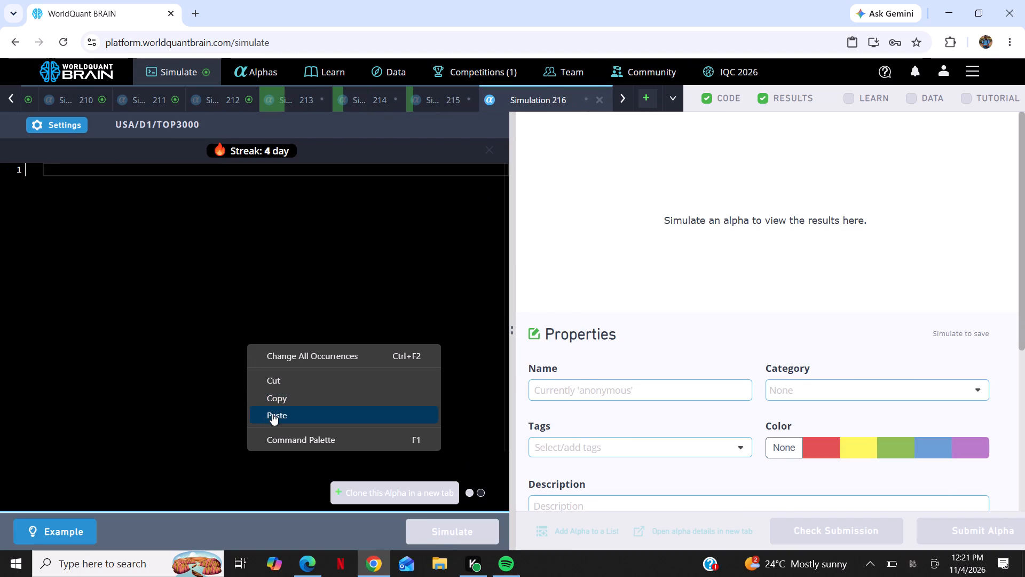
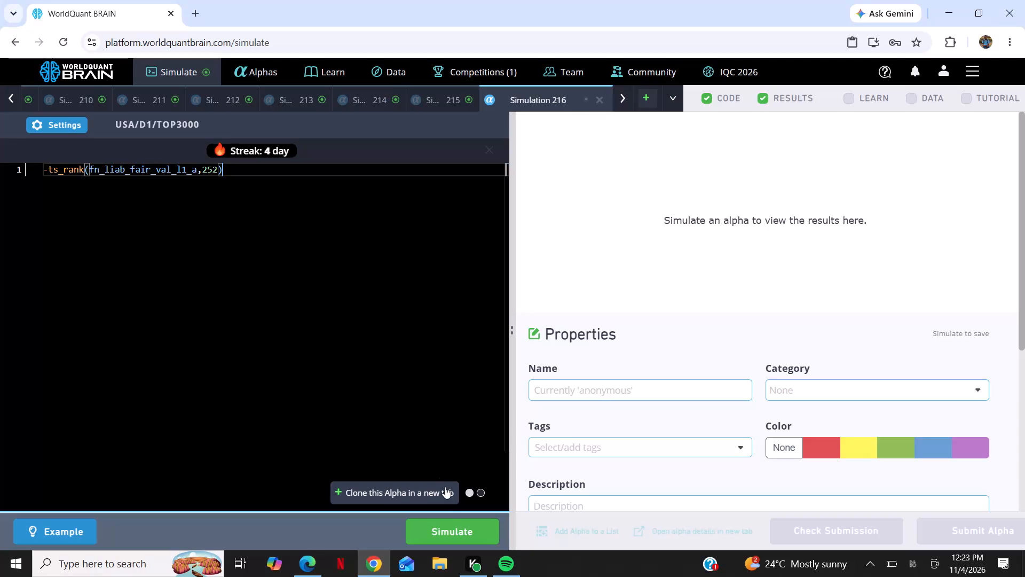
Run the simulation of -ts_rank(fn_liab_fair_val_l1_a,252) on universe TOP3000 with its current settings.
{"action": "left_click", "coordinate": [454, 525]}
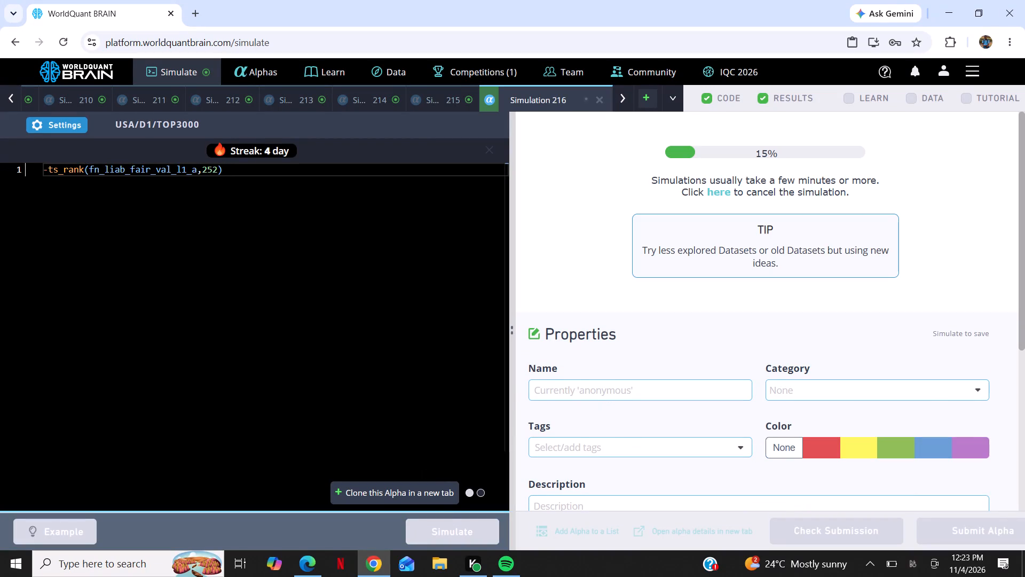
Set this simulation to Sector neutralization, universe TOP1000, truncation 0.05 and decay 15, and apply the settings.
{"action": "left_click", "coordinate": [76, 119]}
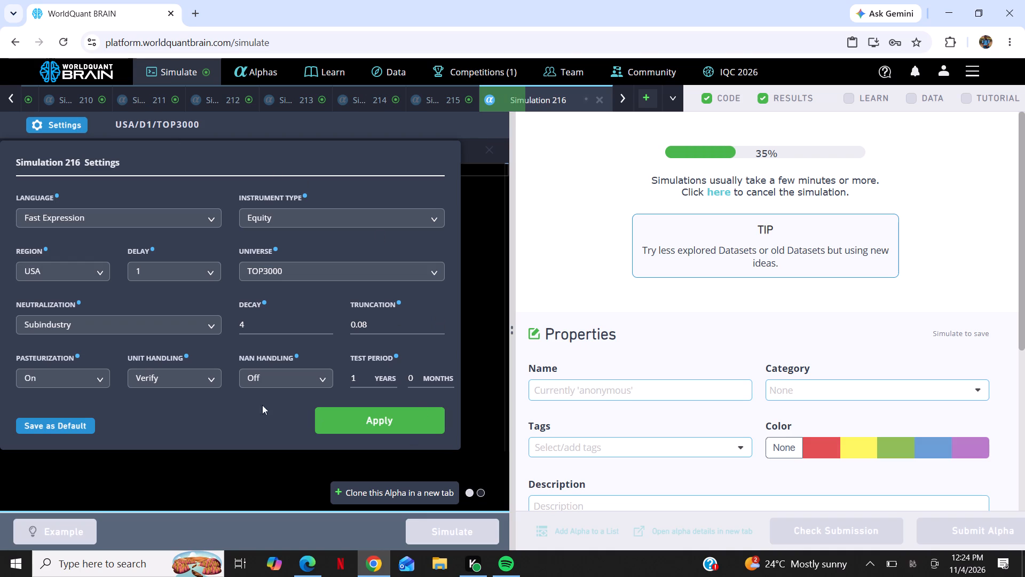
{"action": "left_click", "coordinate": [180, 320]}
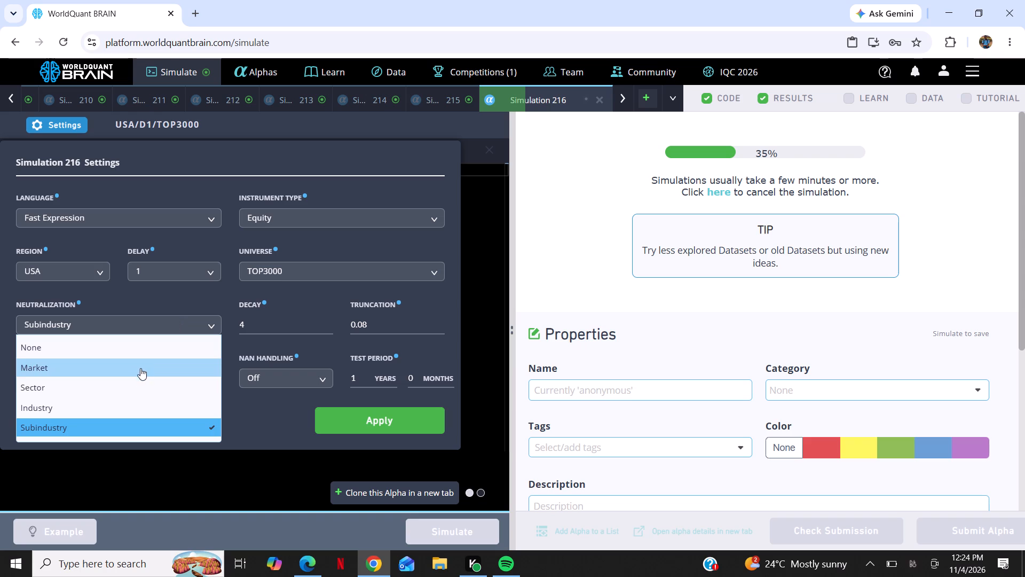
{"action": "left_click", "coordinate": [122, 386]}
{"action": "left_click", "coordinate": [306, 267]}
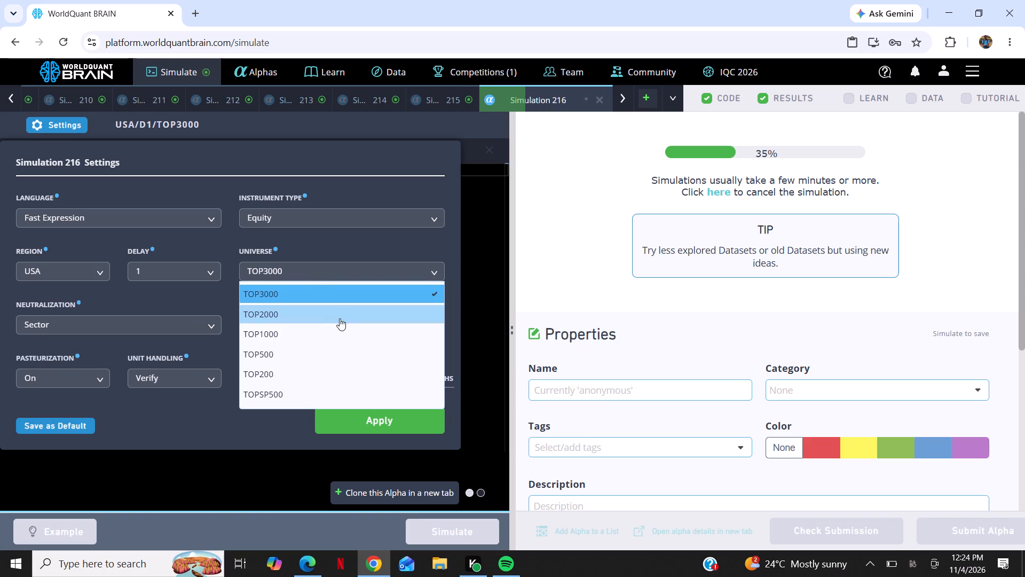
{"action": "left_click", "coordinate": [334, 338]}
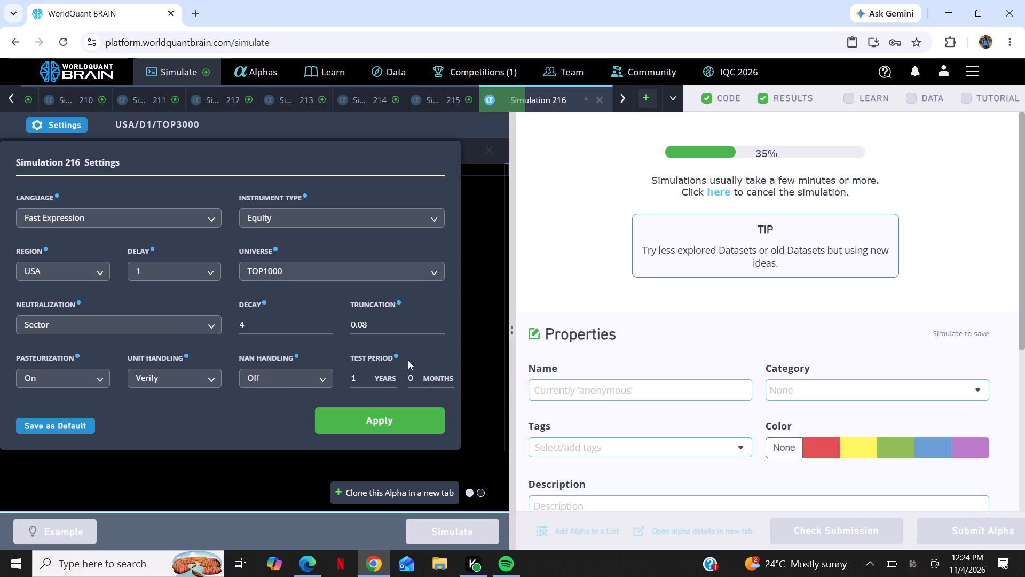
{"action": "left_click", "coordinate": [391, 330]}
{"action": "key", "text": "BackSpace"}
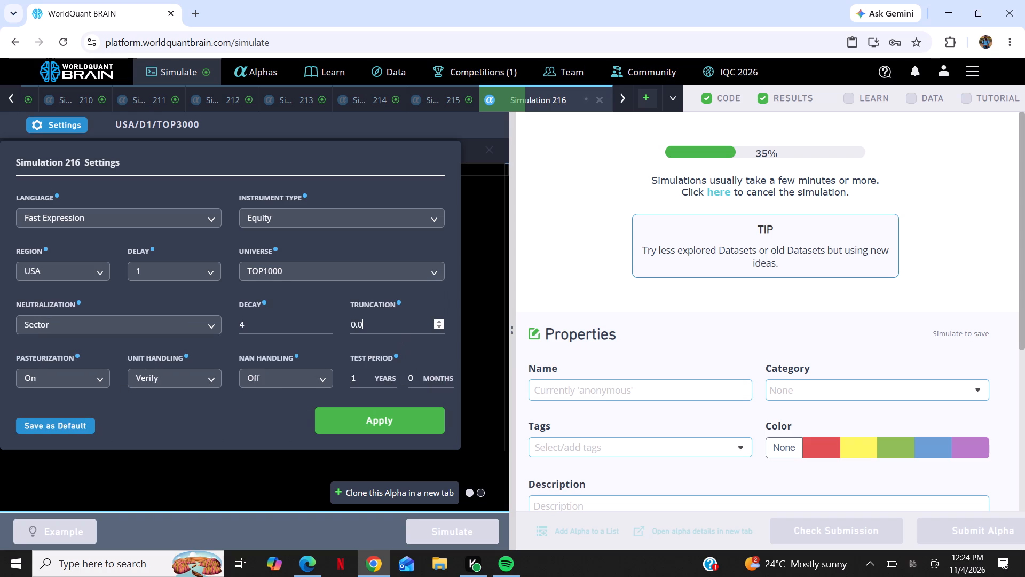
{"action": "key", "text": "5"}
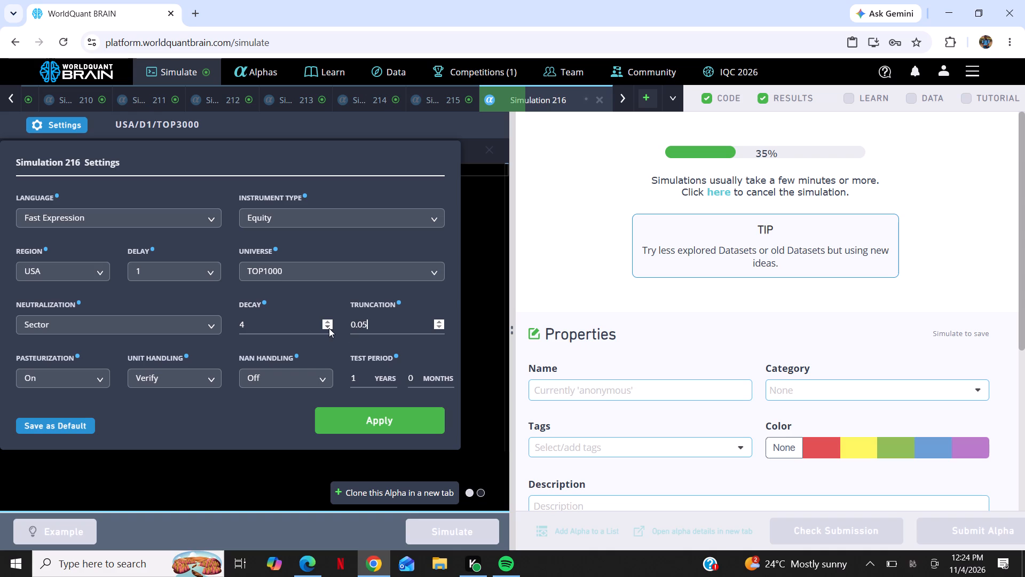
{"action": "triple_click", "coordinate": [329, 321]}
{"action": "double_click", "coordinate": [329, 321]}
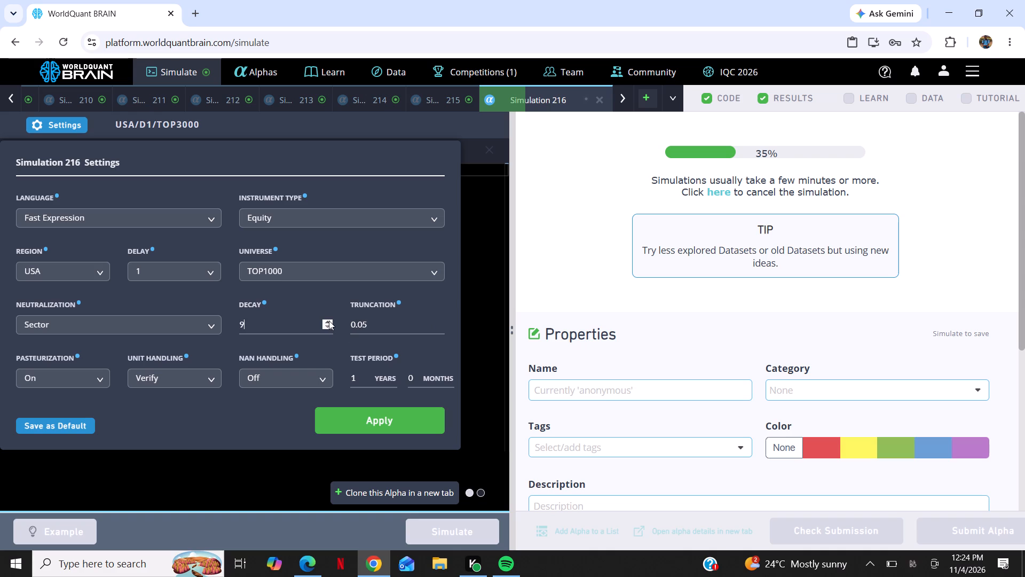
{"action": "triple_click", "coordinate": [329, 321]}
{"action": "double_click", "coordinate": [329, 321]}
{"action": "left_click", "coordinate": [329, 321]}
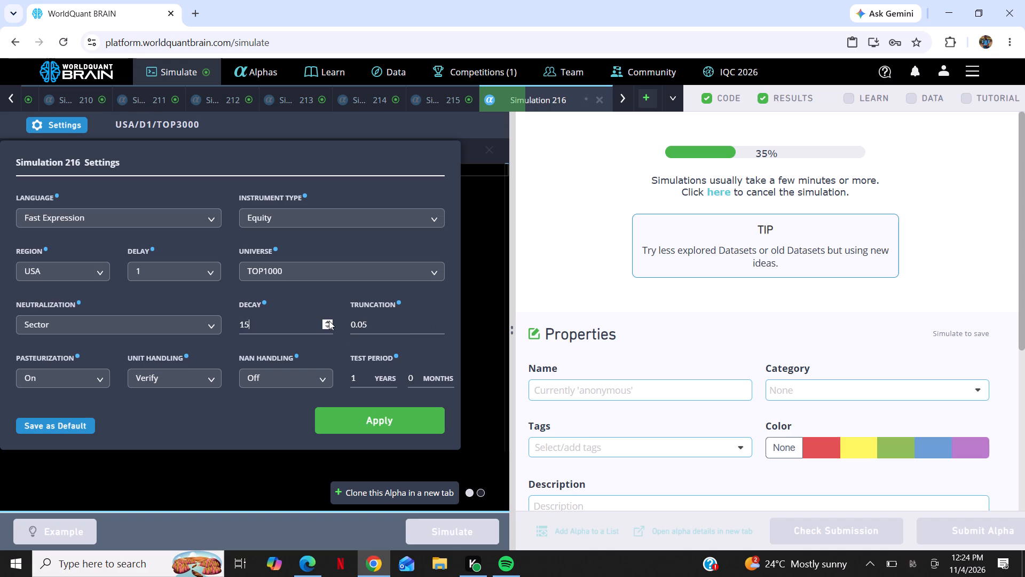
{"action": "left_click", "coordinate": [389, 418]}
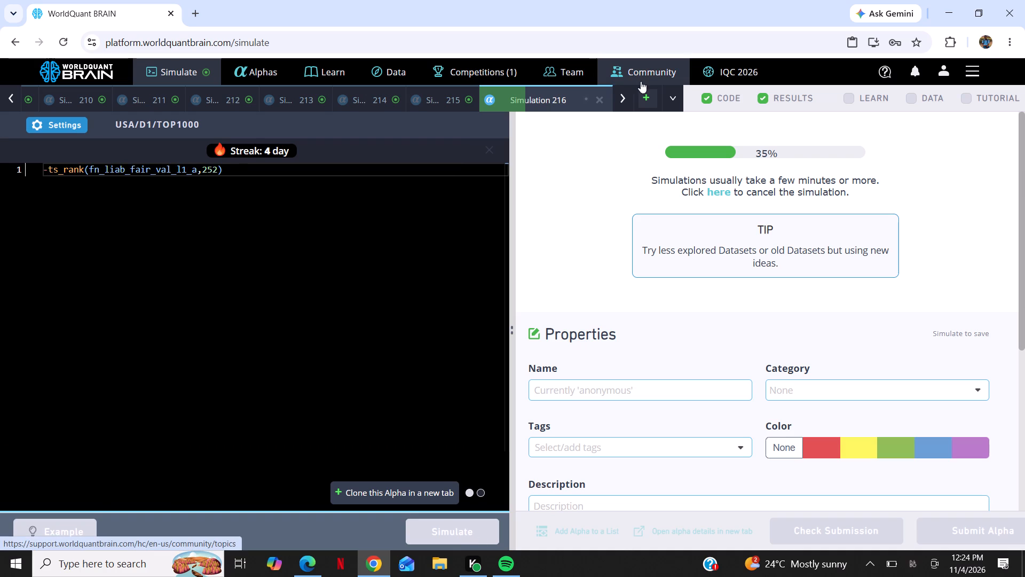
Create another new simulation and paste the expression -ts_rank(fn_liab_fair_val_l1_a,252) into its code editor.
{"action": "left_click", "coordinate": [651, 95]}
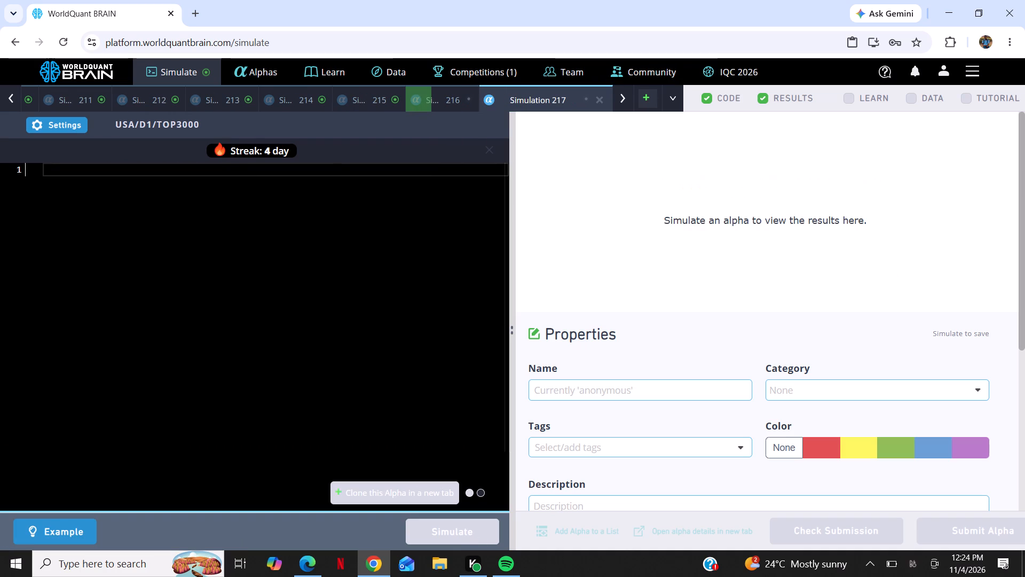
{"action": "right_click", "coordinate": [186, 320]}
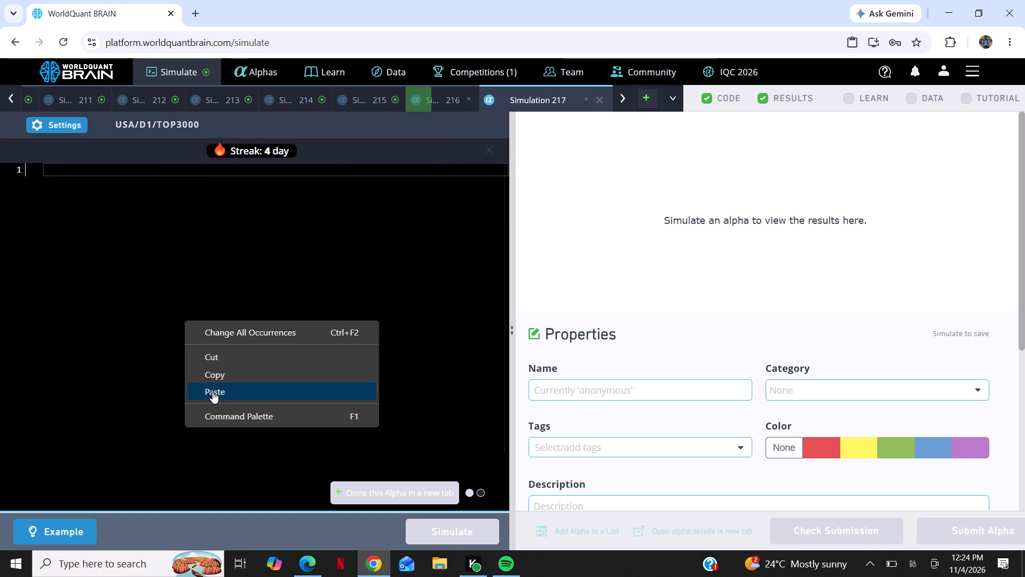
{"action": "left_click", "coordinate": [212, 392]}
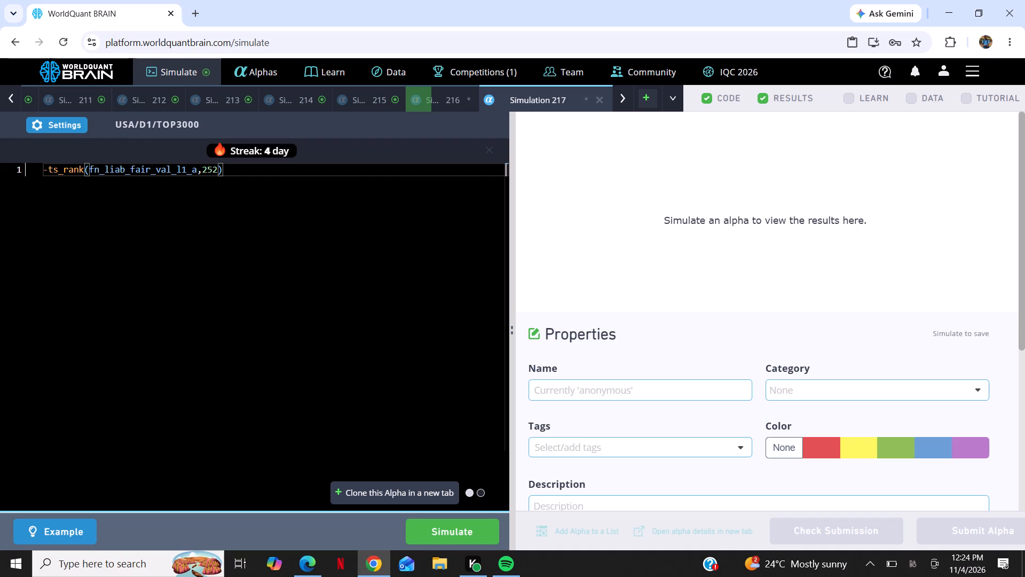
Set this simulation to truncation 0.05, universe TOP200, Sector neutralization and decay 20, apply the settings and run it.
{"action": "left_click", "coordinate": [70, 118]}
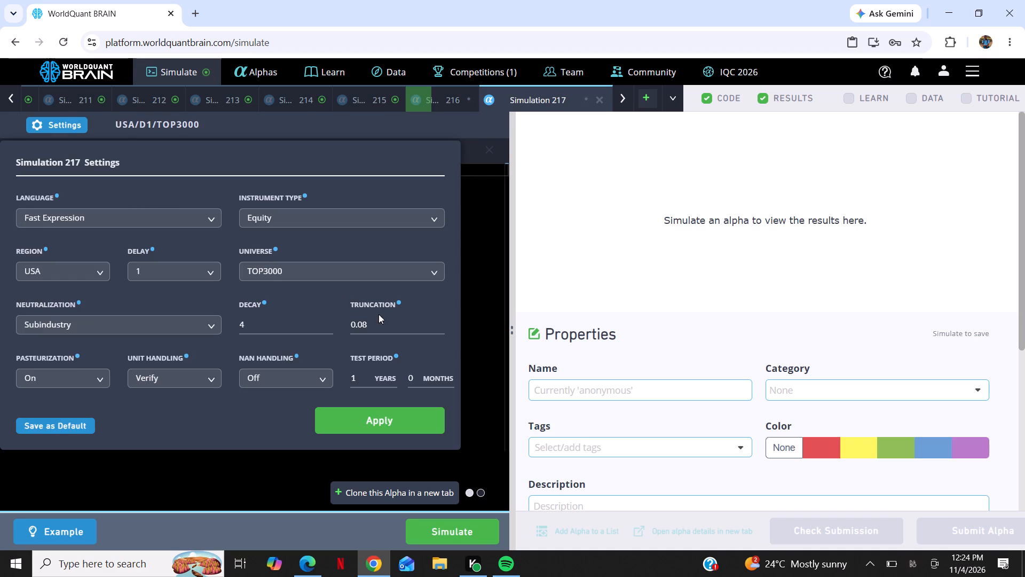
{"action": "left_click", "coordinate": [385, 323]}
{"action": "key", "text": "BackSpace"}
{"action": "key", "text": "5"}
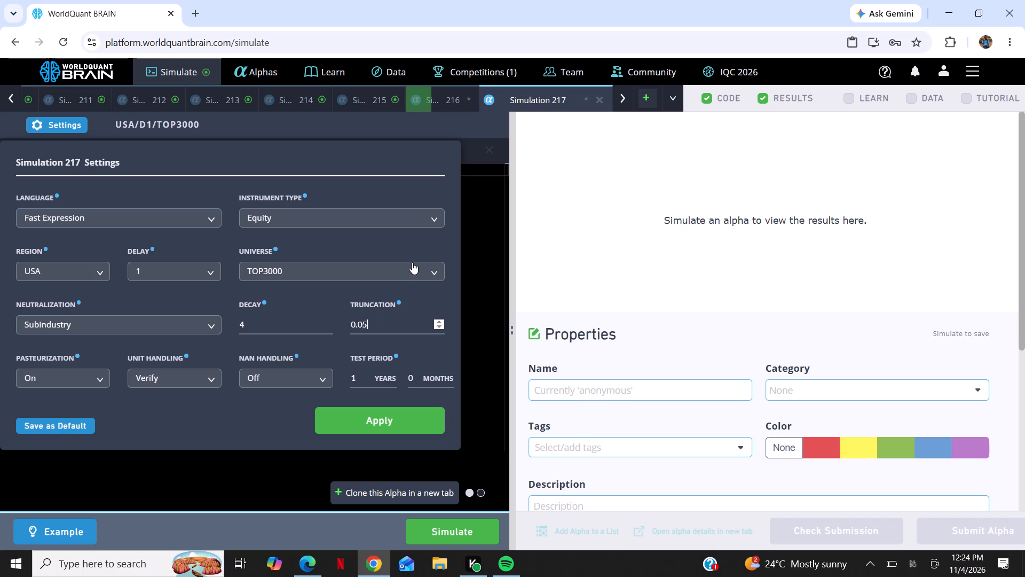
{"action": "left_click", "coordinate": [412, 262]}
{"action": "left_click", "coordinate": [395, 365]}
{"action": "left_click", "coordinate": [186, 326]}
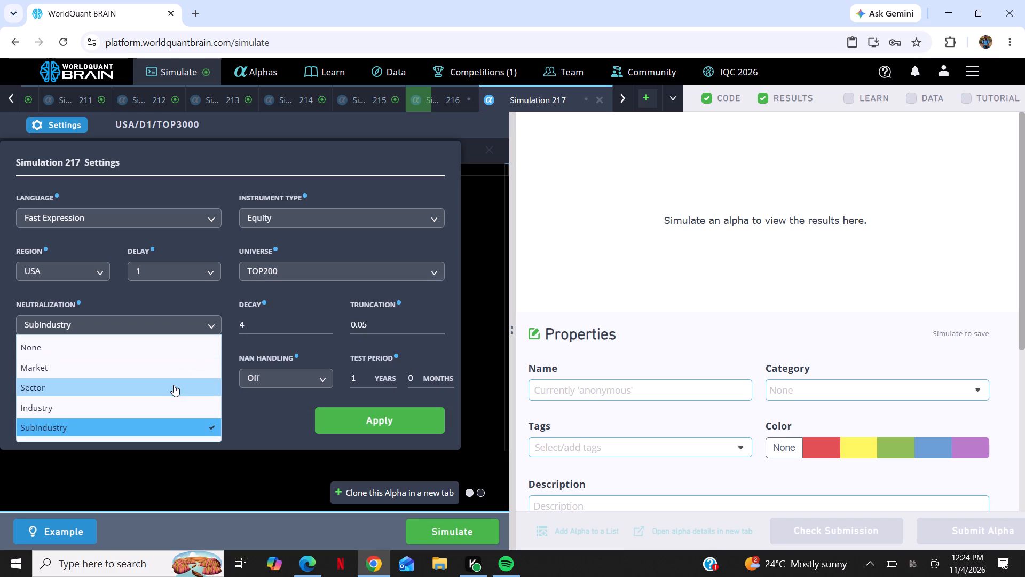
{"action": "left_click", "coordinate": [163, 395]}
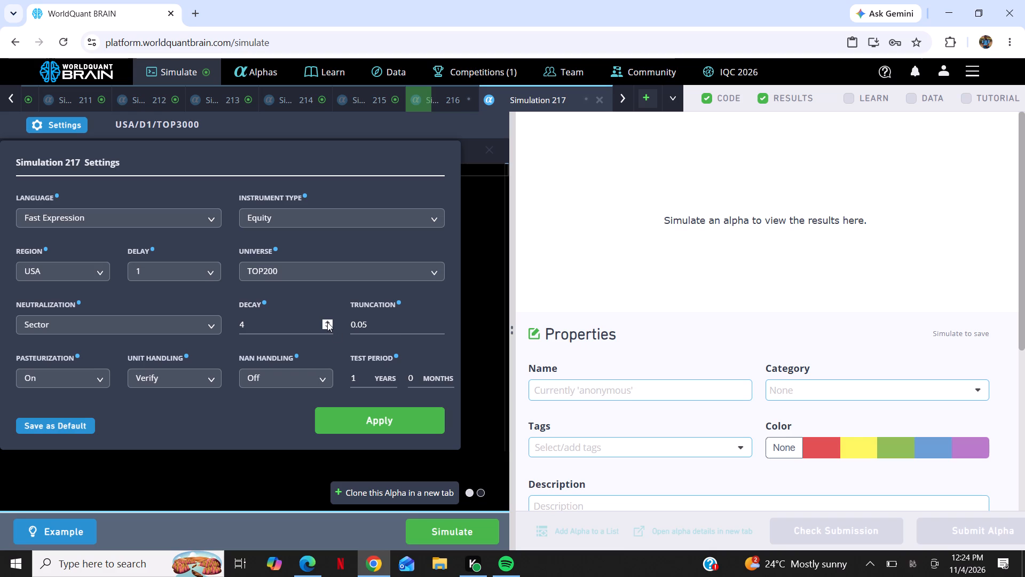
{"action": "triple_click", "coordinate": [327, 322]}
{"action": "triple_click", "coordinate": [327, 322]}
{"action": "triple_click", "coordinate": [327, 322]}
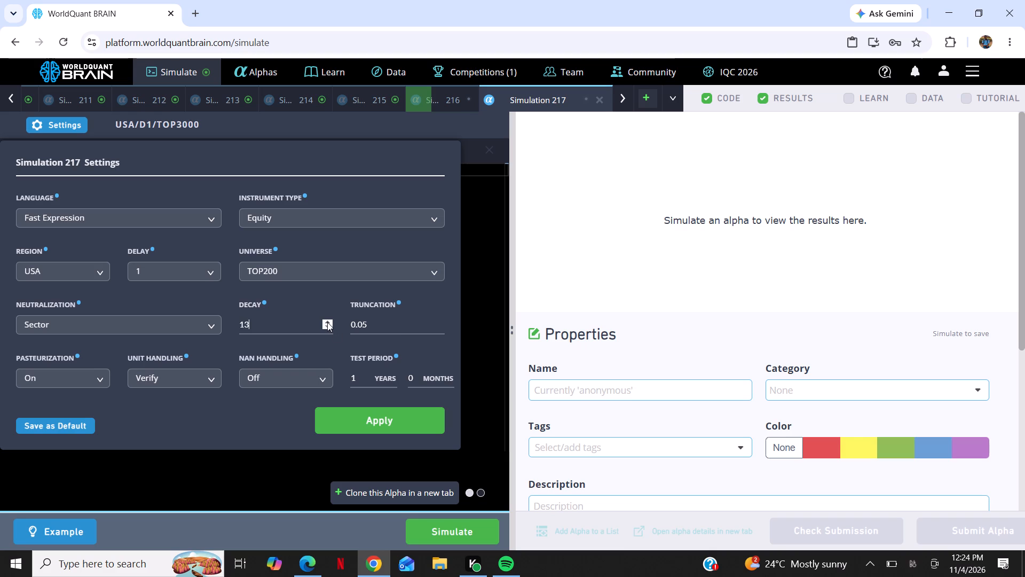
{"action": "triple_click", "coordinate": [327, 322]}
{"action": "triple_click", "coordinate": [327, 322]}
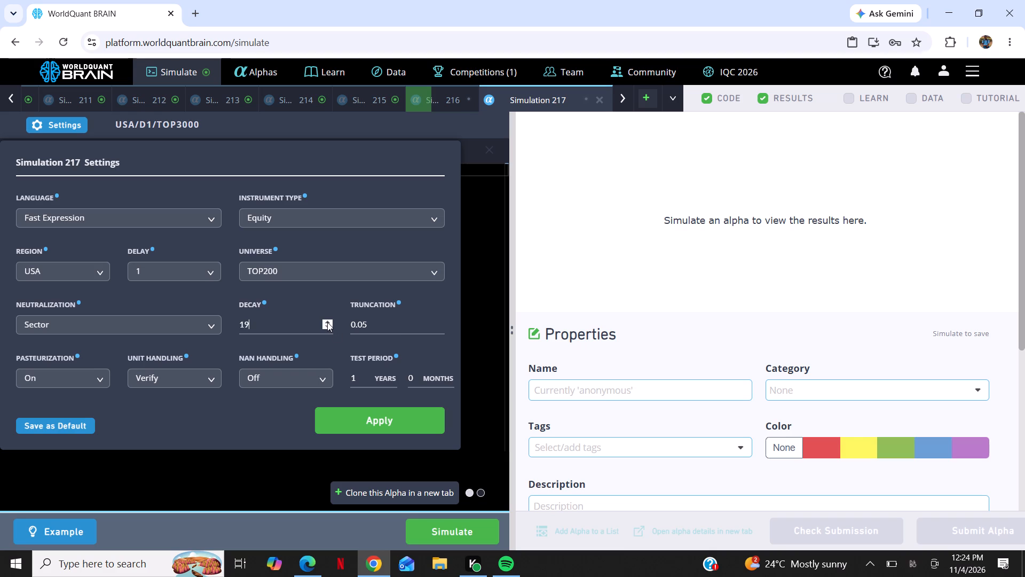
{"action": "left_click", "coordinate": [327, 322]}
{"action": "left_click", "coordinate": [374, 419]}
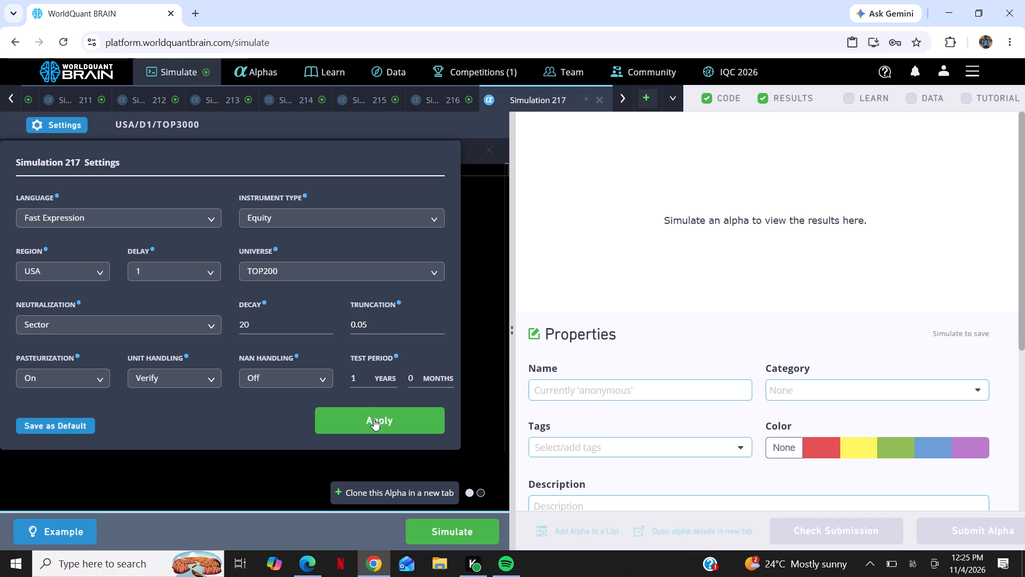
{"action": "left_click", "coordinate": [473, 526]}
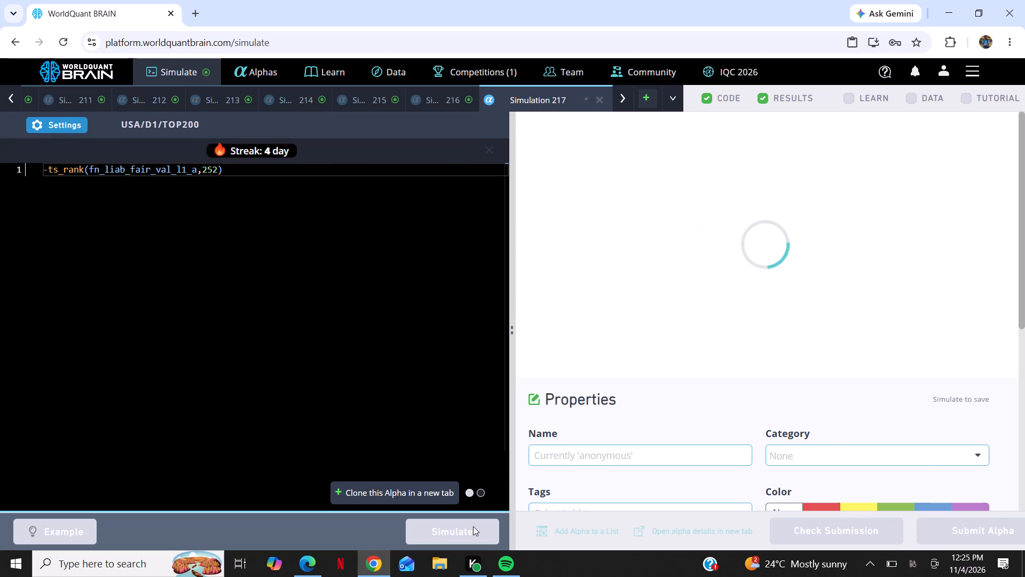
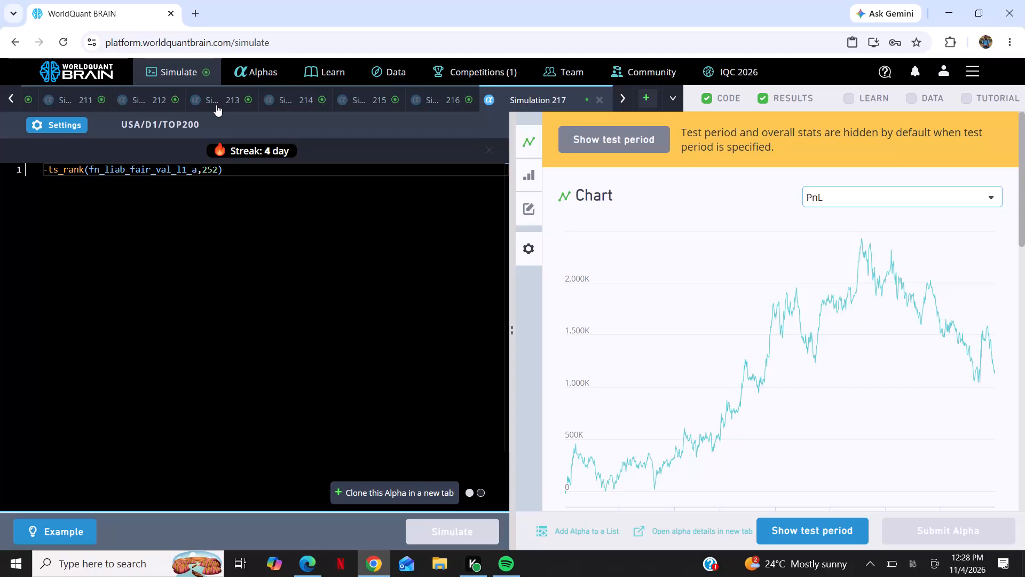
Open the list of unsubmitted alphas to look over the simulated results.
{"action": "left_click", "coordinate": [270, 73]}
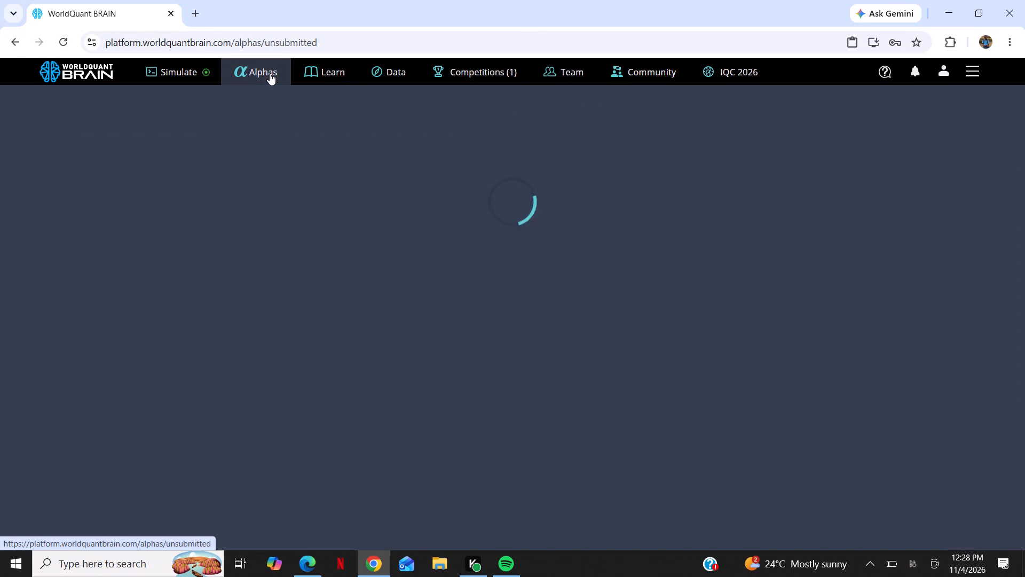
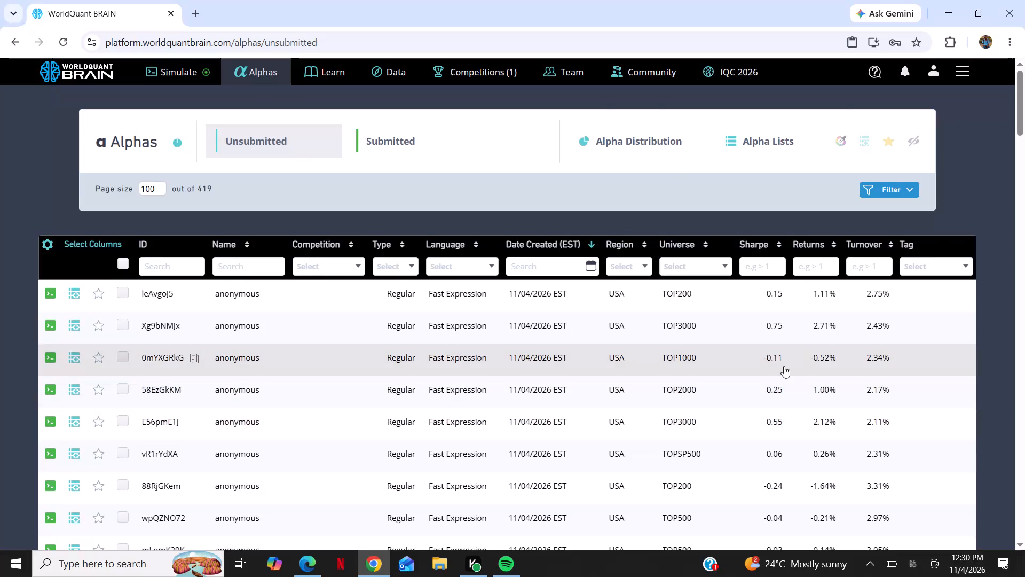
Skim the first page of unsubmitted alphas through its last row and return to the newest entries.
{"action": "scroll", "coordinate": [784, 366], "scroll_direction": "down", "scroll_amount": 4}
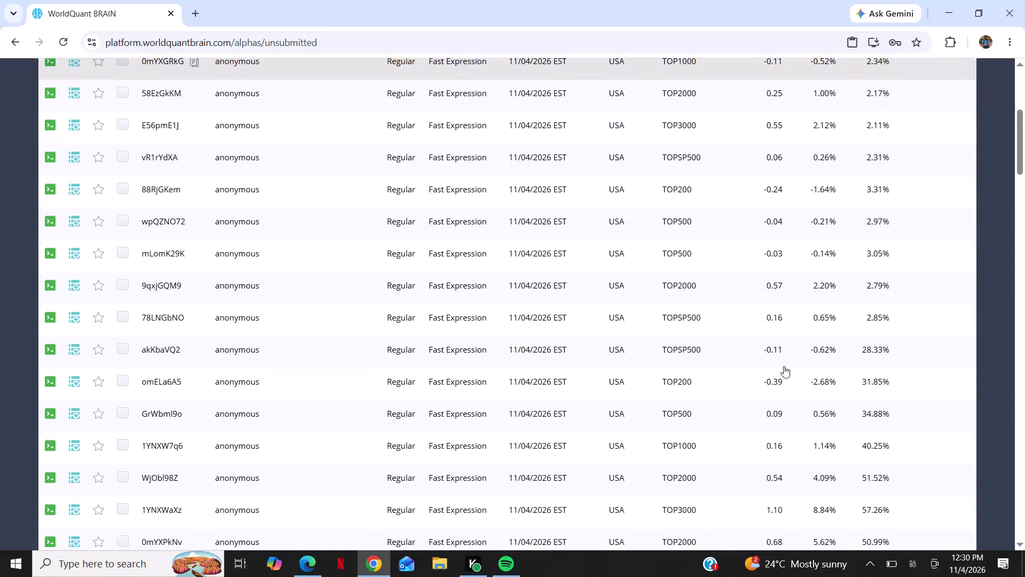
{"action": "scroll", "coordinate": [784, 366], "scroll_direction": "down", "scroll_amount": 12}
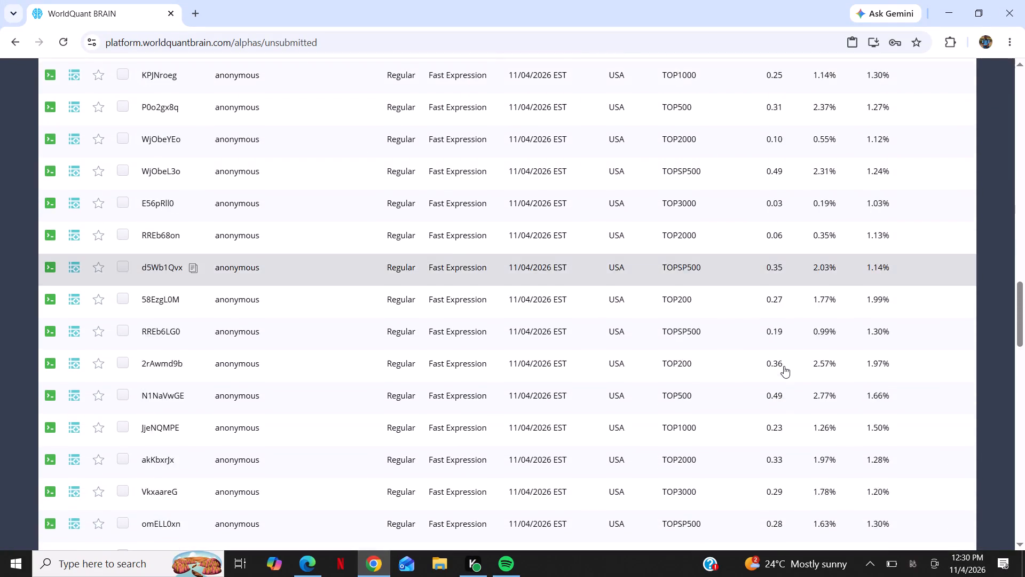
{"action": "scroll", "coordinate": [784, 366], "scroll_direction": "down", "scroll_amount": 11}
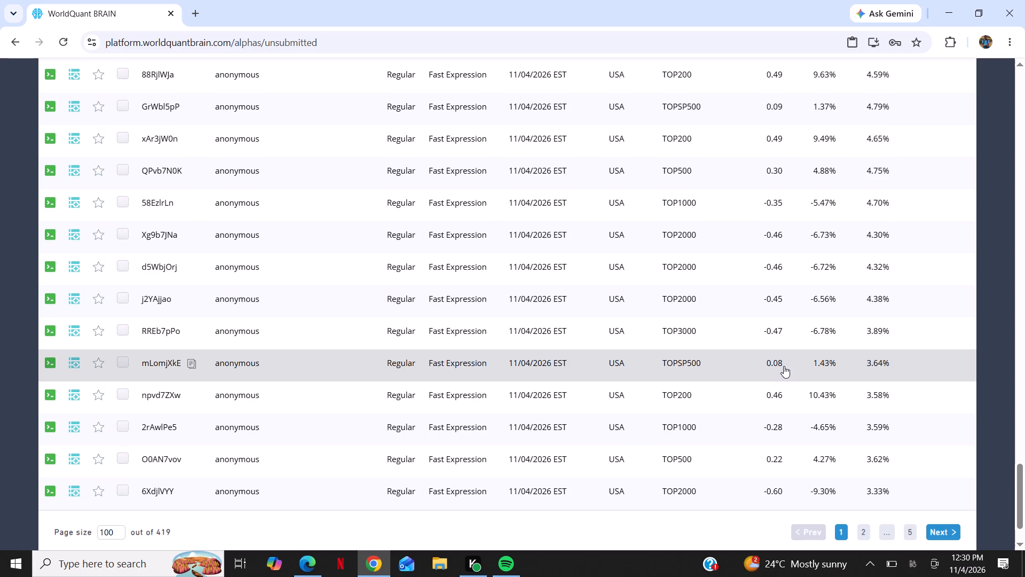
{"action": "scroll", "coordinate": [784, 366], "scroll_direction": "up", "scroll_amount": 19}
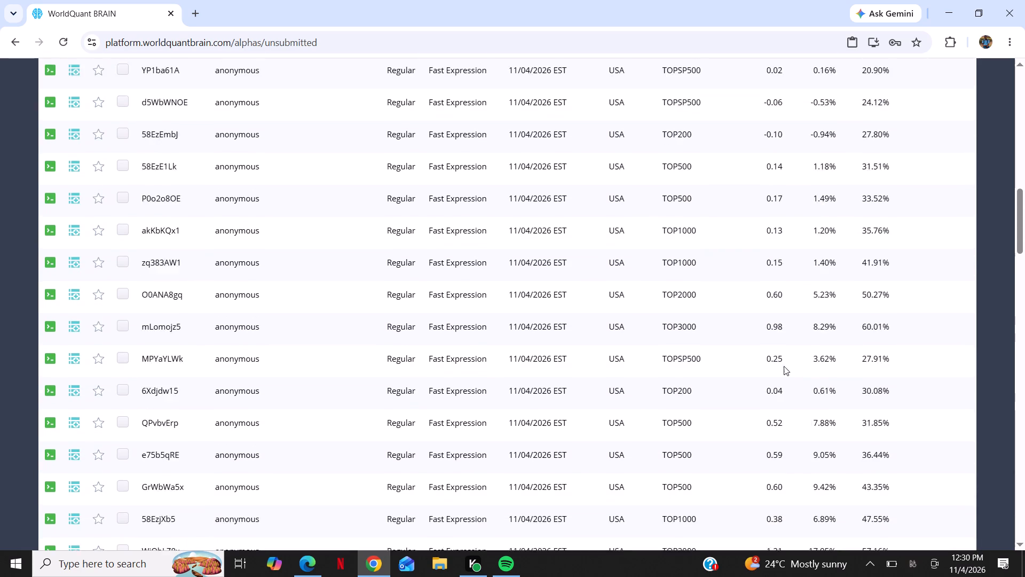
{"action": "scroll", "coordinate": [784, 366], "scroll_direction": "up", "scroll_amount": 8}
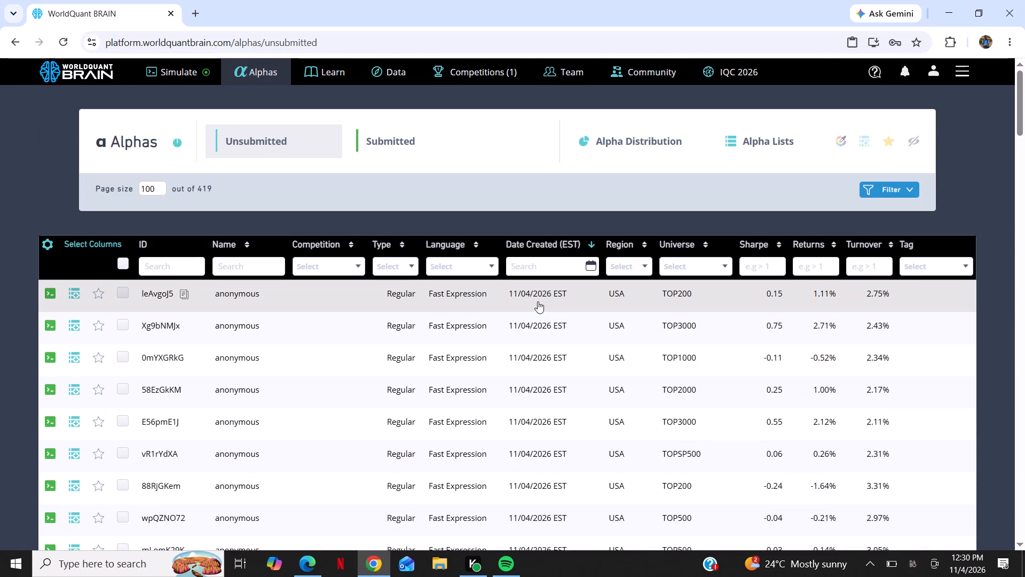
Examine the Sharpe, returns and turnover of the newest unsubmitted alphas, from leAvgoJ5 down to WjObLlgQ.
{"action": "scroll", "coordinate": [548, 313], "scroll_direction": "down", "scroll_amount": 1}
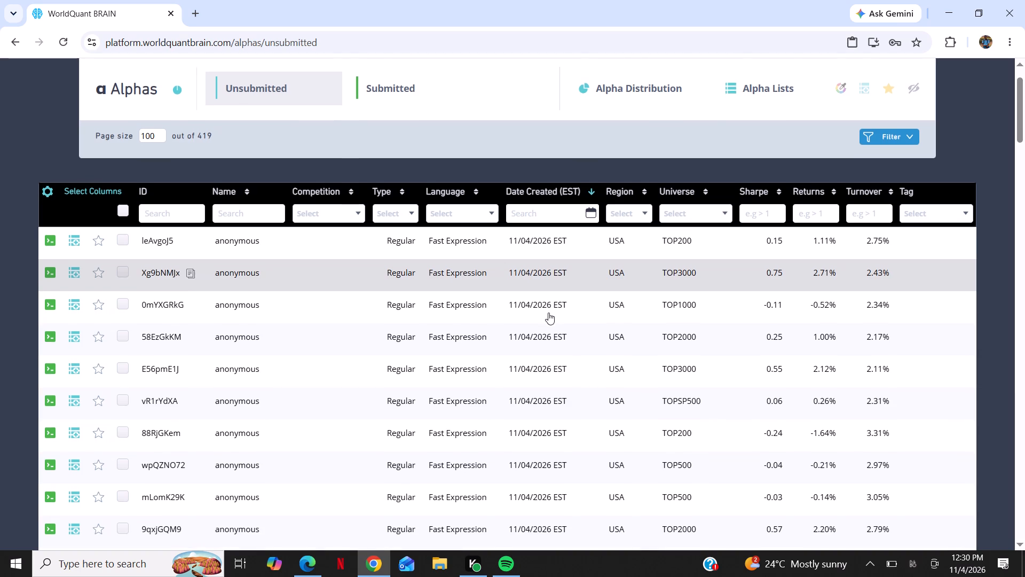
{"action": "scroll", "coordinate": [548, 313], "scroll_direction": "down", "scroll_amount": 2}
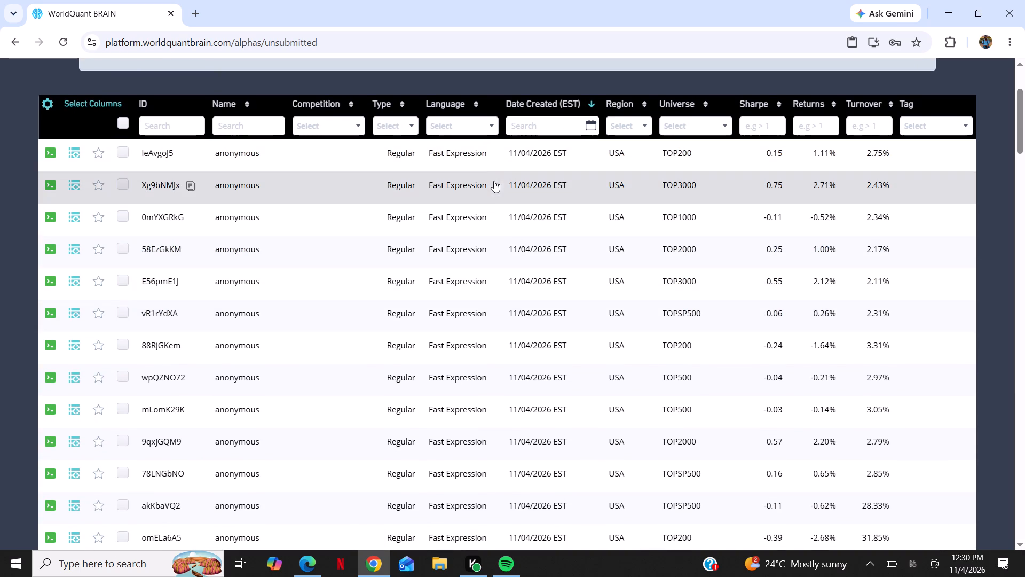
{"action": "scroll", "coordinate": [494, 185], "scroll_direction": "down", "scroll_amount": 1}
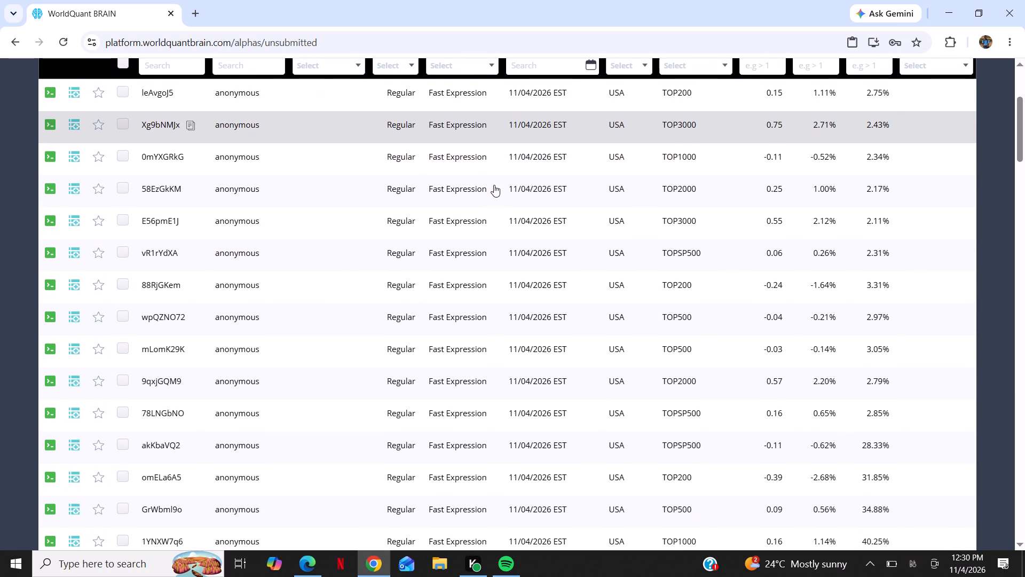
{"action": "scroll", "coordinate": [494, 185], "scroll_direction": "down", "scroll_amount": 2}
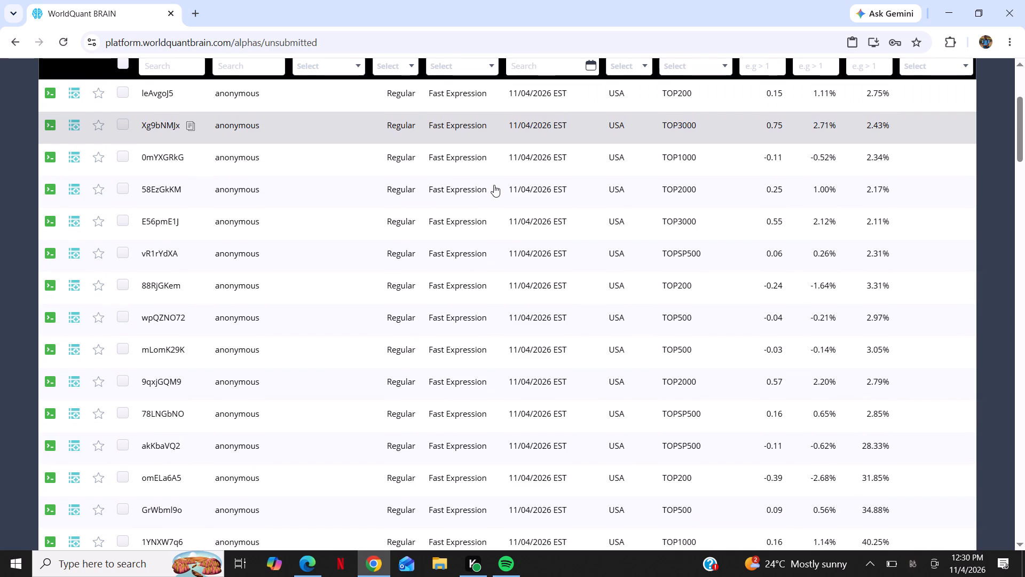
{"action": "scroll", "coordinate": [494, 185], "scroll_direction": "down", "scroll_amount": 1}
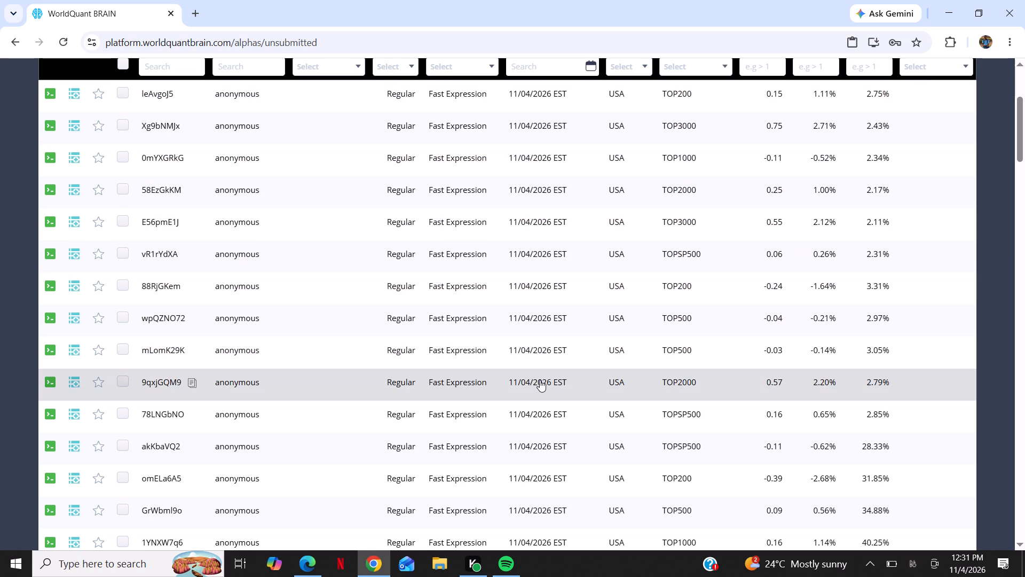
{"action": "scroll", "coordinate": [540, 380], "scroll_direction": "down", "scroll_amount": 1}
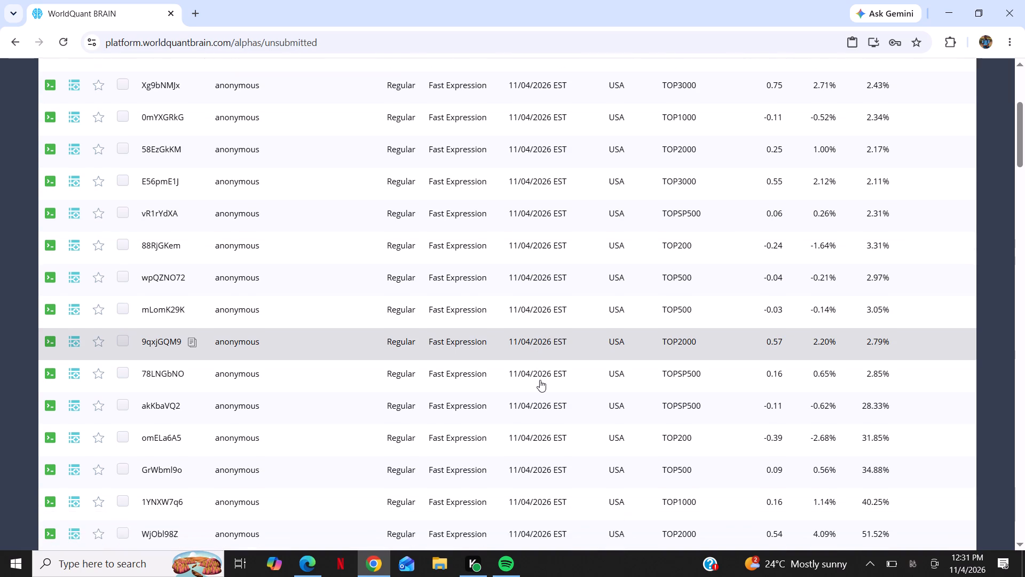
{"action": "scroll", "coordinate": [540, 380], "scroll_direction": "down", "scroll_amount": 1}
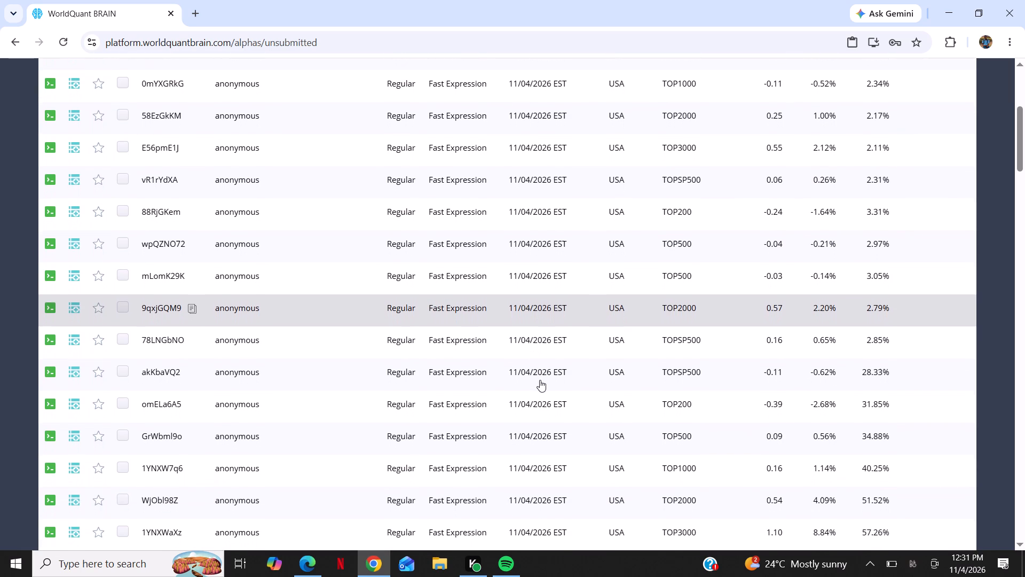
{"action": "scroll", "coordinate": [540, 380], "scroll_direction": "down", "scroll_amount": 2}
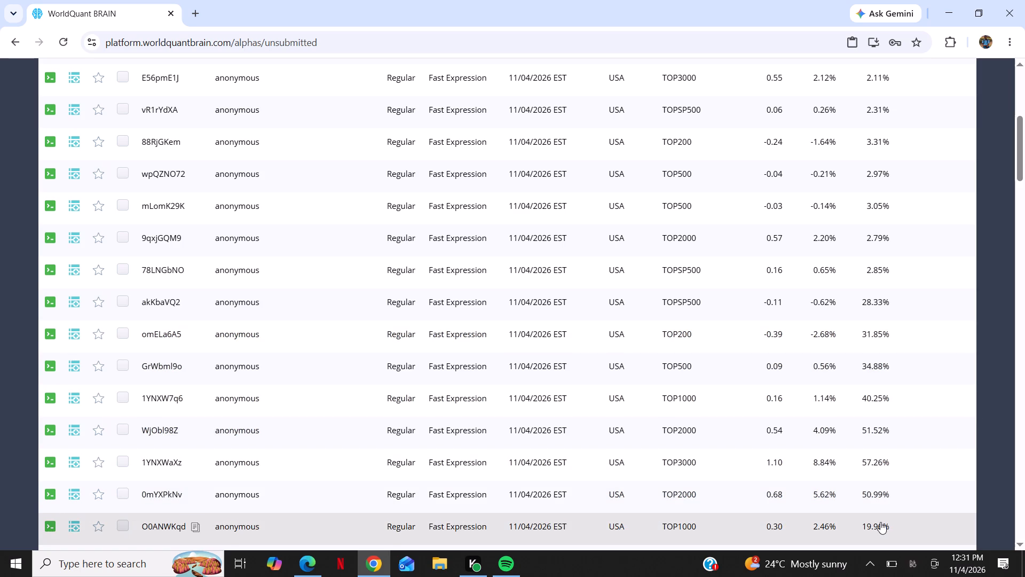
{"action": "scroll", "coordinate": [880, 522], "scroll_direction": "down", "scroll_amount": 4}
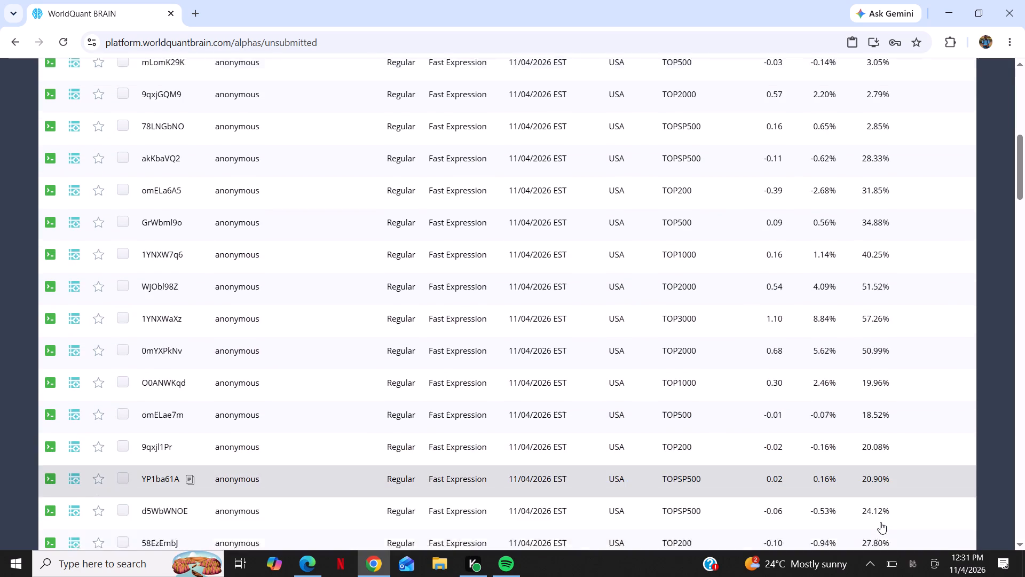
{"action": "scroll", "coordinate": [880, 522], "scroll_direction": "down", "scroll_amount": 1}
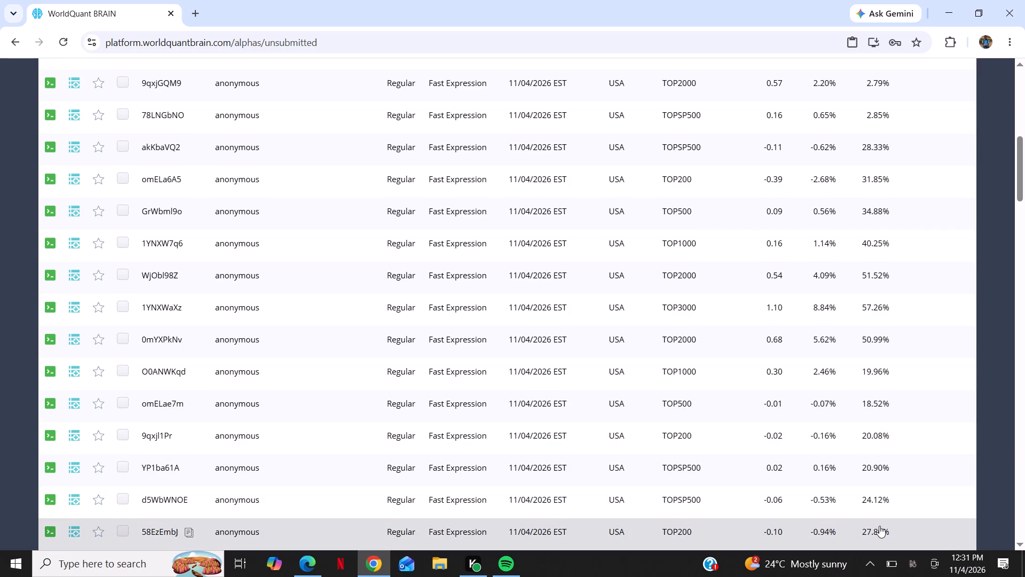
{"action": "scroll", "coordinate": [879, 526], "scroll_direction": "down", "scroll_amount": 6}
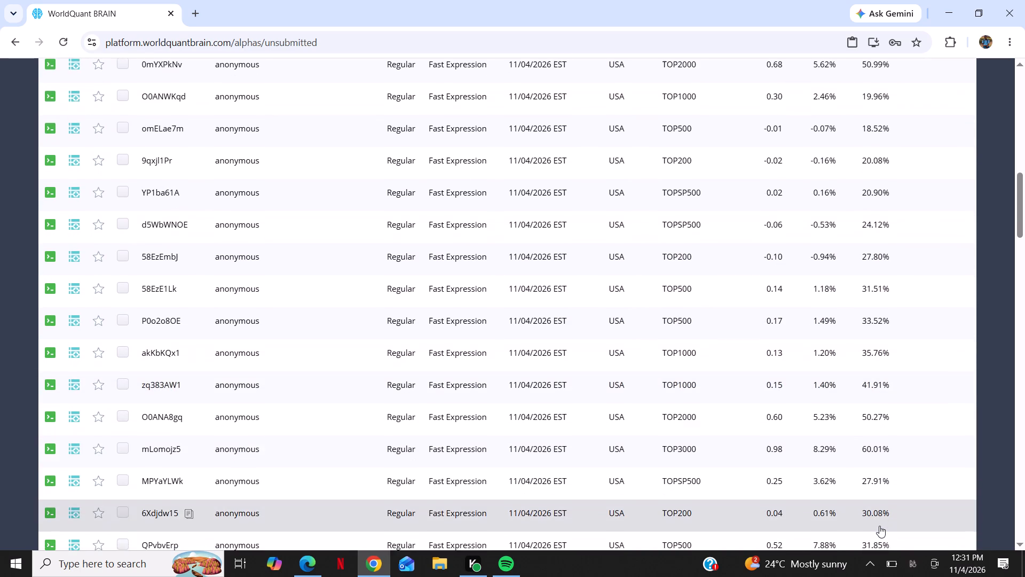
{"action": "scroll", "coordinate": [879, 526], "scroll_direction": "down", "scroll_amount": 2}
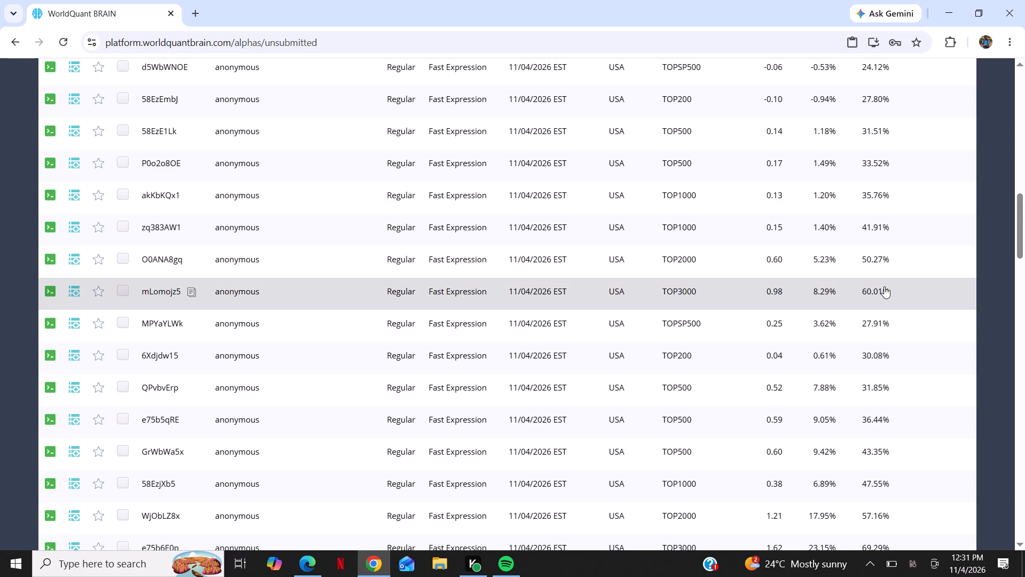
{"action": "scroll", "coordinate": [884, 286], "scroll_direction": "down", "scroll_amount": 3}
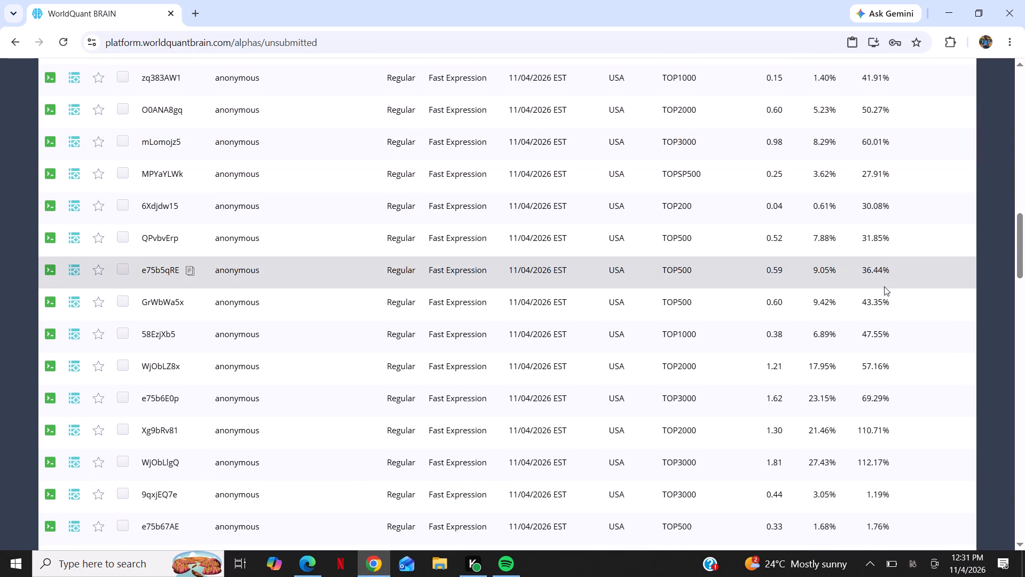
{"action": "scroll", "coordinate": [884, 286], "scroll_direction": "down", "scroll_amount": 1}
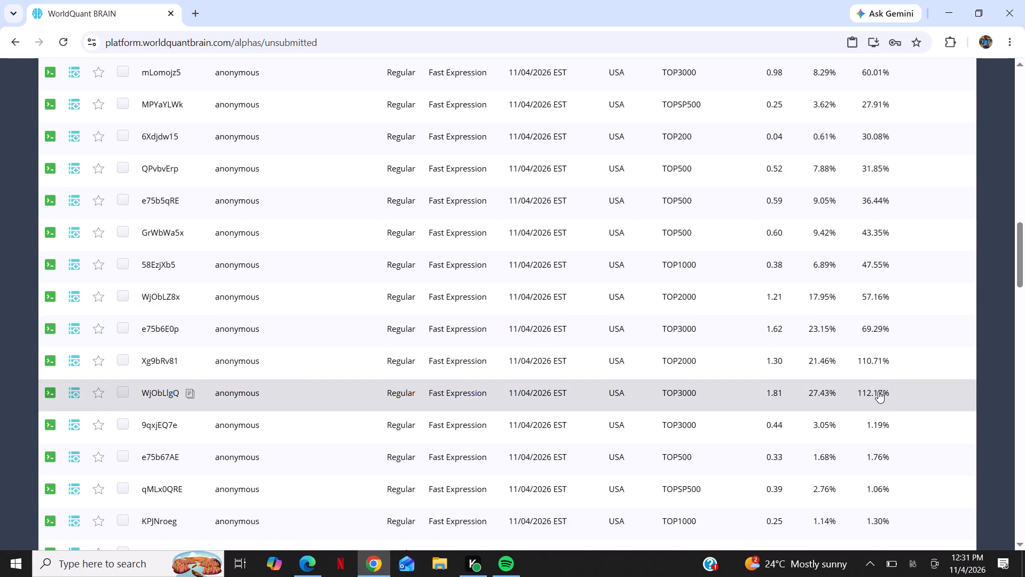
Examine the Sharpe, returns and turnover of the unsubmitted alphas from 9qxjEQ7e down to vR1rrxNr.
{"action": "scroll", "coordinate": [878, 391], "scroll_direction": "down", "scroll_amount": 3}
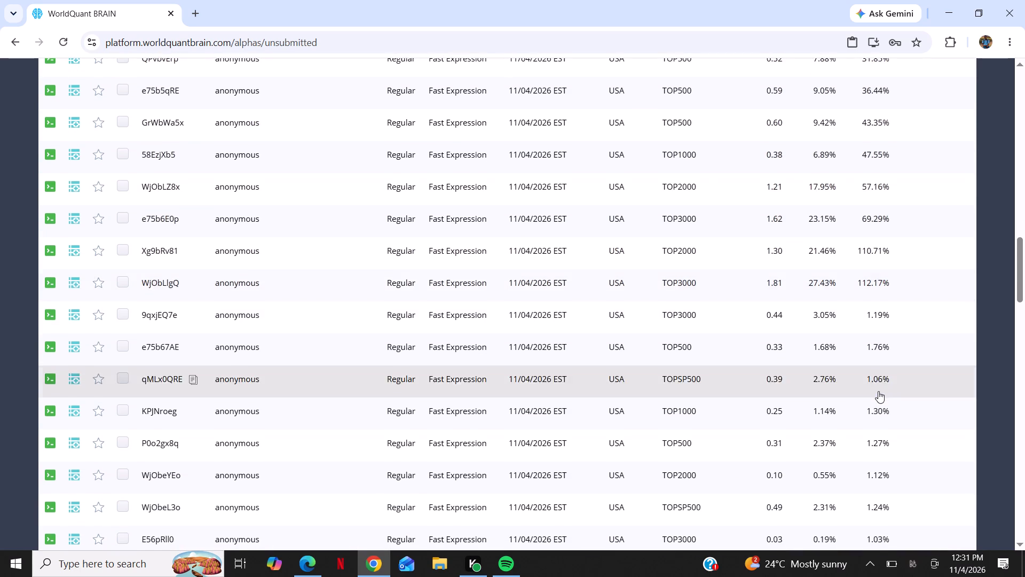
{"action": "scroll", "coordinate": [878, 391], "scroll_direction": "down", "scroll_amount": 2}
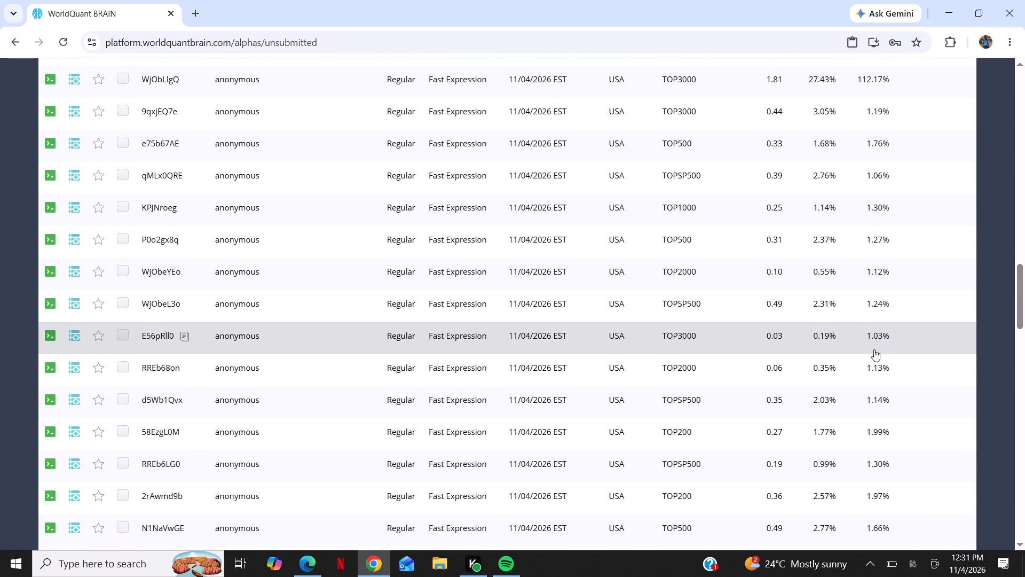
{"action": "scroll", "coordinate": [874, 400], "scroll_direction": "down", "scroll_amount": 3}
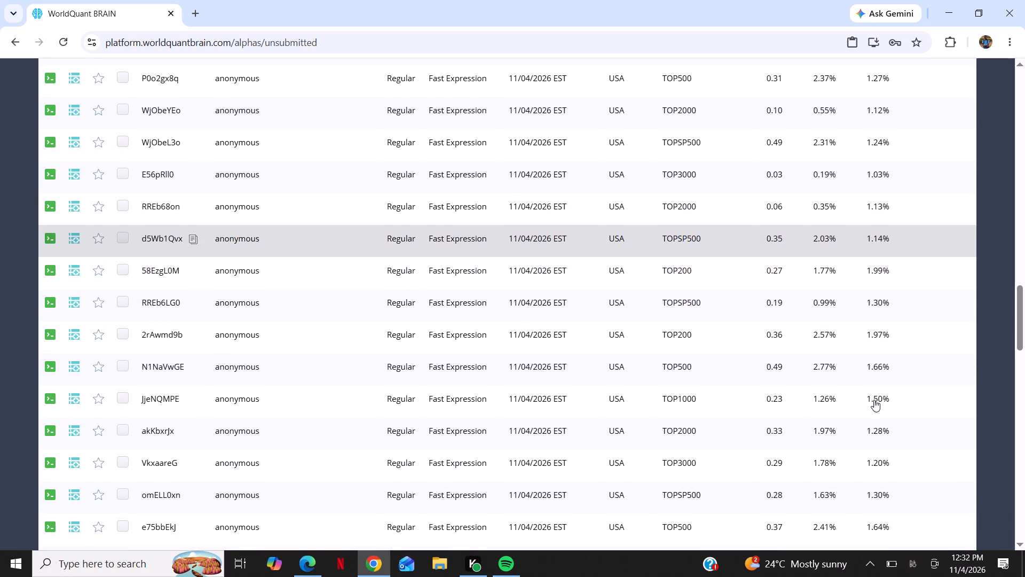
{"action": "scroll", "coordinate": [874, 400], "scroll_direction": "down", "scroll_amount": 4}
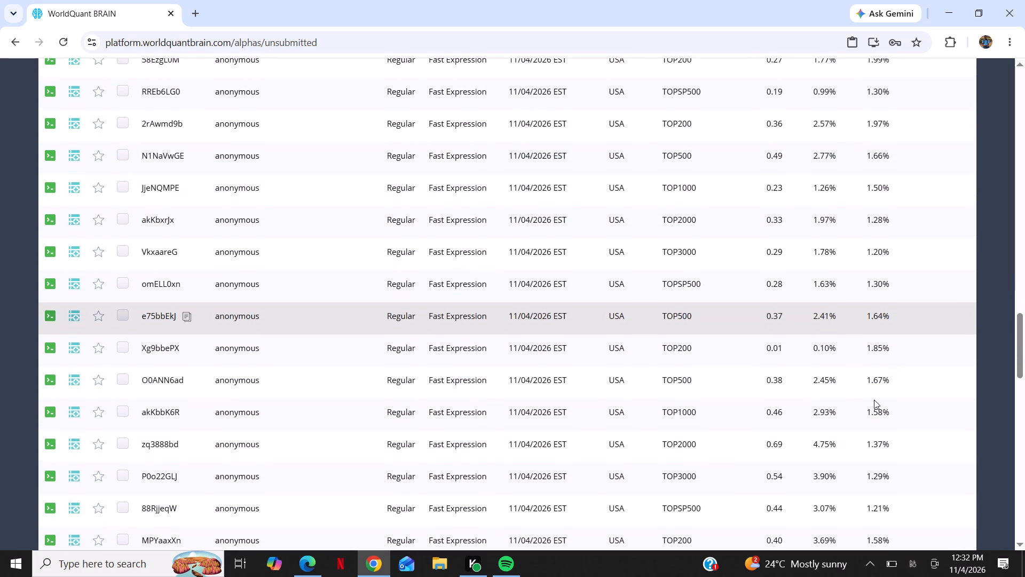
{"action": "scroll", "coordinate": [874, 400], "scroll_direction": "down", "scroll_amount": 1}
{"action": "scroll", "coordinate": [866, 446], "scroll_direction": "up", "scroll_amount": 1}
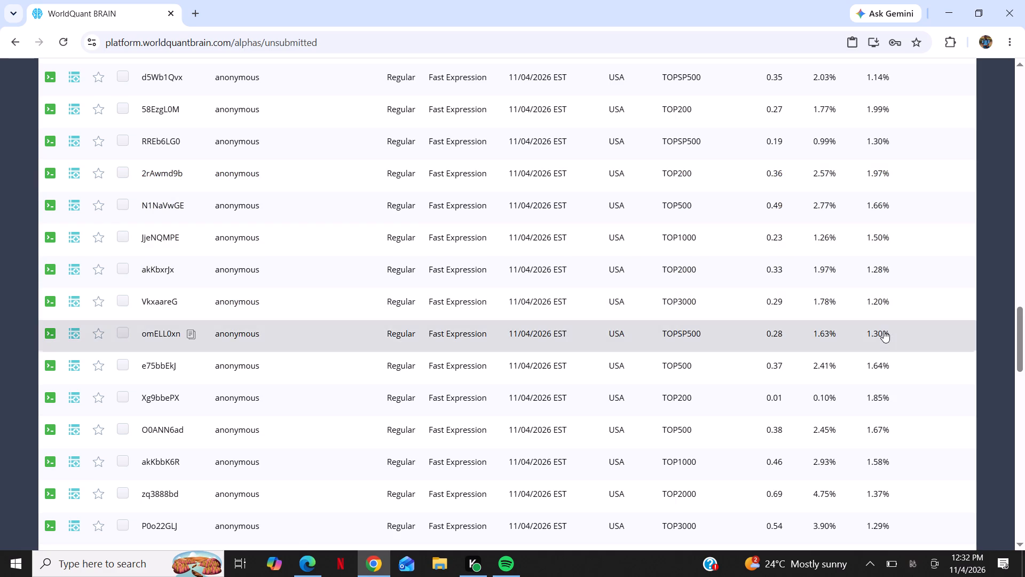
{"action": "scroll", "coordinate": [883, 403], "scroll_direction": "down", "scroll_amount": 1}
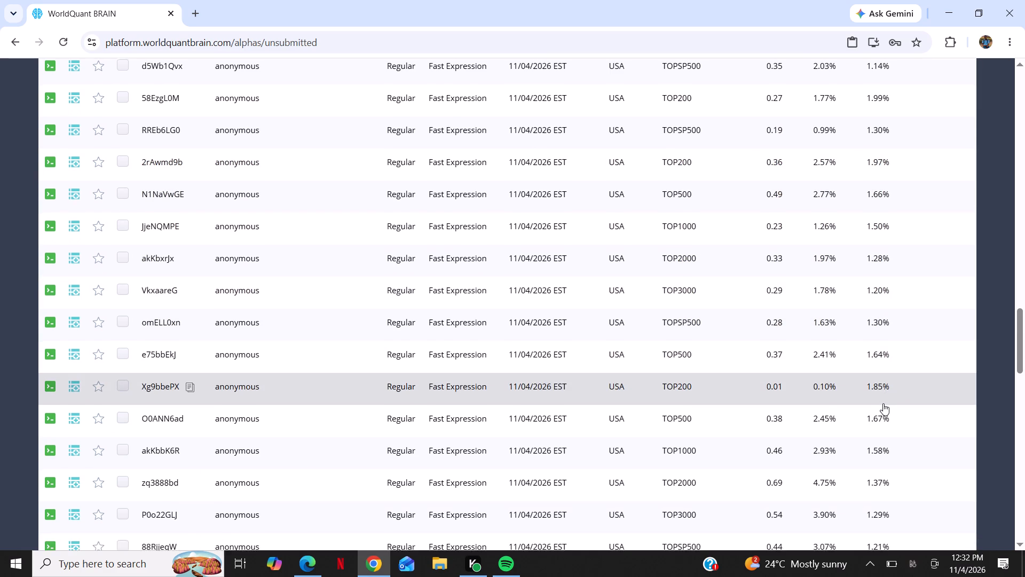
{"action": "scroll", "coordinate": [883, 403], "scroll_direction": "down", "scroll_amount": 5}
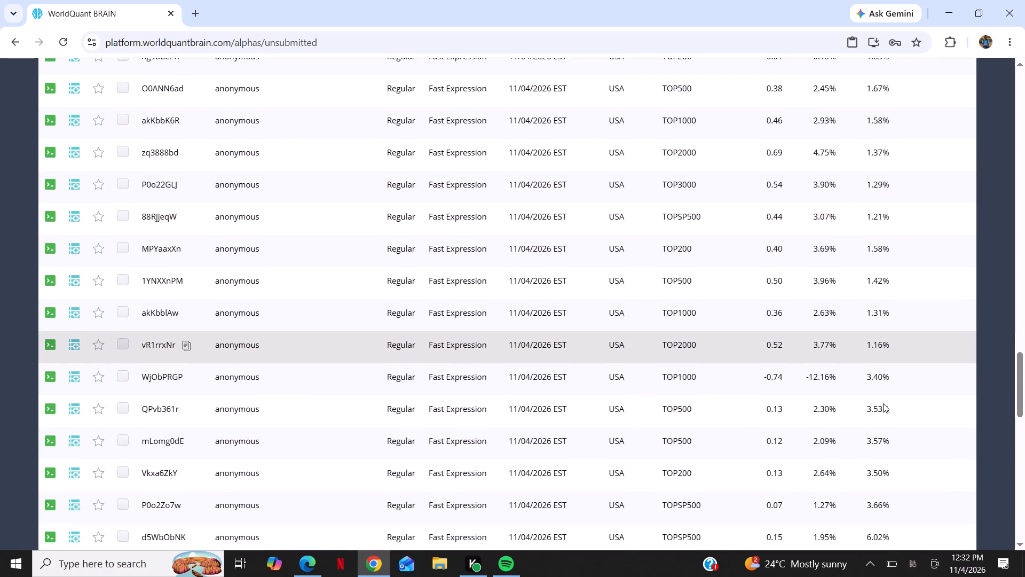
{"action": "scroll", "coordinate": [883, 403], "scroll_direction": "down", "scroll_amount": 1}
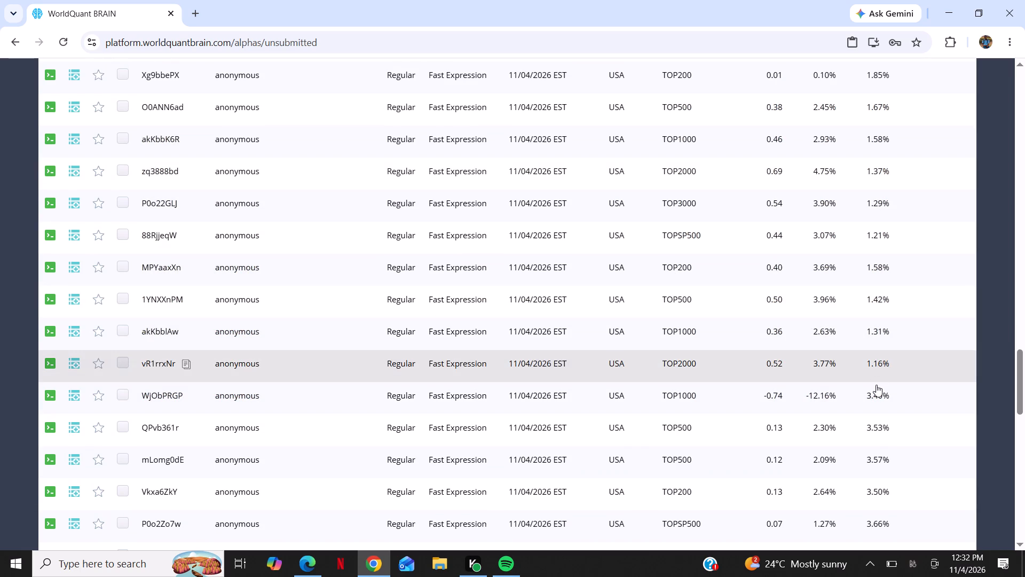
Examine the Sharpe, returns and turnover of the remaining alphas on this page, from WjObPRGP onward.
{"action": "scroll", "coordinate": [876, 390], "scroll_direction": "down", "scroll_amount": 5}
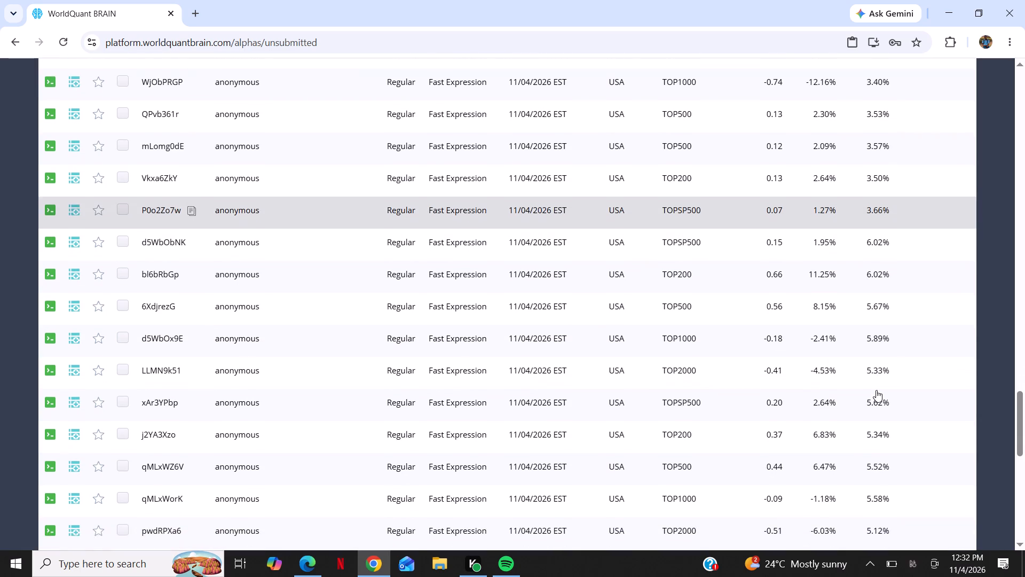
{"action": "scroll", "coordinate": [876, 390], "scroll_direction": "down", "scroll_amount": 1}
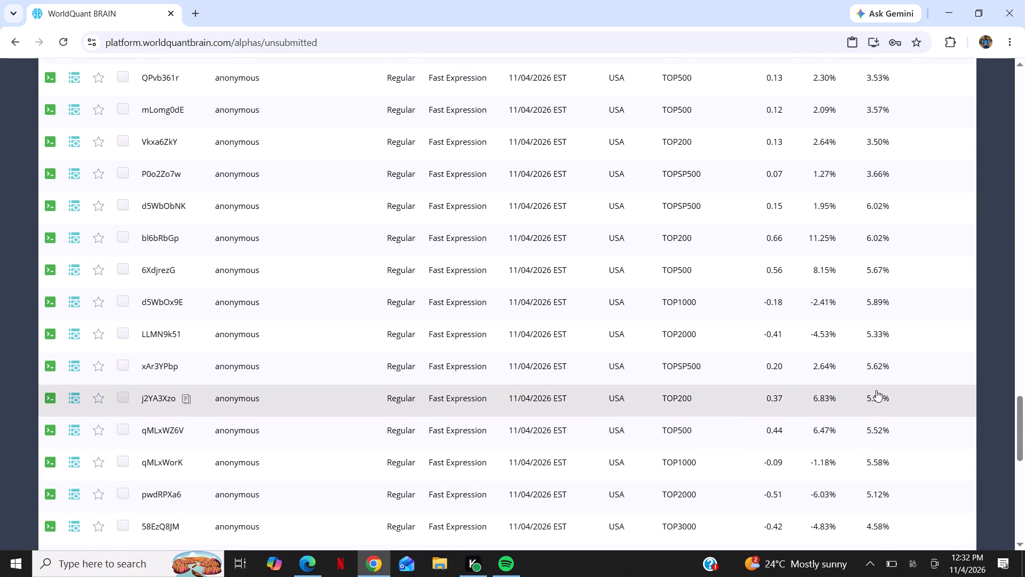
{"action": "scroll", "coordinate": [876, 390], "scroll_direction": "down", "scroll_amount": 1}
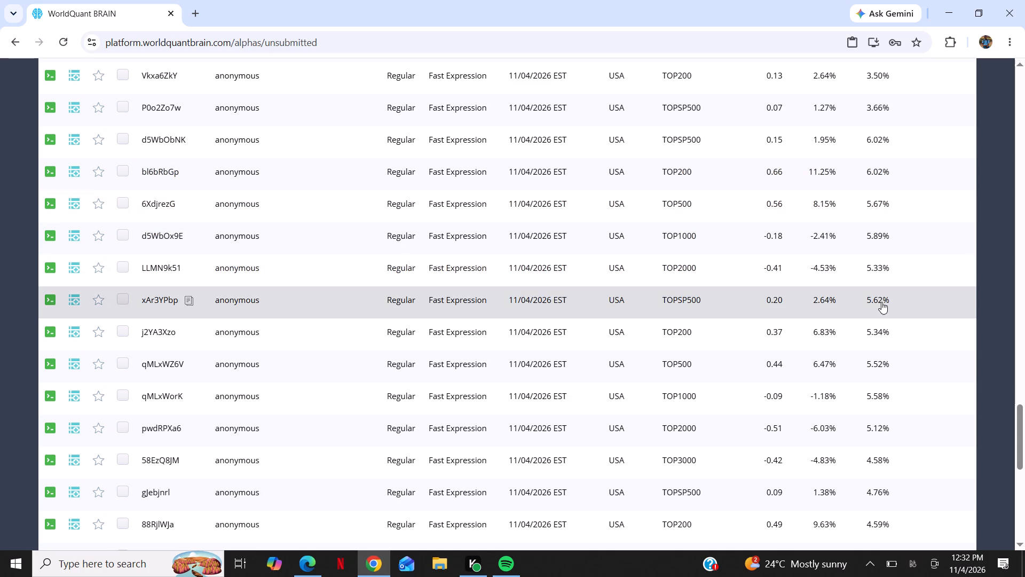
{"action": "scroll", "coordinate": [881, 357], "scroll_direction": "down", "scroll_amount": 2}
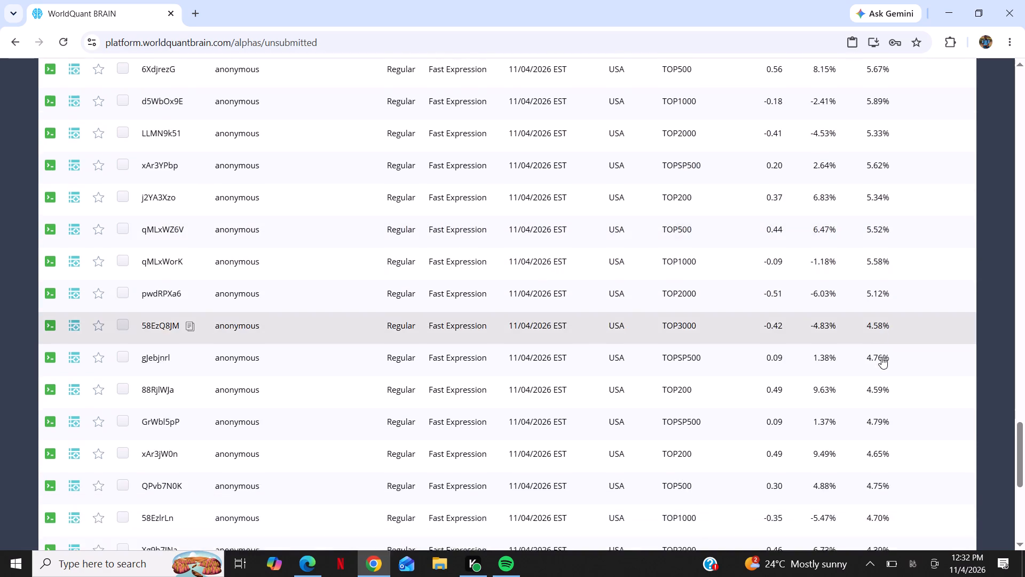
{"action": "scroll", "coordinate": [881, 357], "scroll_direction": "down", "scroll_amount": 5}
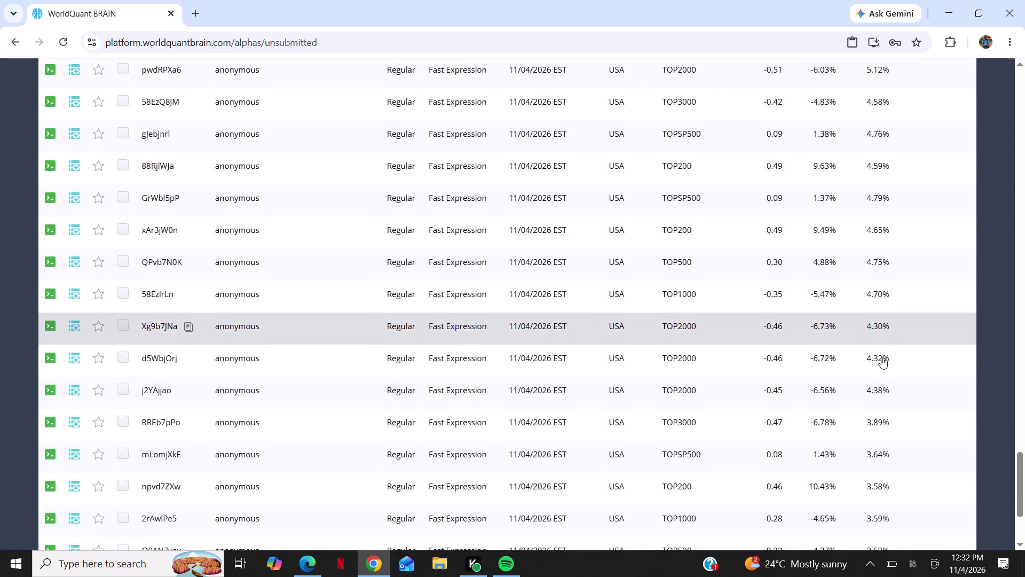
{"action": "scroll", "coordinate": [881, 357], "scroll_direction": "down", "scroll_amount": 1}
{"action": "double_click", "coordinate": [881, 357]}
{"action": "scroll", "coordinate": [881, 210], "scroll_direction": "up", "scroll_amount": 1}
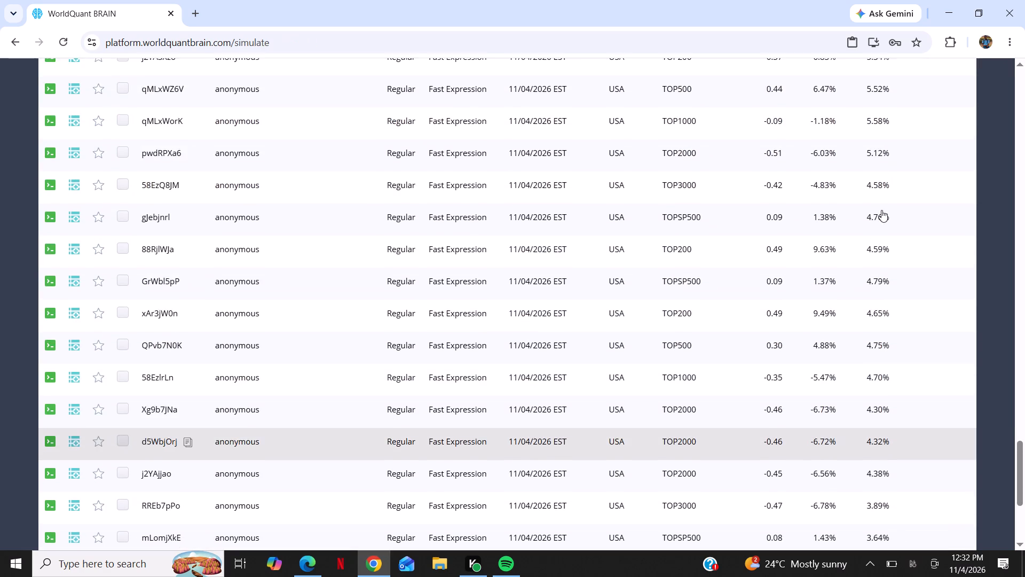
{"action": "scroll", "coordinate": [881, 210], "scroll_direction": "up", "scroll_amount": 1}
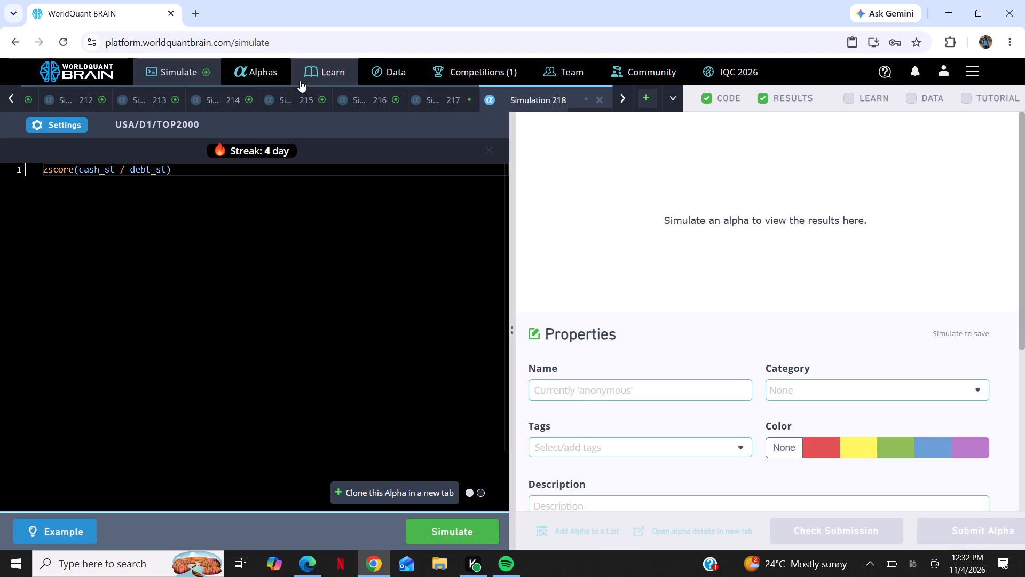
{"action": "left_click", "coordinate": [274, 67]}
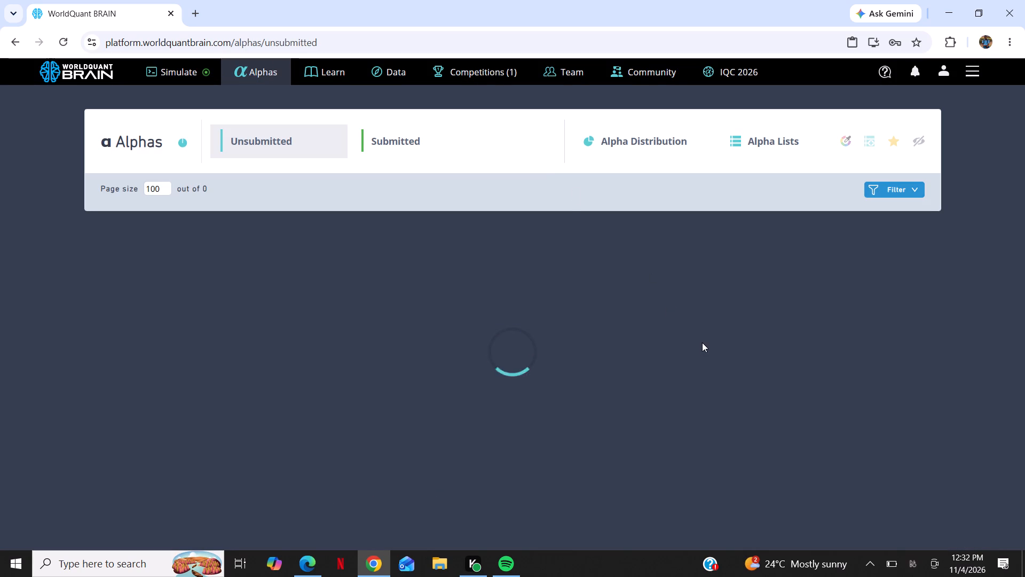
Skim the Sharpe, returns and turnover of the unsubmitted alphas through the last row of the first page.
{"action": "scroll", "coordinate": [702, 342], "scroll_direction": "down", "scroll_amount": 7}
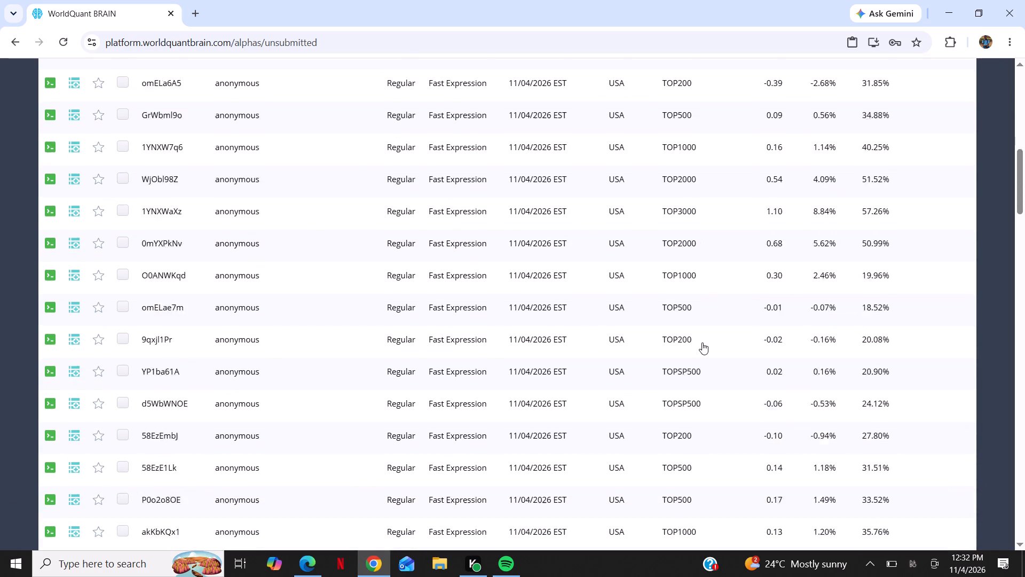
{"action": "scroll", "coordinate": [702, 342], "scroll_direction": "down", "scroll_amount": 12}
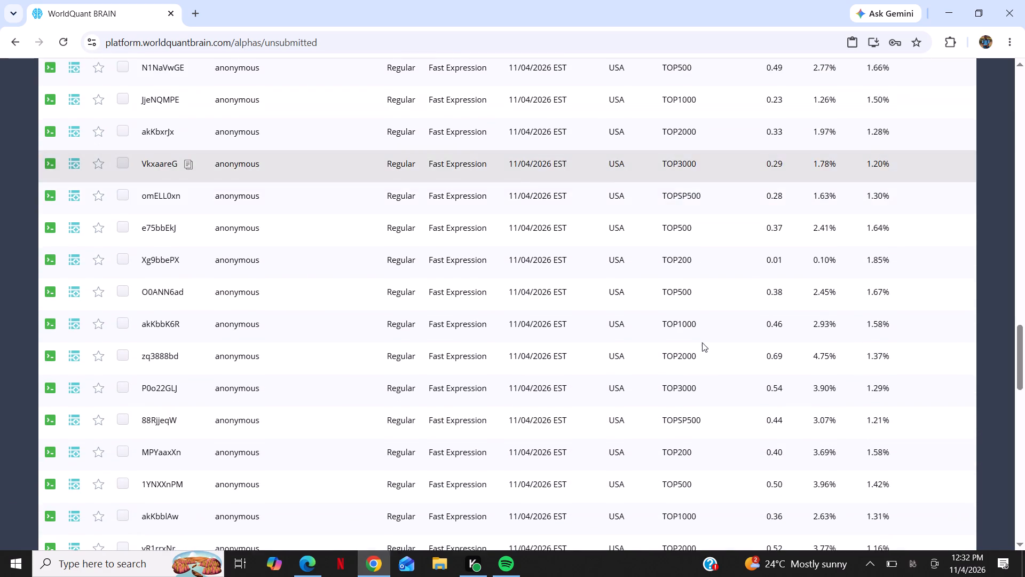
{"action": "scroll", "coordinate": [702, 342], "scroll_direction": "down", "scroll_amount": 6}
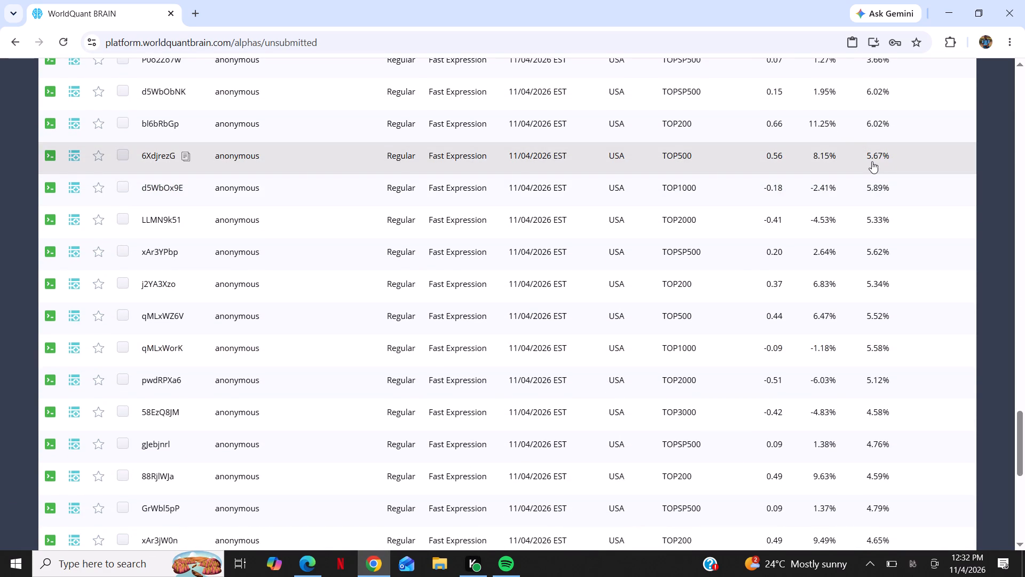
{"action": "scroll", "coordinate": [872, 161], "scroll_direction": "up", "scroll_amount": 5}
{"action": "scroll", "coordinate": [872, 161], "scroll_direction": "down", "scroll_amount": 1}
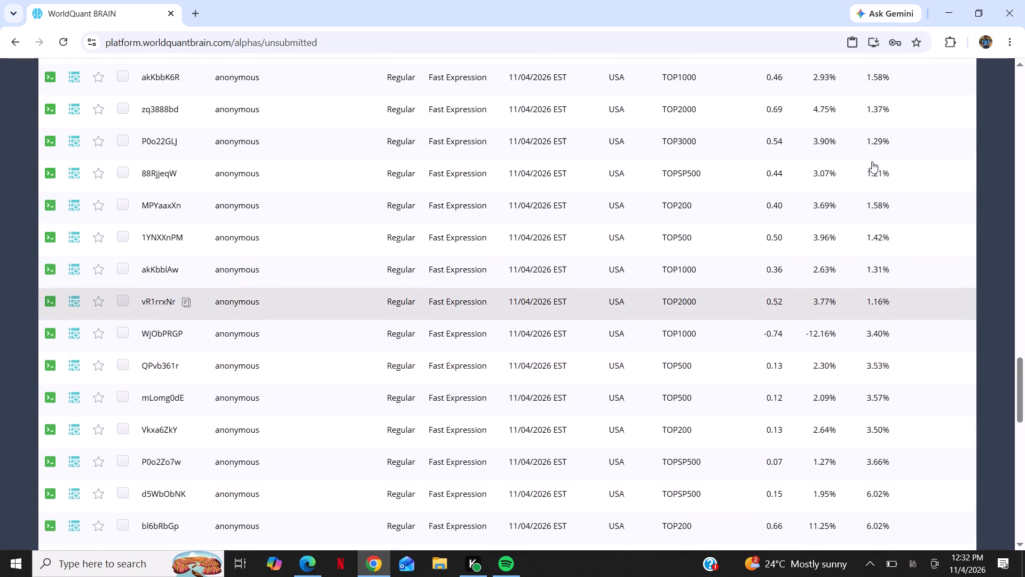
{"action": "scroll", "coordinate": [872, 161], "scroll_direction": "down", "scroll_amount": 6}
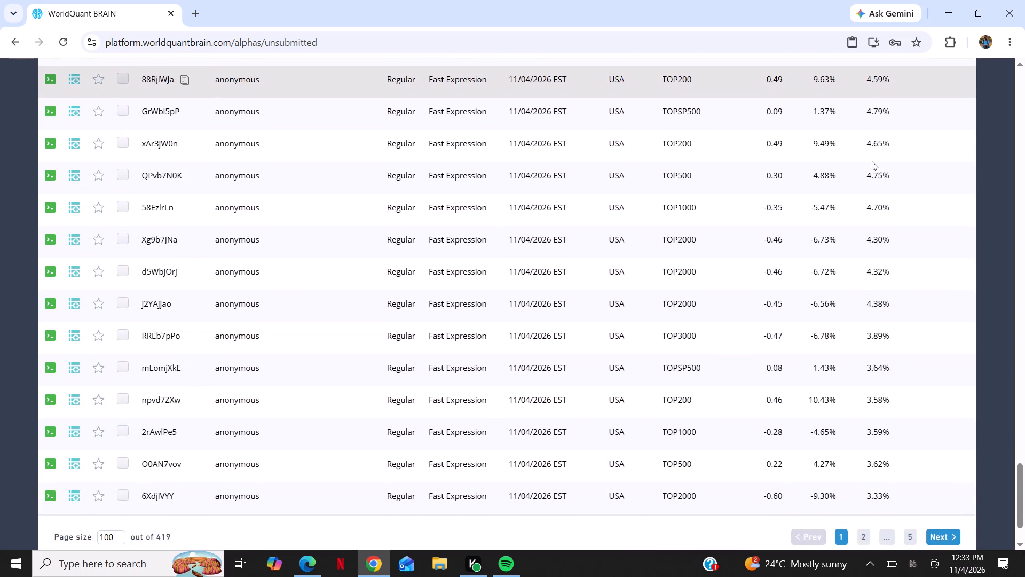
{"action": "scroll", "coordinate": [872, 161], "scroll_direction": "down", "scroll_amount": 3}
Examine the Sharpe, returns and turnover of the unsubmitted alphas from Xg9bbePX down to 6XdjlVYY.
{"action": "scroll", "coordinate": [872, 161], "scroll_direction": "up", "scroll_amount": 11}
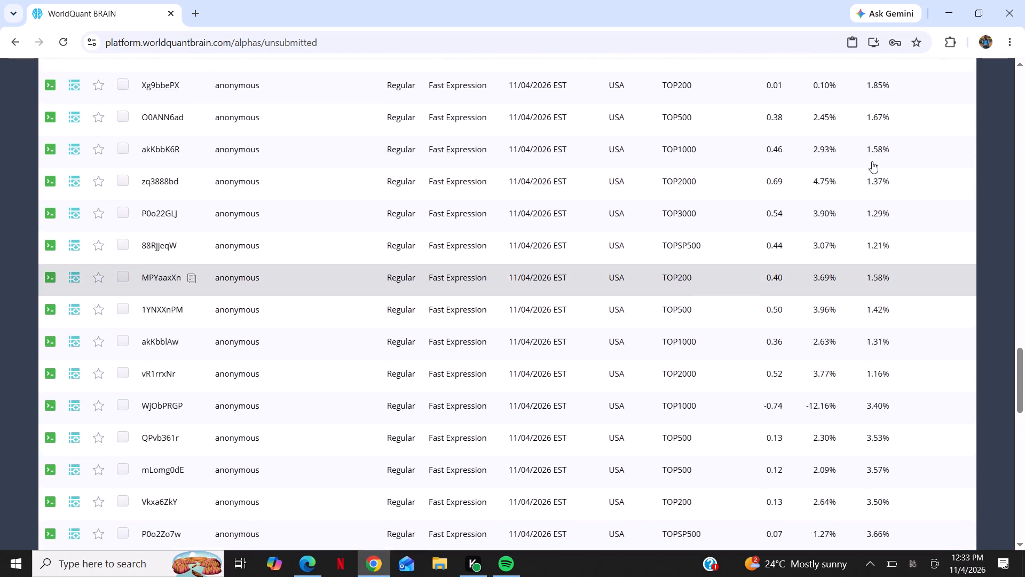
{"action": "scroll", "coordinate": [872, 161], "scroll_direction": "up", "scroll_amount": 4}
{"action": "scroll", "coordinate": [872, 161], "scroll_direction": "down", "scroll_amount": 1}
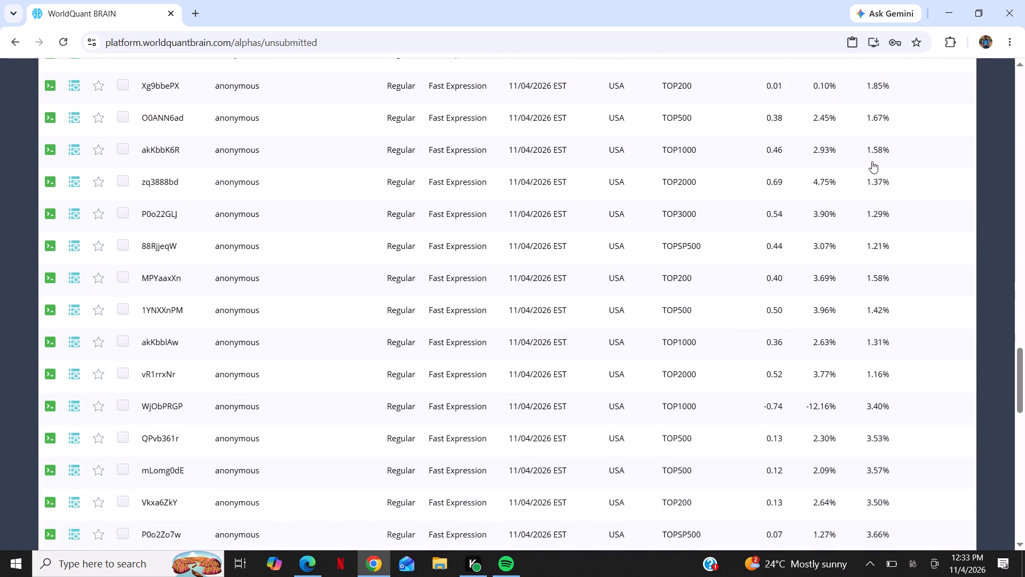
{"action": "scroll", "coordinate": [872, 161], "scroll_direction": "down", "scroll_amount": 4}
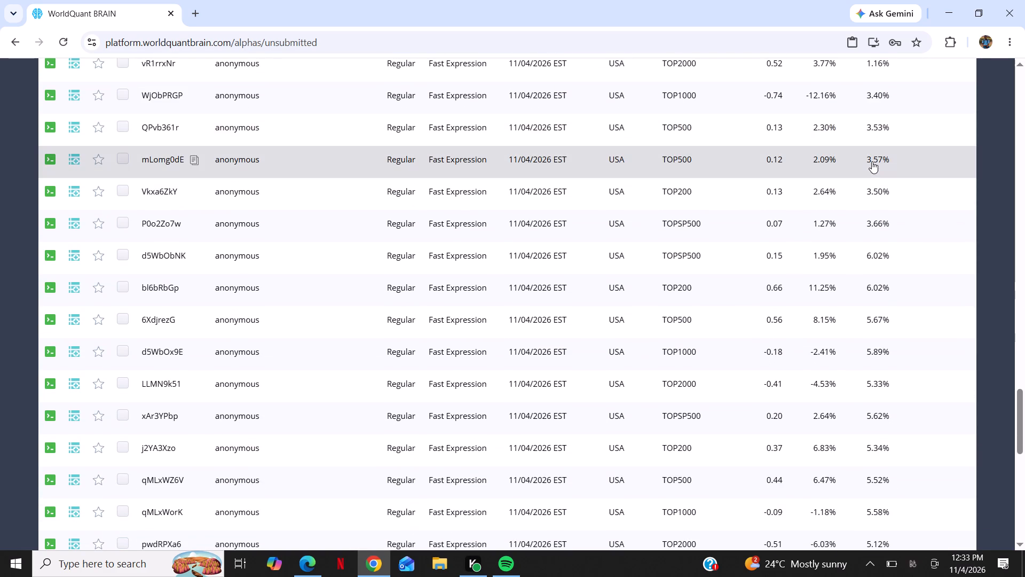
{"action": "scroll", "coordinate": [872, 161], "scroll_direction": "down", "scroll_amount": 2}
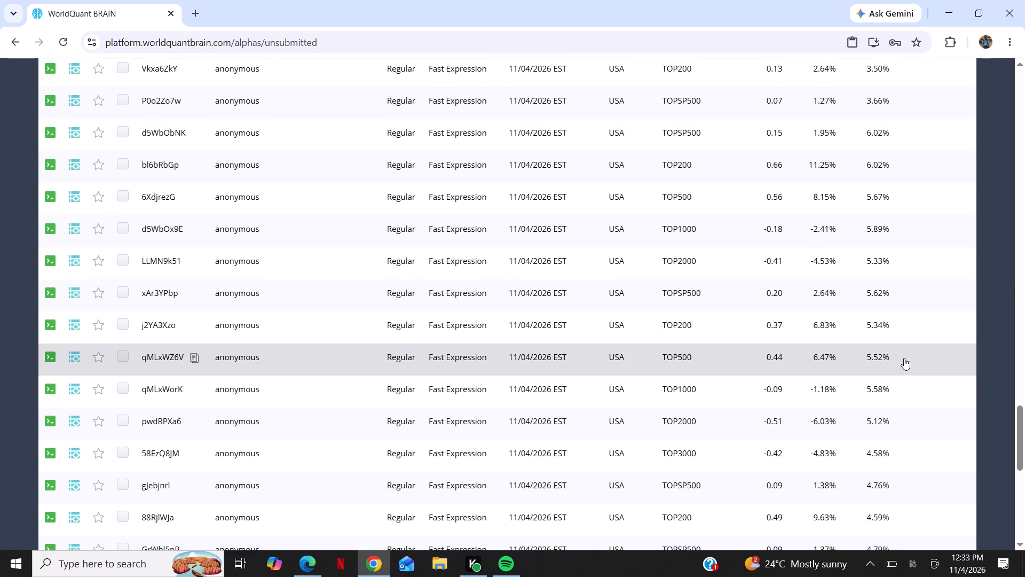
{"action": "scroll", "coordinate": [904, 358], "scroll_direction": "down", "scroll_amount": 4}
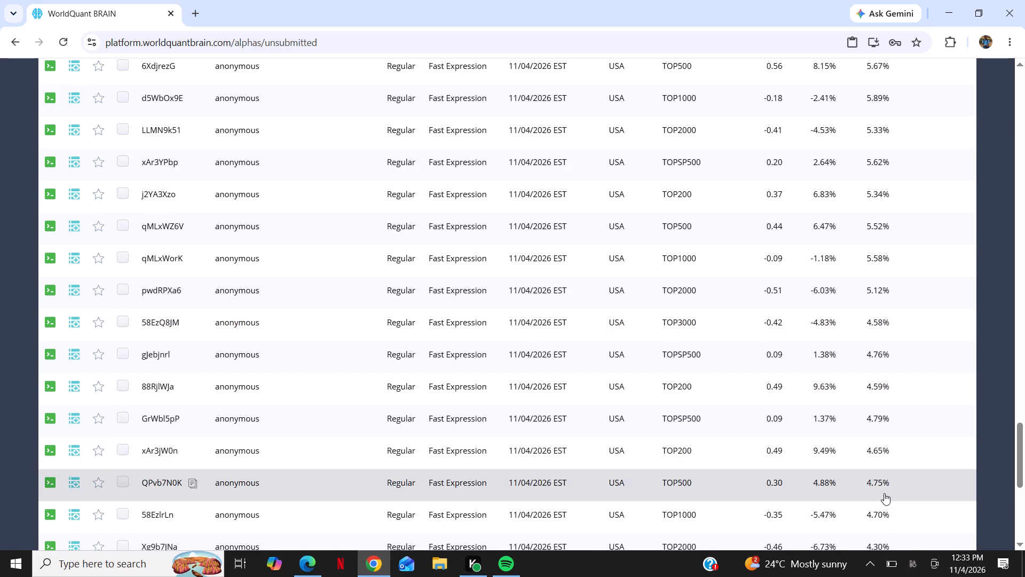
{"action": "scroll", "coordinate": [884, 533], "scroll_direction": "down", "scroll_amount": 2}
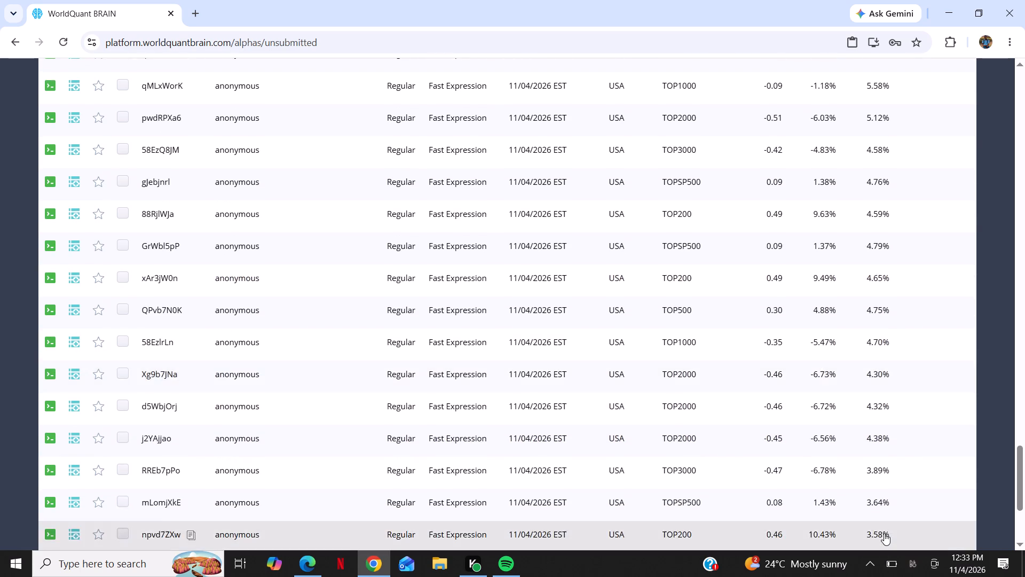
{"action": "scroll", "coordinate": [884, 533], "scroll_direction": "down", "scroll_amount": 2}
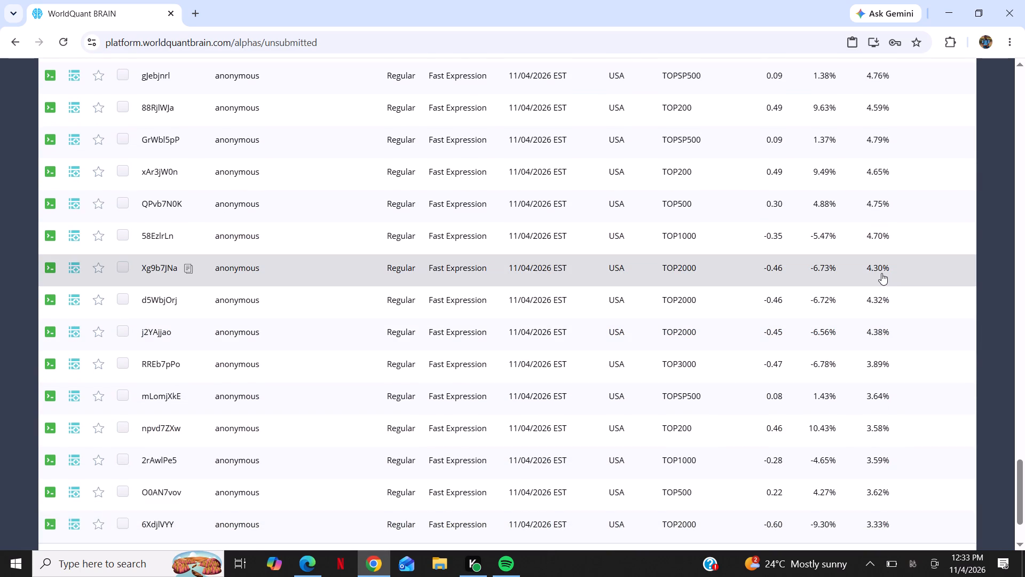
{"action": "scroll", "coordinate": [881, 273], "scroll_direction": "down", "scroll_amount": 1}
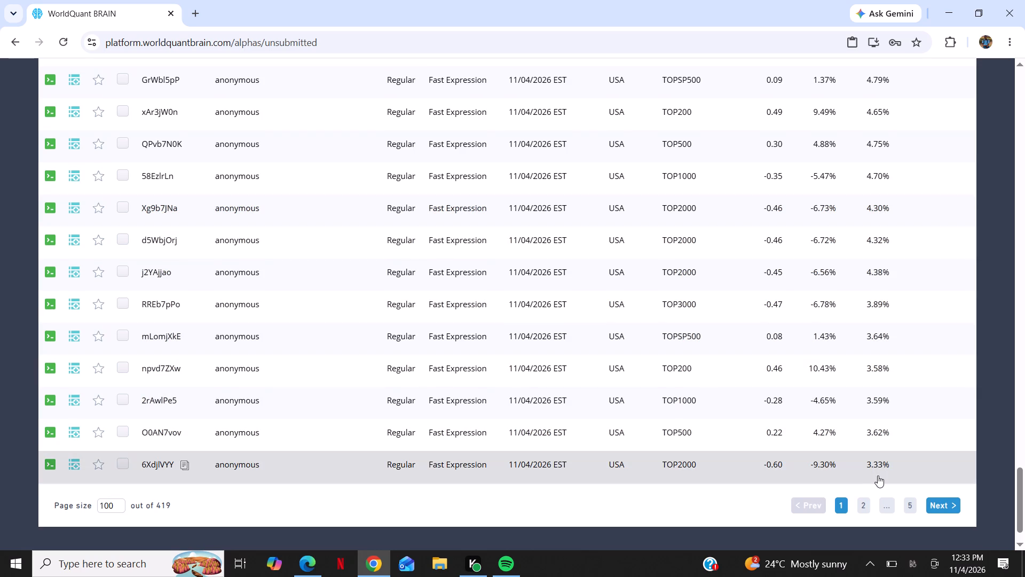
Leave the unsubmitted alphas list and open the Simulate page.
{"action": "scroll", "coordinate": [827, 346], "scroll_direction": "up", "scroll_amount": 10}
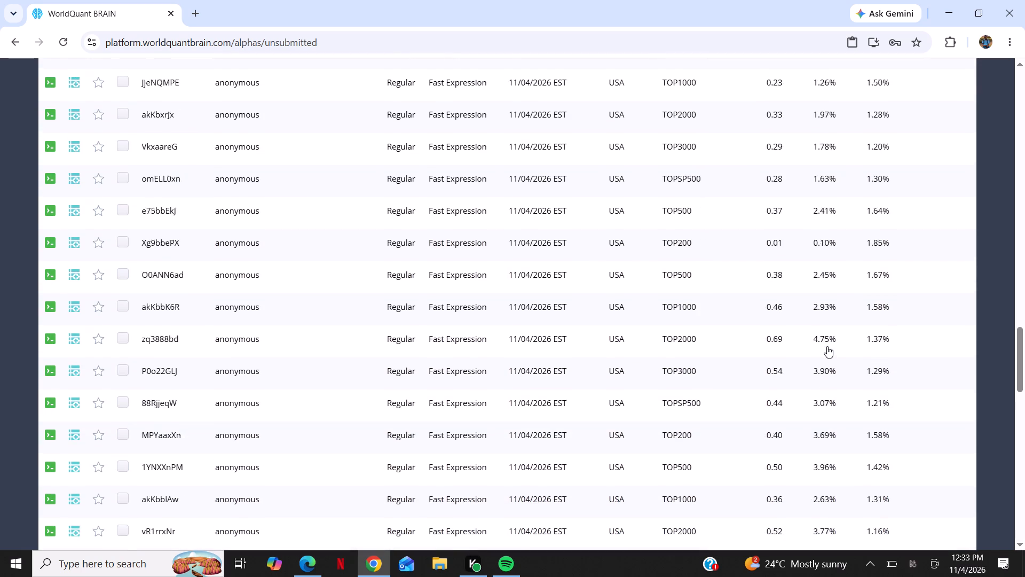
{"action": "scroll", "coordinate": [827, 346], "scroll_direction": "up", "scroll_amount": 13}
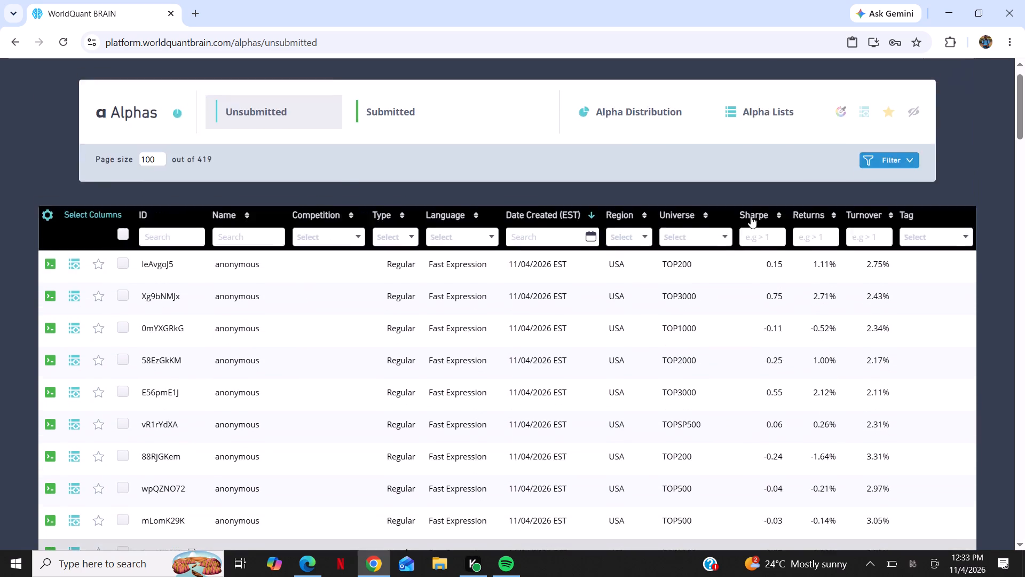
{"action": "left_click", "coordinate": [187, 74]}
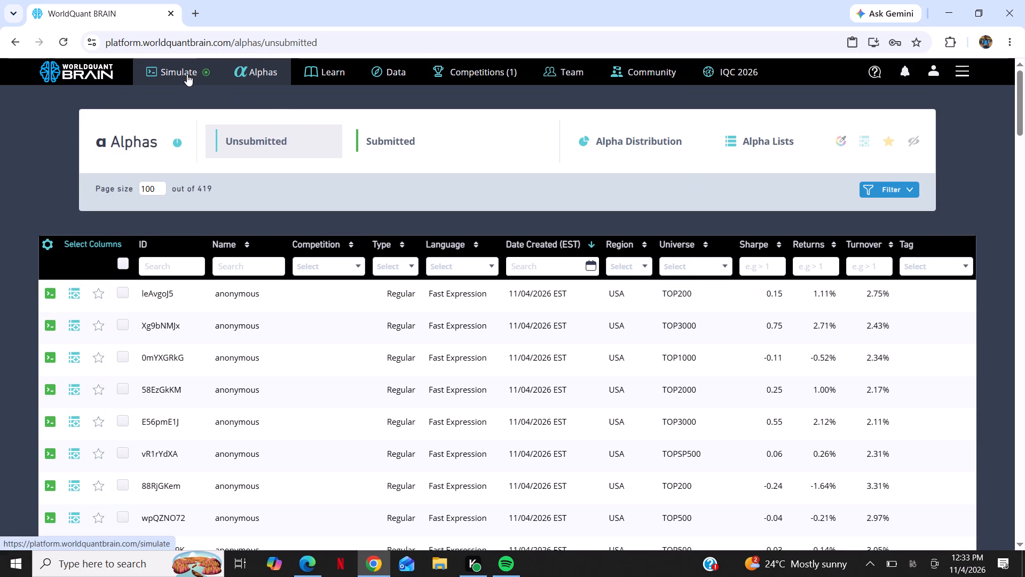
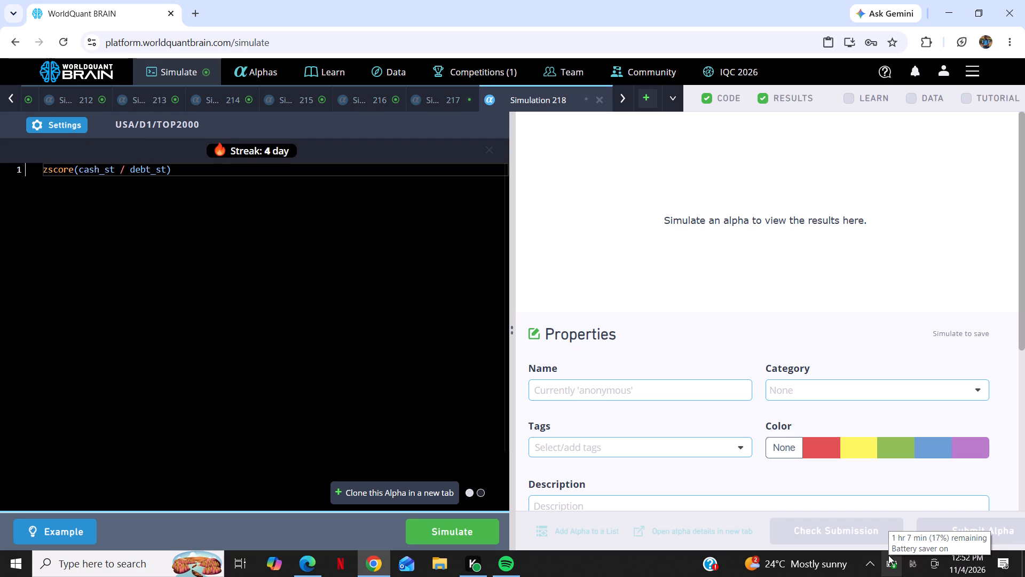
Turn on the Windows mobile hotspot and return to the Simulate page.
{"action": "left_click", "coordinate": [1024, 576]}
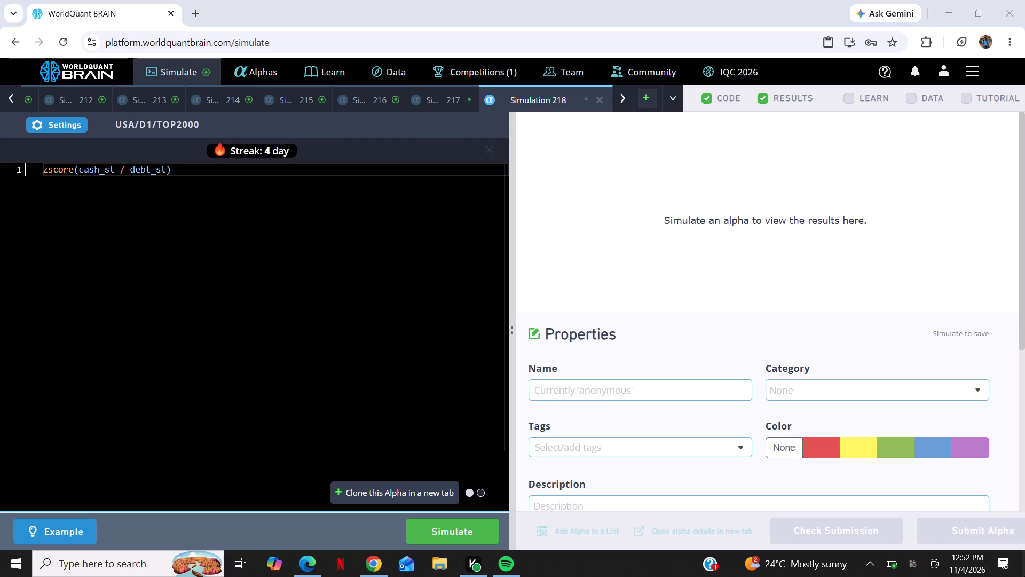
{"action": "left_click", "coordinate": [1022, 576]}
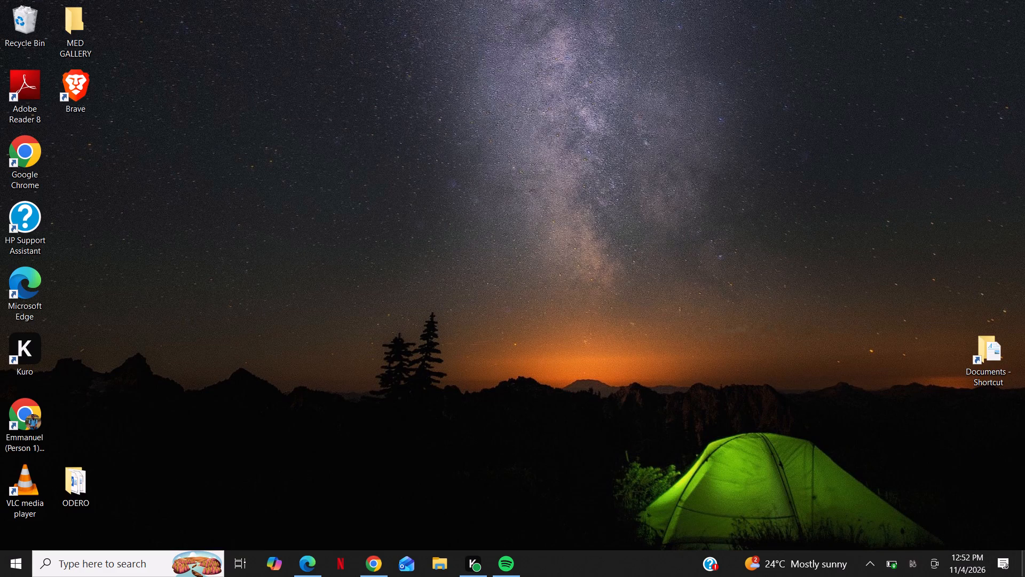
{"action": "left_click", "coordinate": [1004, 576]}
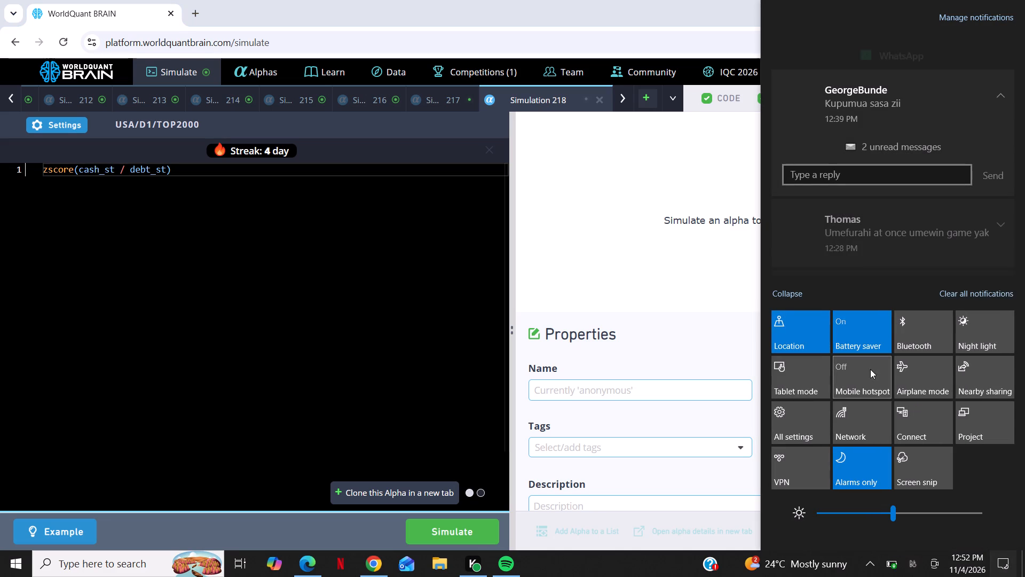
{"action": "left_click", "coordinate": [870, 369]}
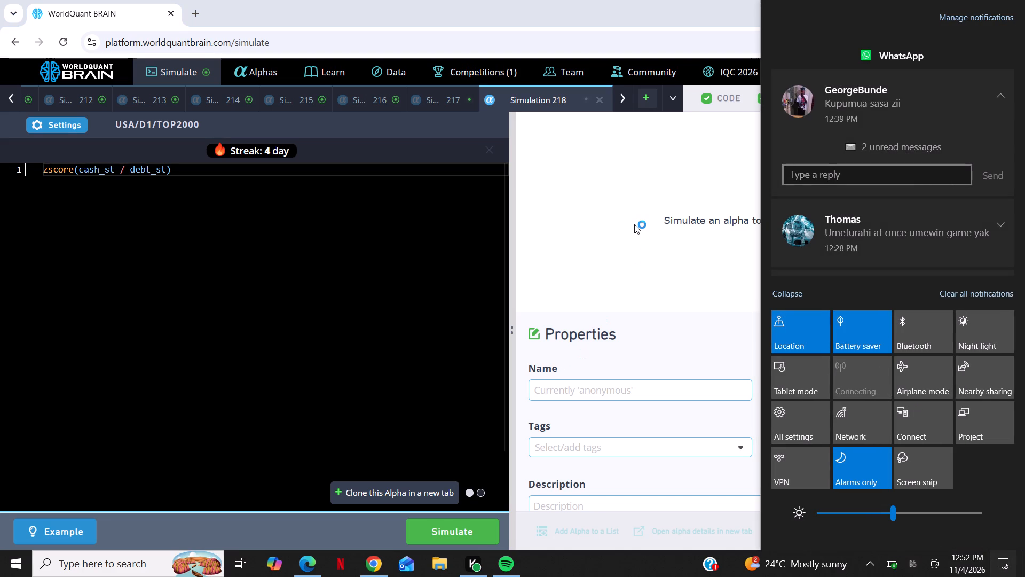
{"action": "left_click", "coordinate": [634, 224]}
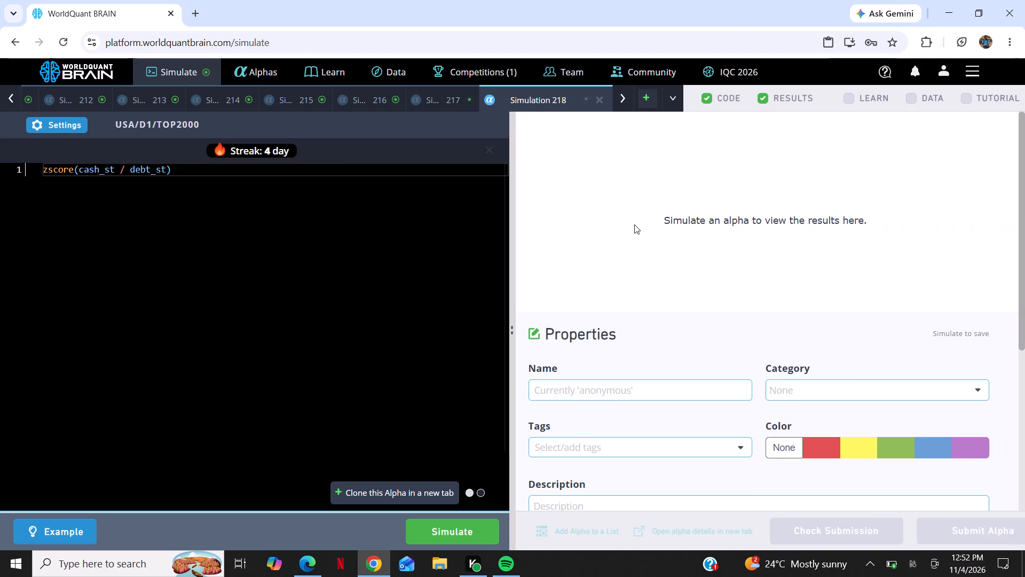